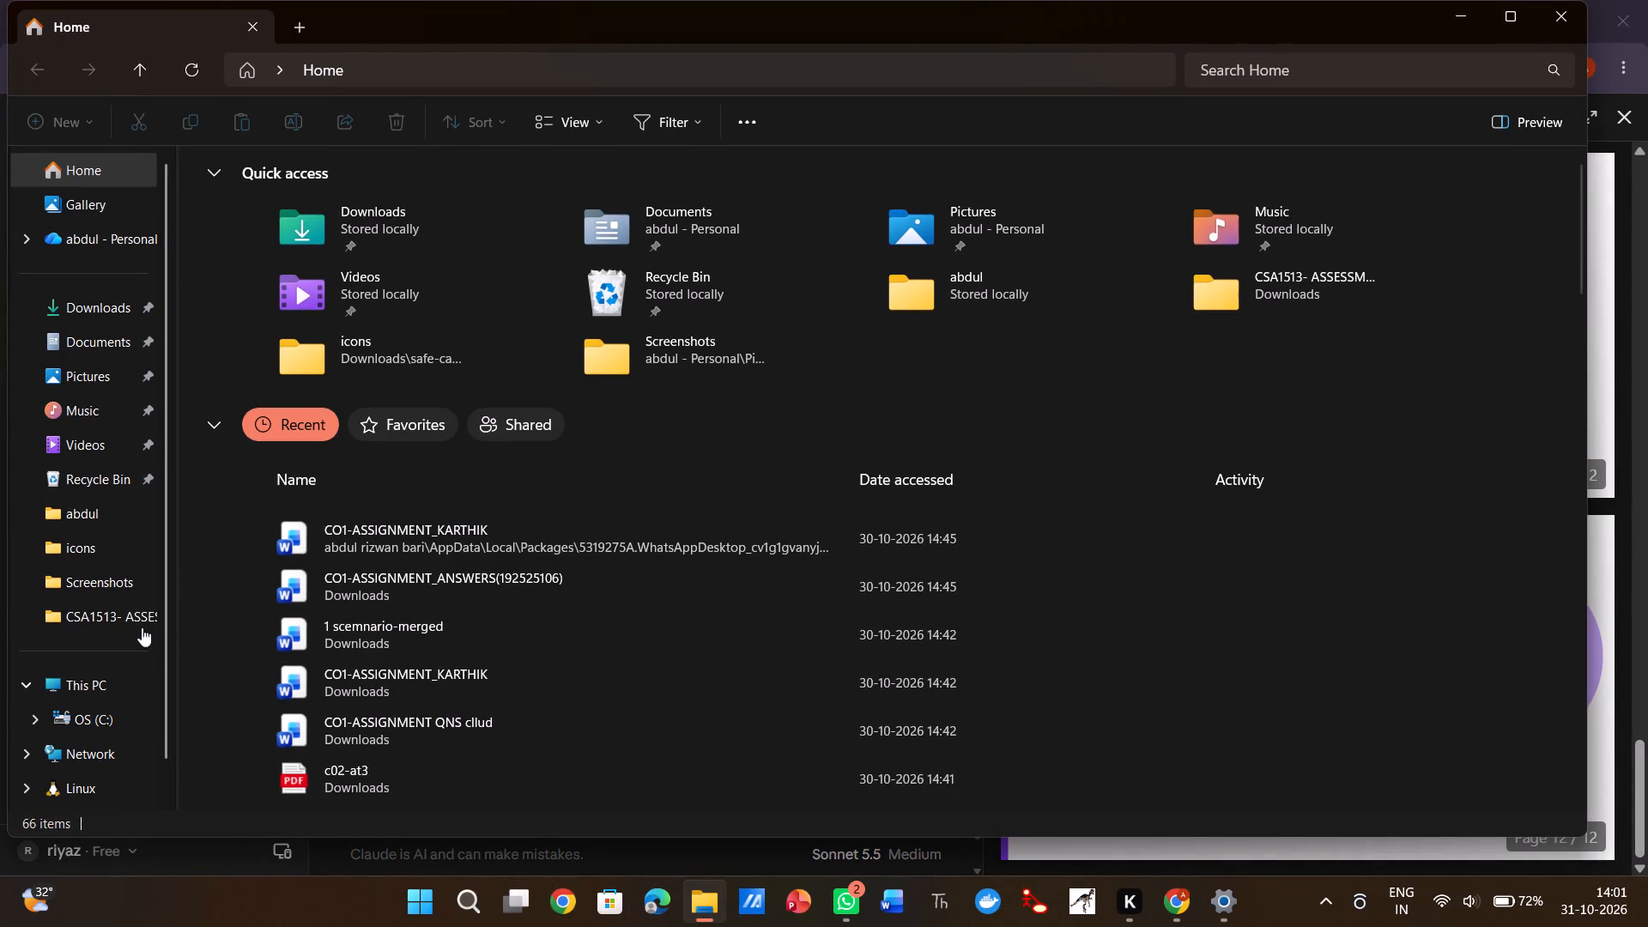
Open the AI_Powered_Student_Career_Guidance_Capstone presentation from the Downloads folder, check its title slide and minimise it.
click(100, 293)
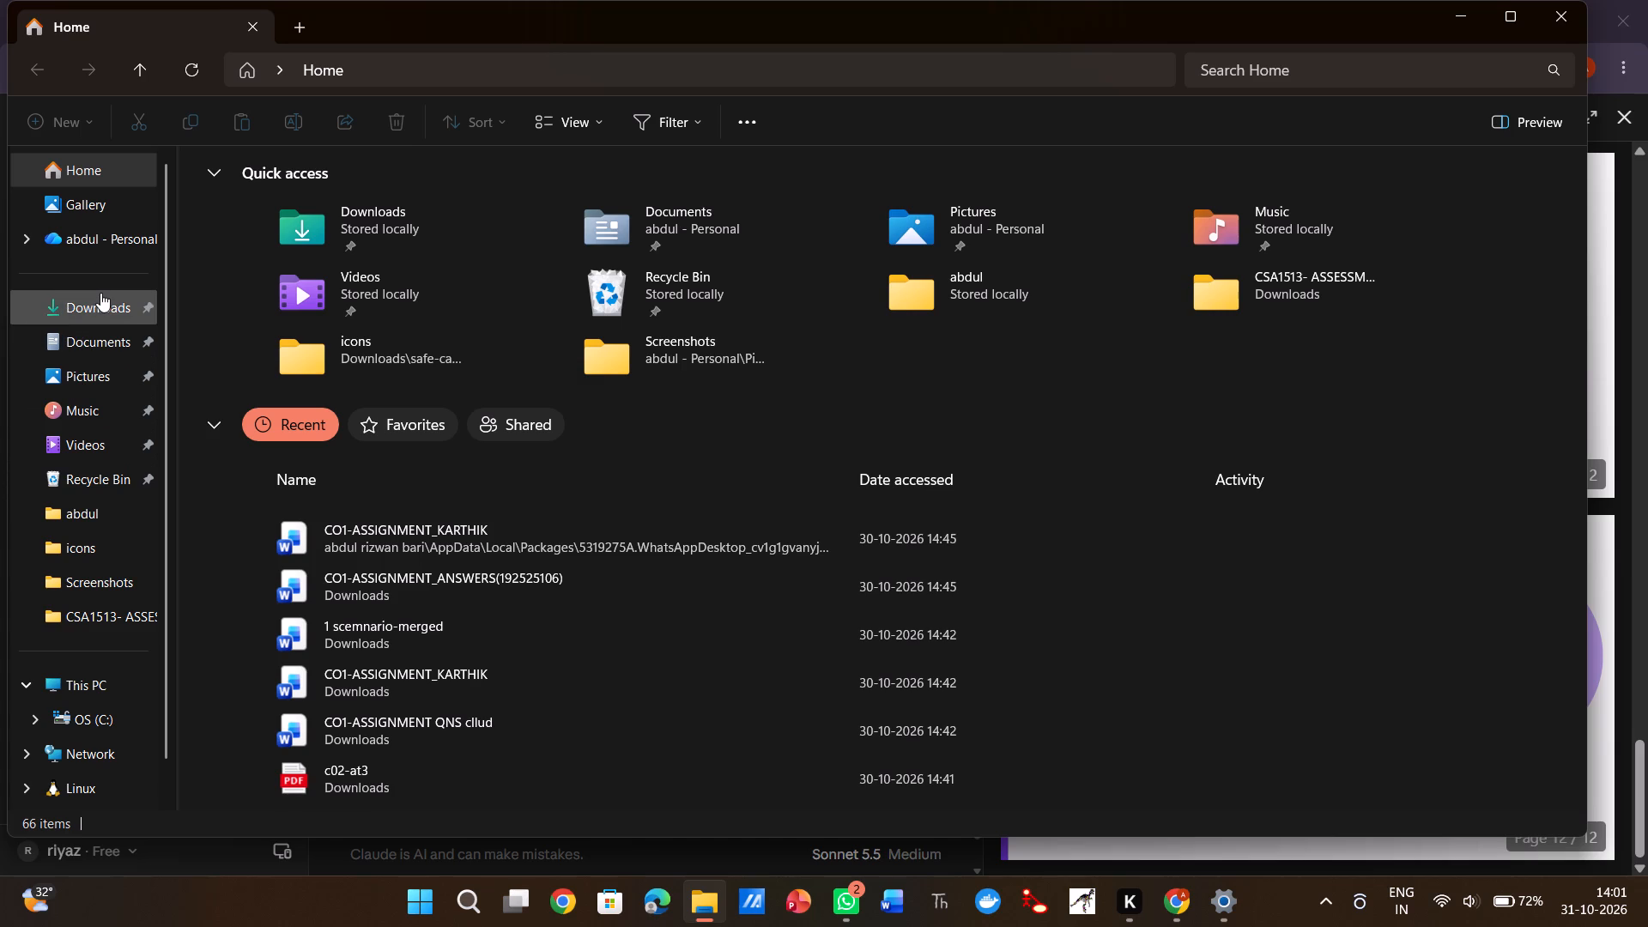
double_click(406, 214)
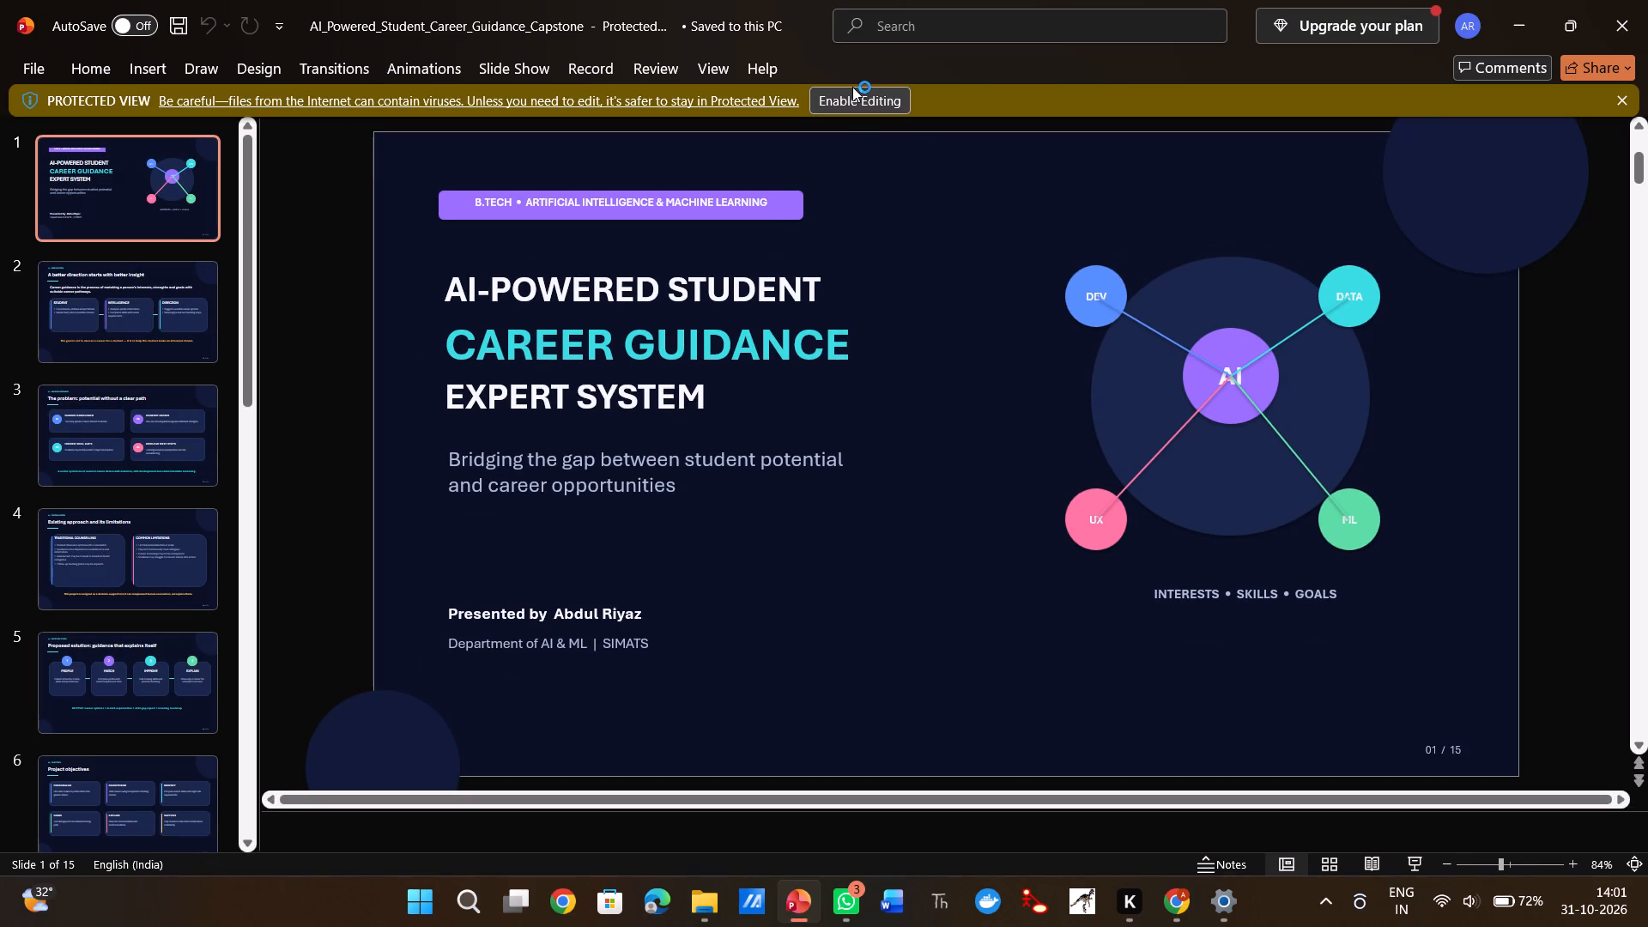
click(1514, 18)
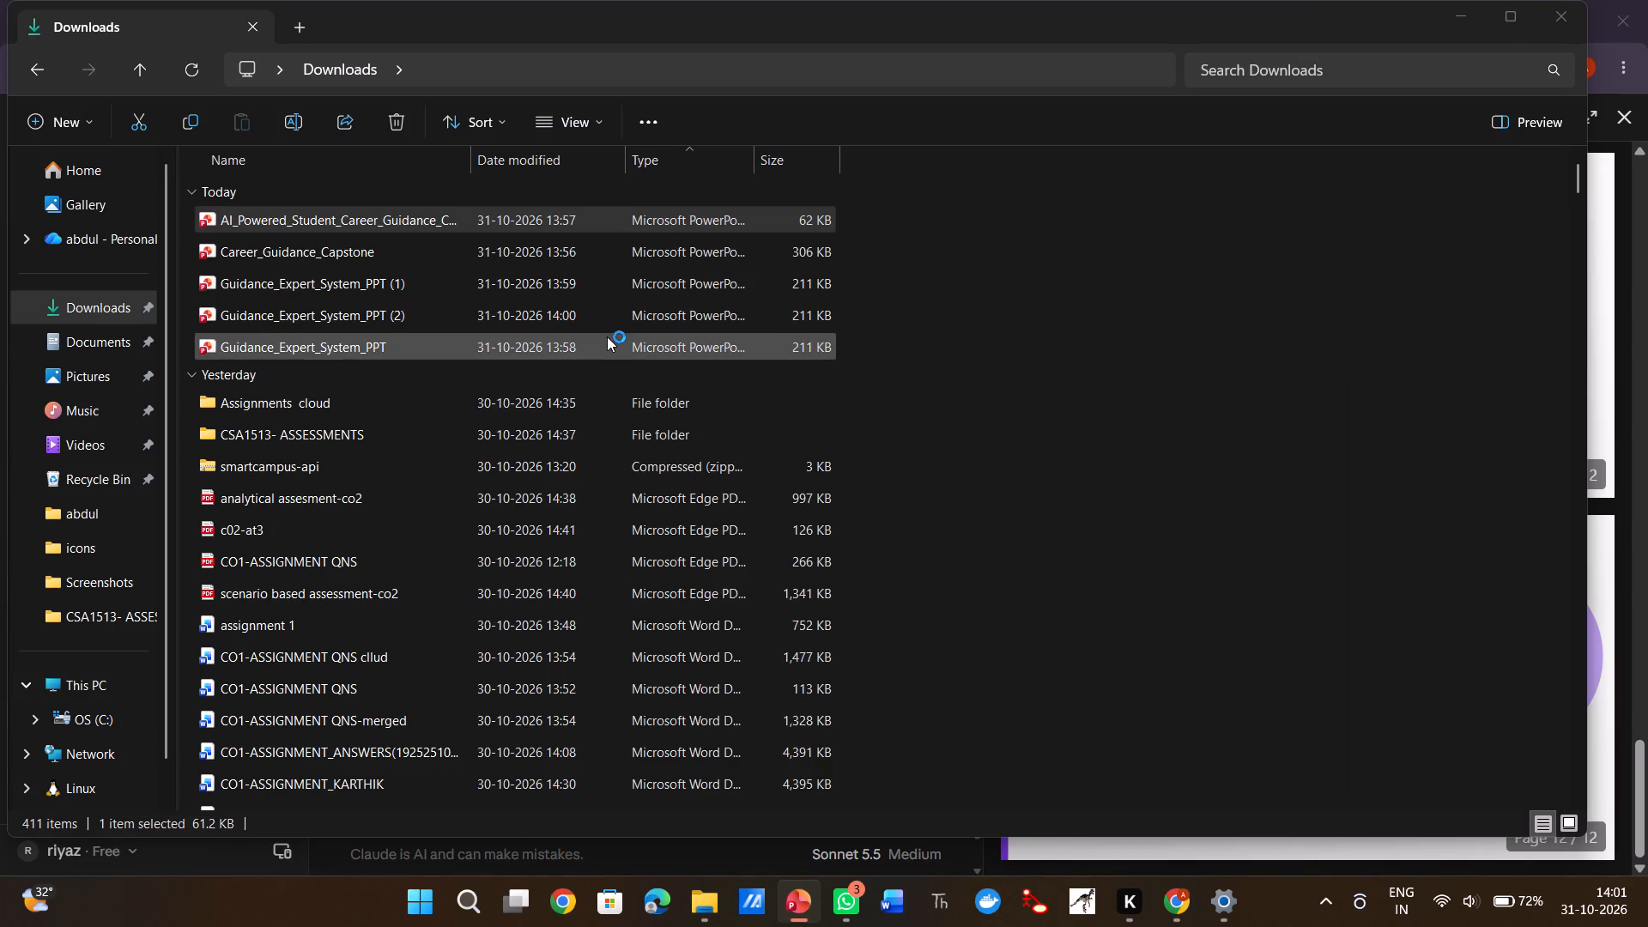
Open the original Guidance_Expert_System_PPT presentation from Downloads, check its title slide and minimise it.
double_click(607, 336)
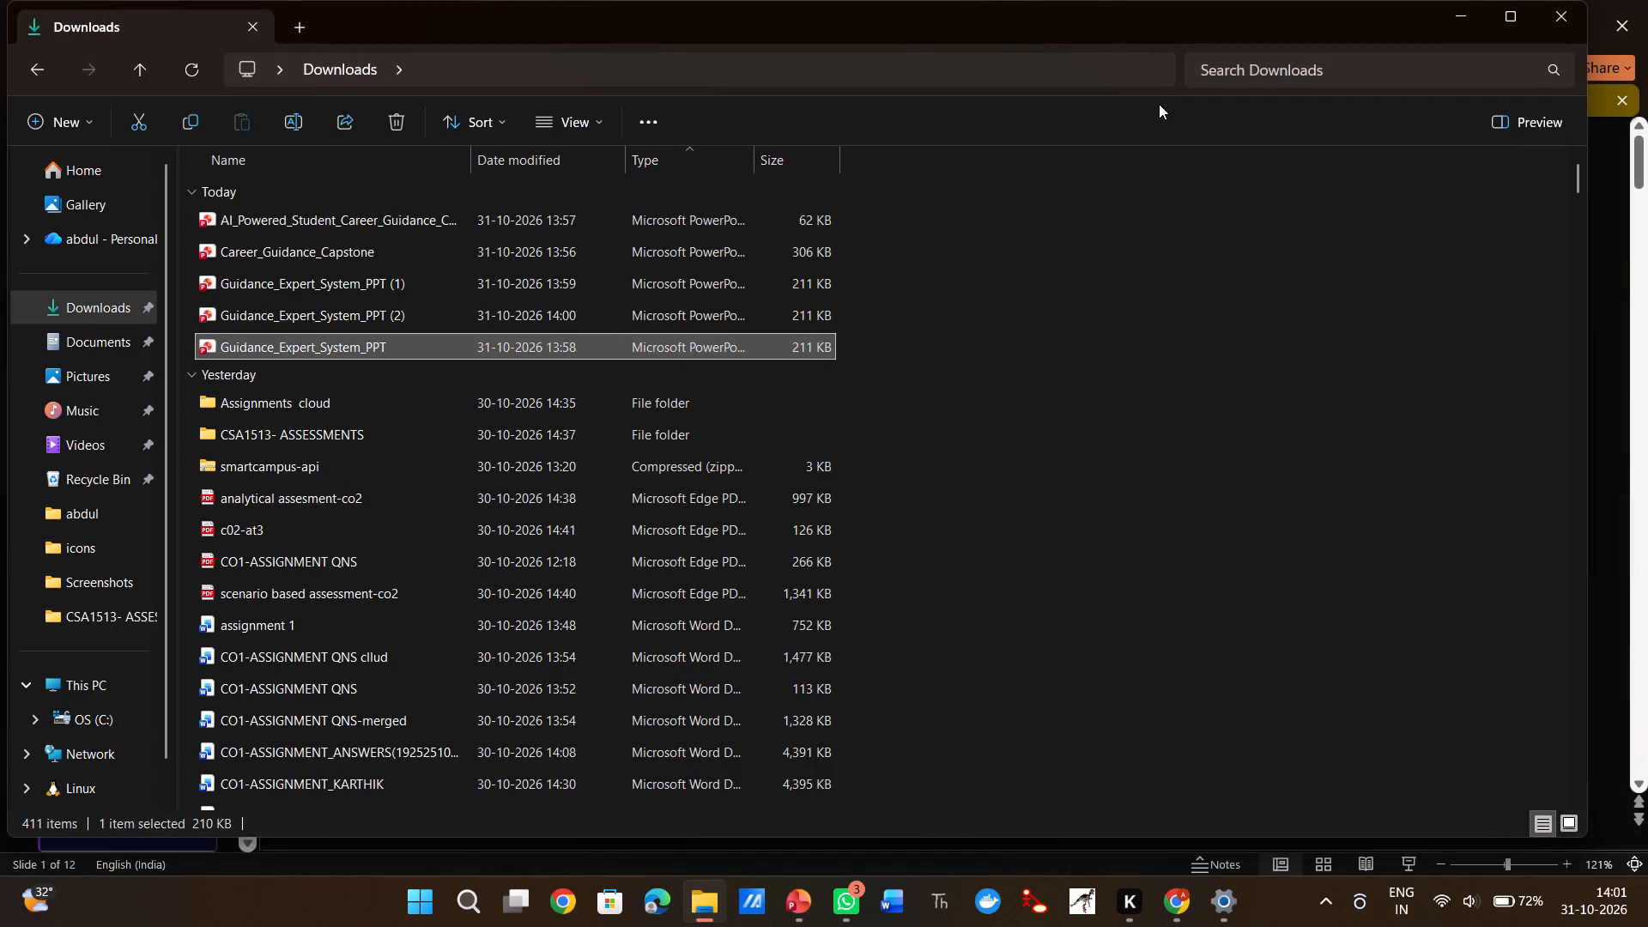
double_click(759, 337)
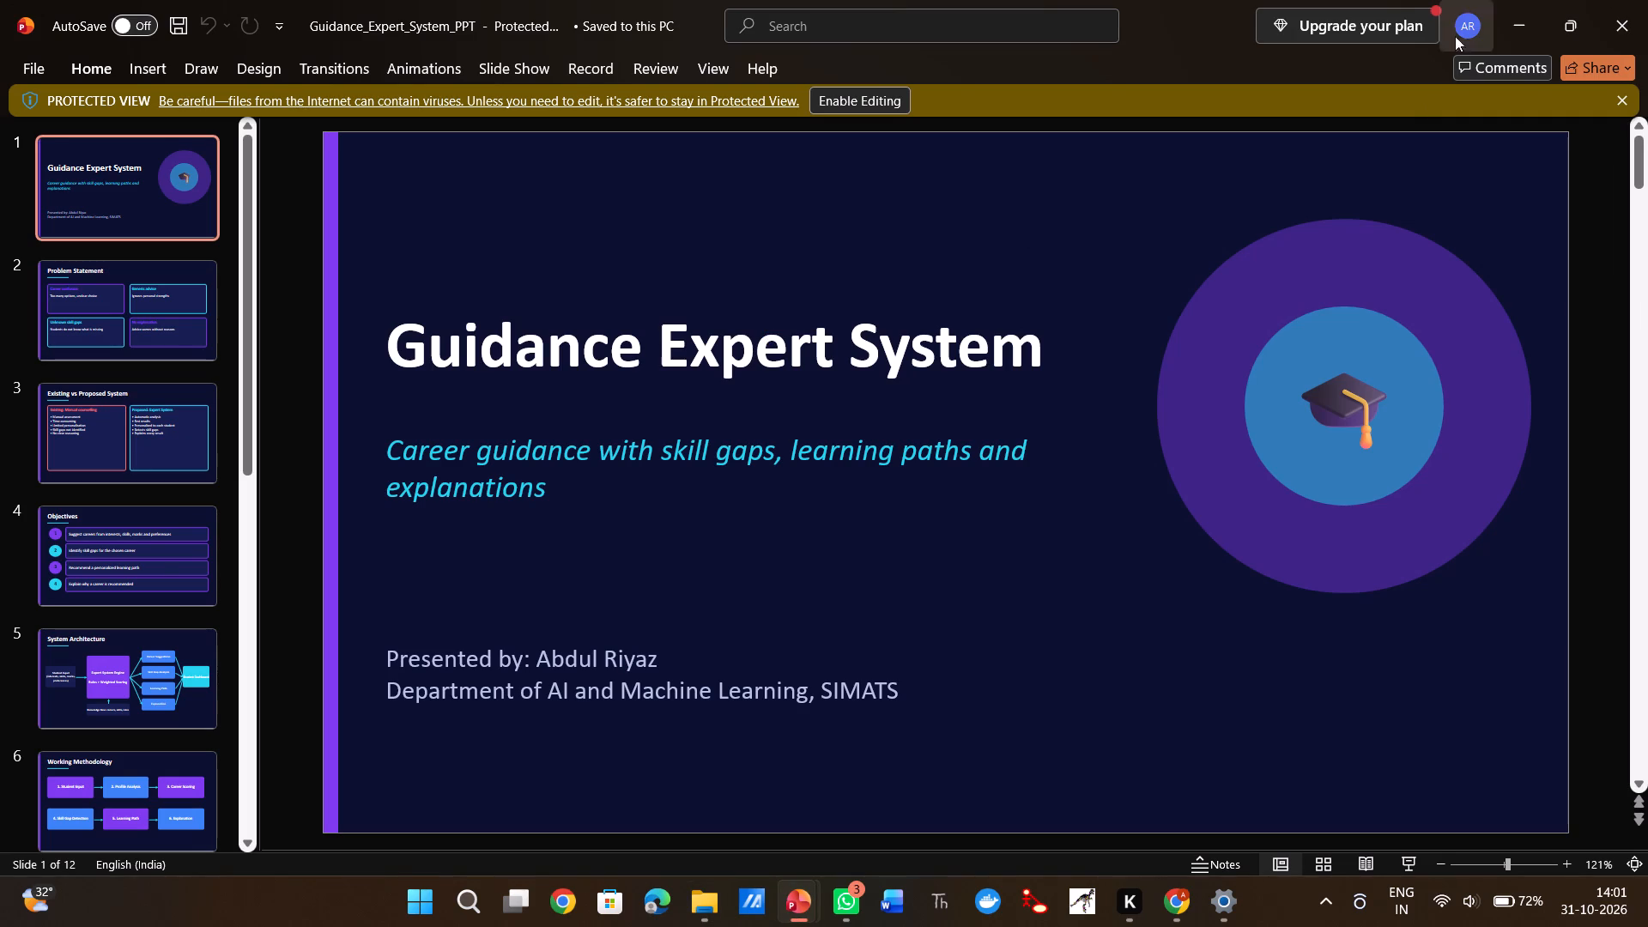
click(1530, 14)
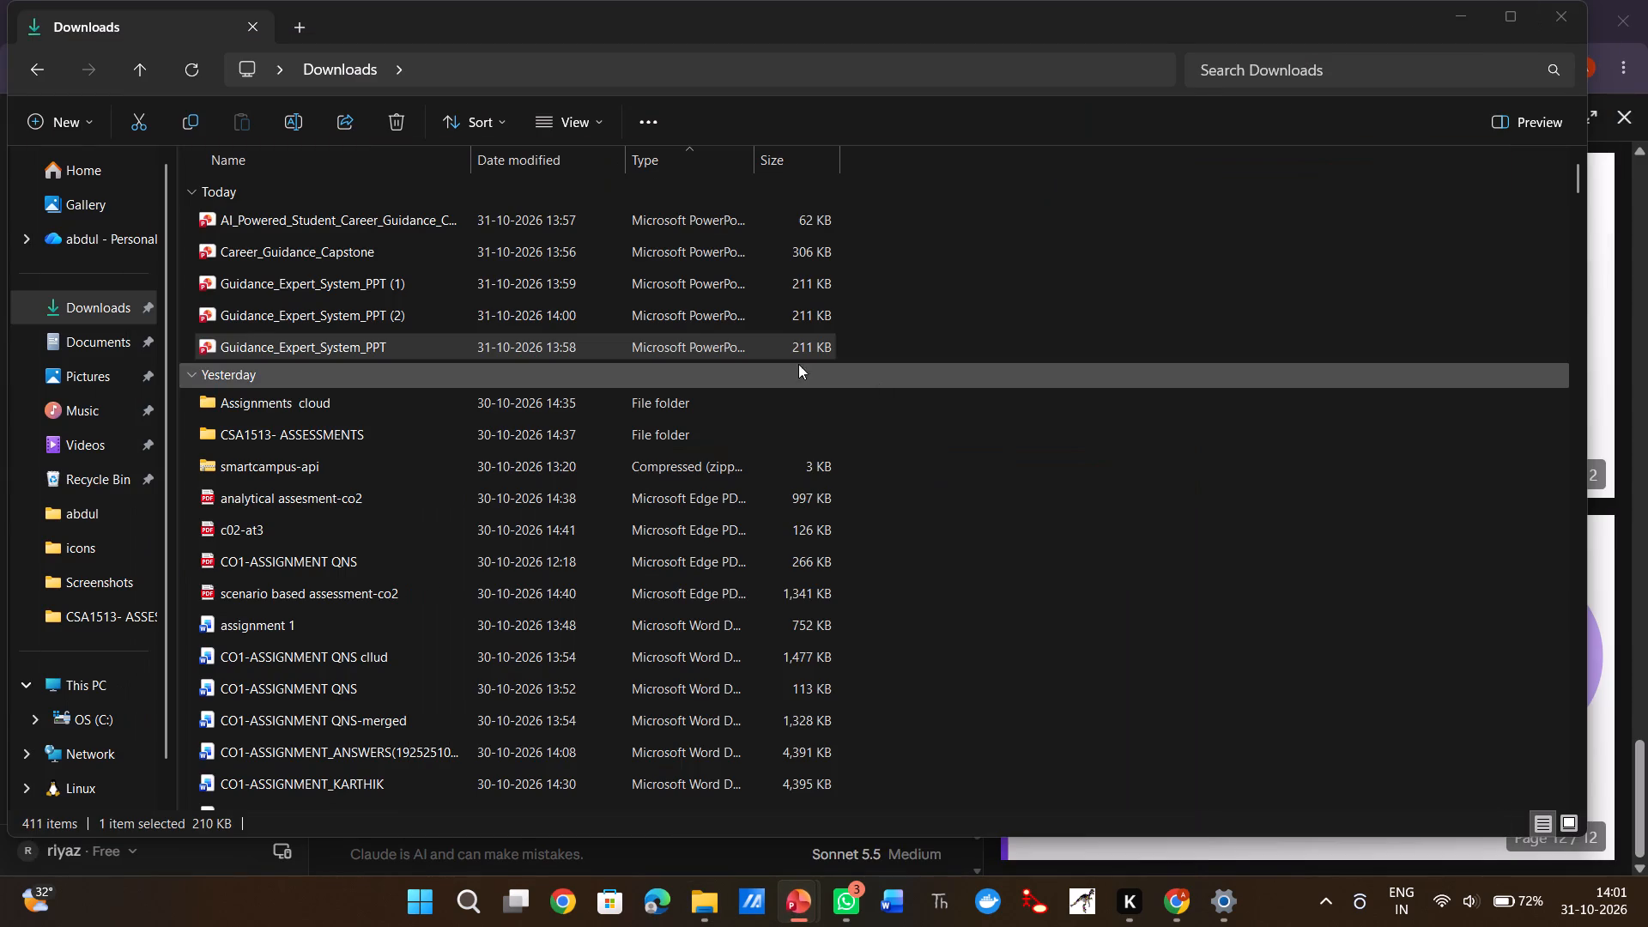
Open the light-themed Guidance_Expert_System_PPT (2) presentation from the Downloads folder.
double_click(677, 308)
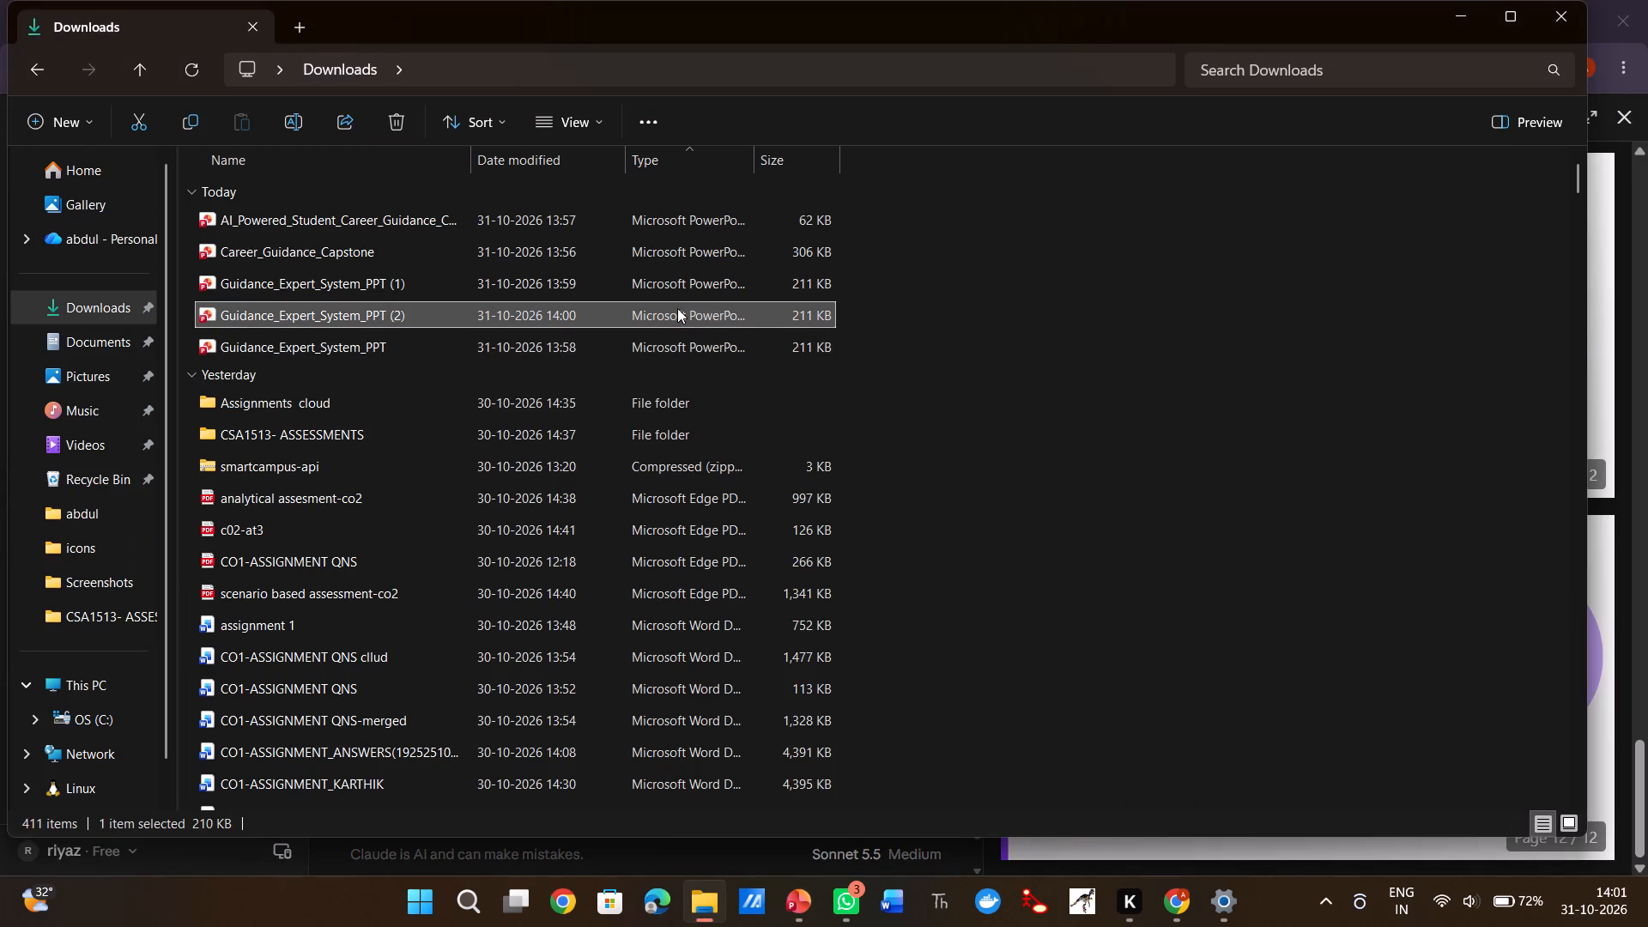
double_click(608, 312)
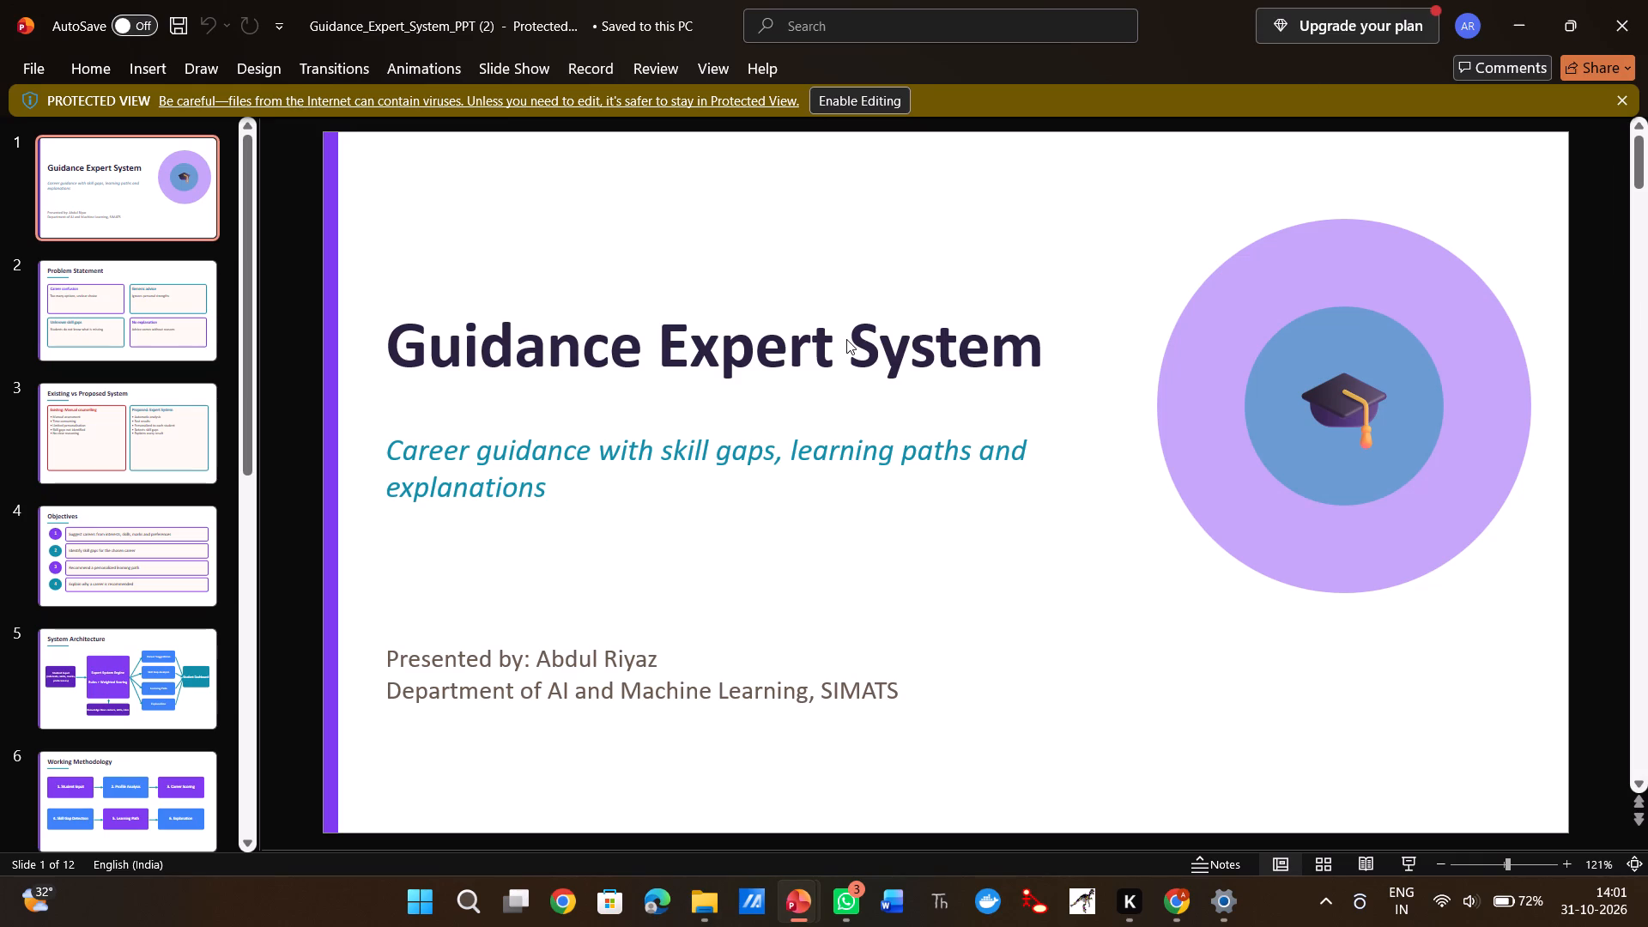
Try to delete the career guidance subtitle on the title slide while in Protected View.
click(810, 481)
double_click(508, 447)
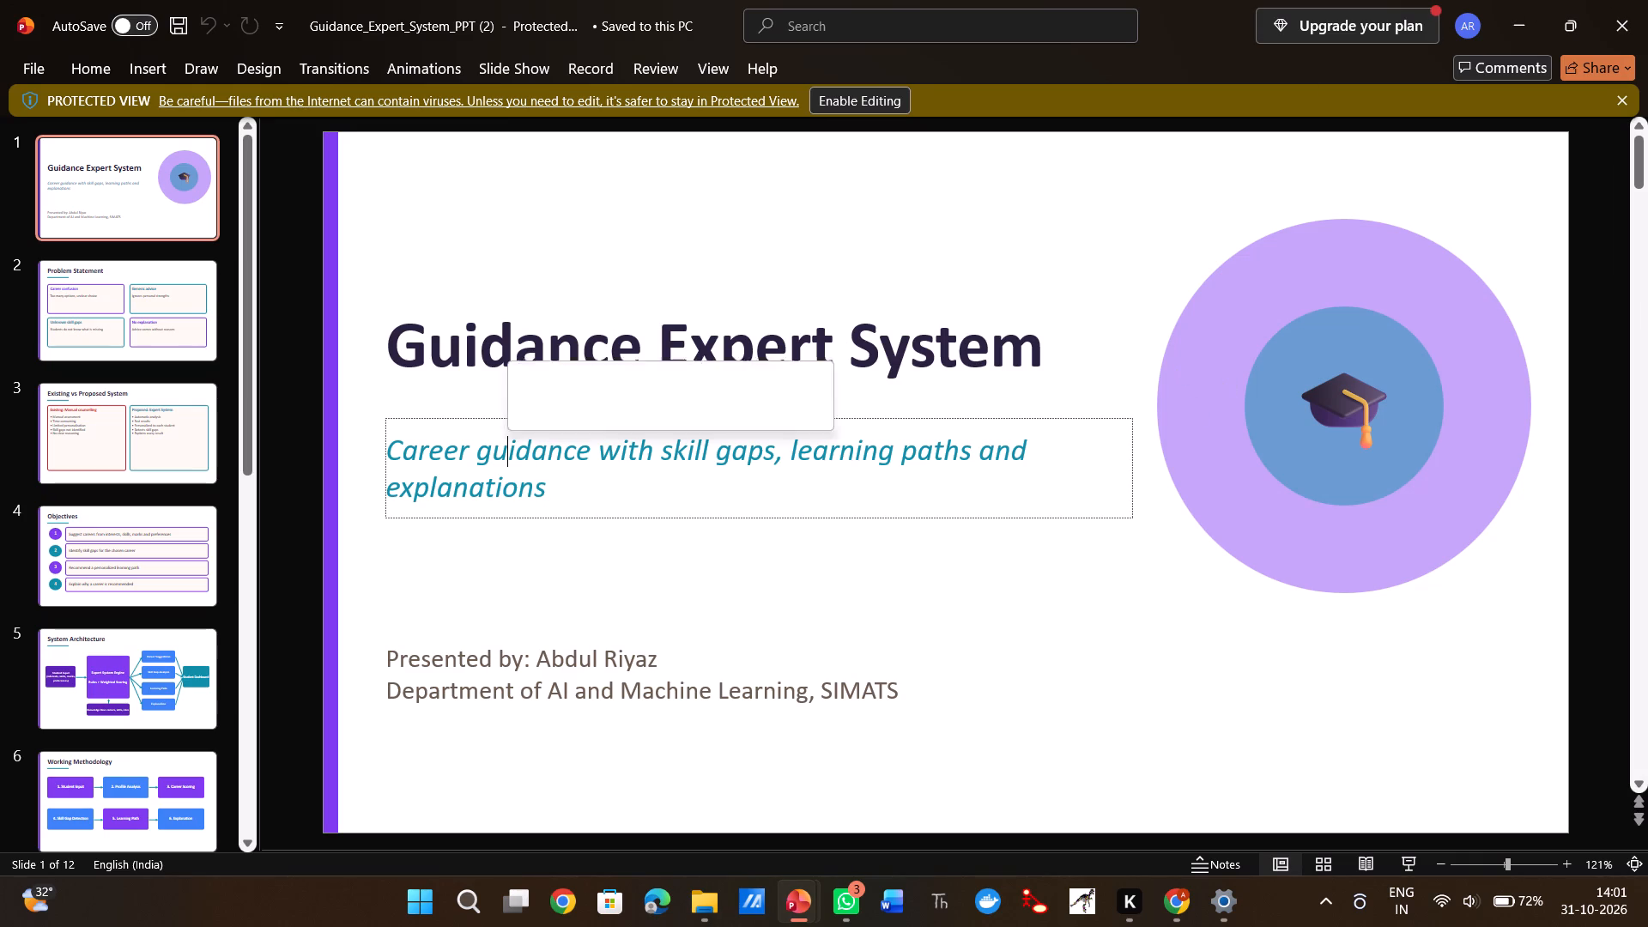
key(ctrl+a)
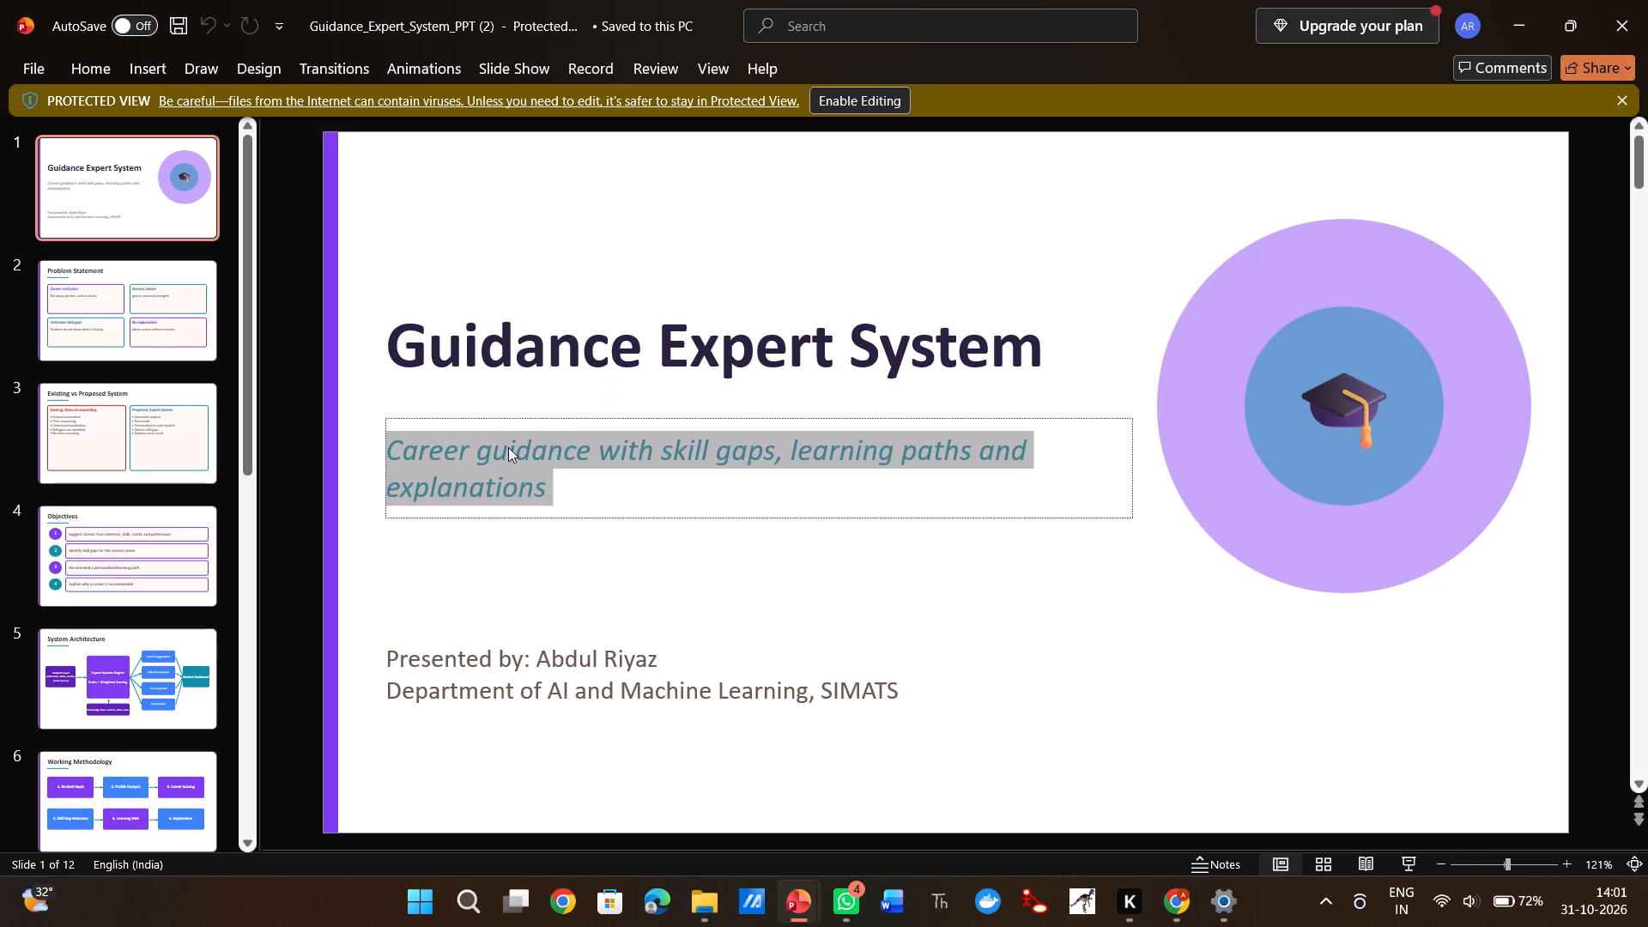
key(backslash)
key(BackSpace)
Enable editing for the presentation and delete all of the subtitle text below the Guidance Expert System title.
click(841, 94)
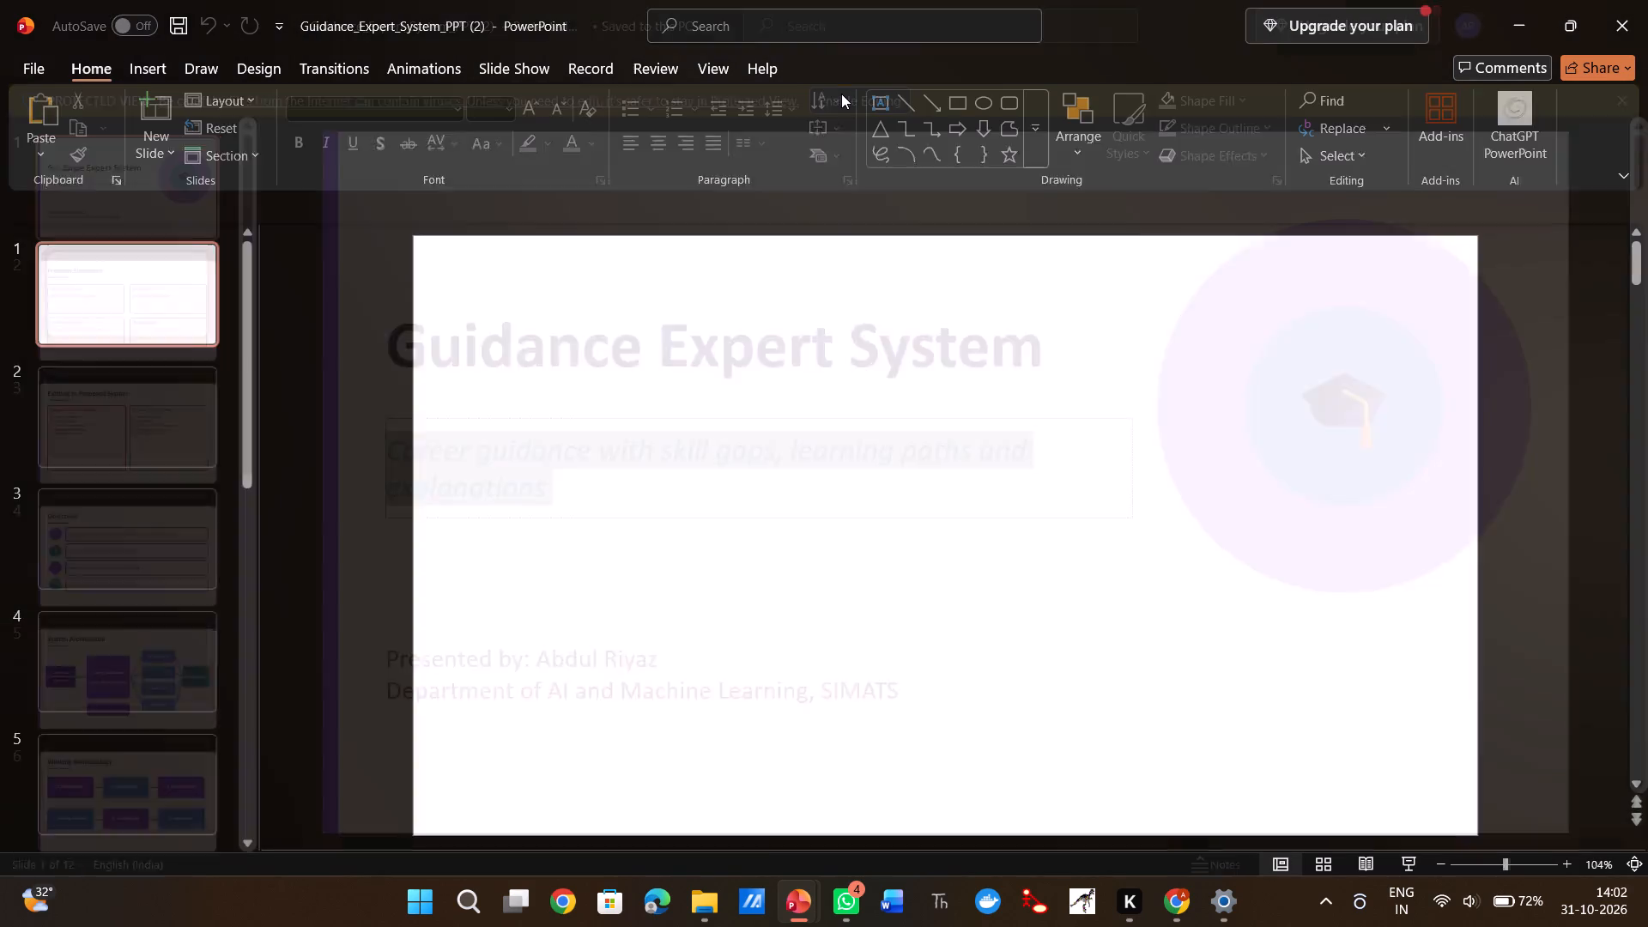
click(706, 488)
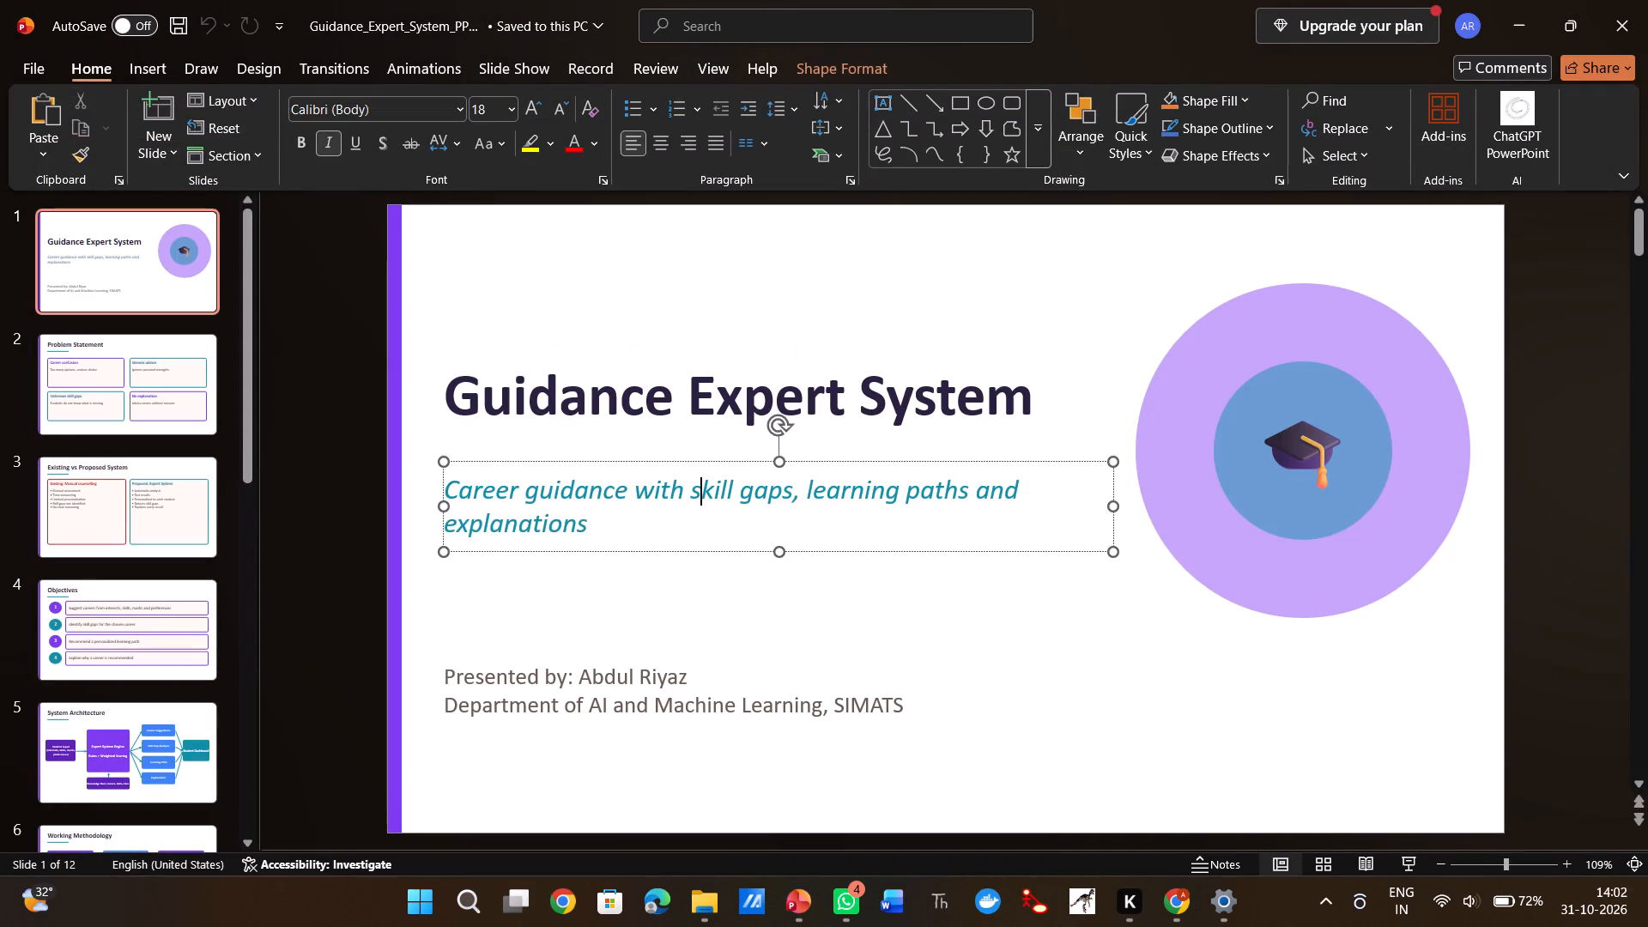
key(ctrl+a)
key(BackSpace)
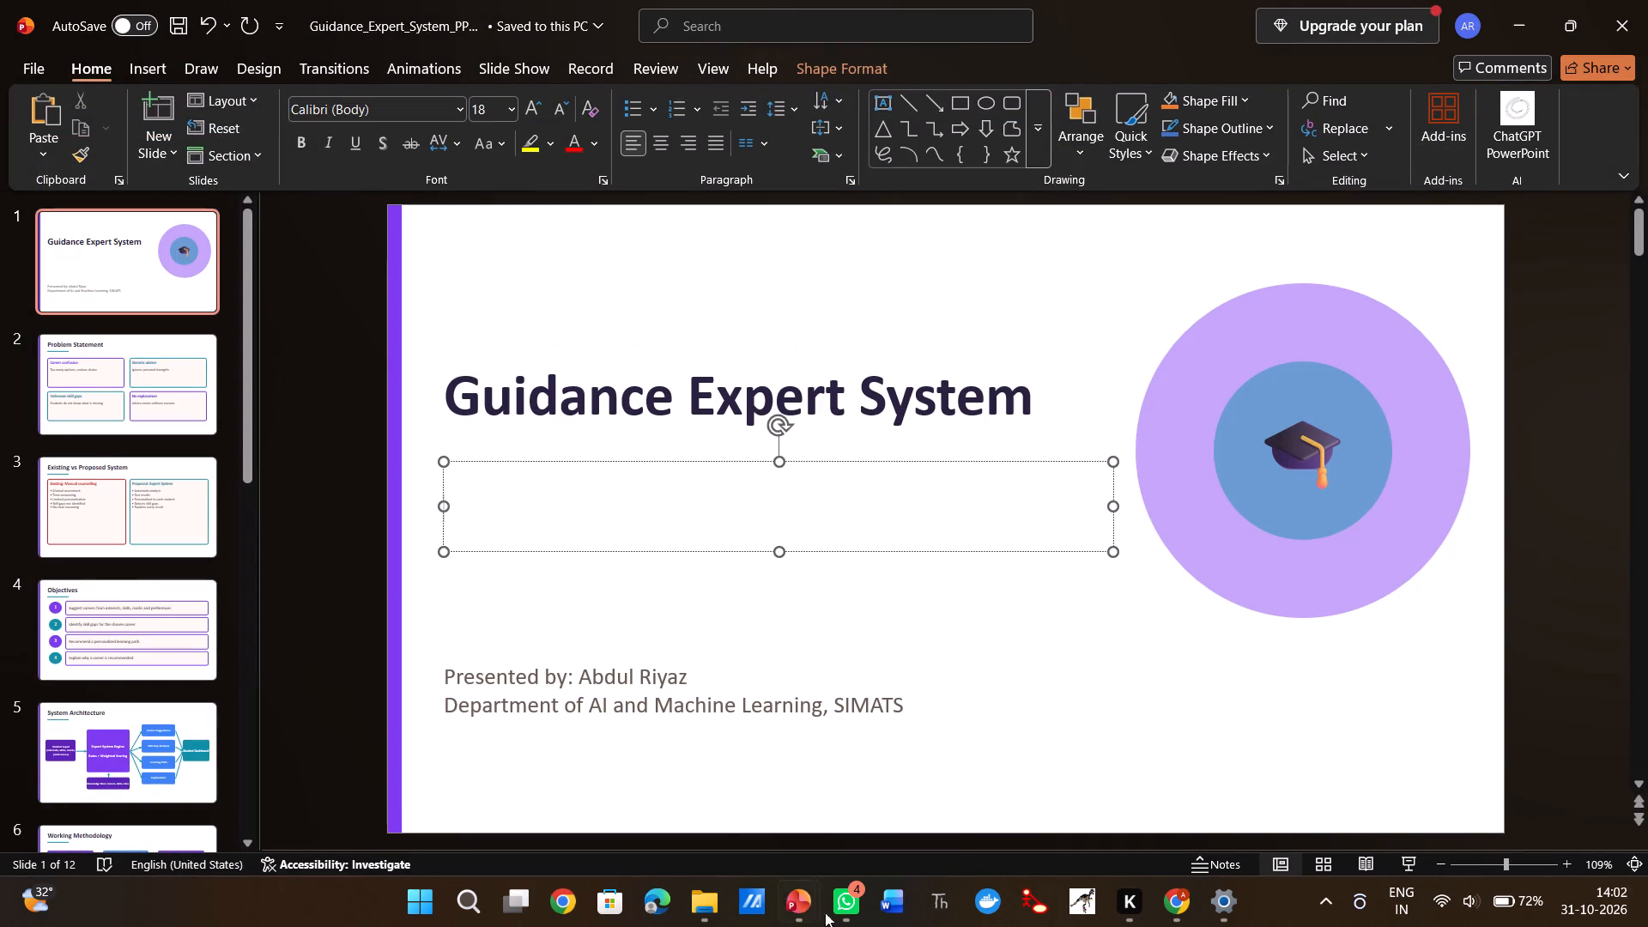
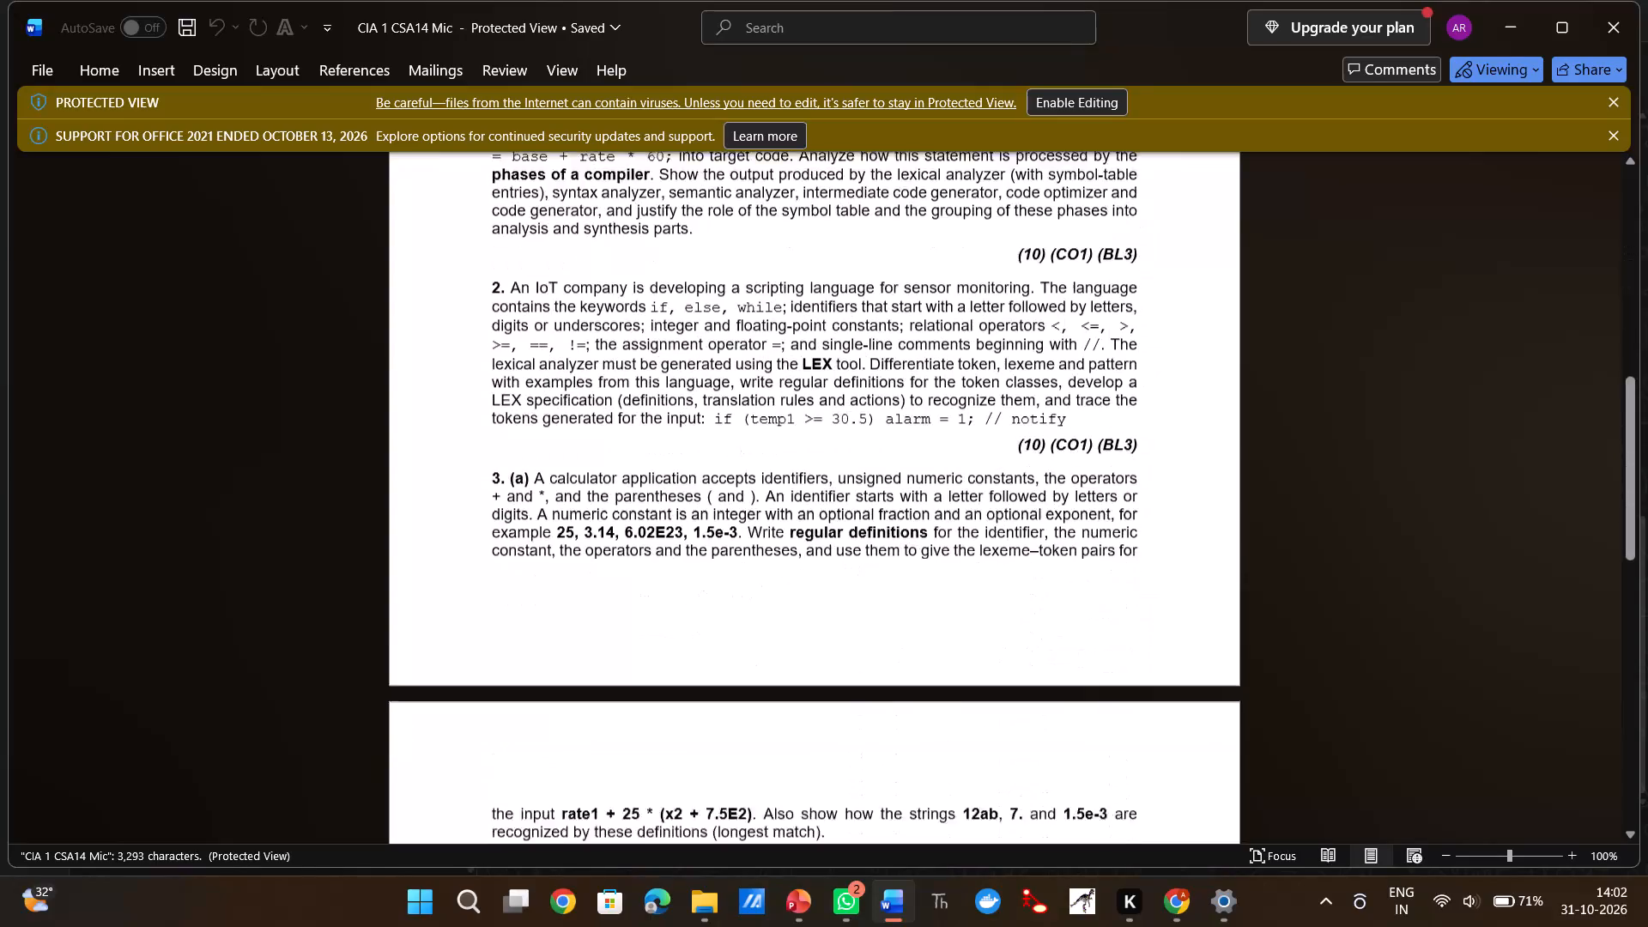
Dismiss the Office 2021 support notice and the Protected View notice above the CIA 1 CSA14 Mic document in Word.
scroll(861, 627, down, 4)
scroll(861, 627, up, 8)
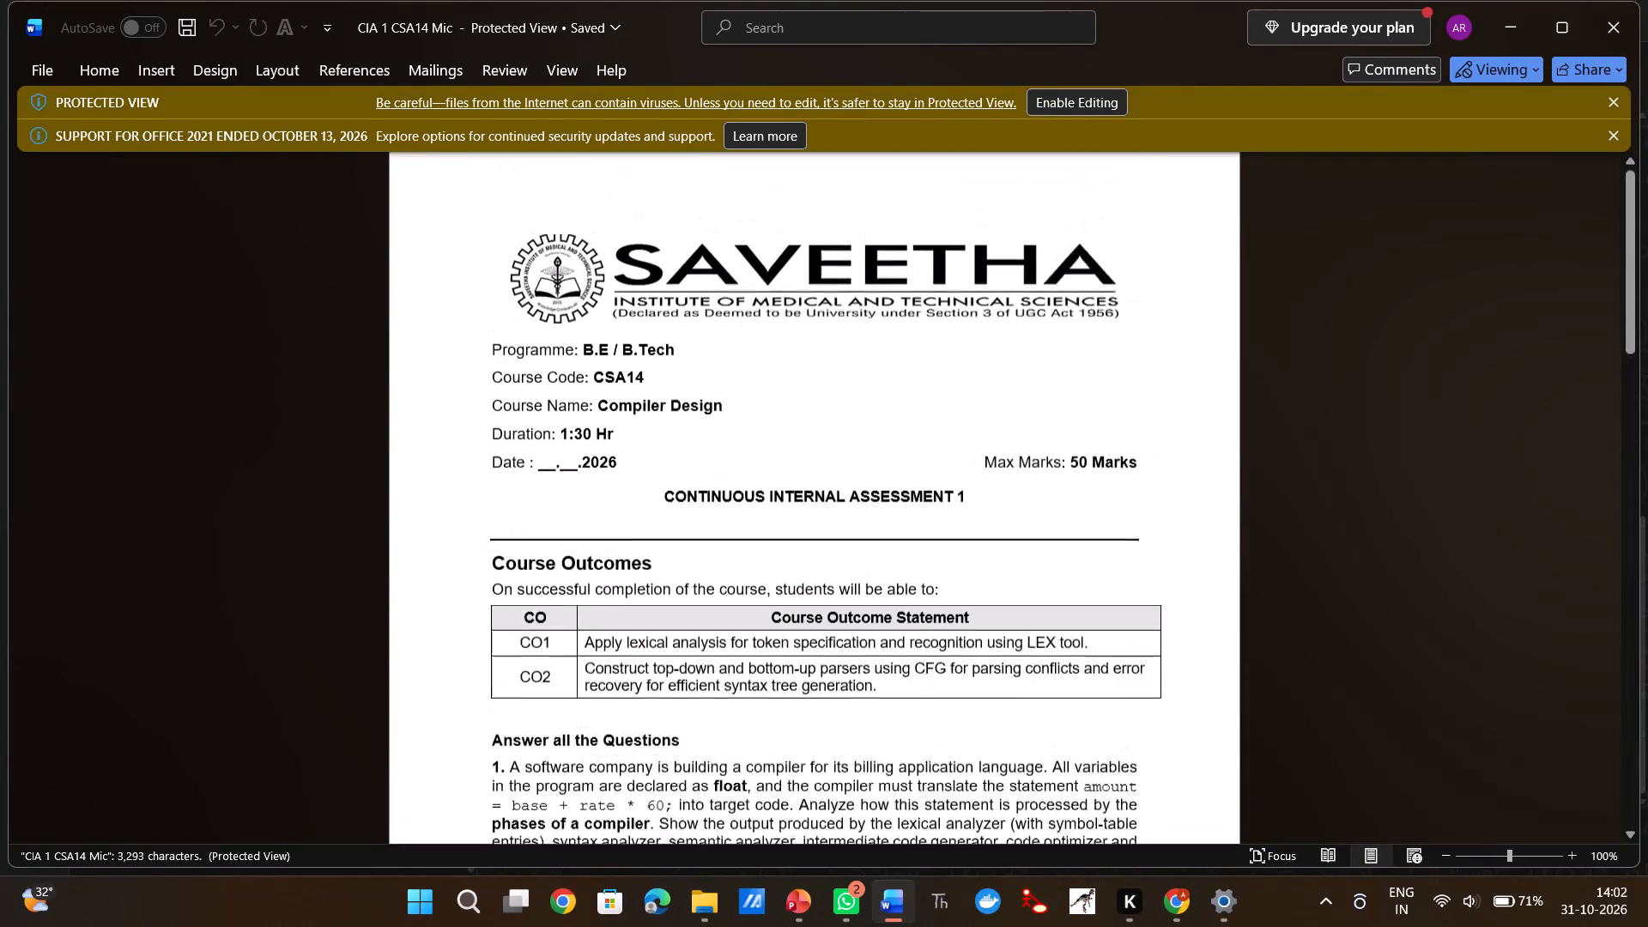
drag(1625, 154, 1623, 130)
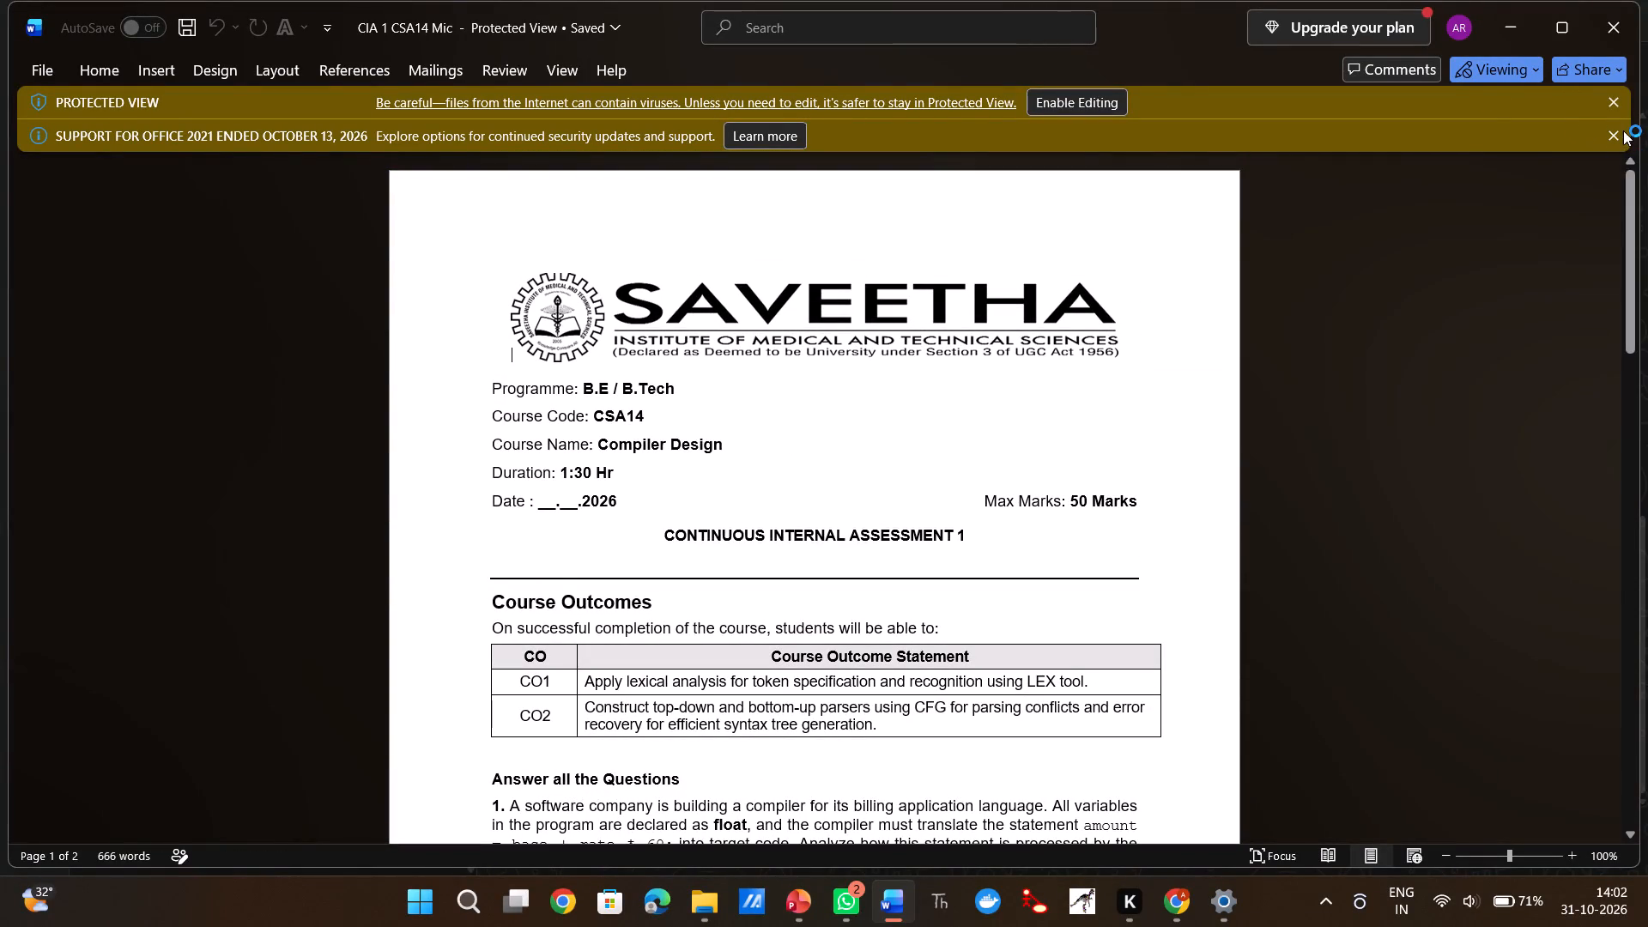
drag(1623, 130, 1621, 128)
click(1621, 128)
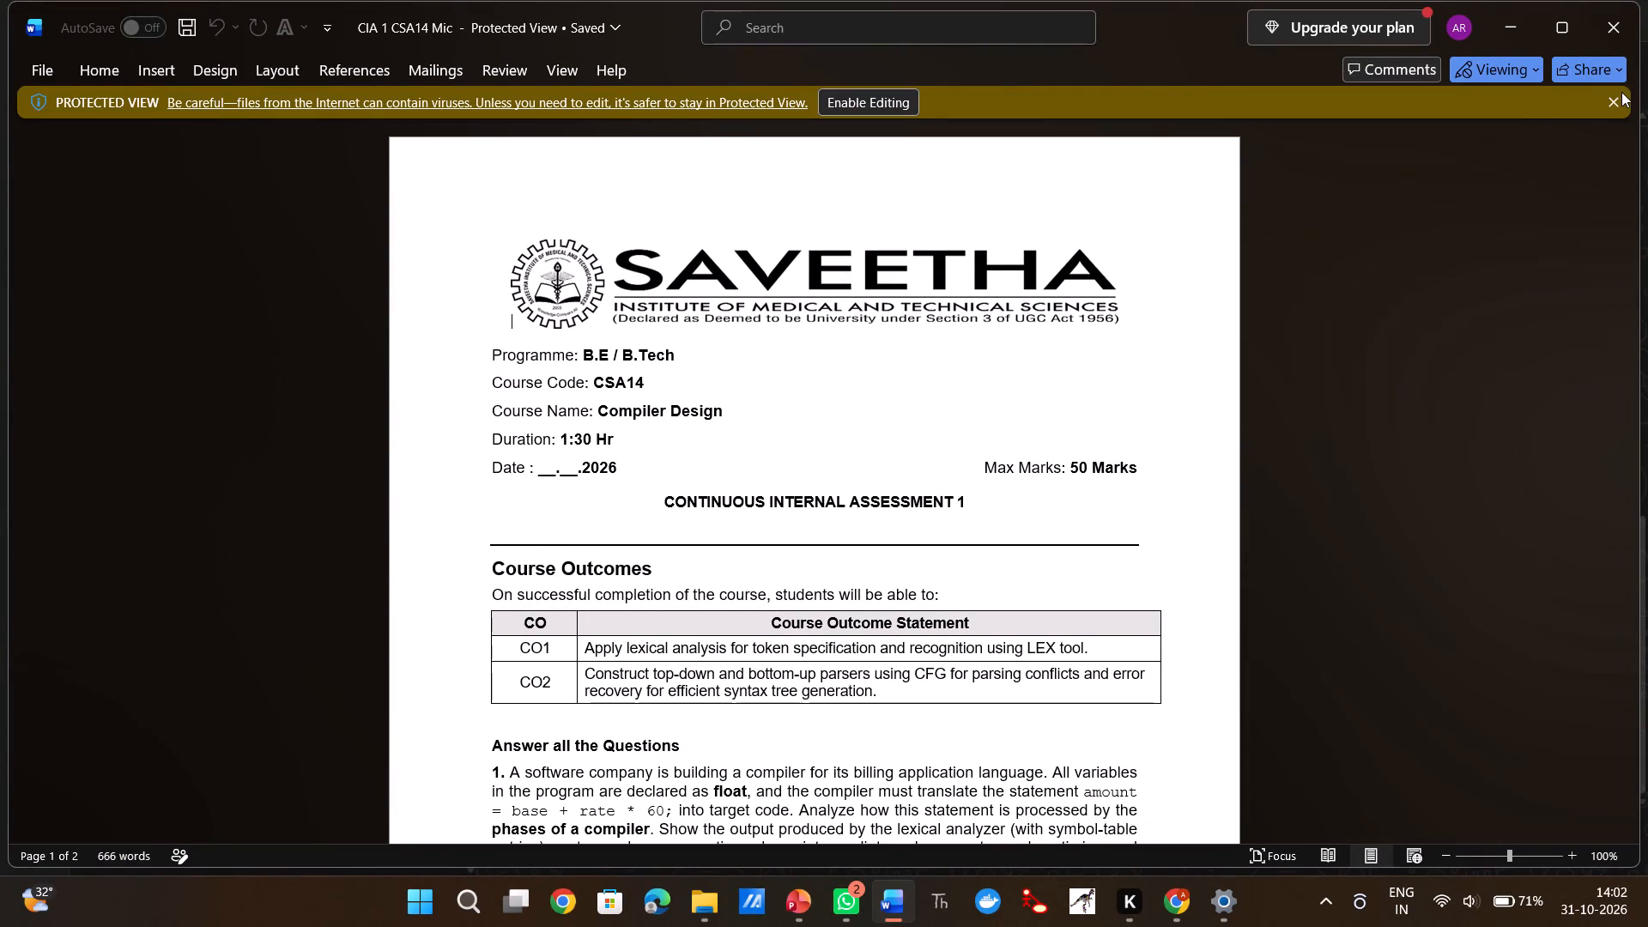
click(1621, 92)
click(1614, 95)
click(1642, 44)
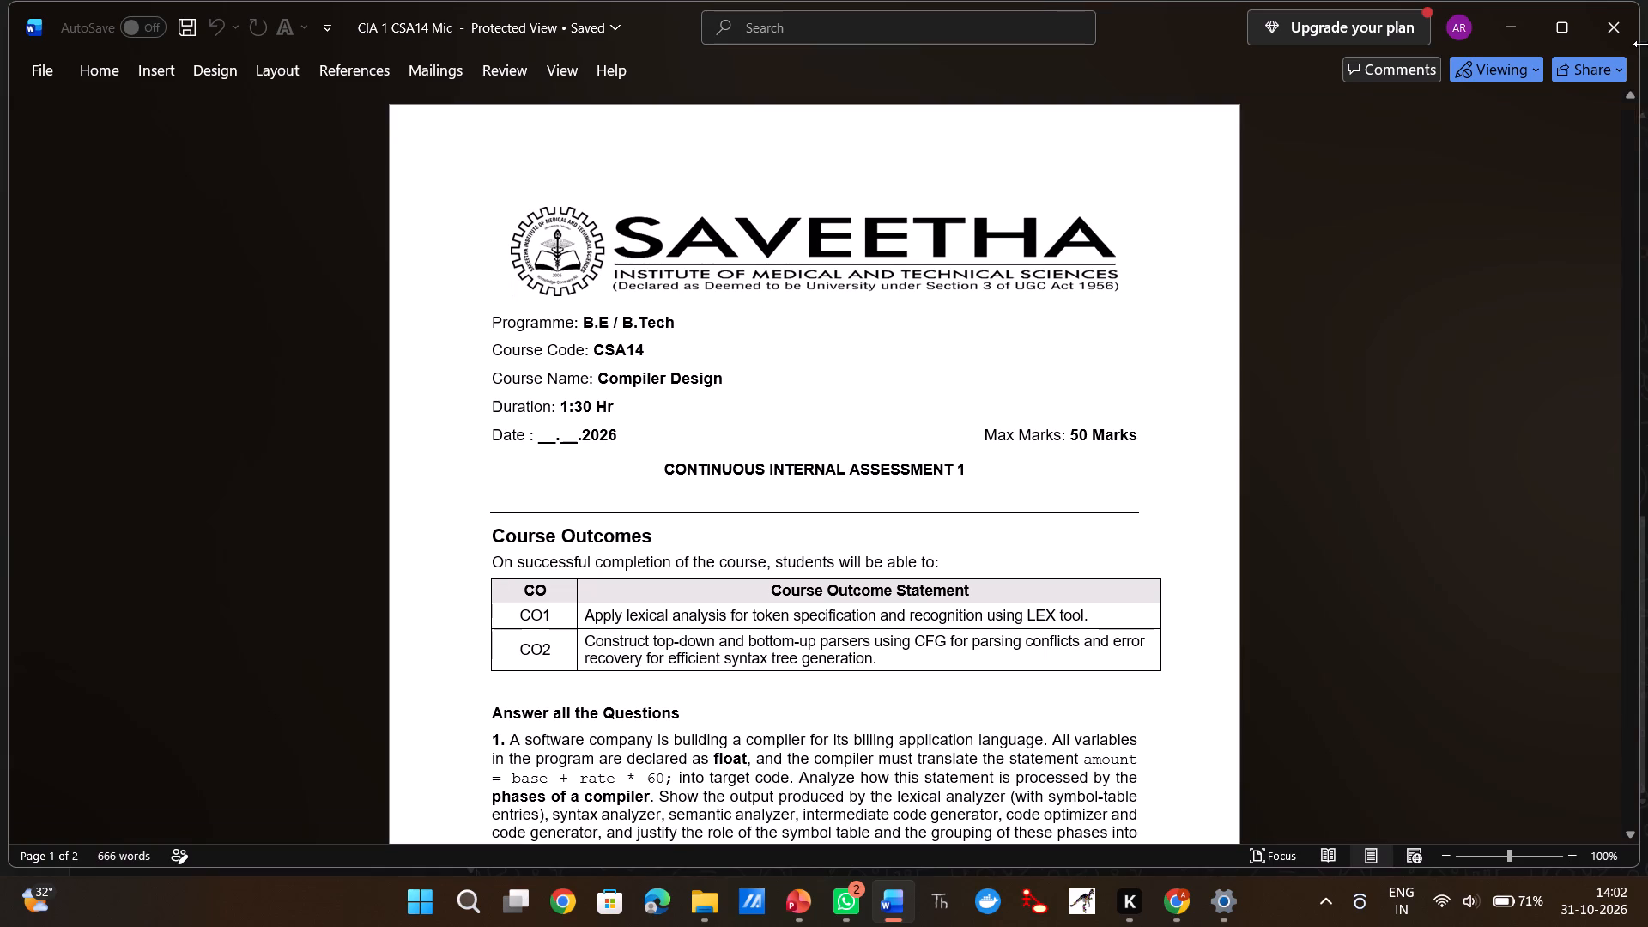
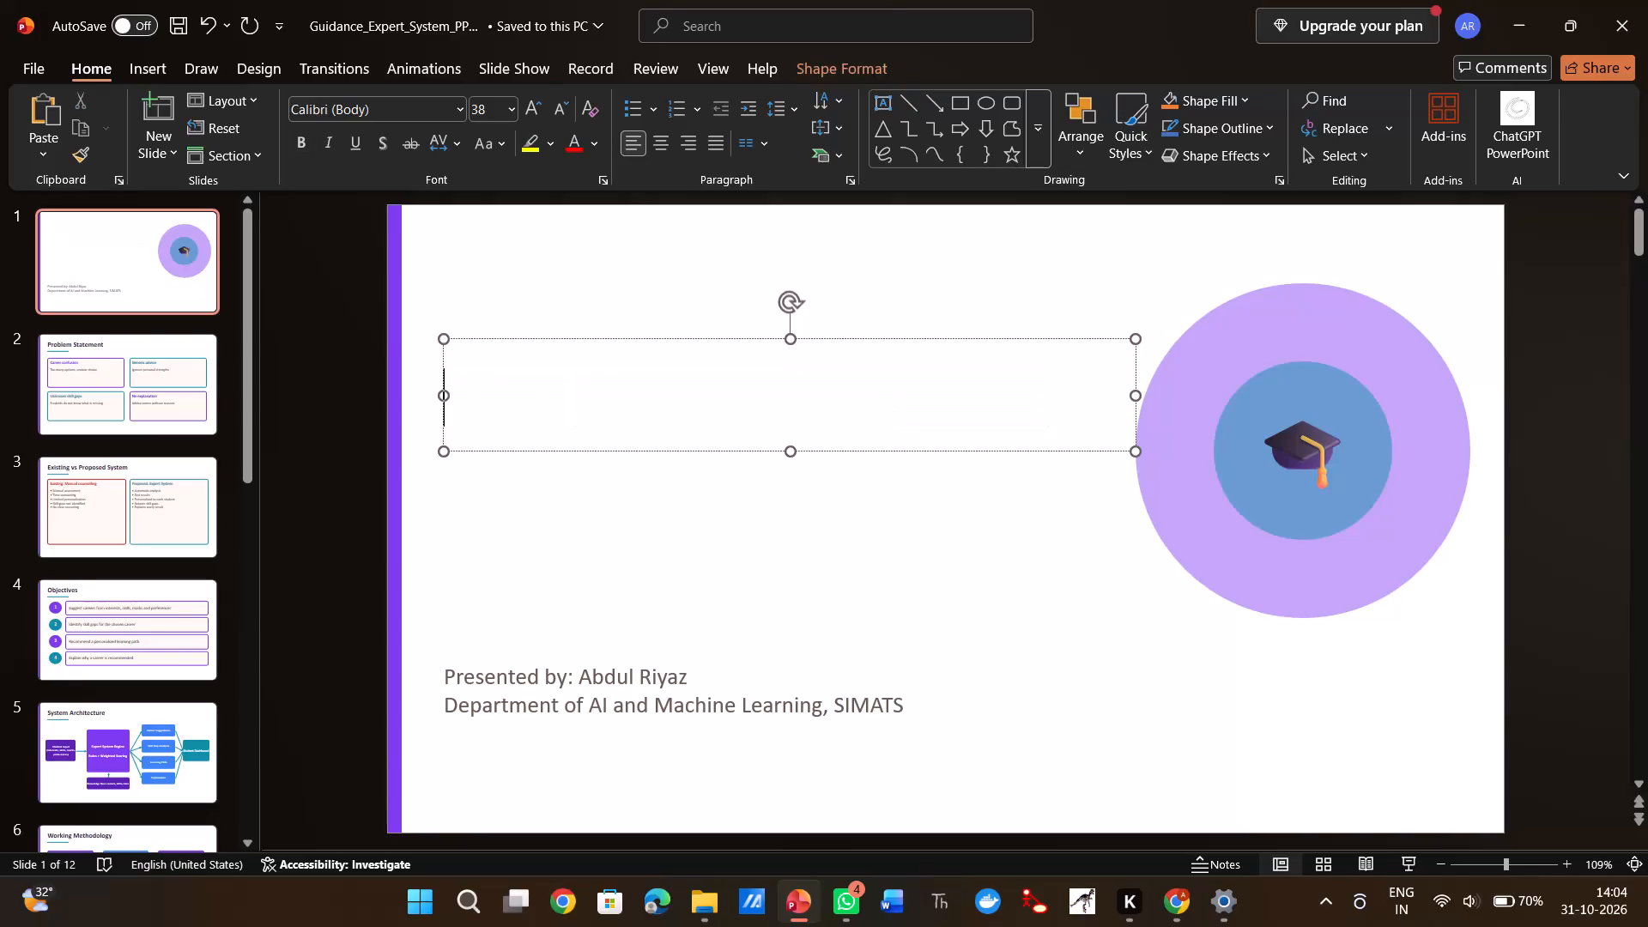
Paste the title "AI-Powered Student Career Guidance Expert System" into the title slide's empty box and set its font to Times New Roman.
key(ctrl+v)
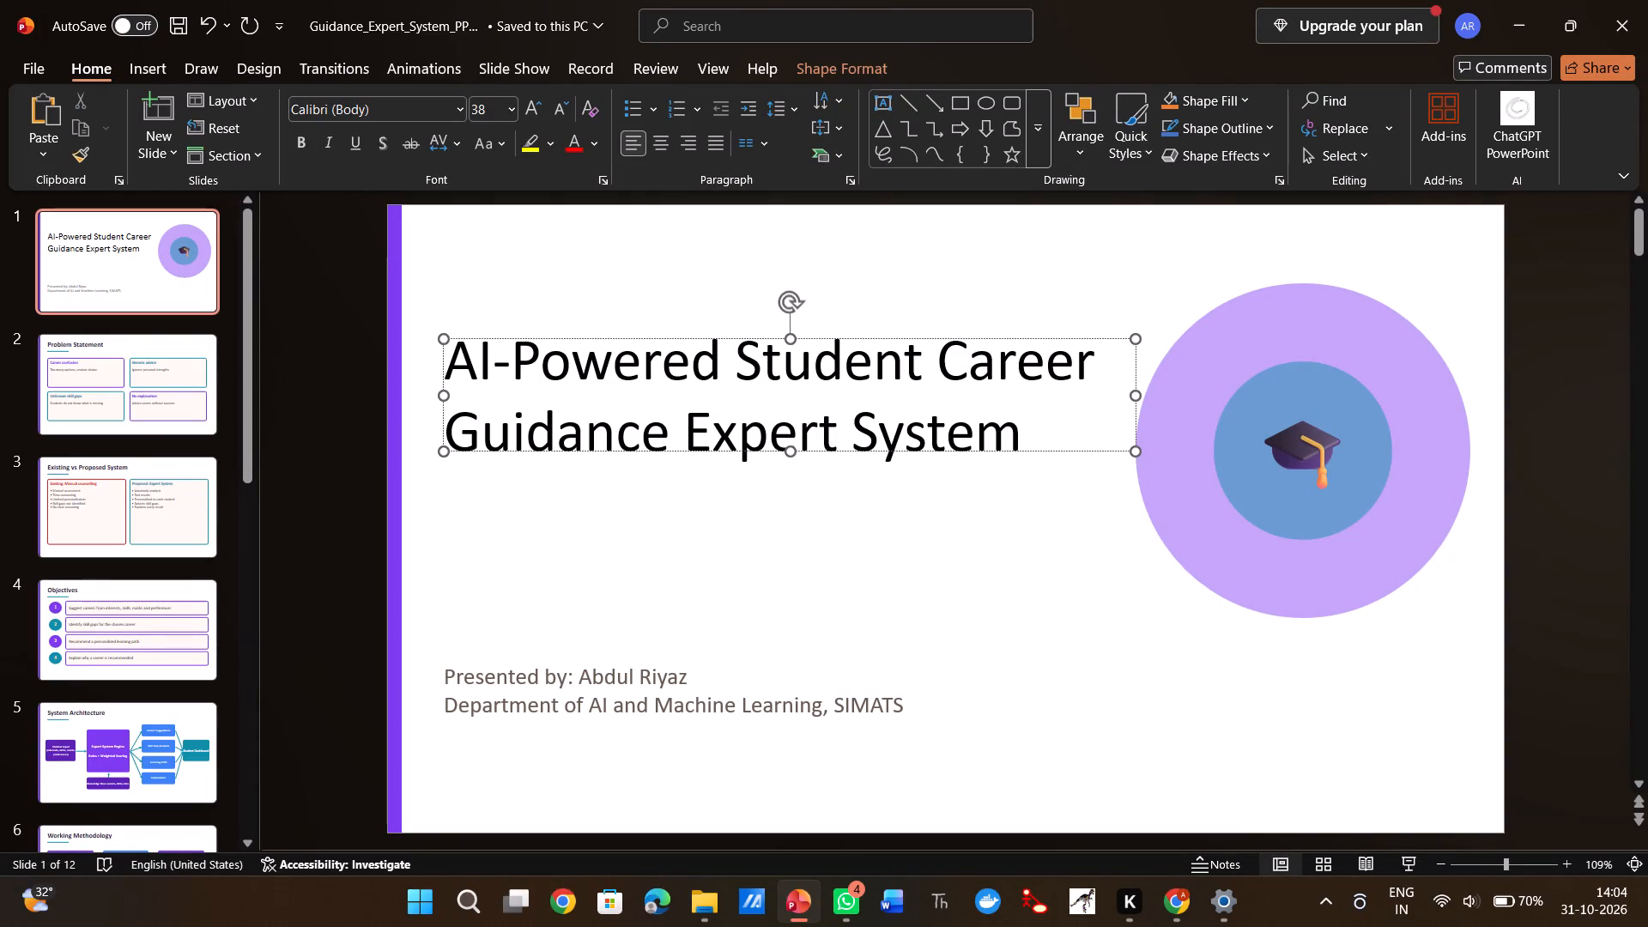
key(ctrl+a)
click(415, 112)
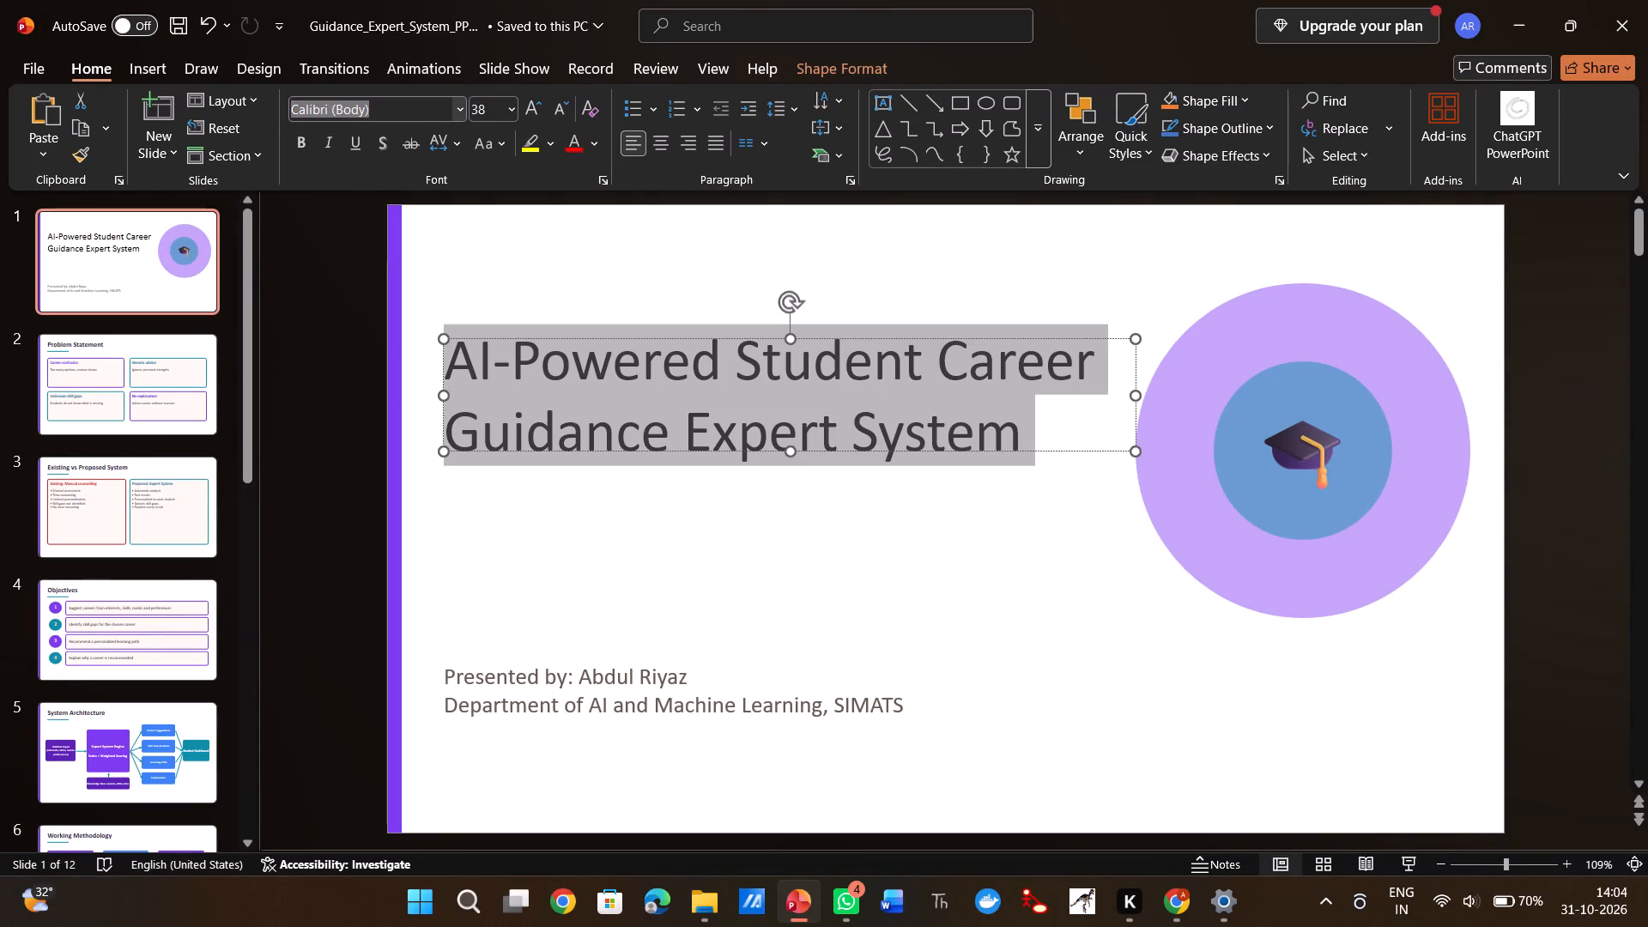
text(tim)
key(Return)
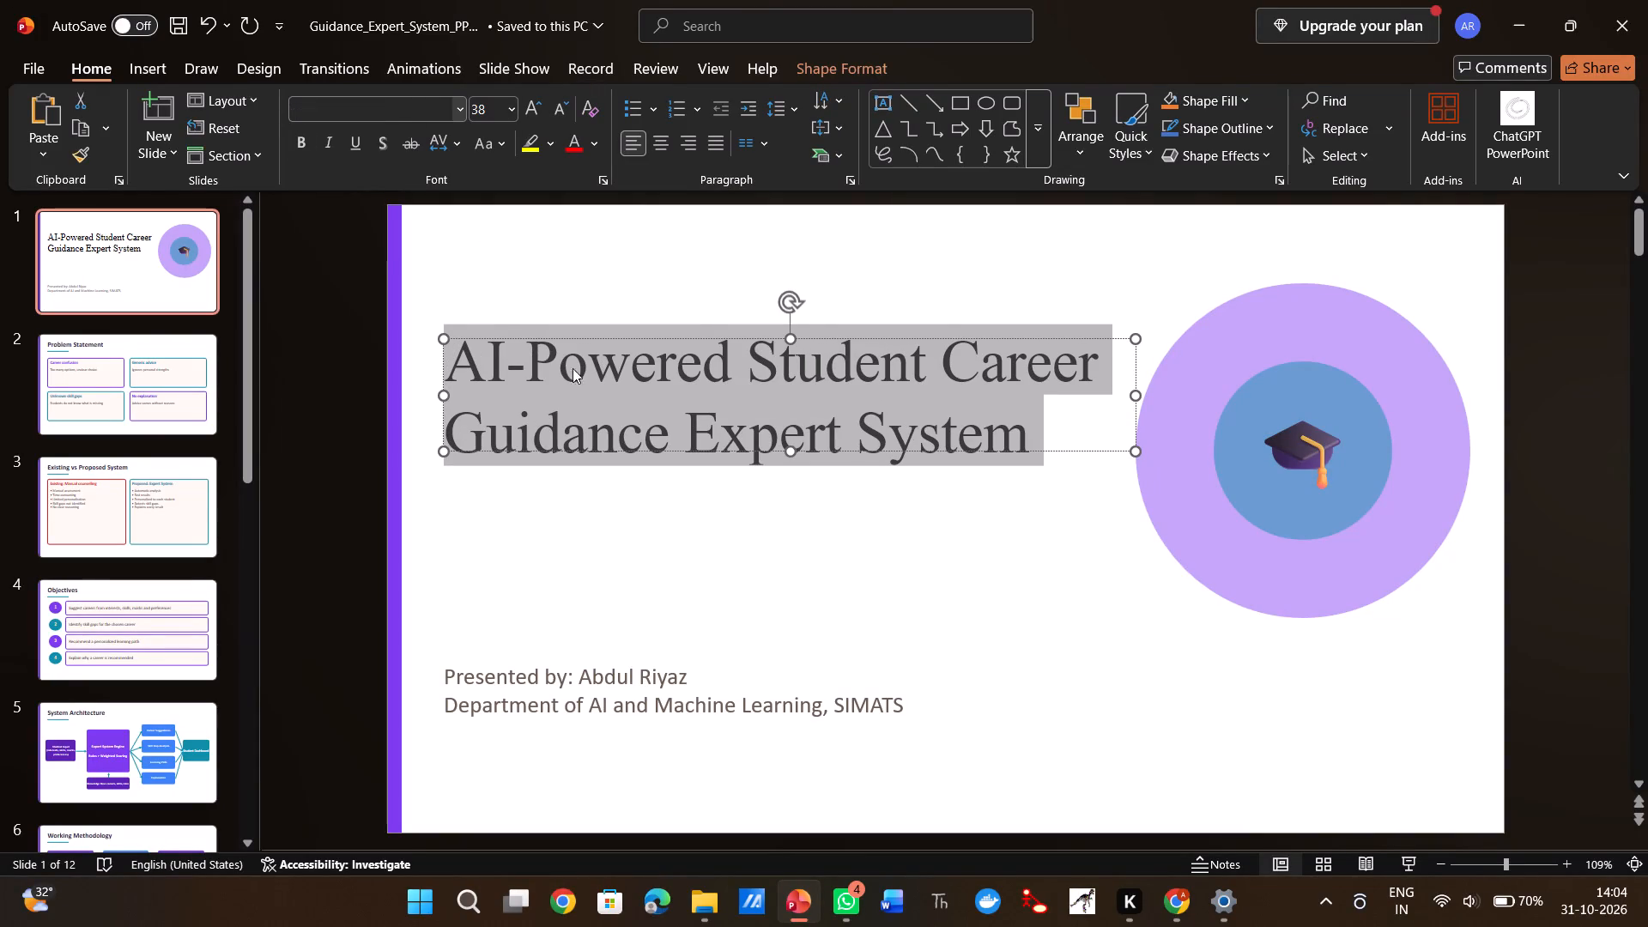
click(634, 532)
Clear the presenter and department text from the lower text box on the title slide.
click(658, 682)
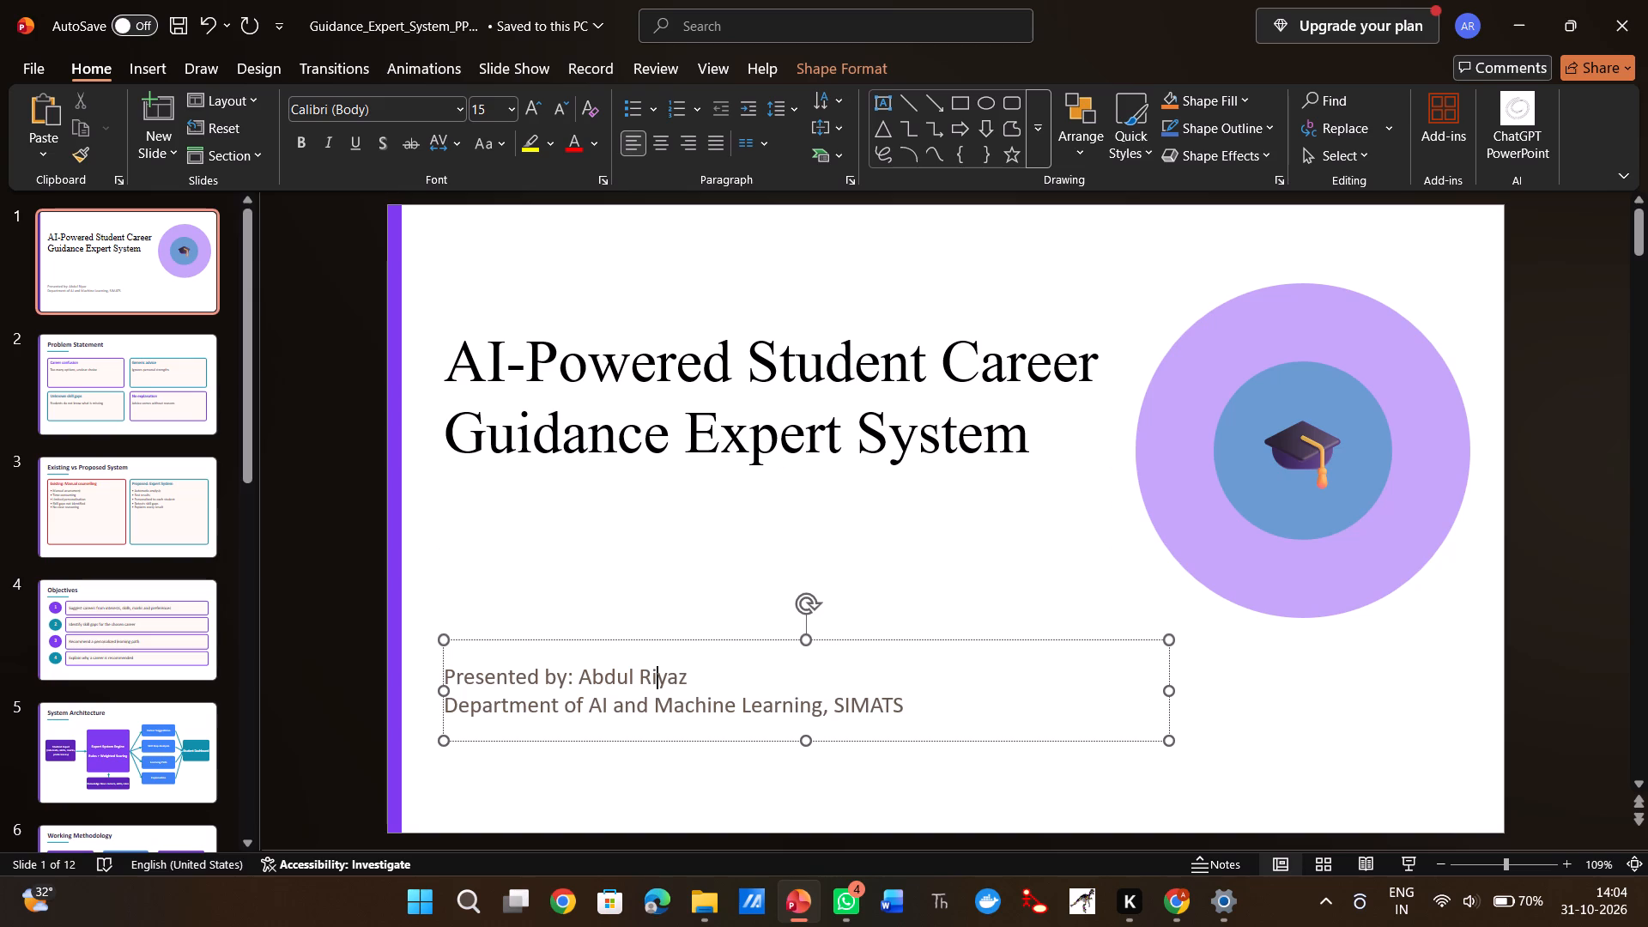
key(ctrl+a)
key(BackSpace)
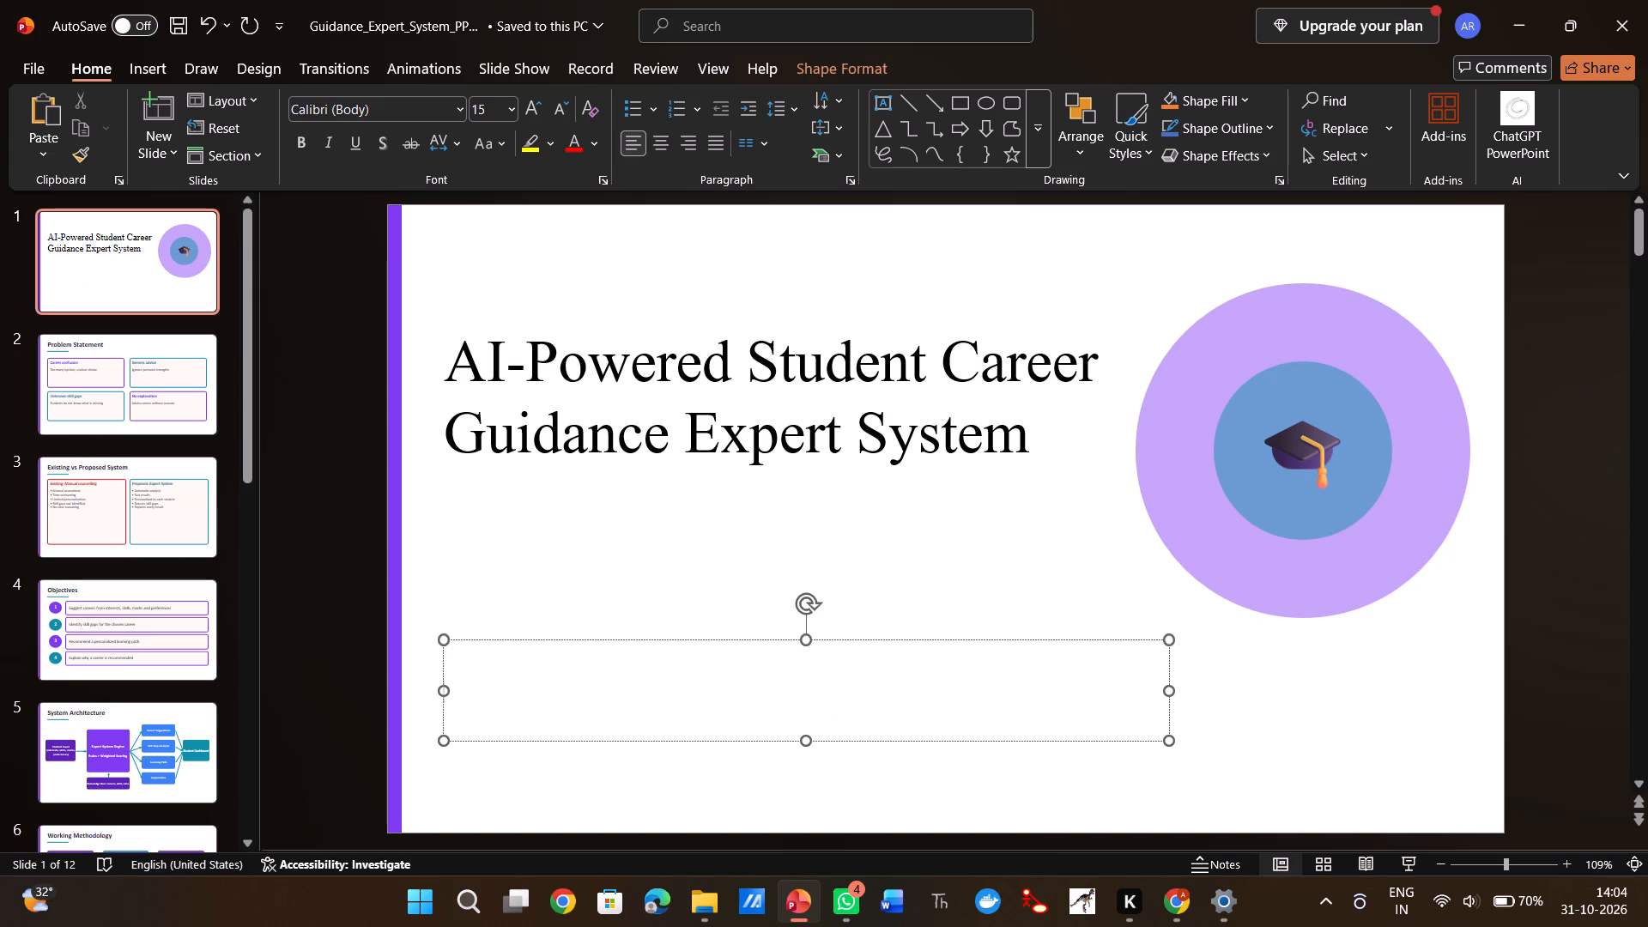
Narrow the emptied text box to about half its width and move it beneath the graduation-cap circle.
drag(444, 691, 836, 759)
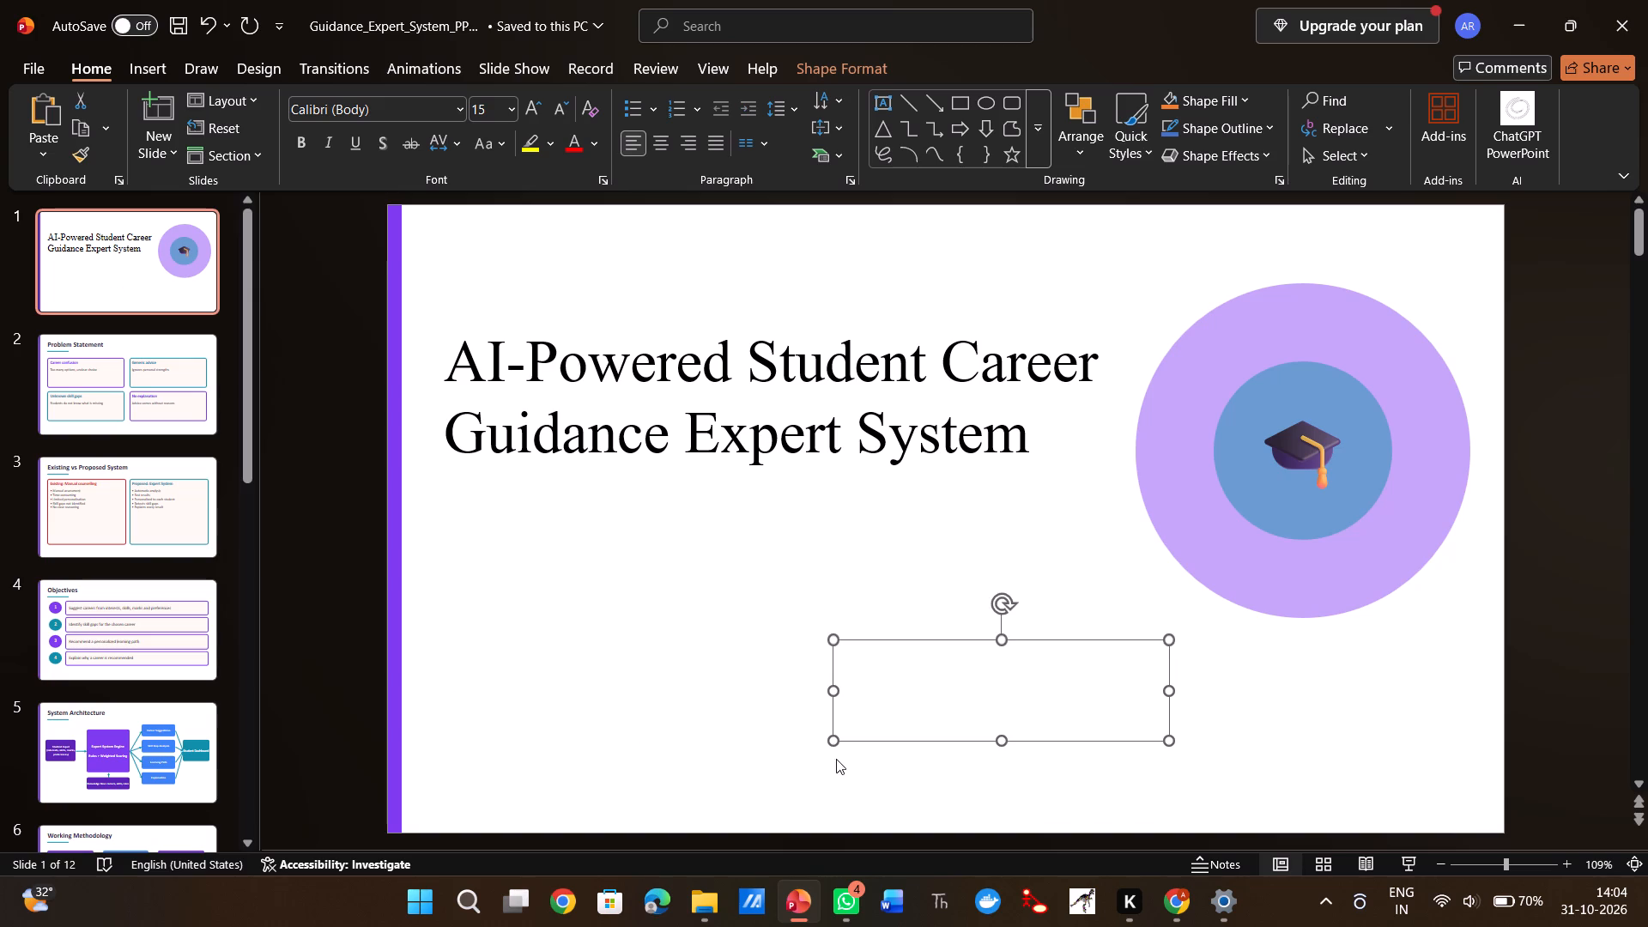
drag(953, 633, 1187, 666)
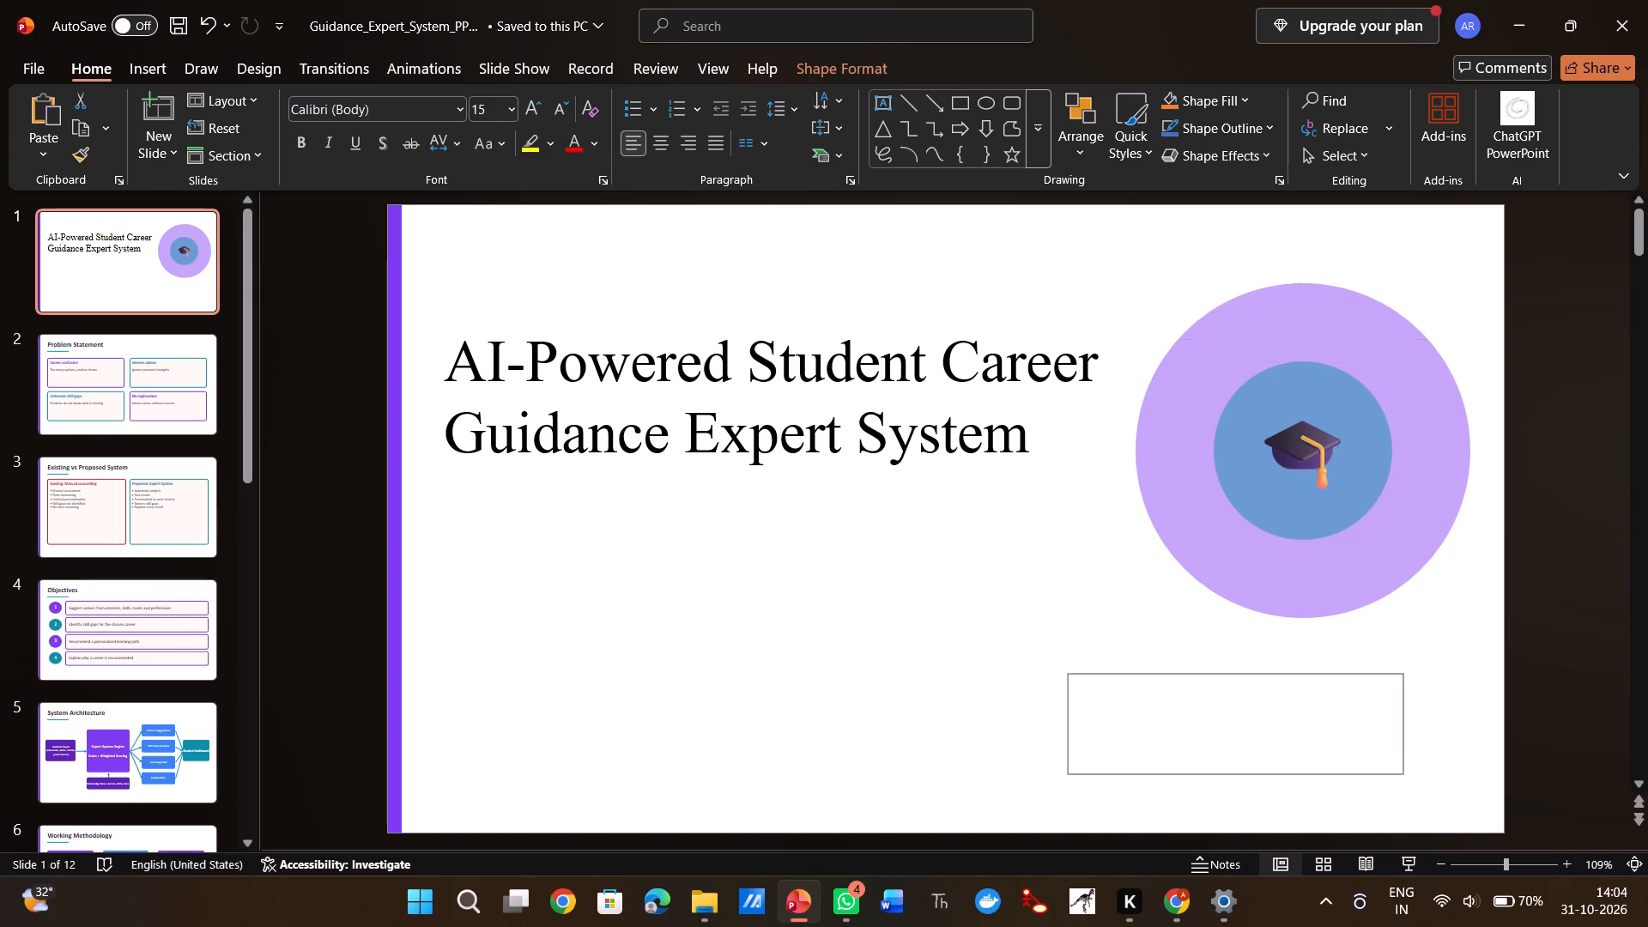
drag(1187, 666, 1217, 657)
Enter "Presented BY:" in the box beneath the circle, with the presenter's full name on the line below.
click(1196, 681)
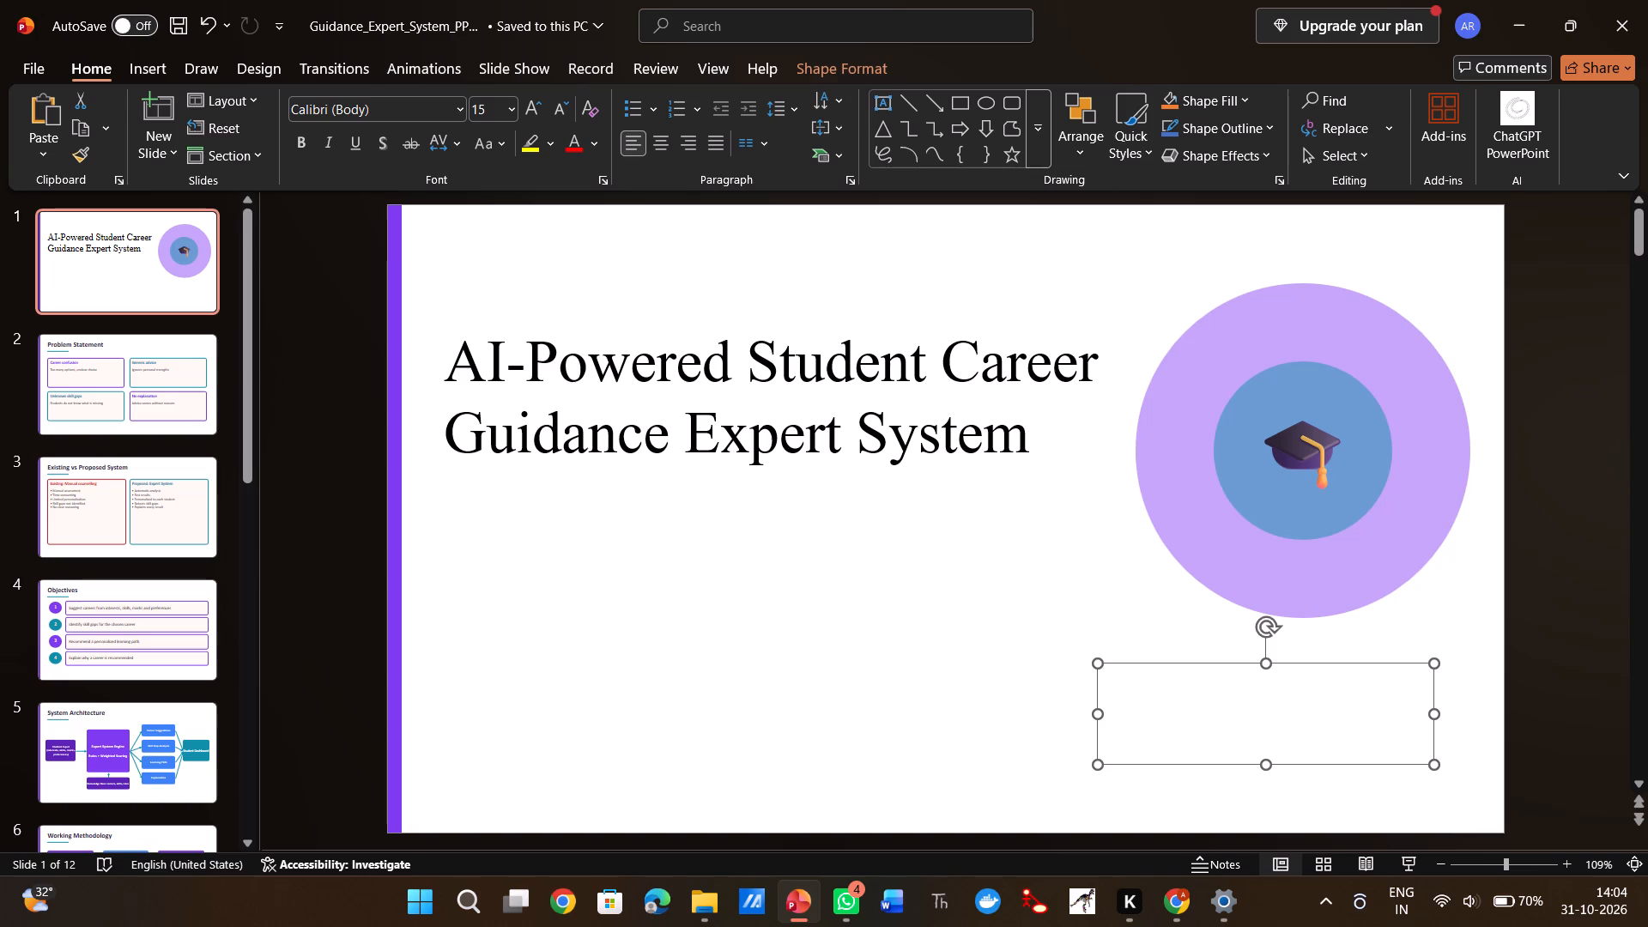
click(1154, 702)
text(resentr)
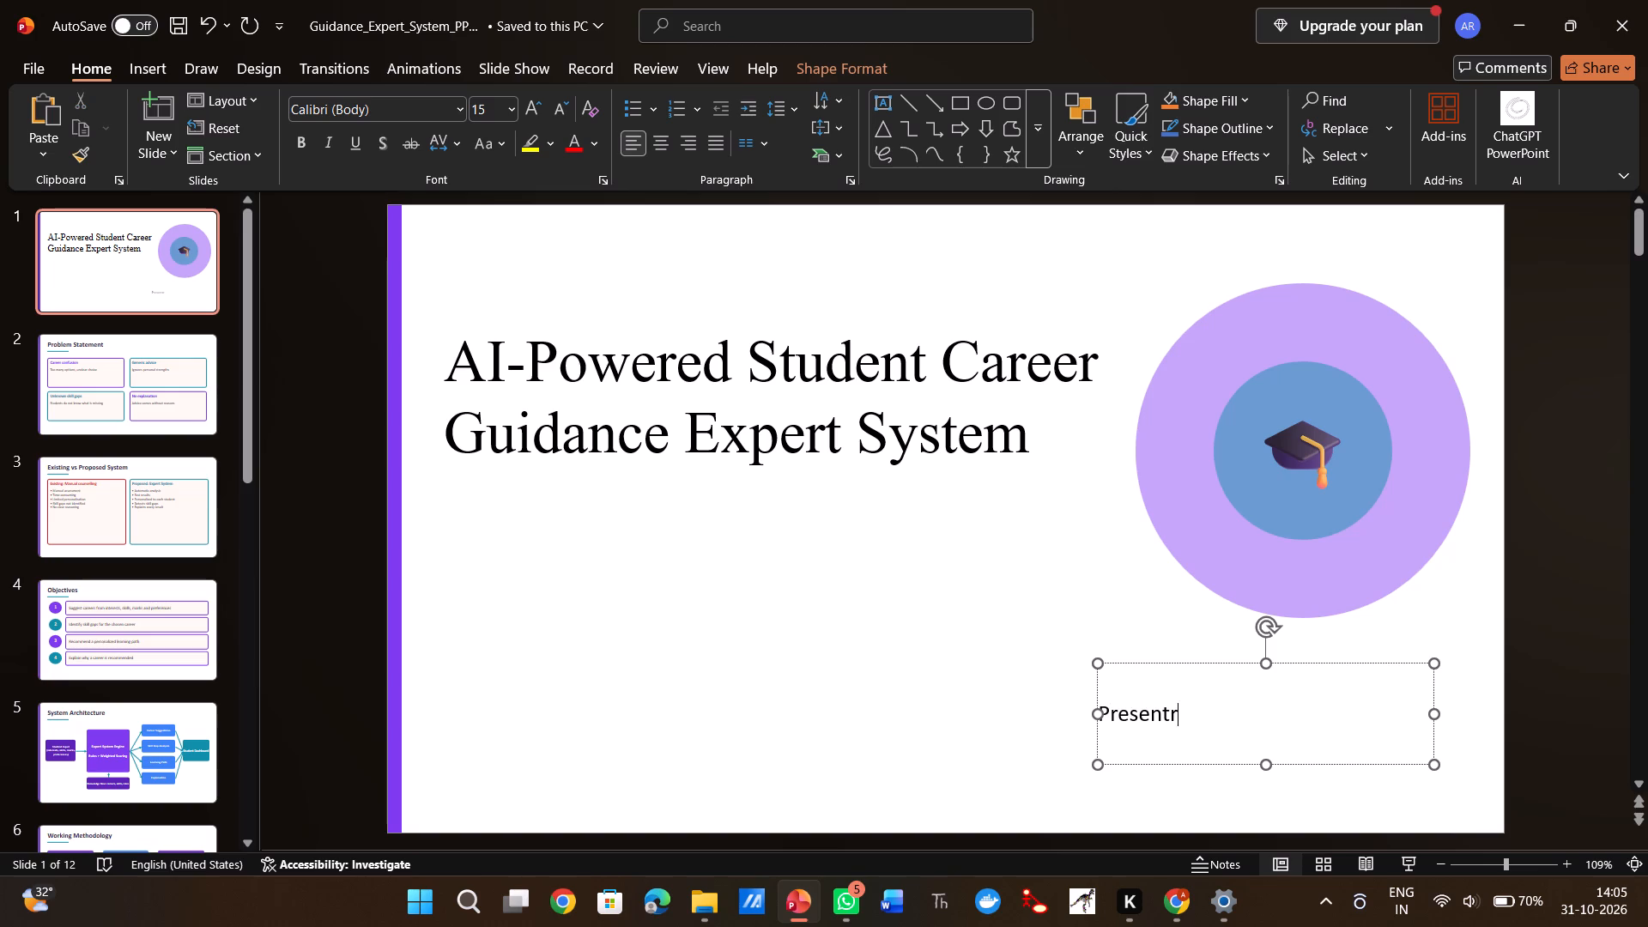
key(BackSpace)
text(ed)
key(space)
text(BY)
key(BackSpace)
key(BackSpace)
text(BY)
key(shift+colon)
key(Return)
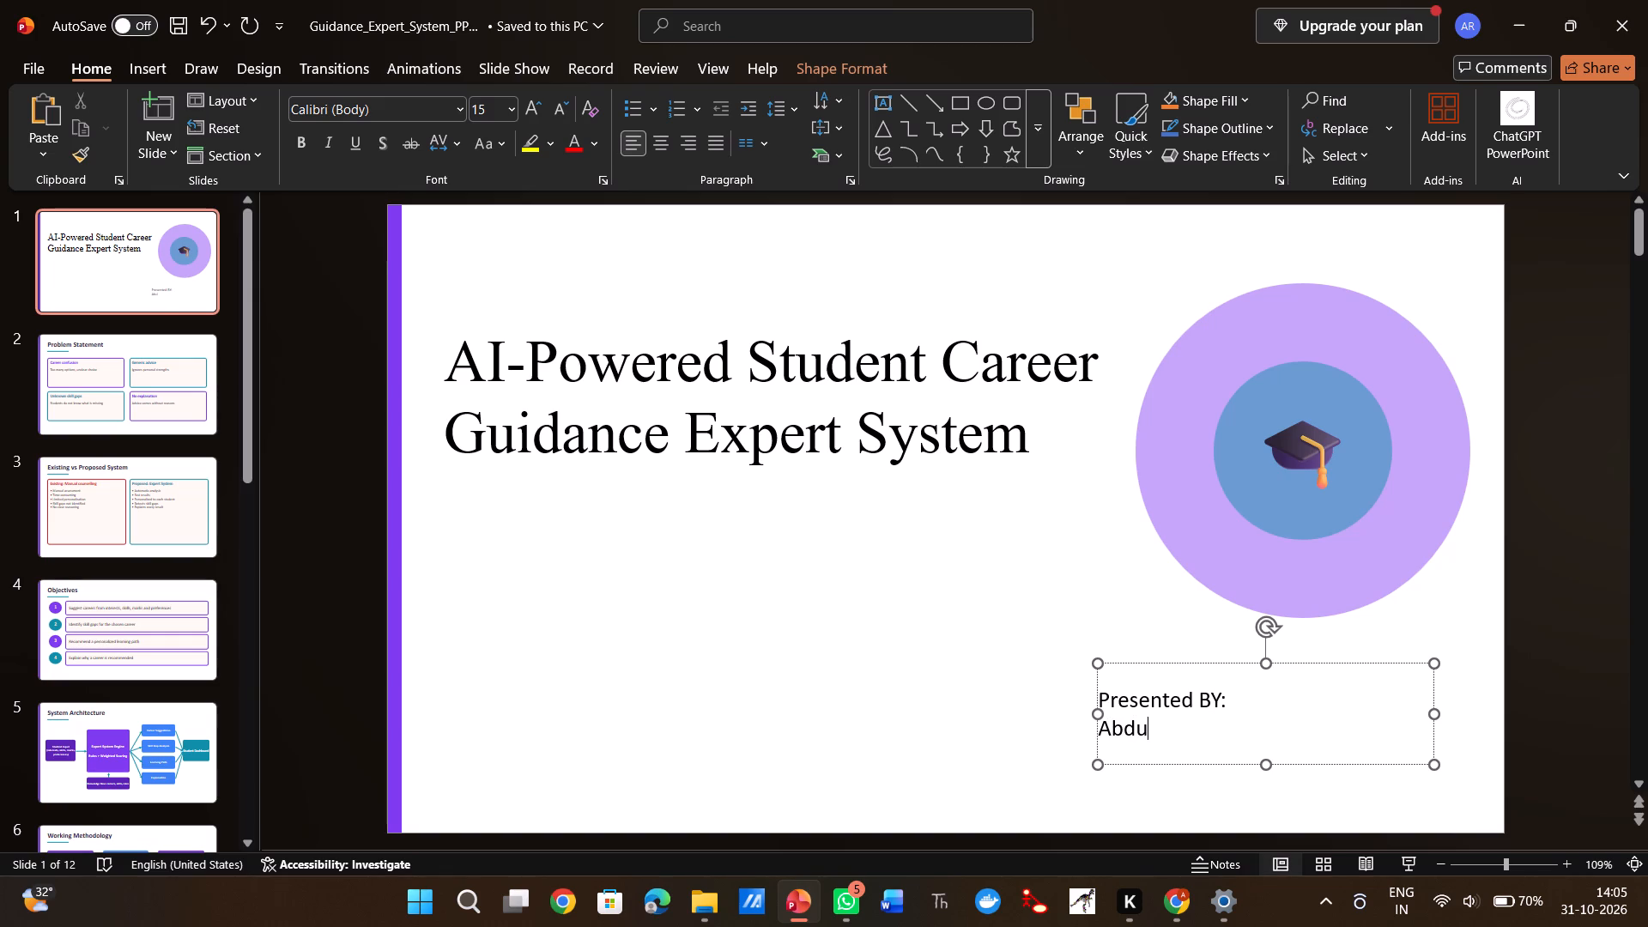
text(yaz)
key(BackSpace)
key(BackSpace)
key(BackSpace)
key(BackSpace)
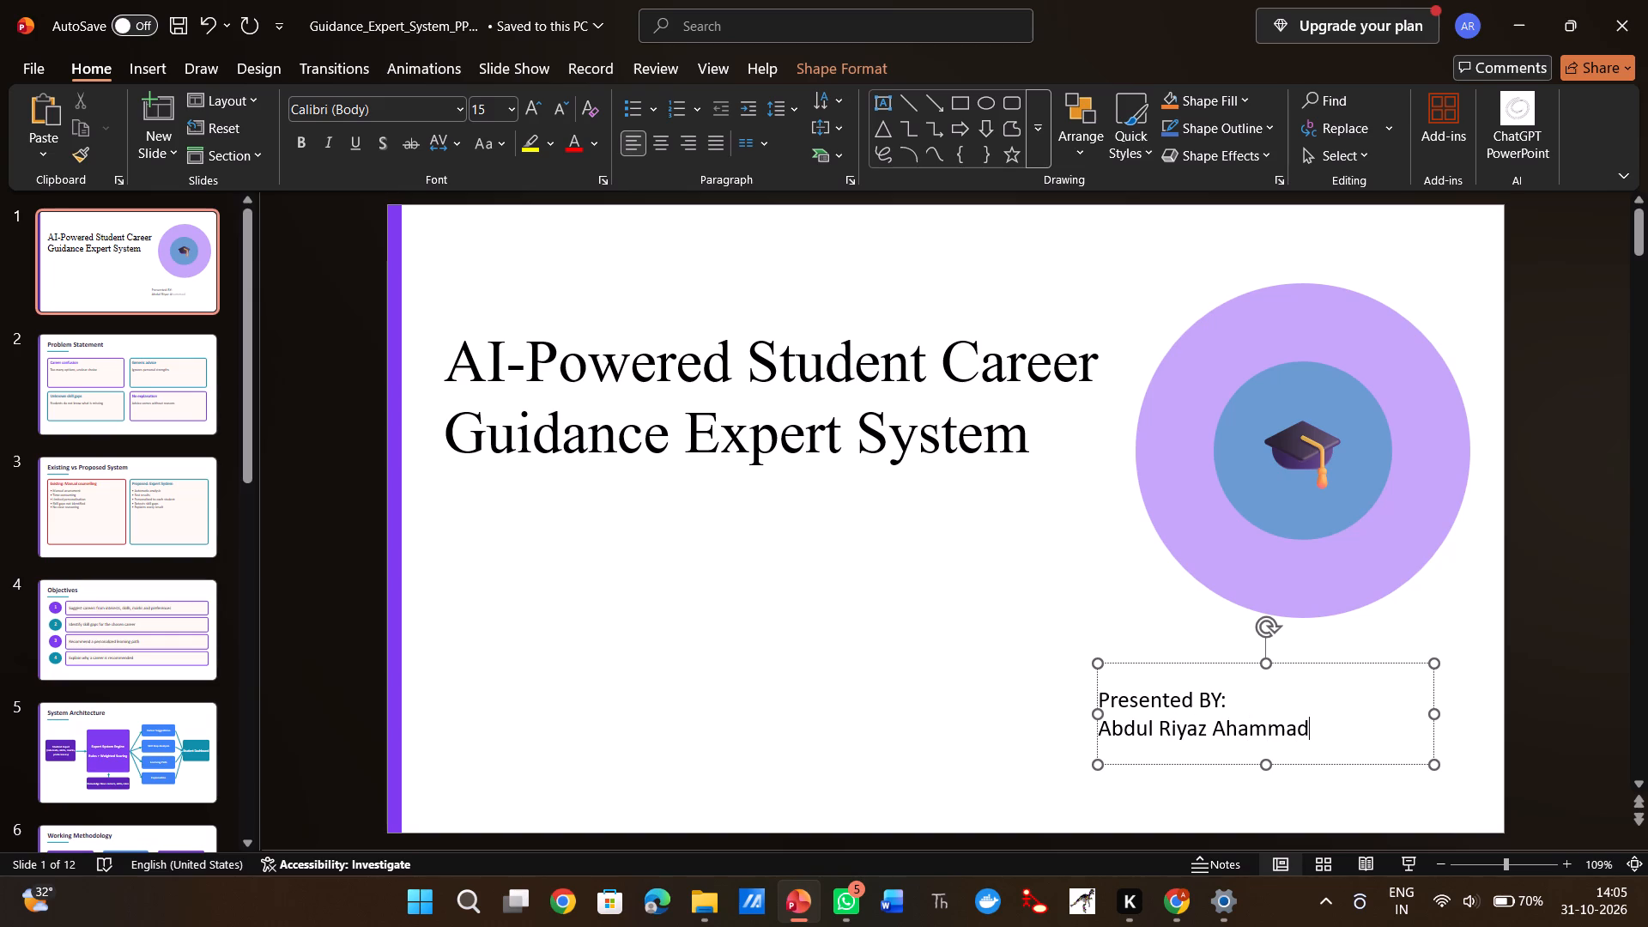
Add a text box under the title, opposite the presenter text, reading "Guided BY:" with the guide's name on the second line.
double_click(492, 694)
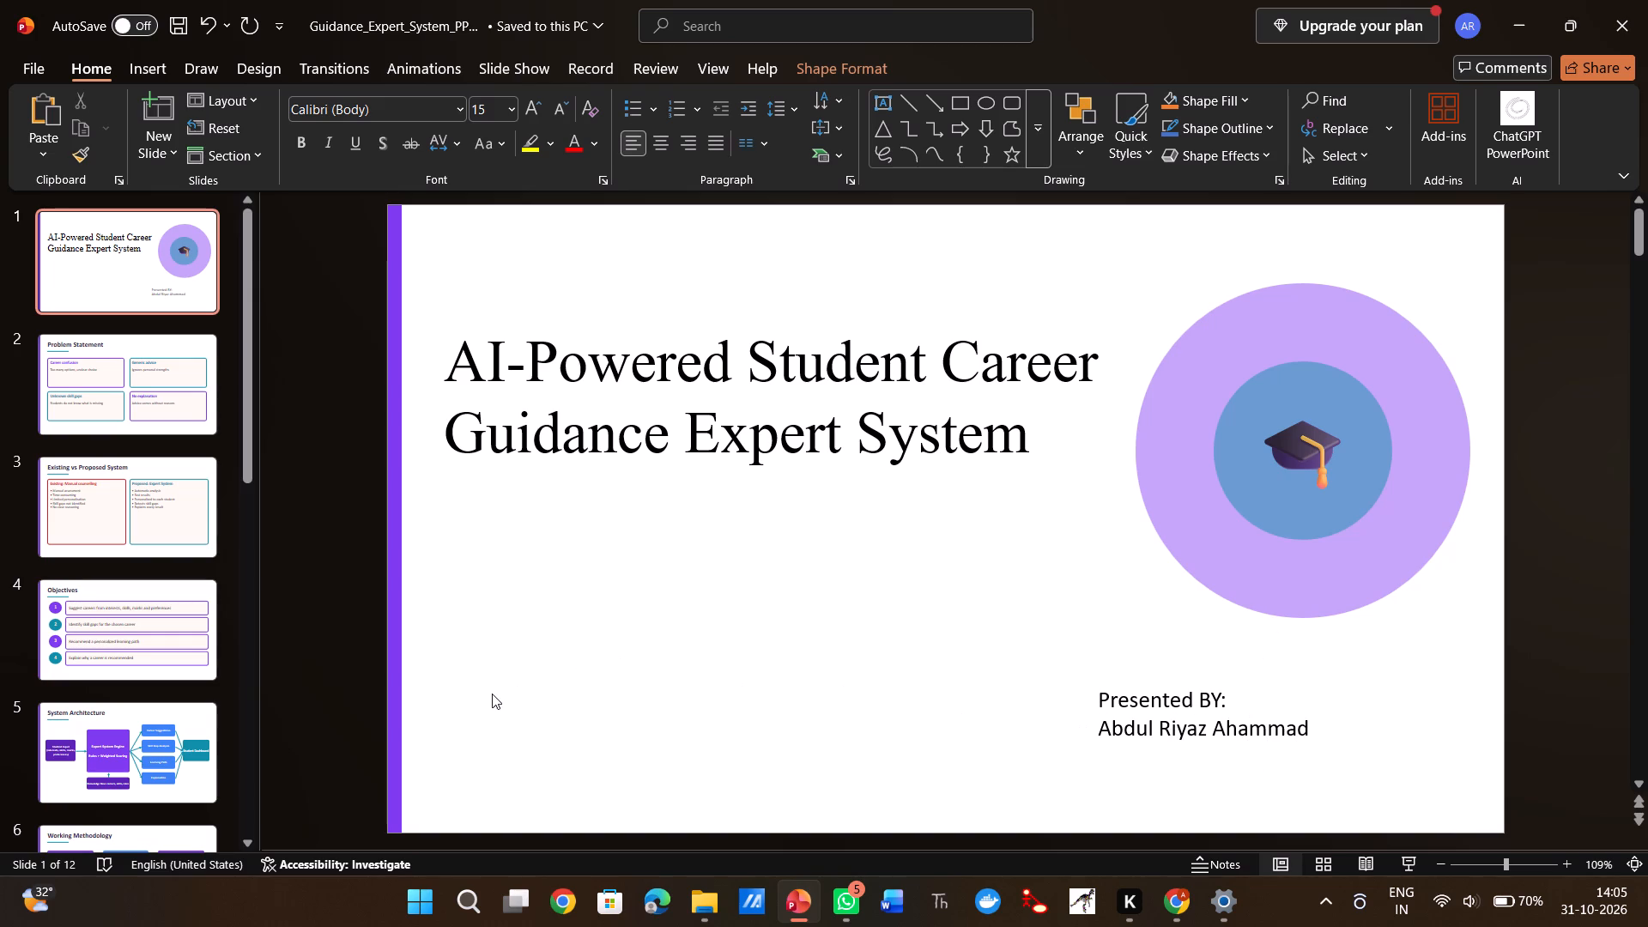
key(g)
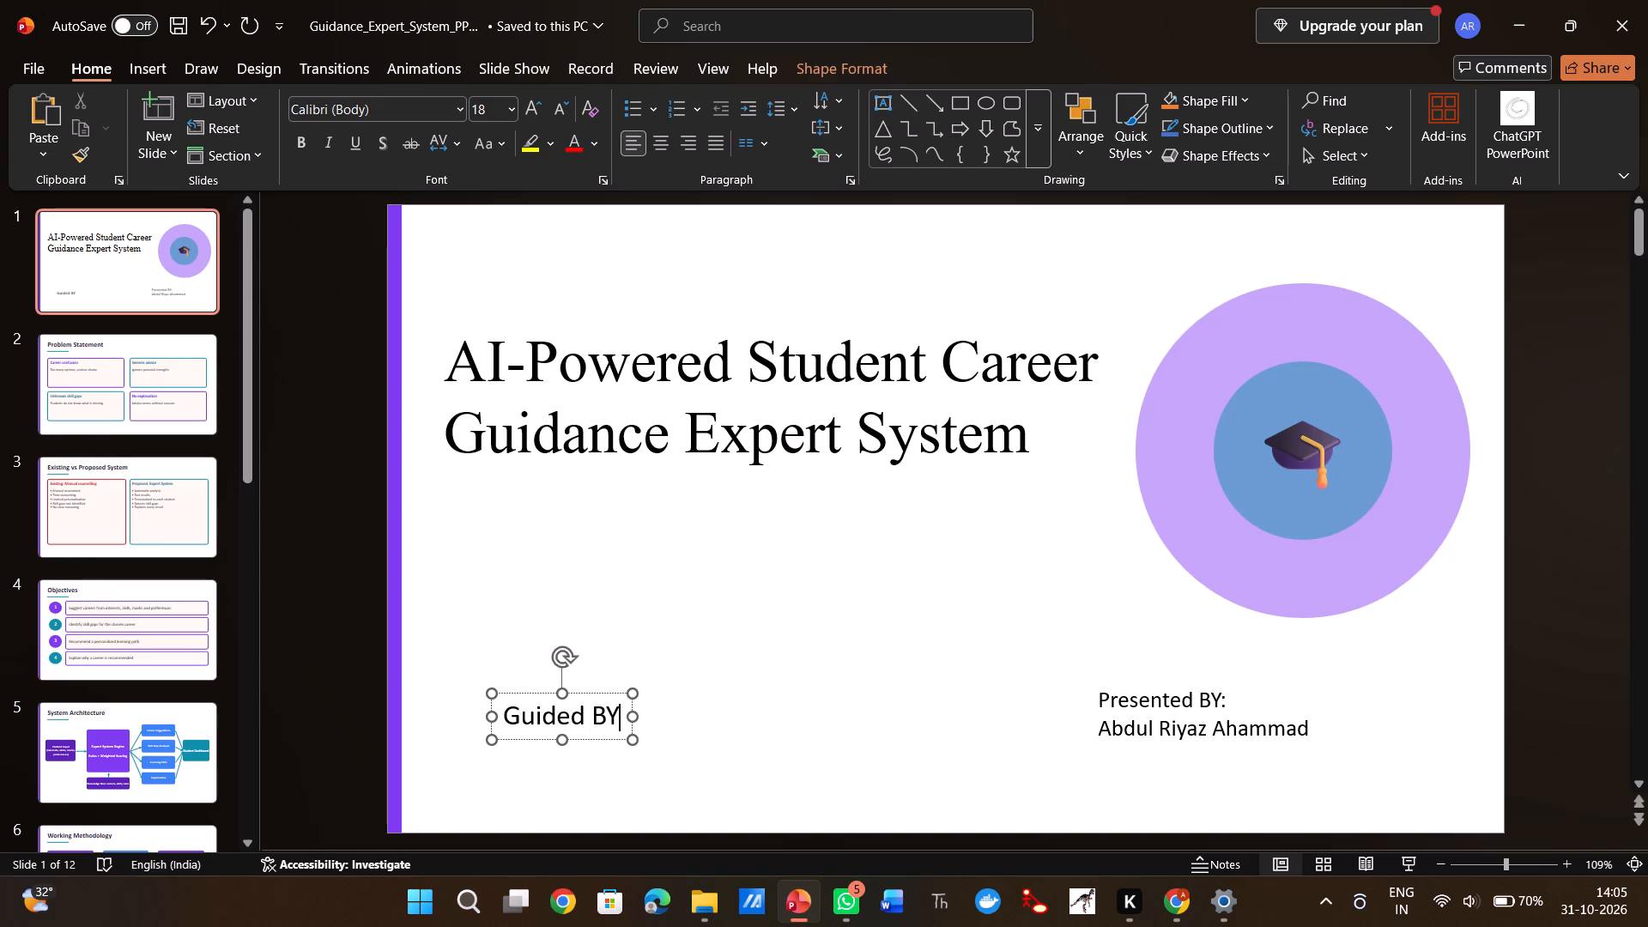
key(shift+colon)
key(Return)
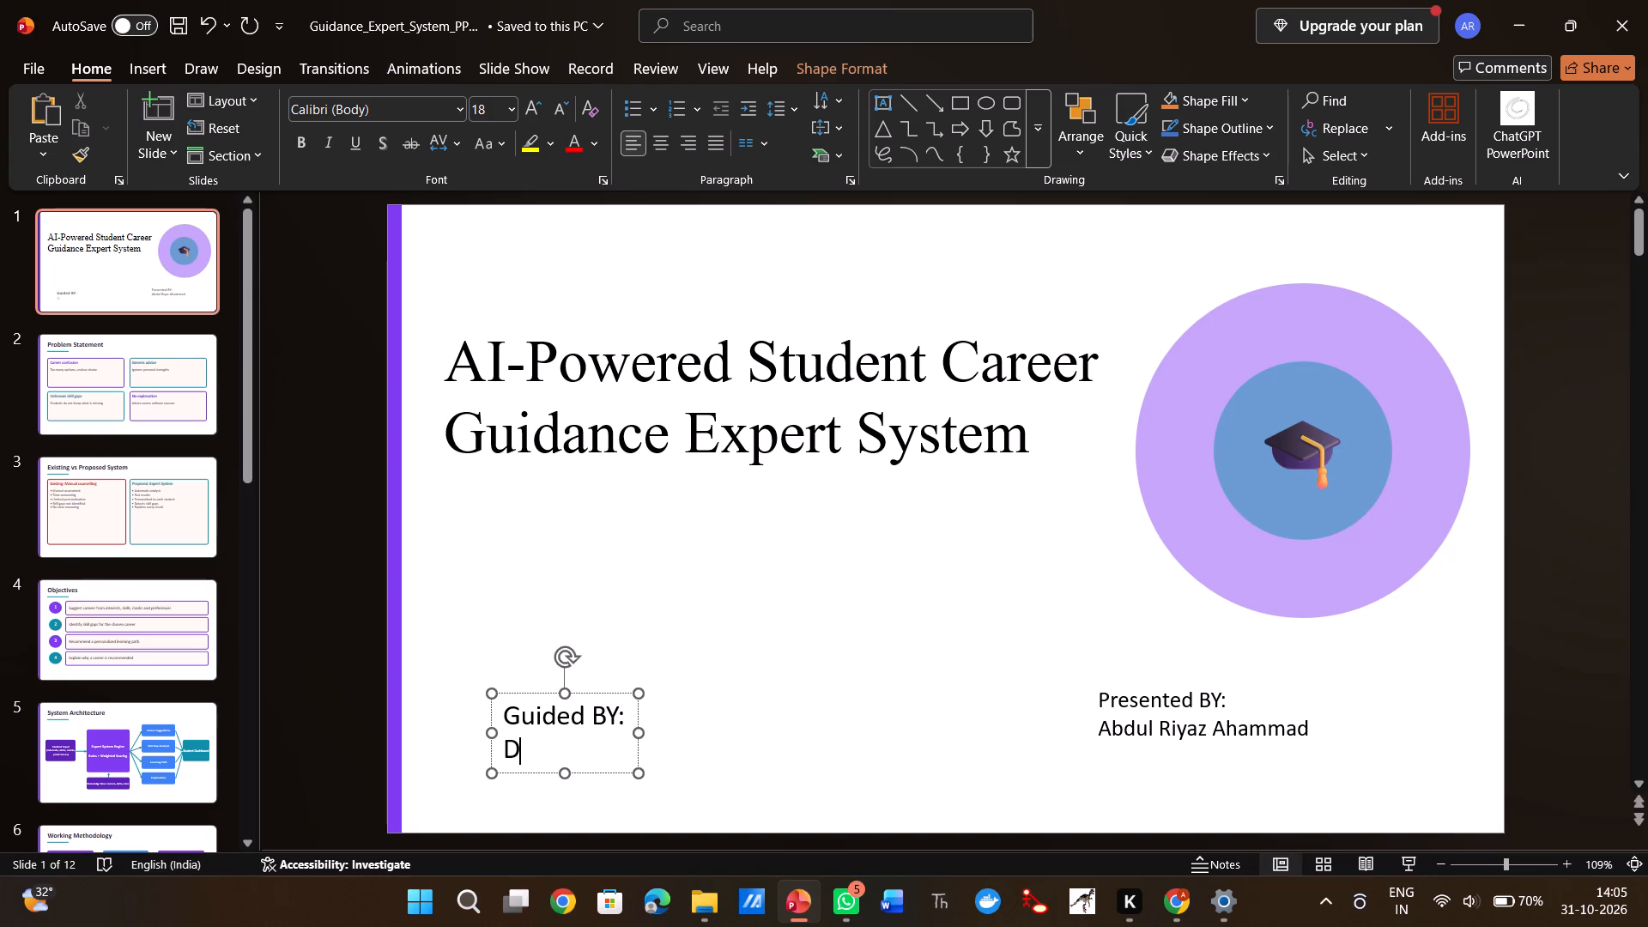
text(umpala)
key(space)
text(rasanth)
Set all text in the "Guided BY:" box to Times New Roman.
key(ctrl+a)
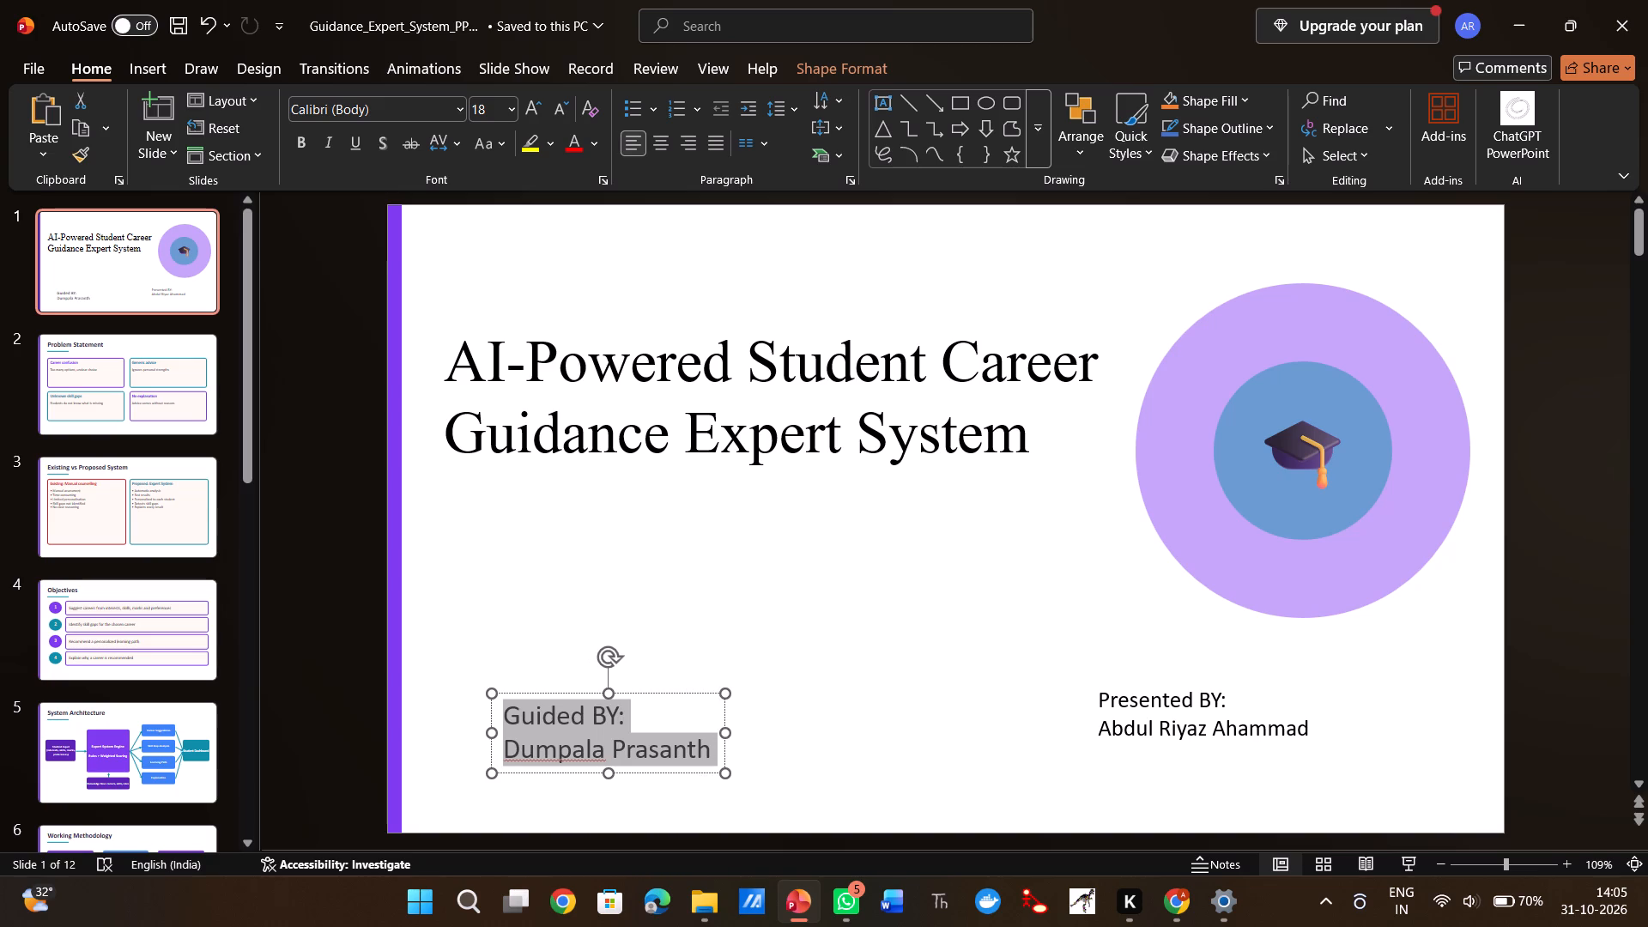
click(388, 99)
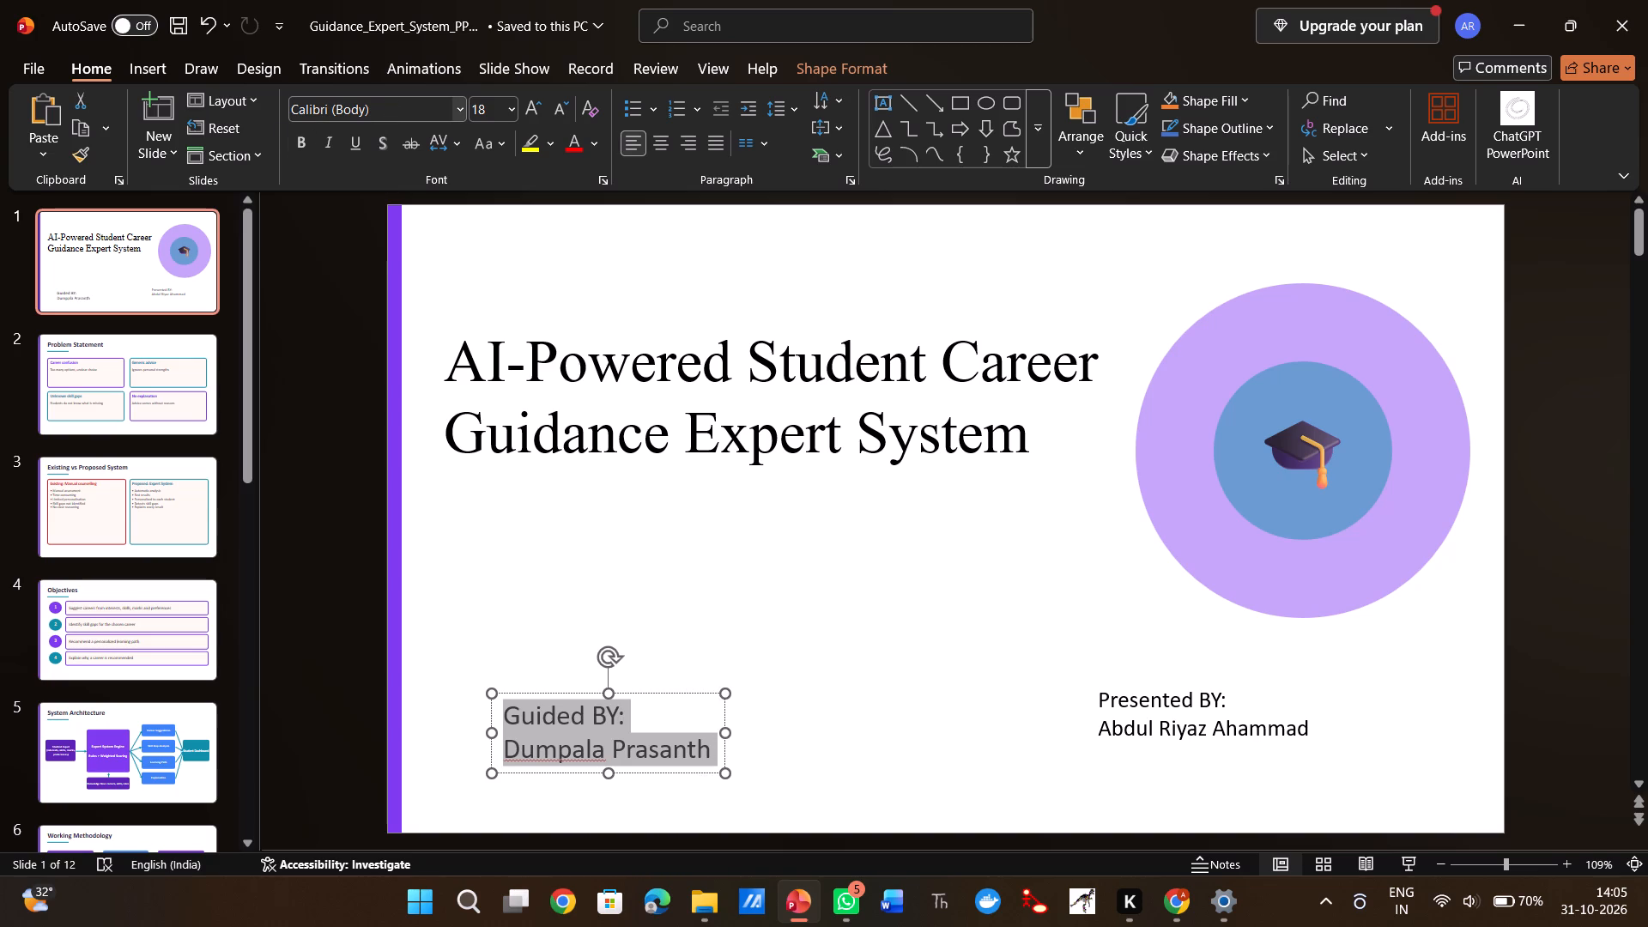
click(381, 103)
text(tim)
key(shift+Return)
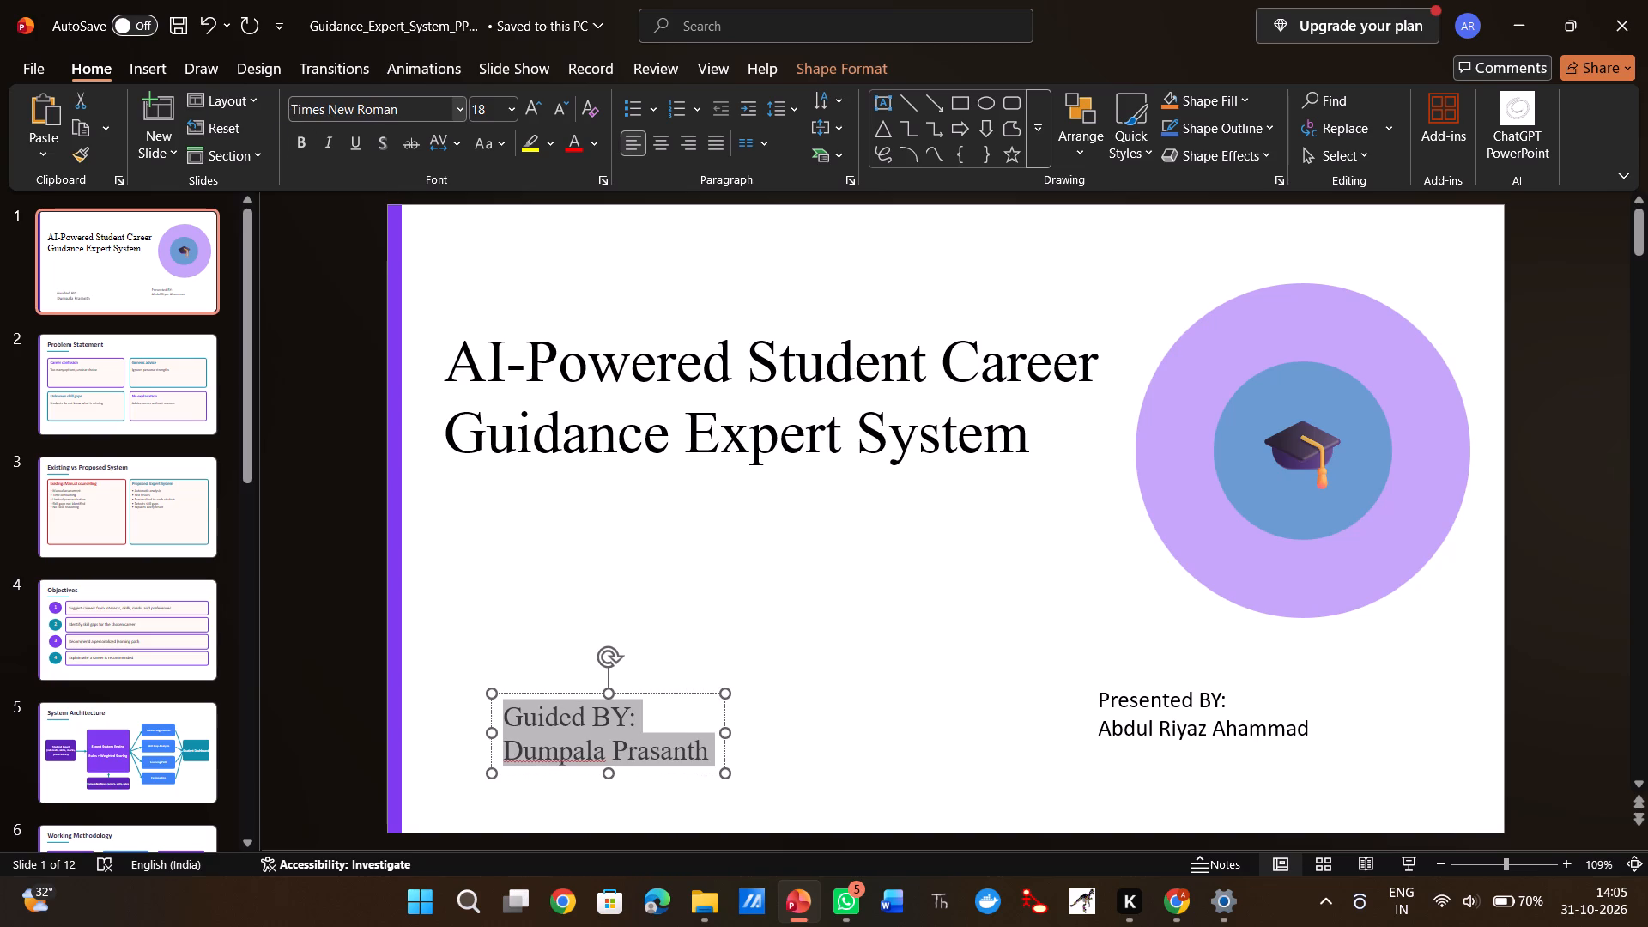
Set all text in the "Presented BY:" box to Times New Roman.
click(1257, 718)
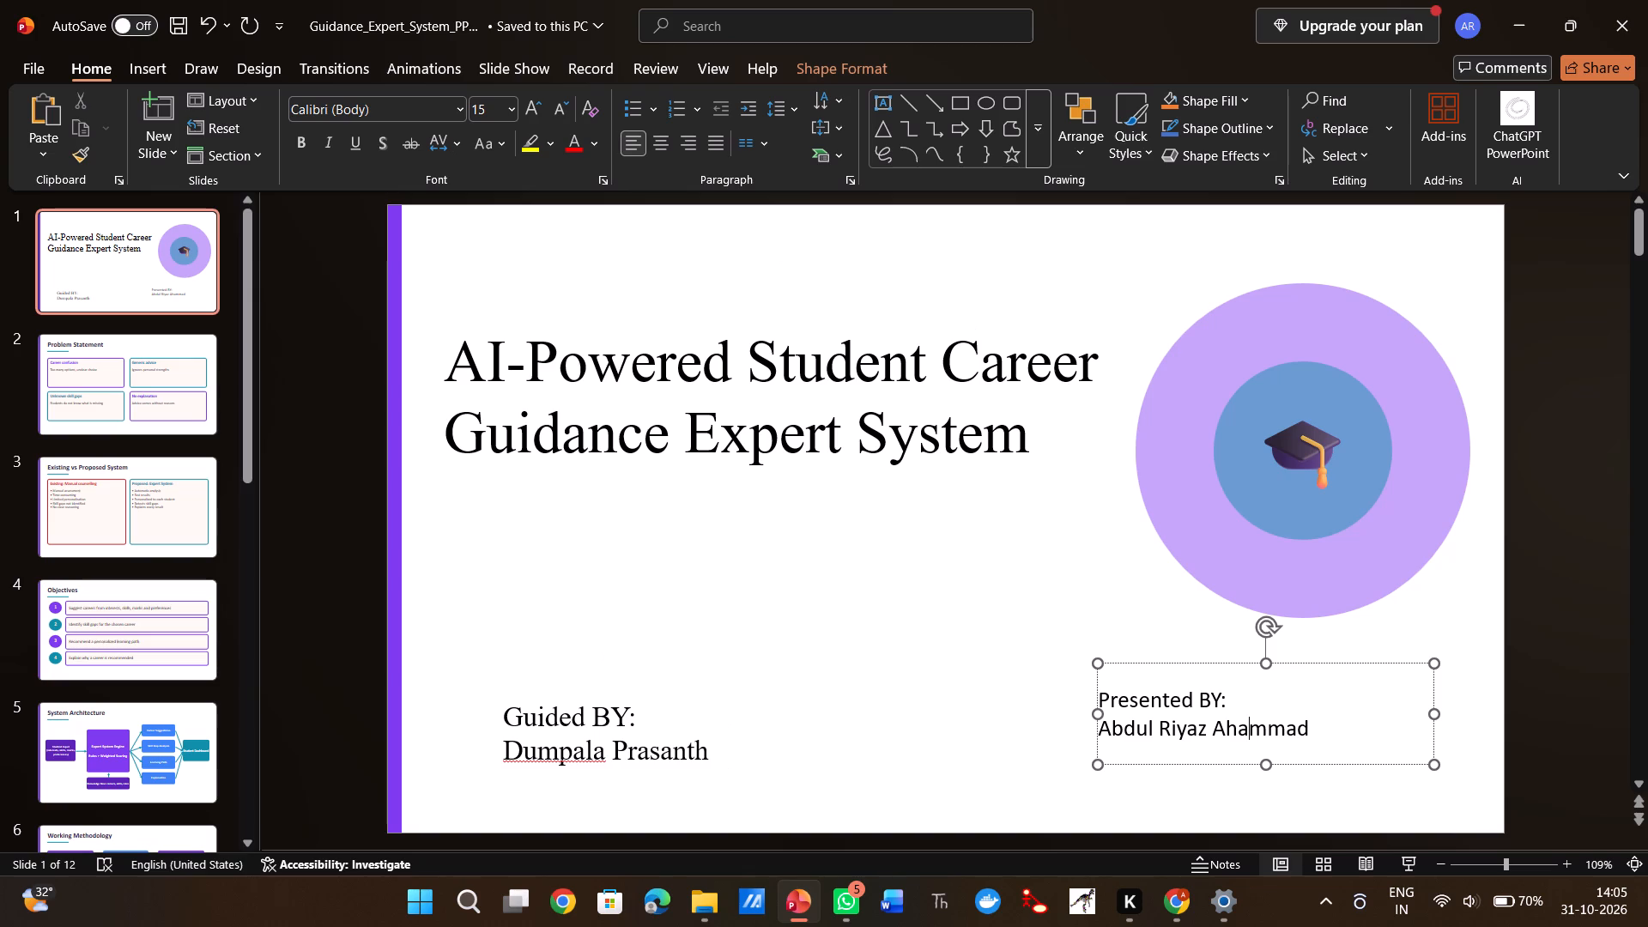
key(ctrl+a)
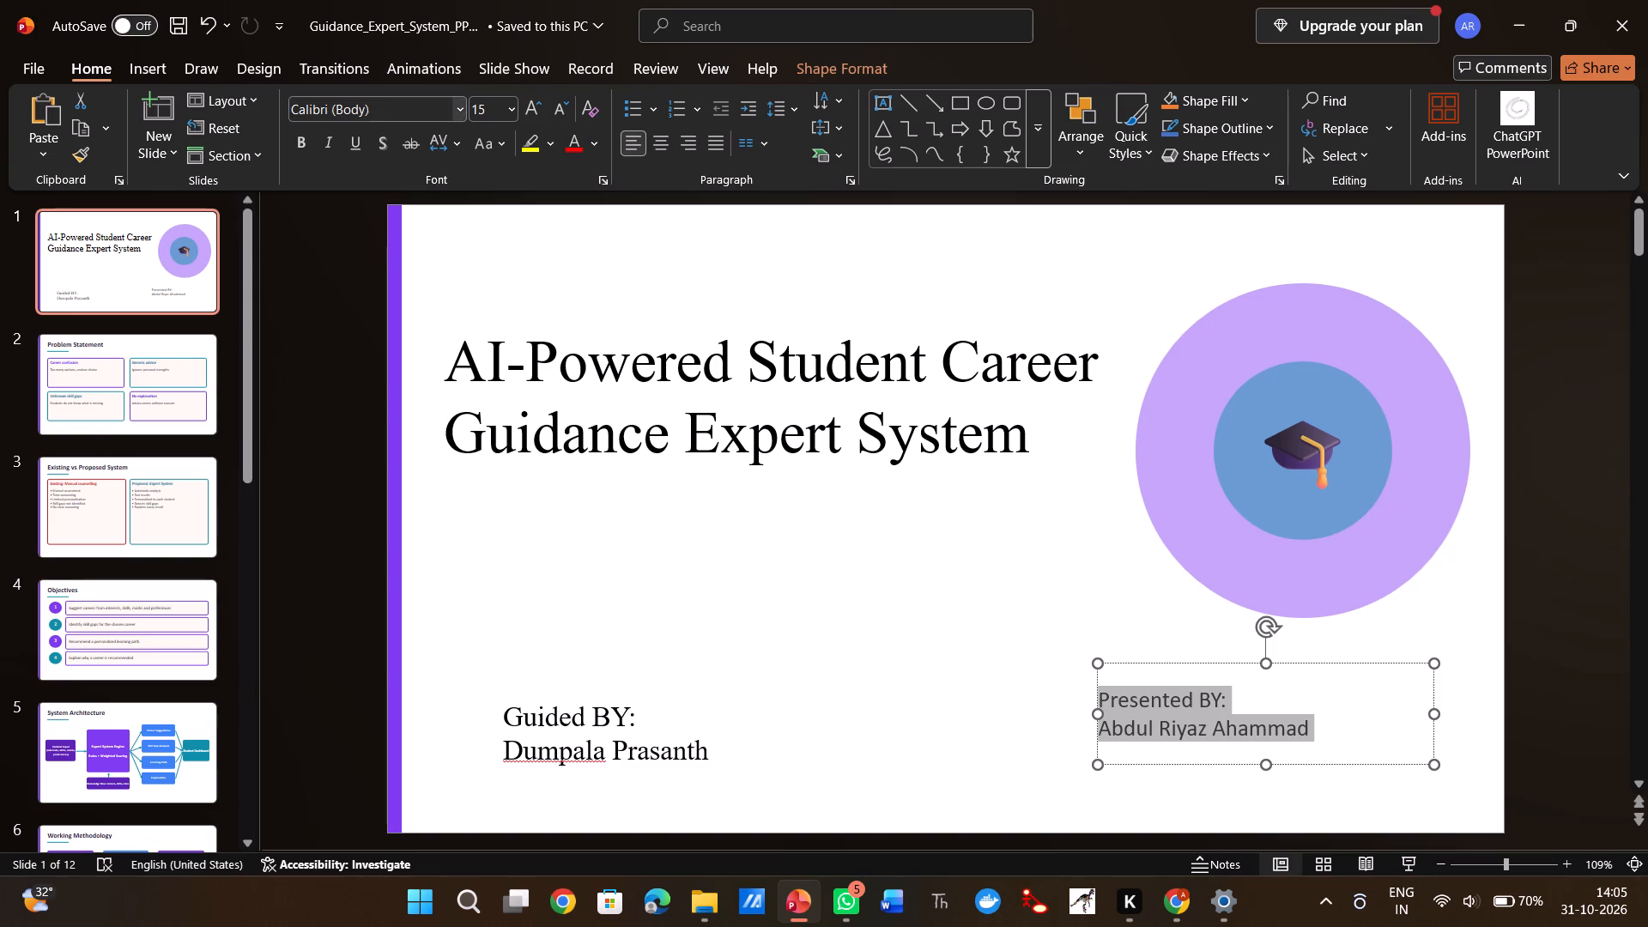
click(439, 103)
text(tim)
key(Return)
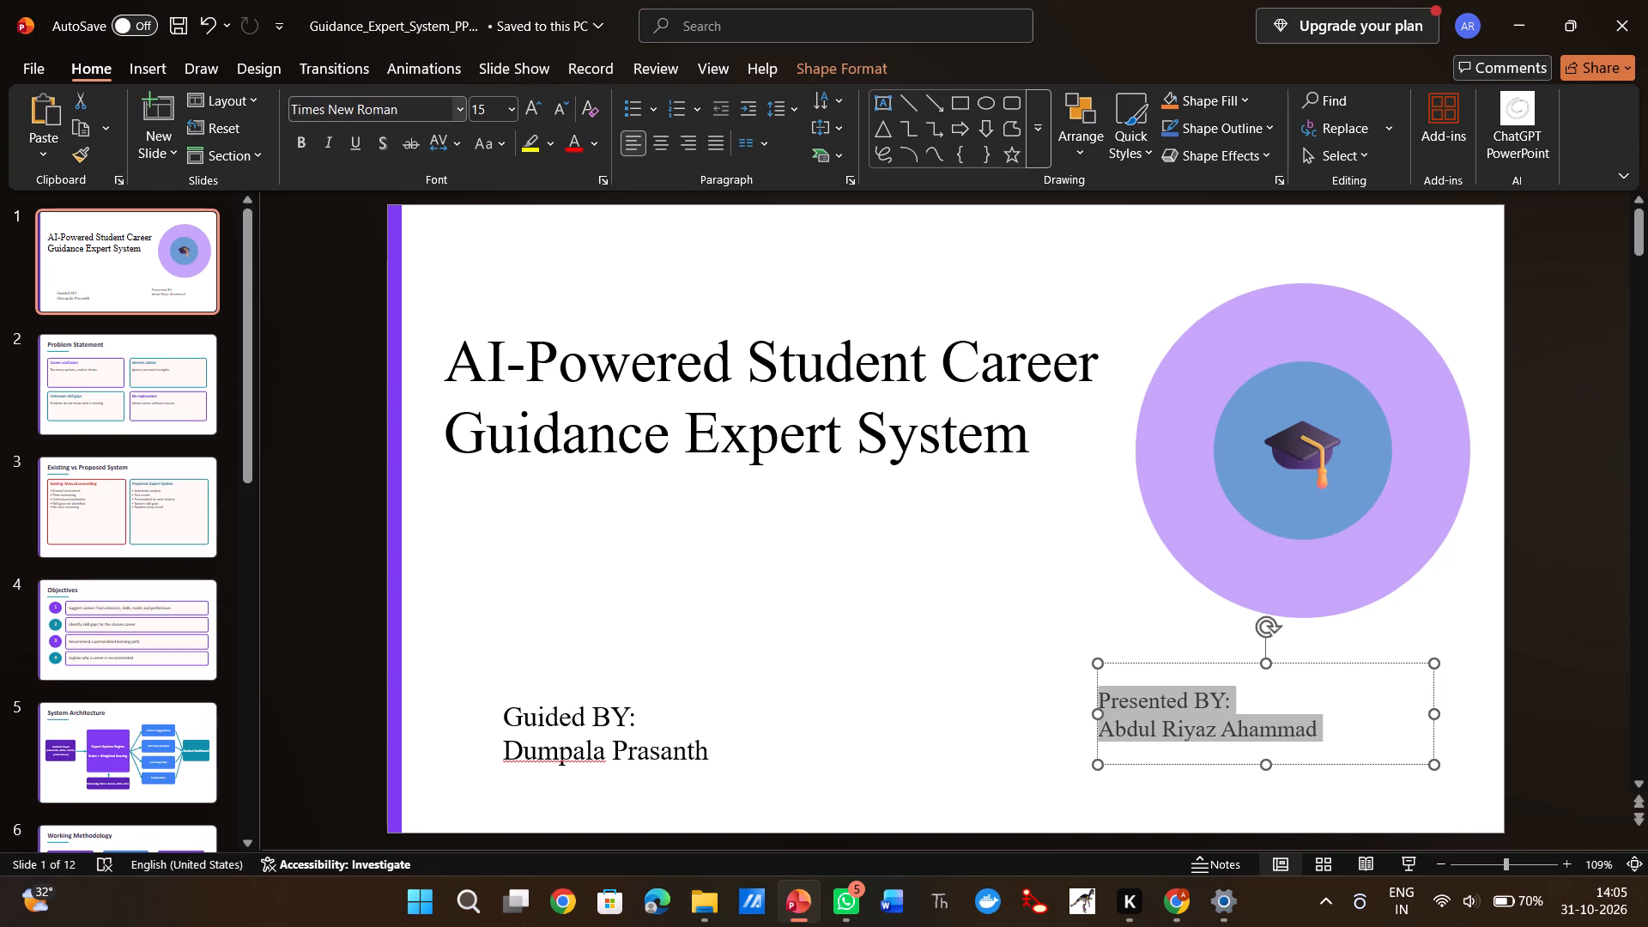
click(875, 527)
click(879, 658)
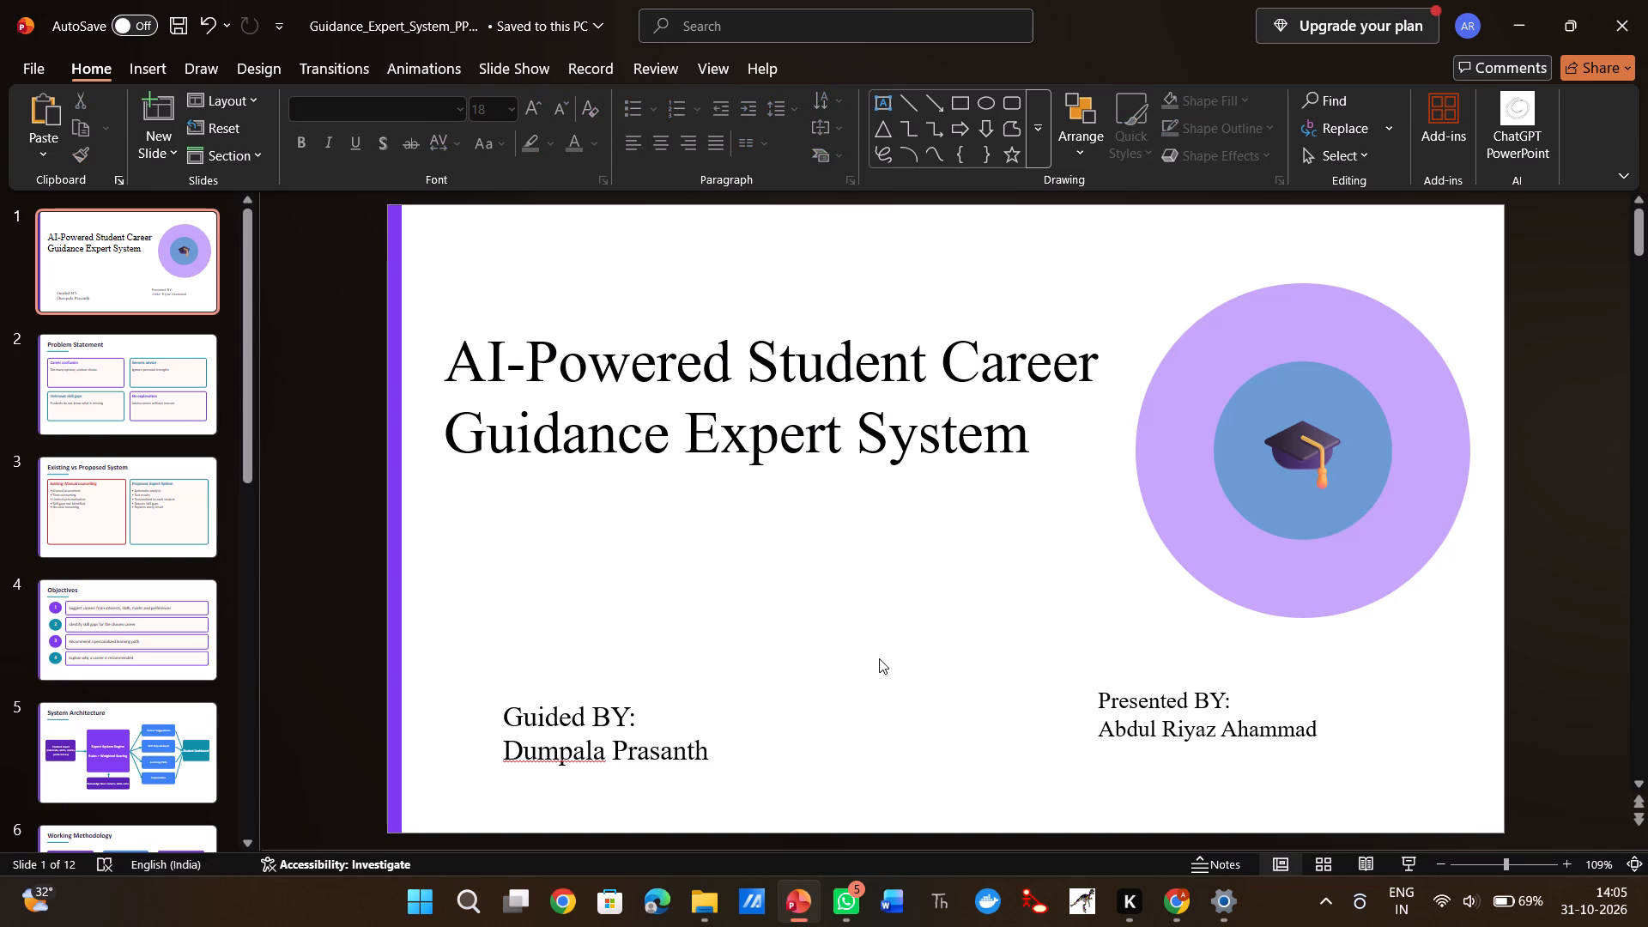
click(1124, 683)
drag(1152, 653, 1143, 706)
click(166, 391)
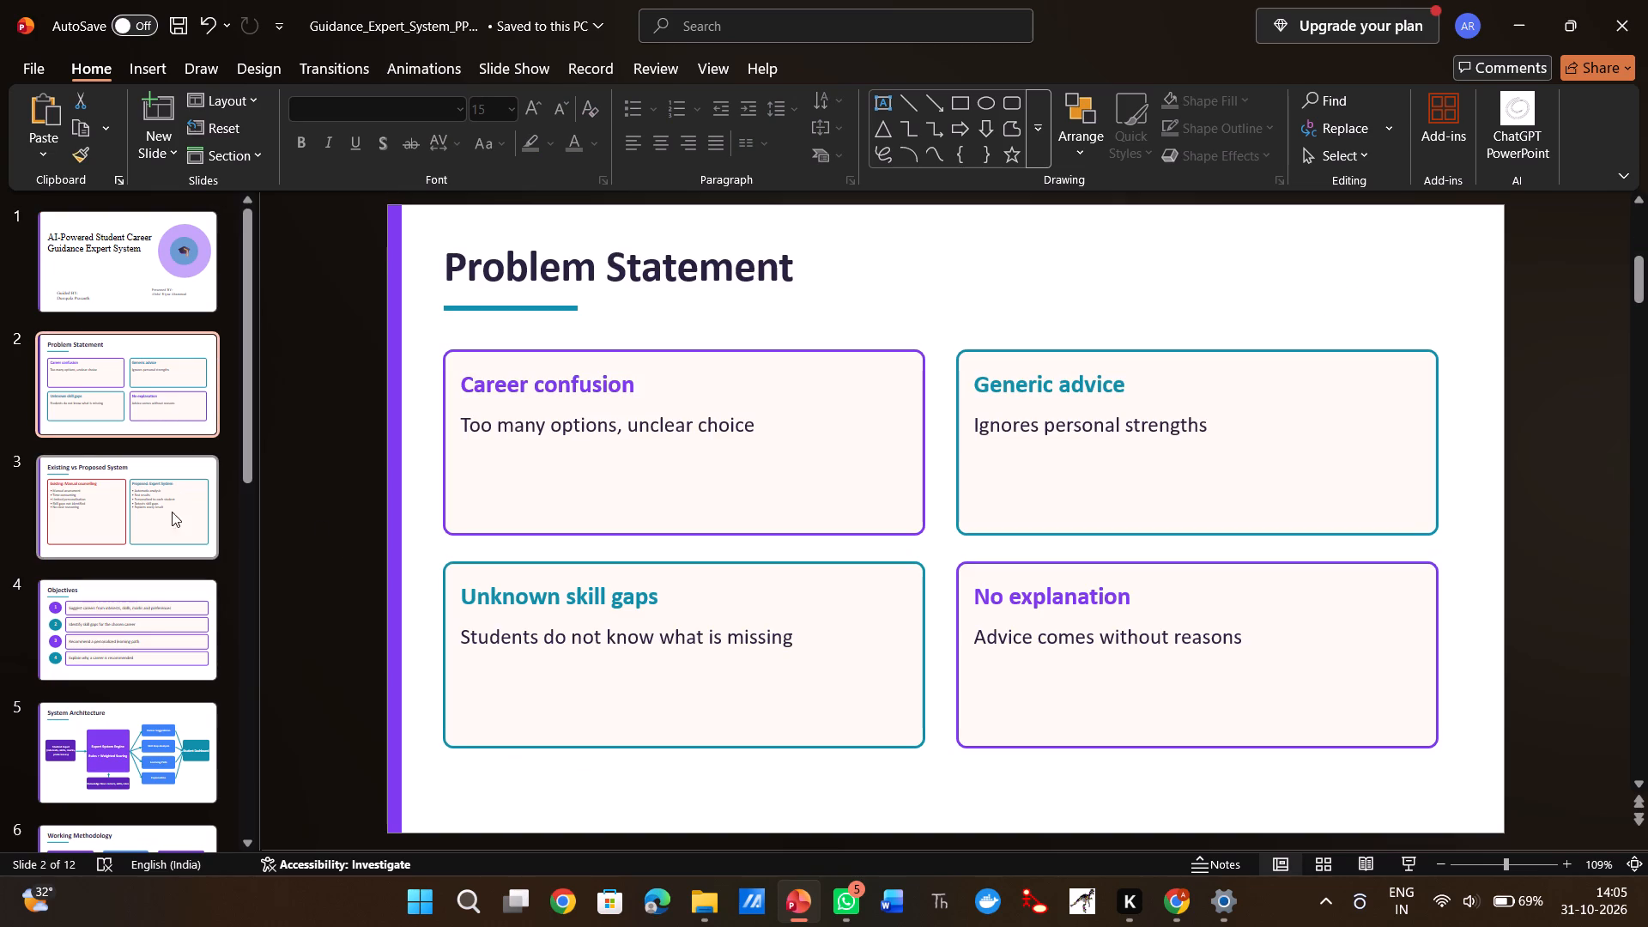
click(120, 585)
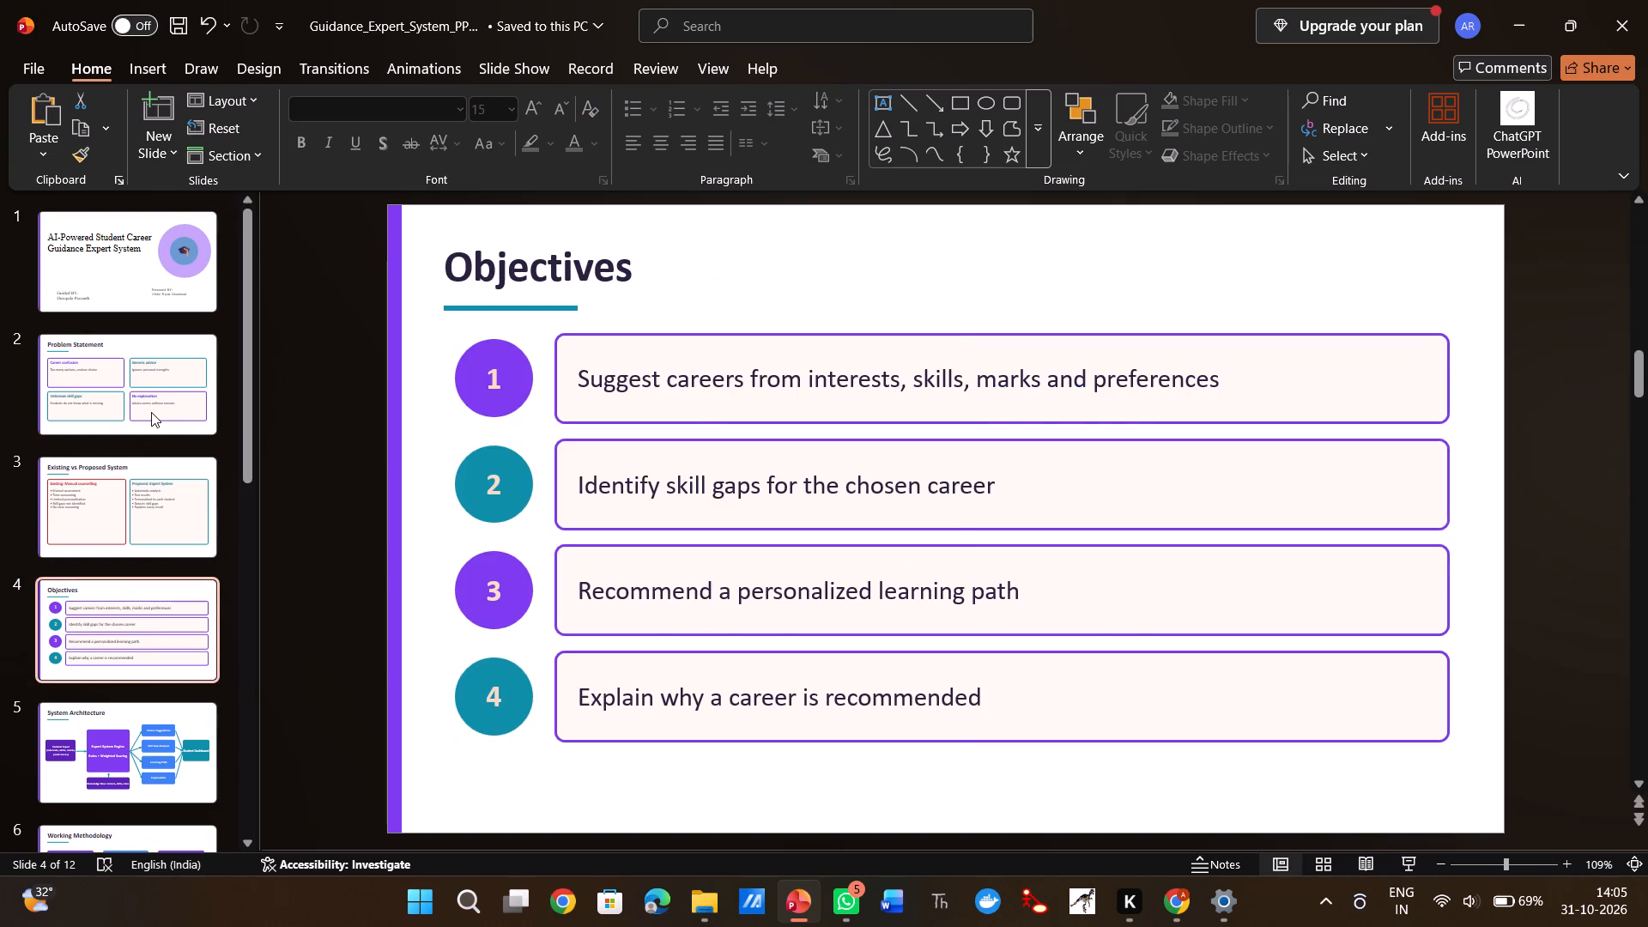
click(151, 412)
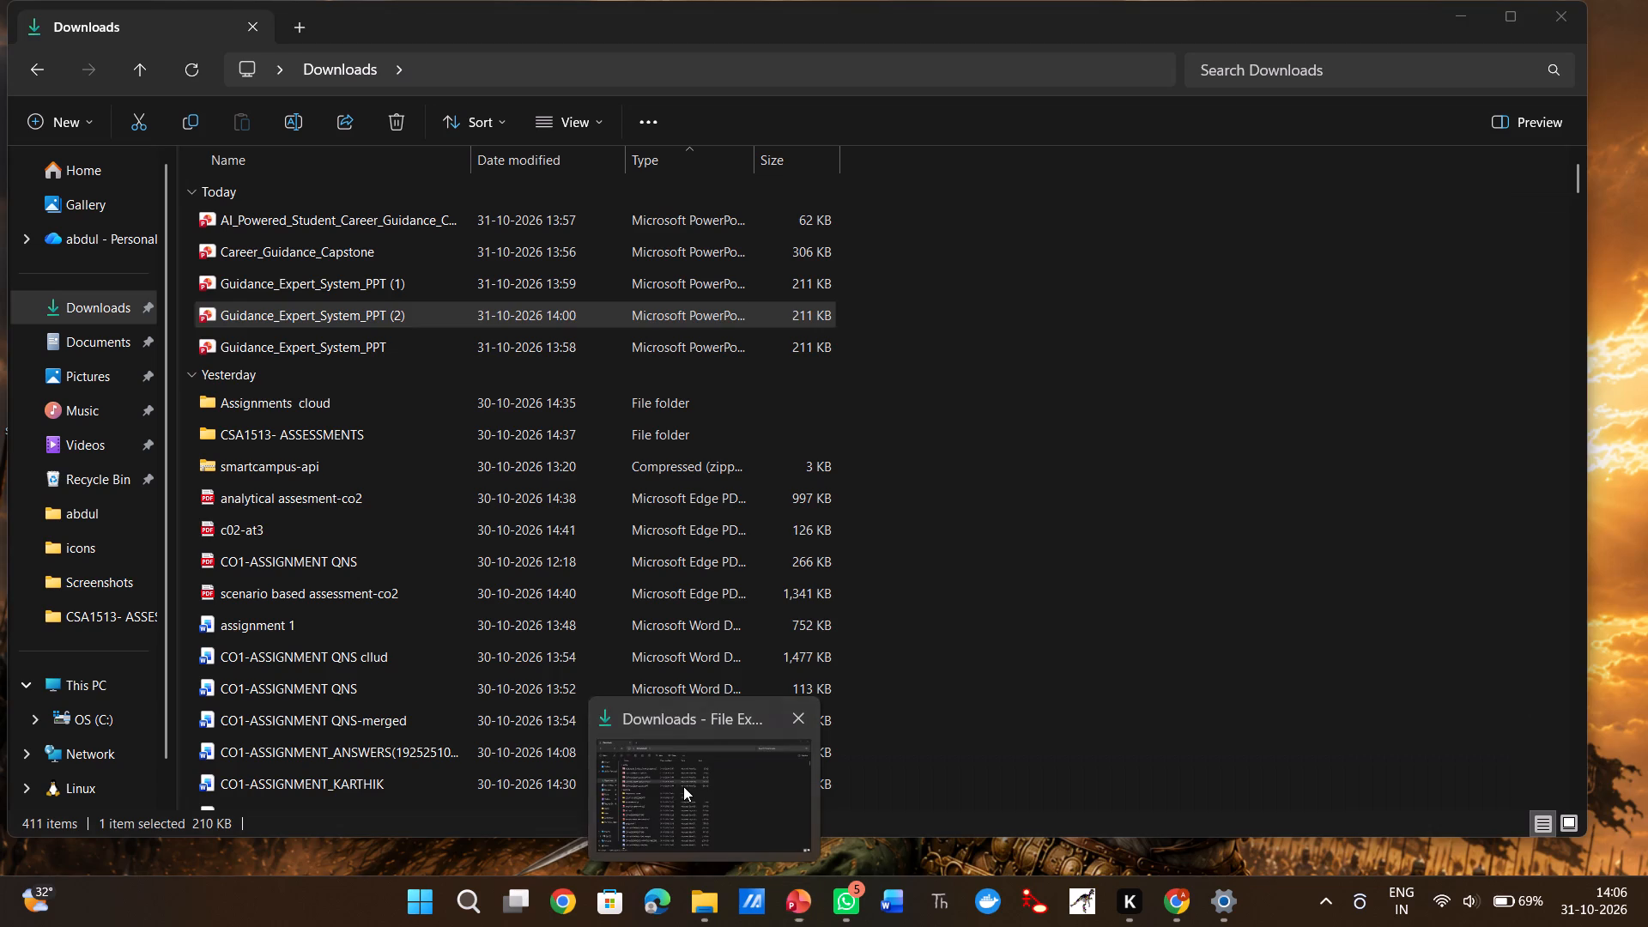
double_click(400, 347)
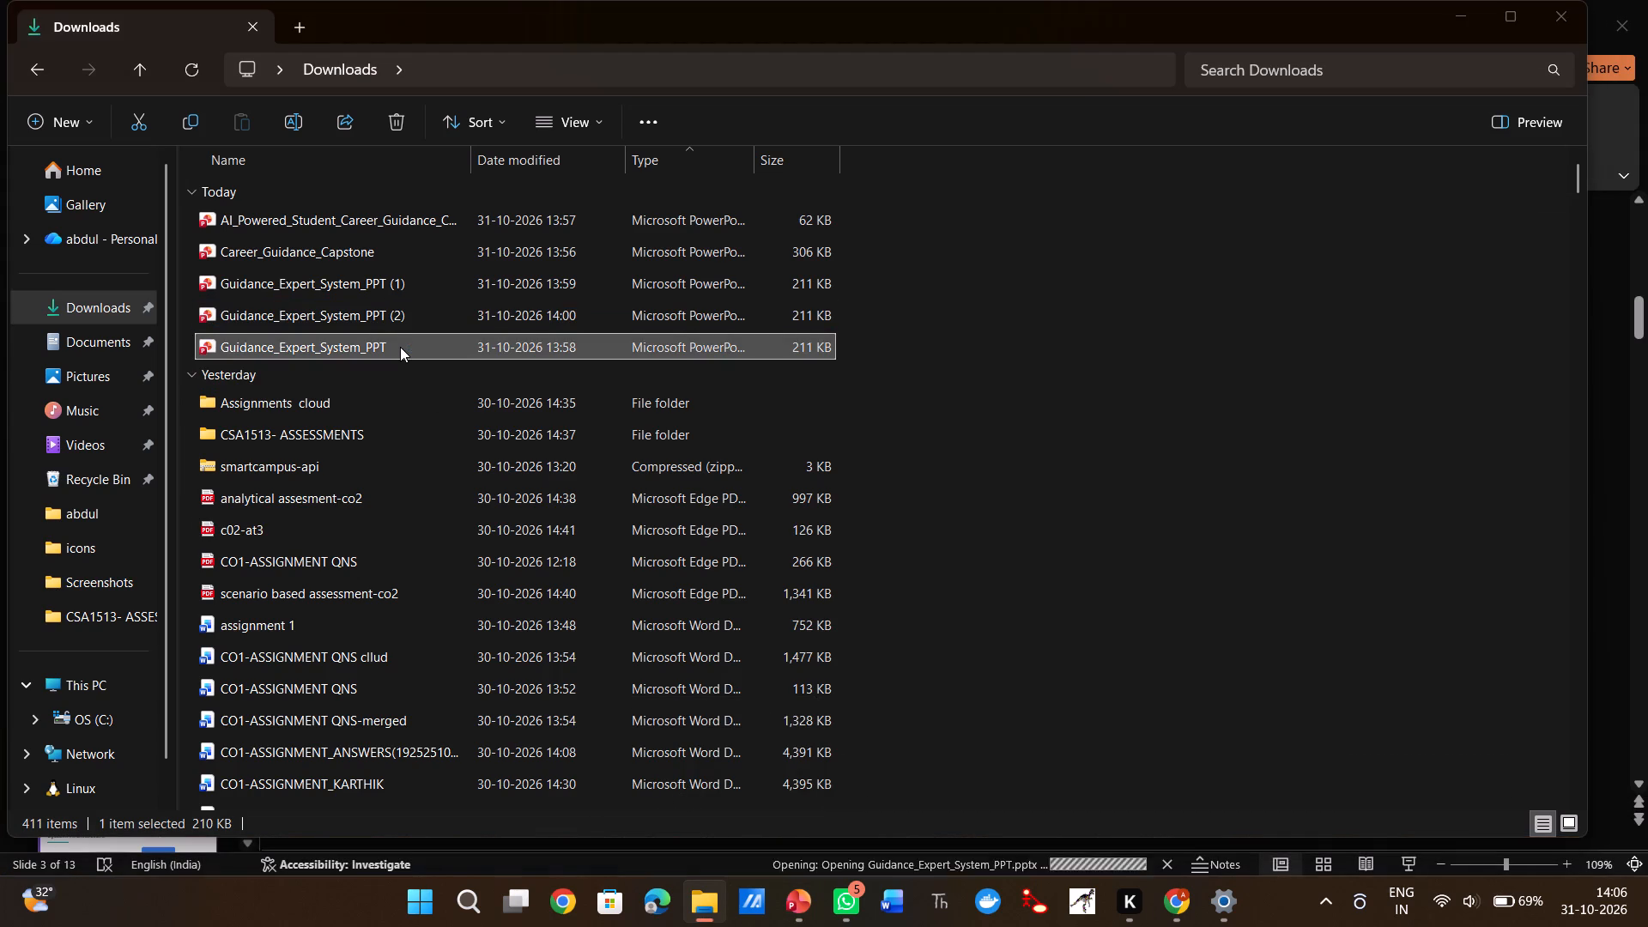
click(196, 316)
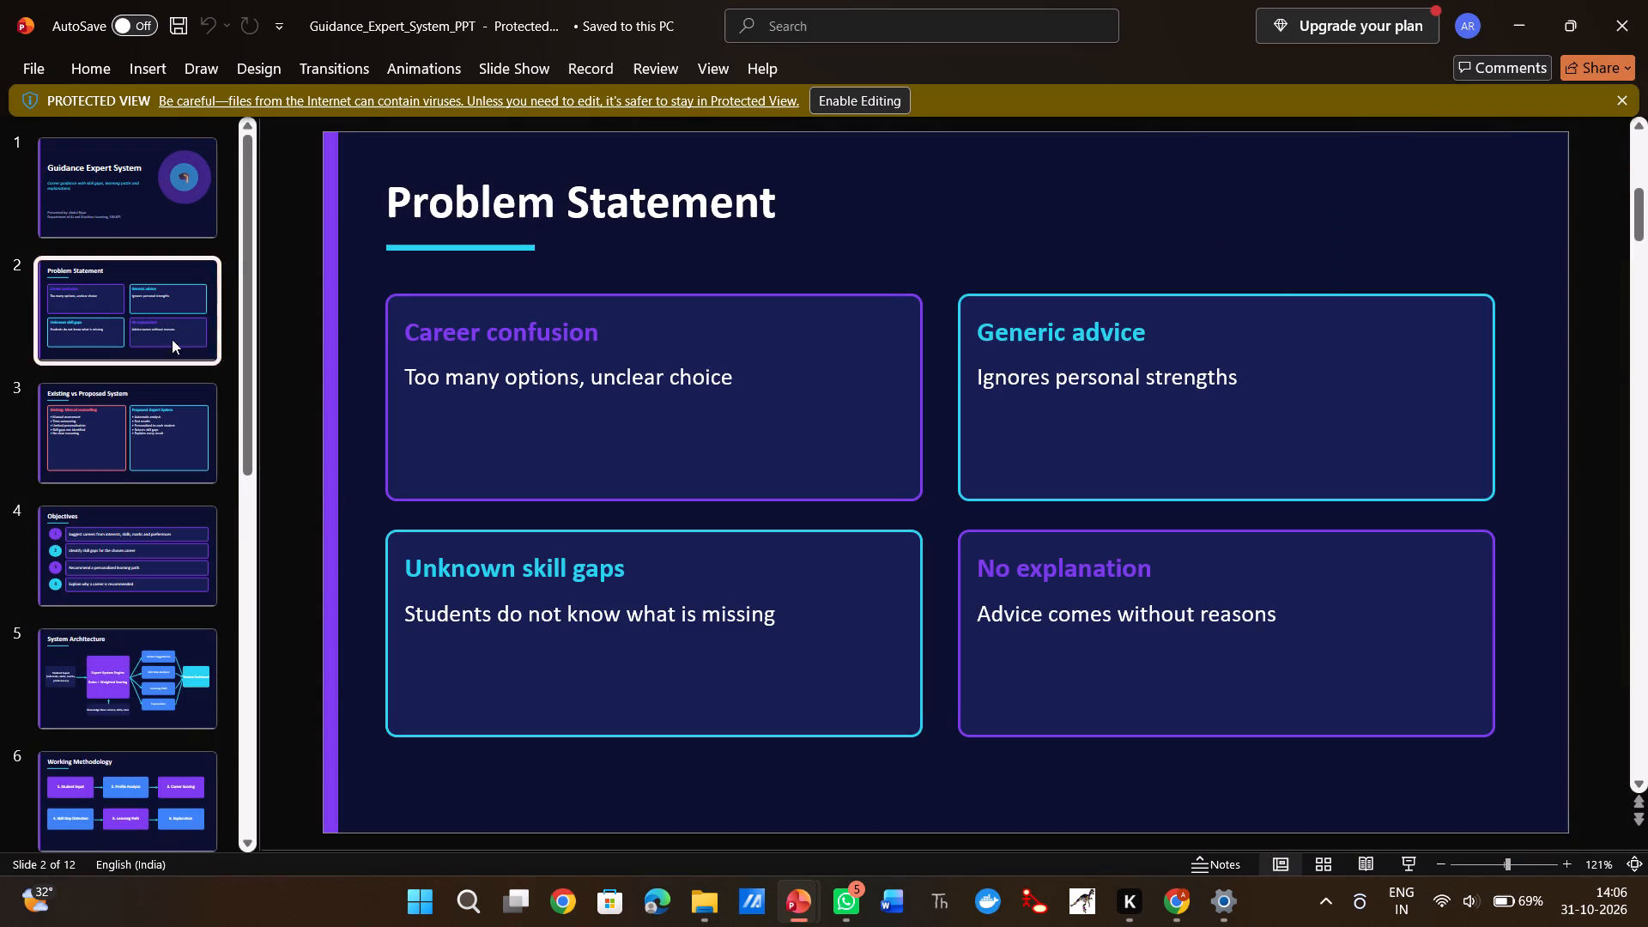
click(147, 426)
click(141, 551)
scroll(141, 551, down, 1)
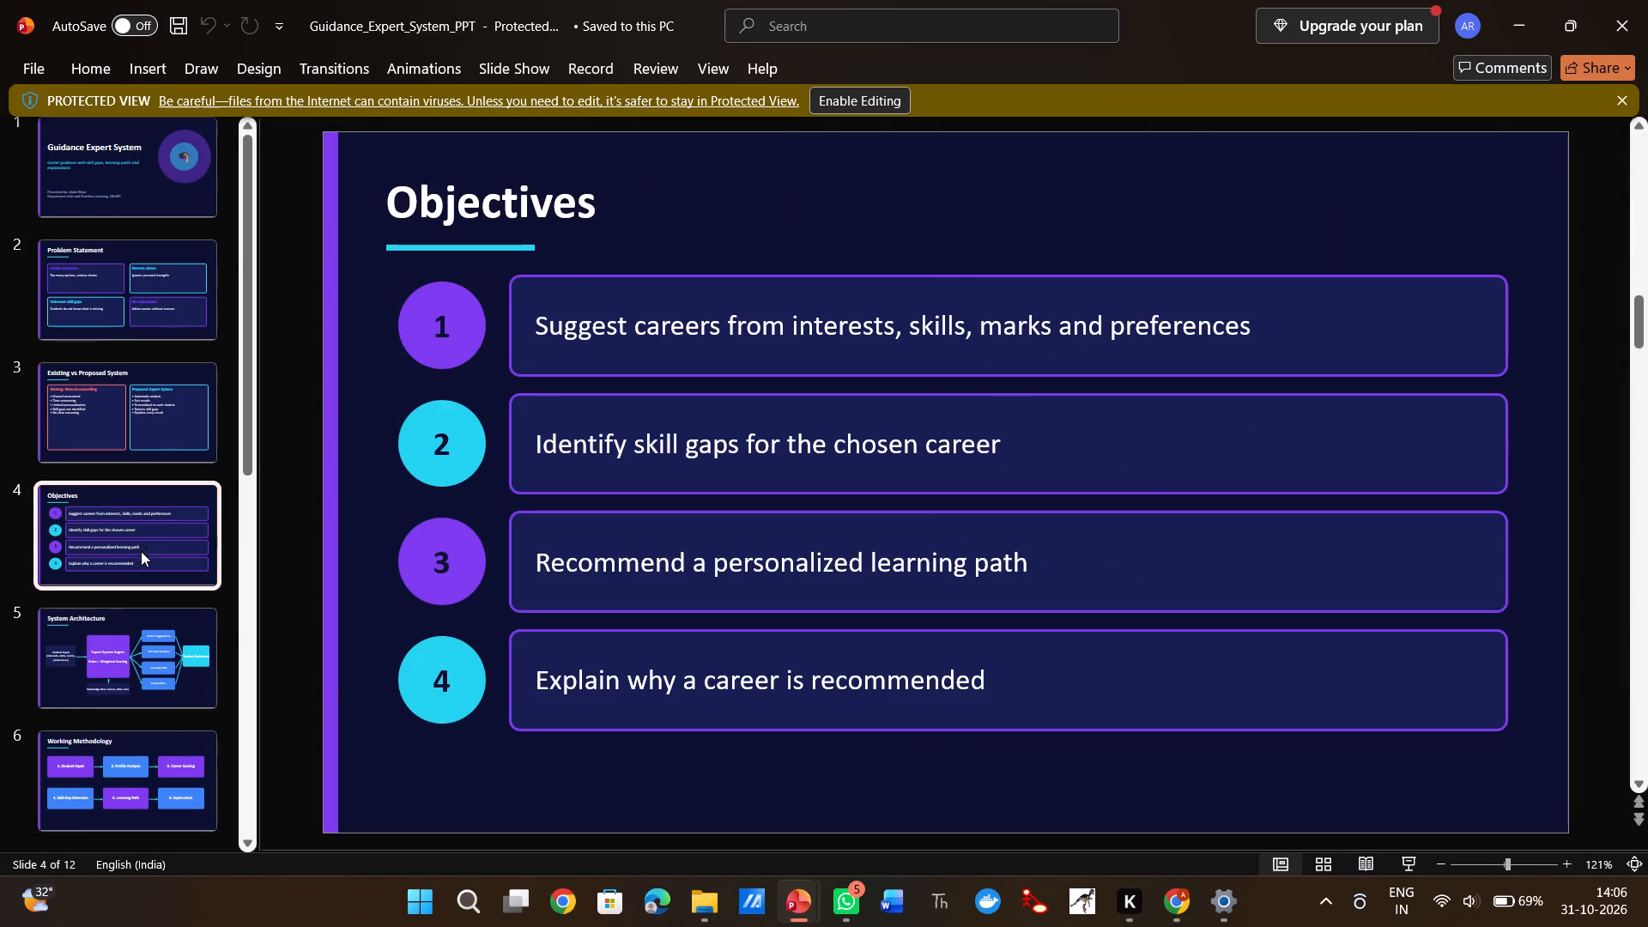
scroll(141, 551, down, 6)
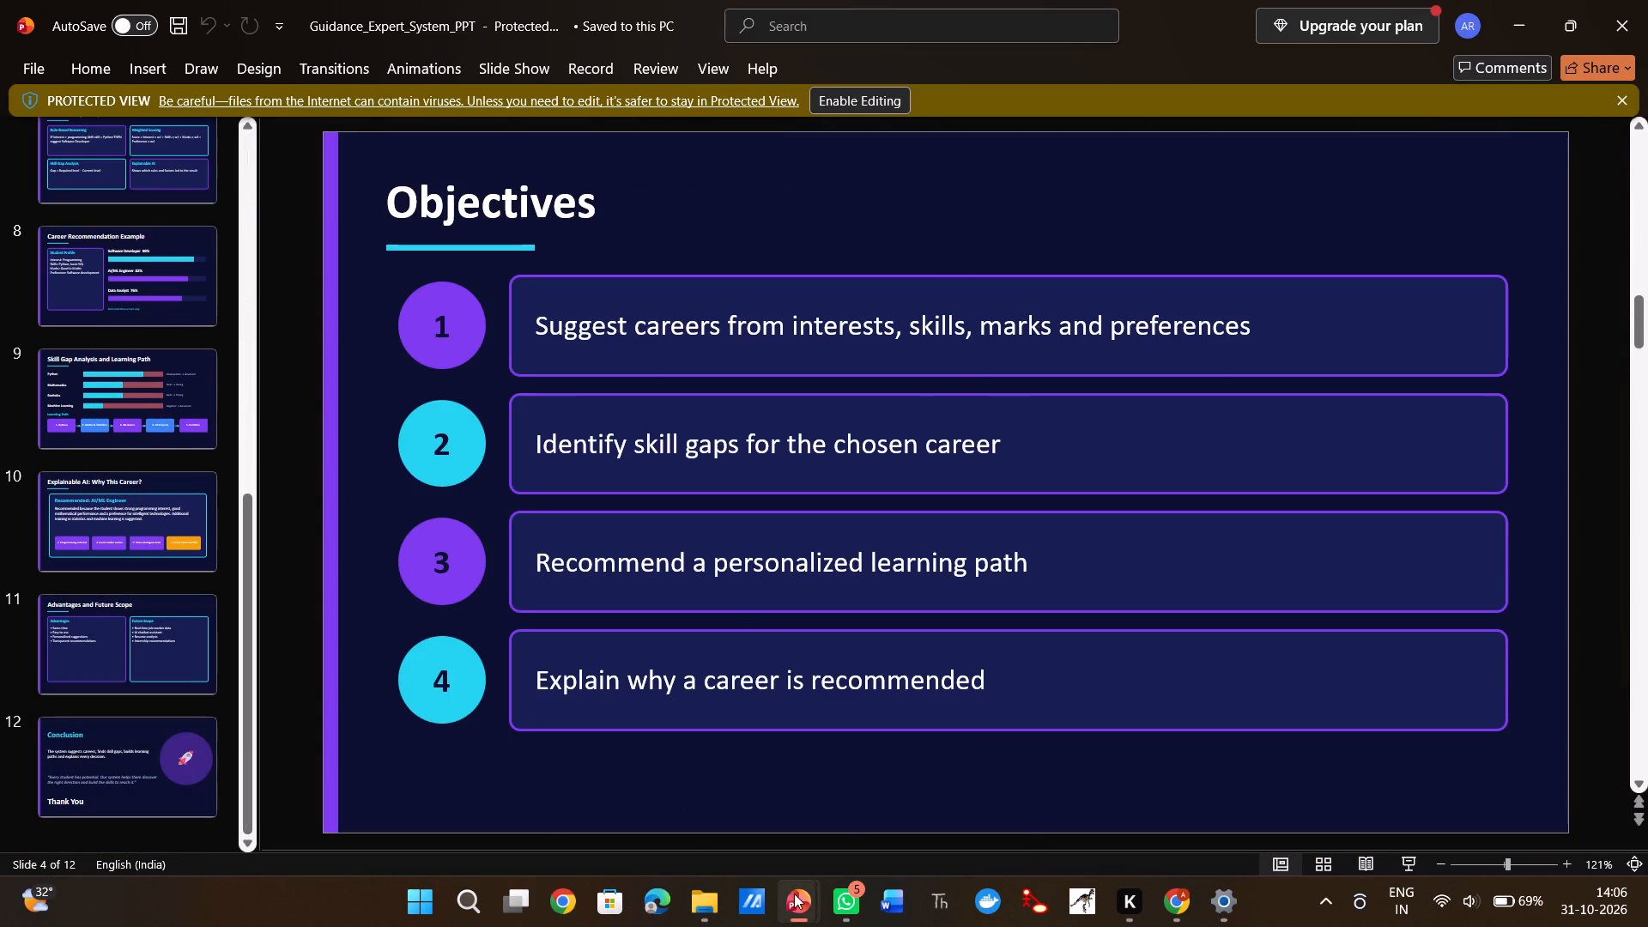
Examine the slides of Guidance_Expert_System_PPT (1) from Downloads and of the light-themed deck for introduction content.
click(693, 827)
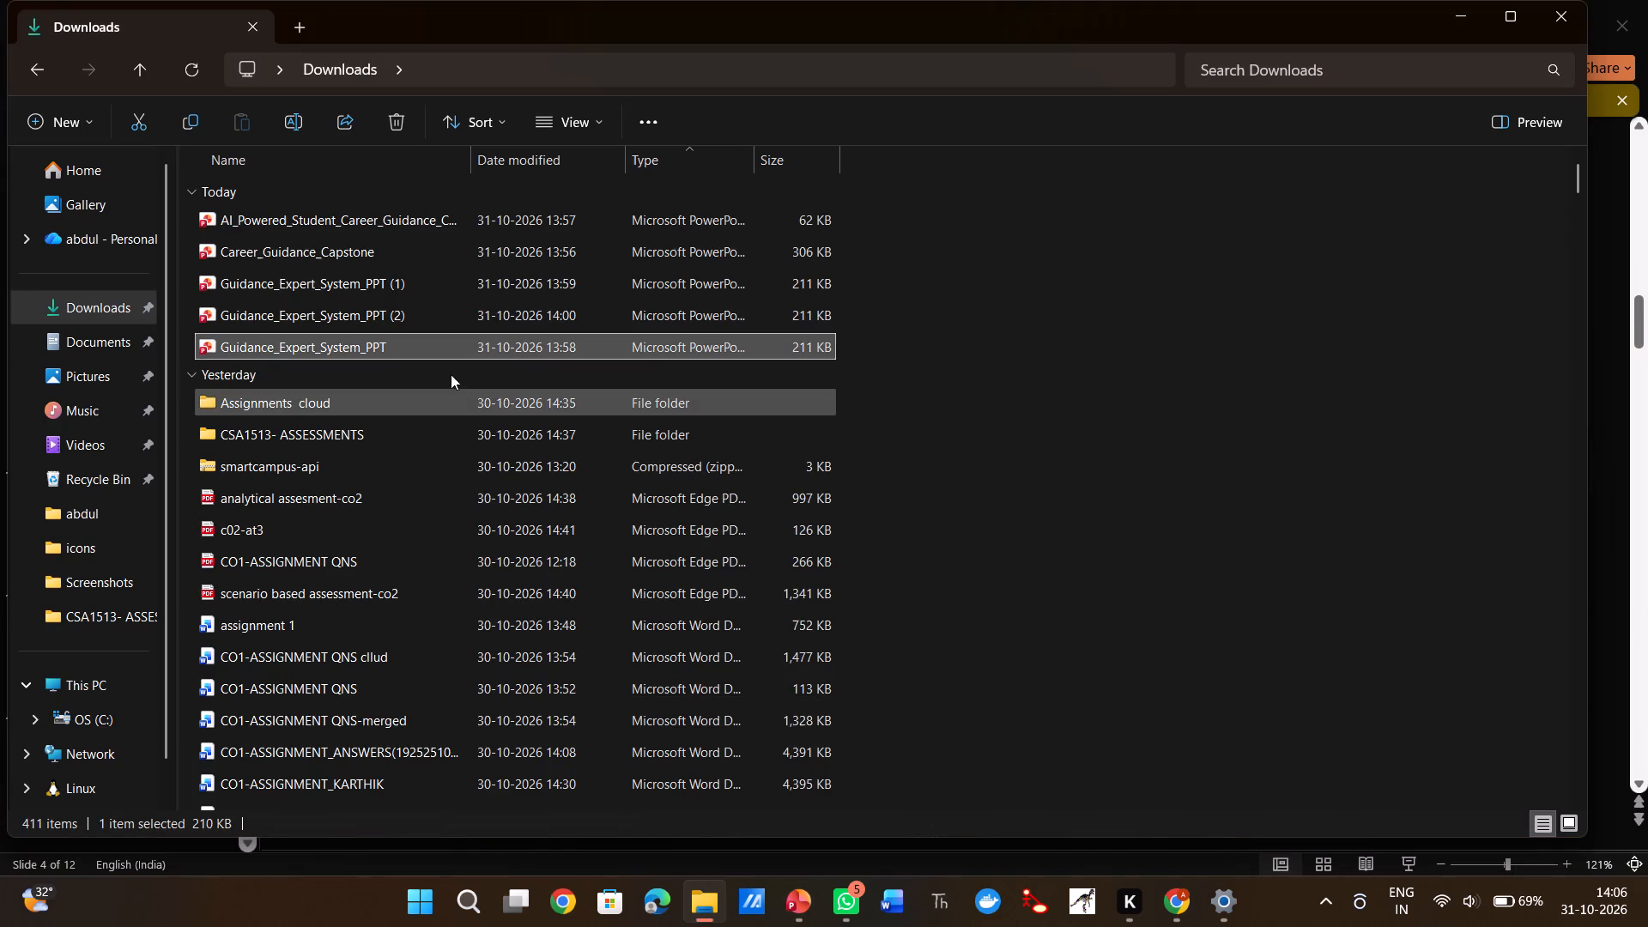
double_click(422, 309)
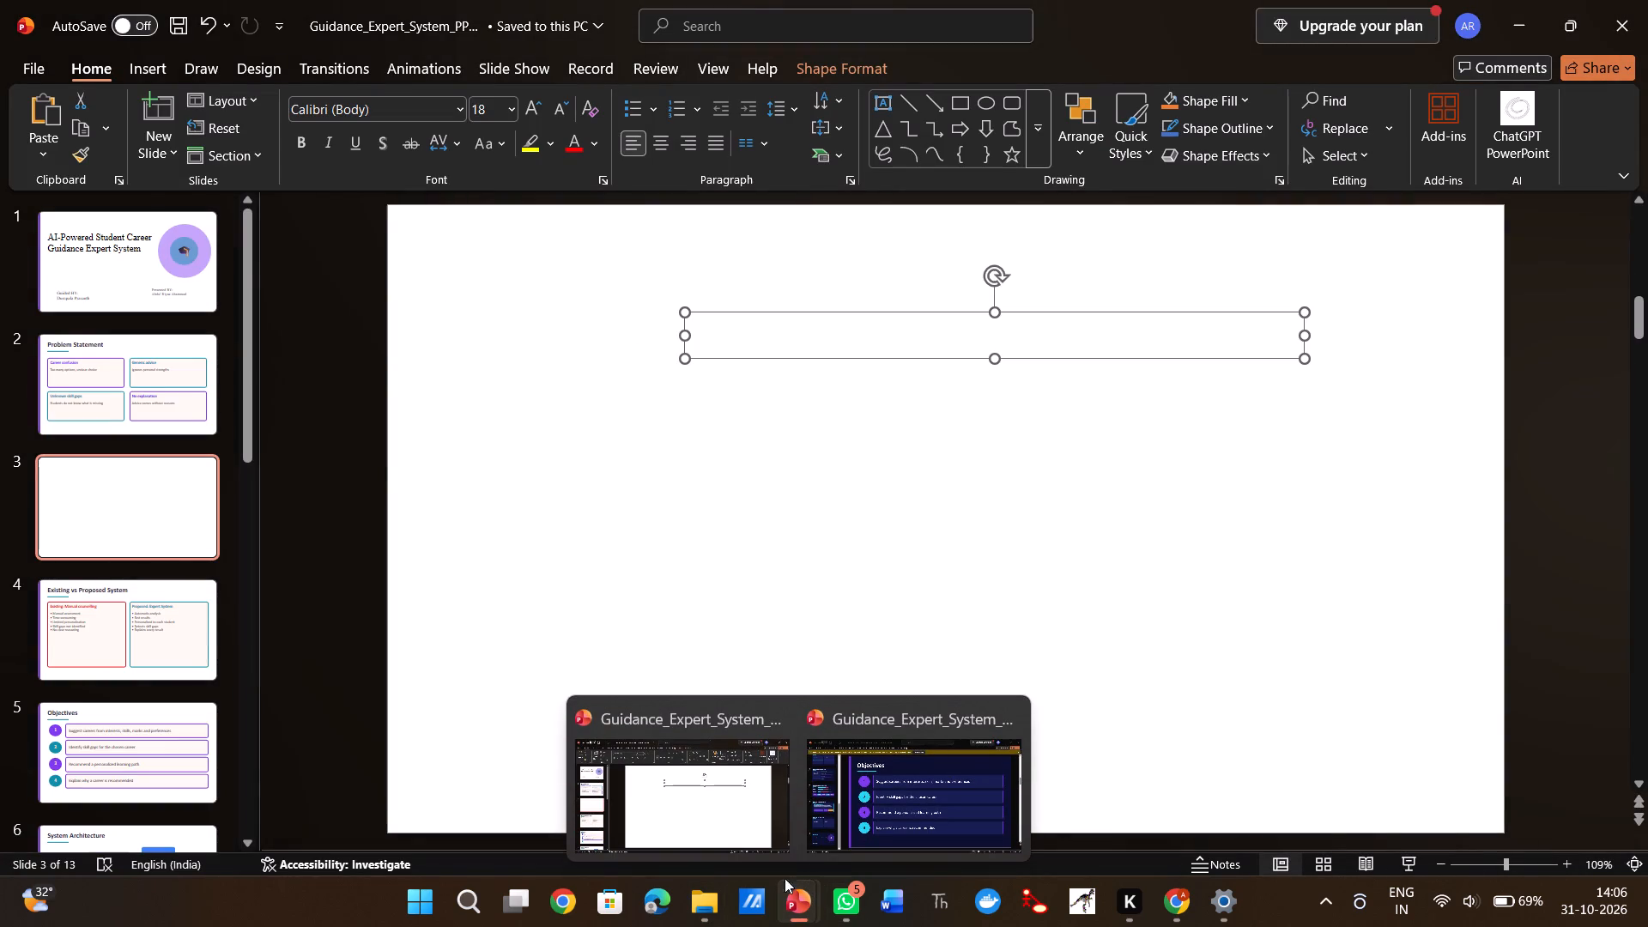
click(715, 890)
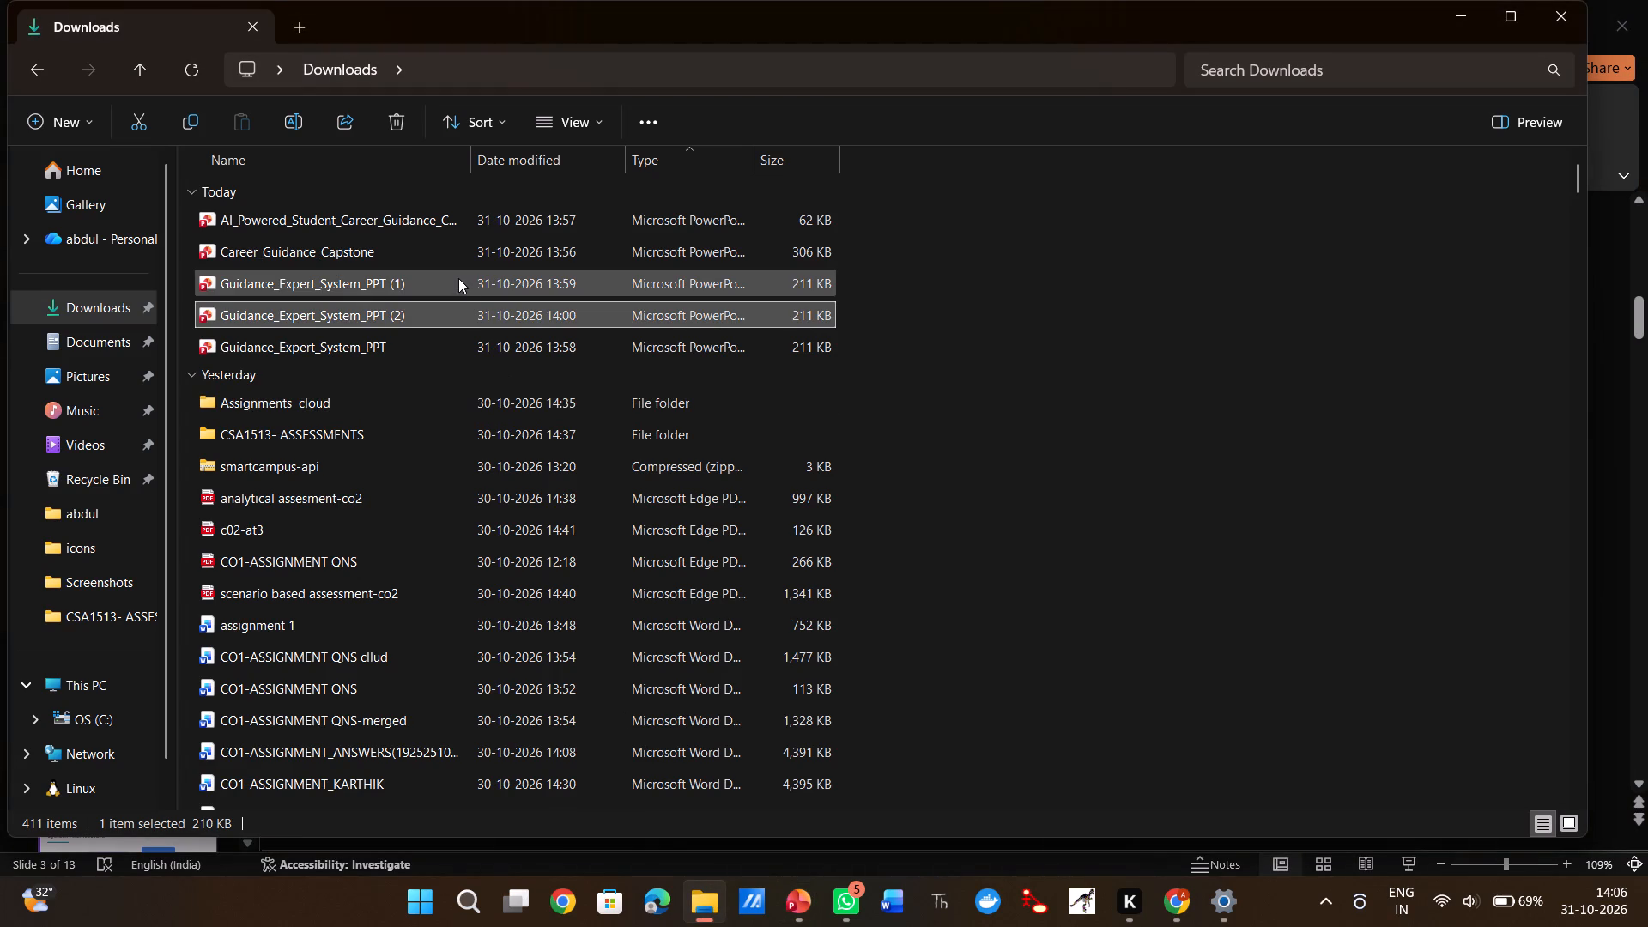
double_click(458, 278)
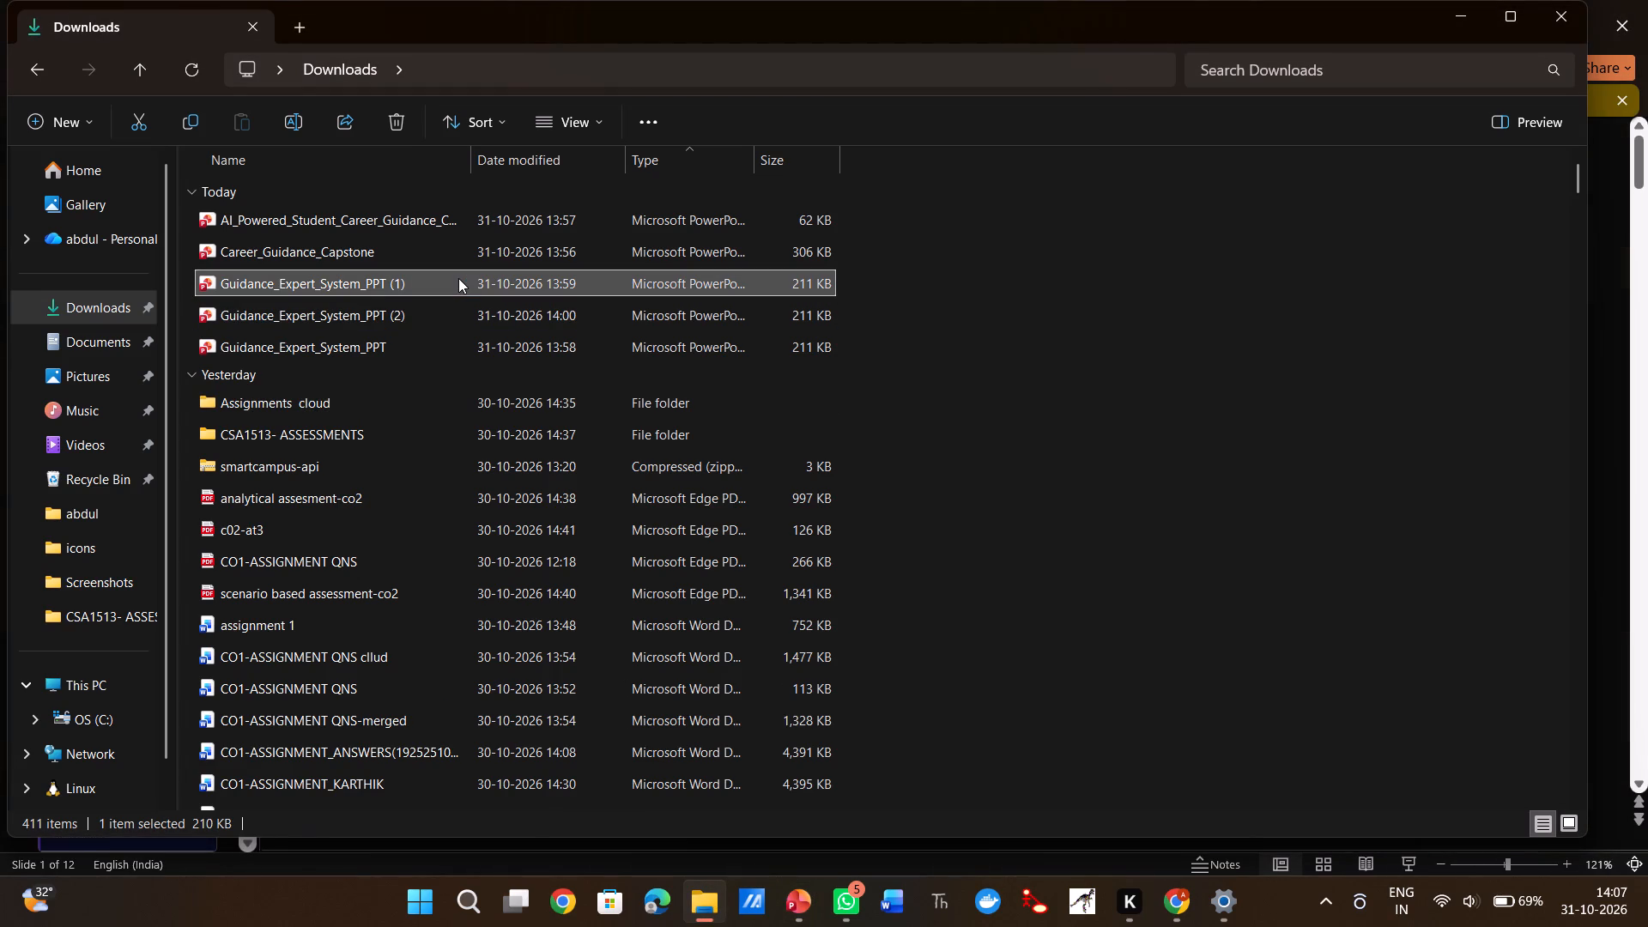
double_click(324, 279)
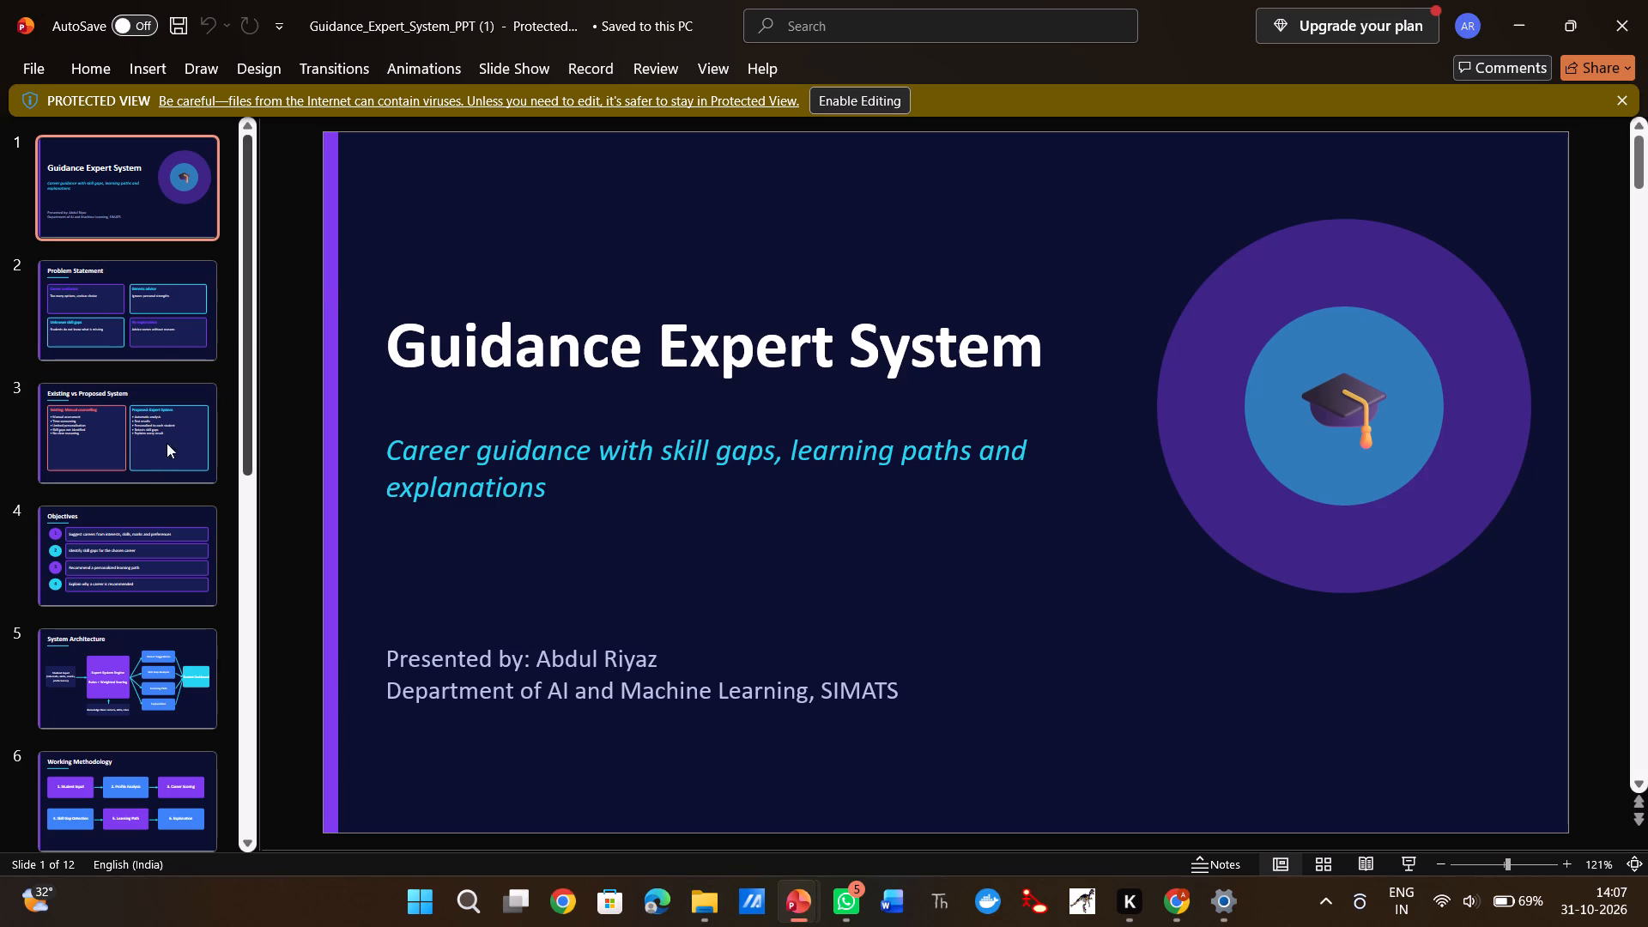
click(162, 355)
click(162, 423)
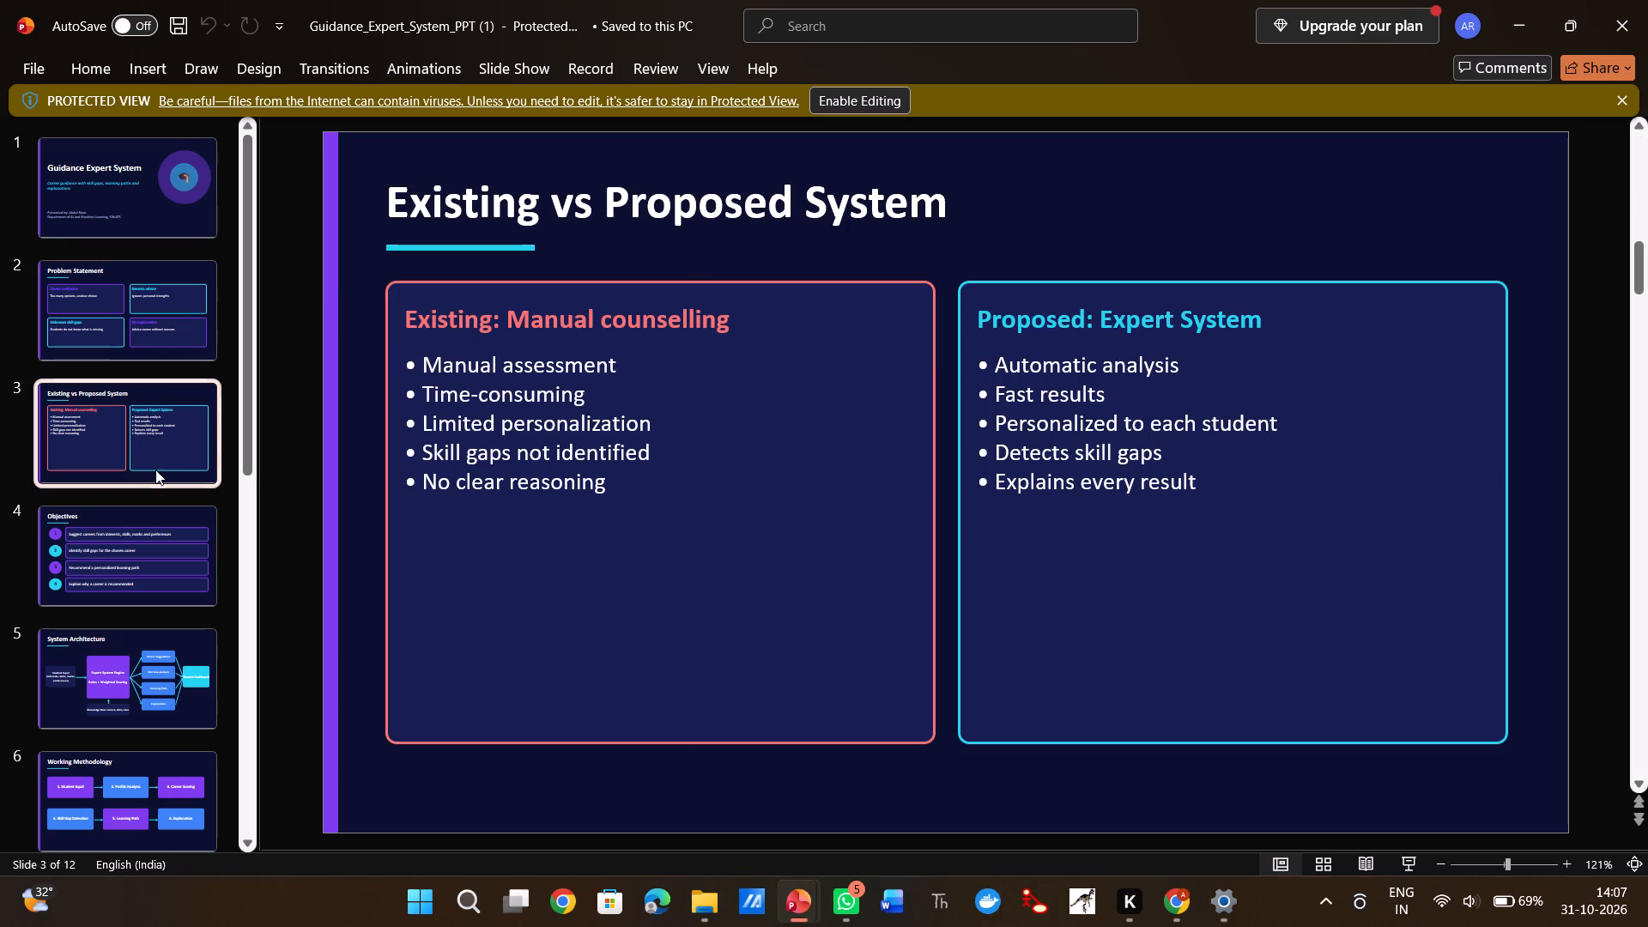
click(155, 470)
click(132, 514)
scroll(132, 514, down, 1)
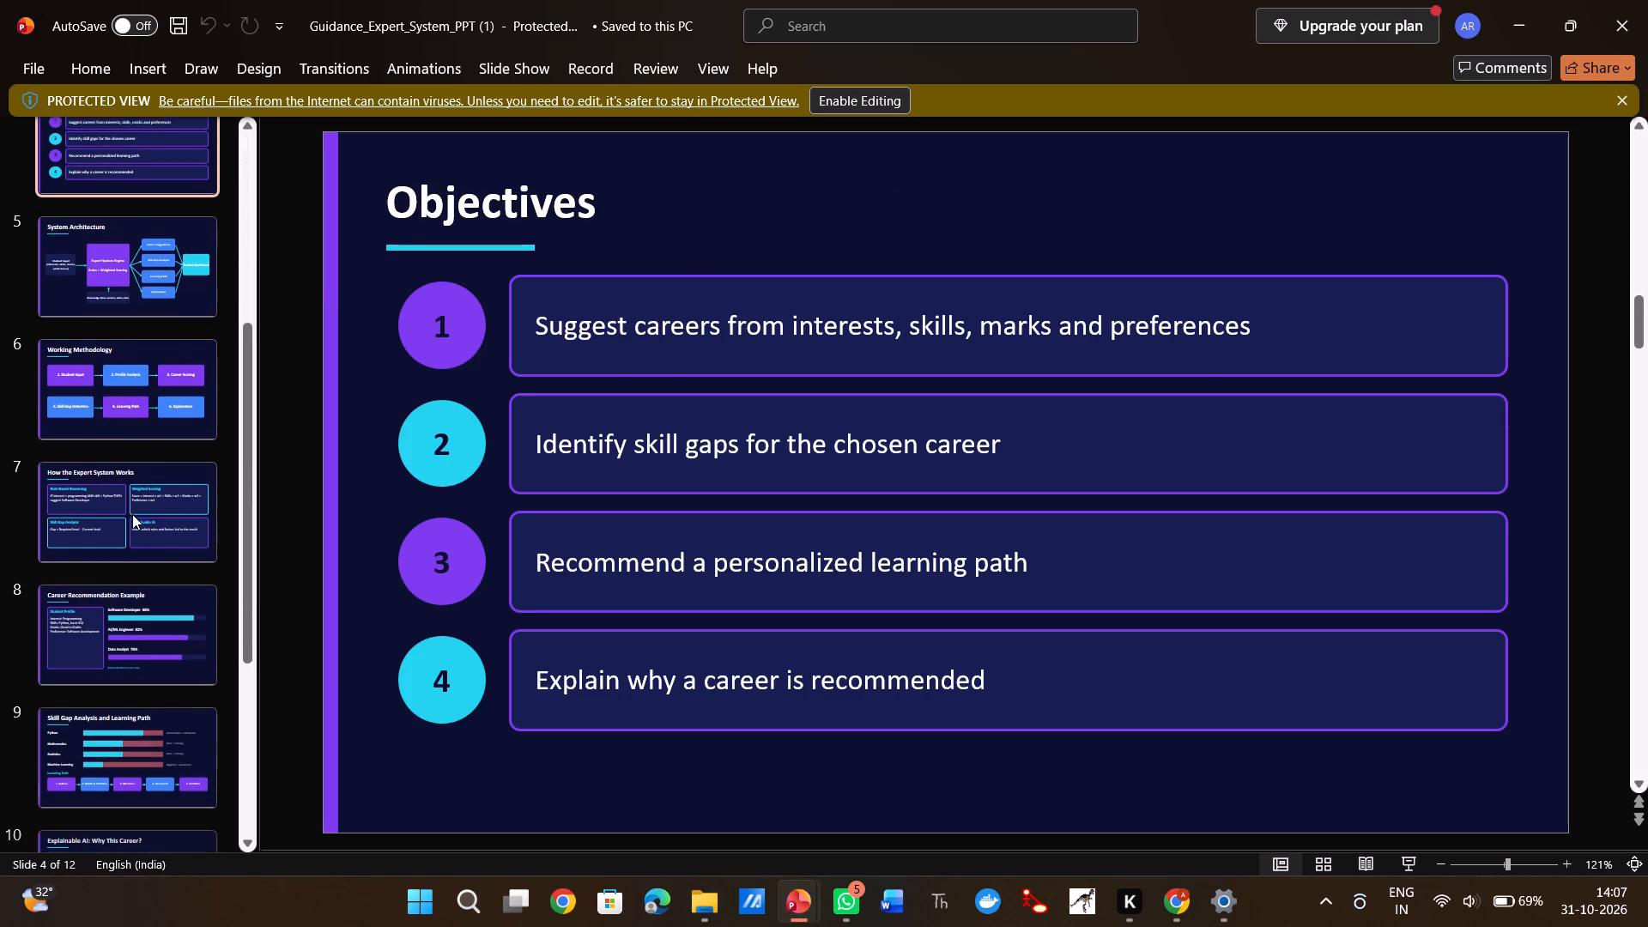
click(139, 443)
click(154, 398)
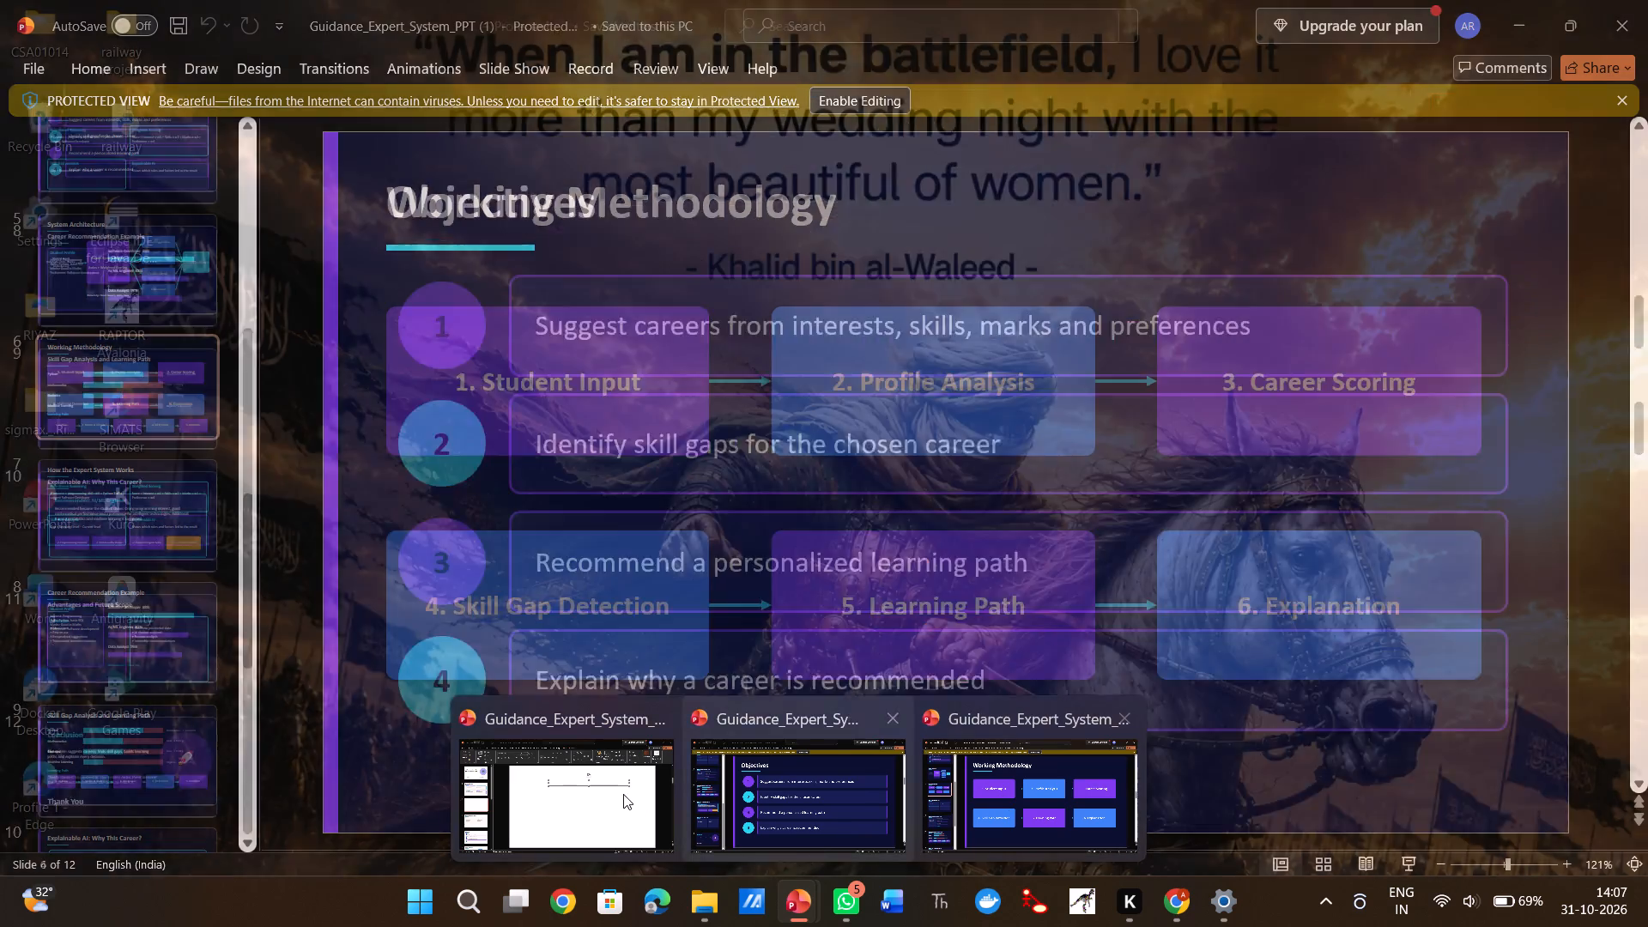
click(615, 782)
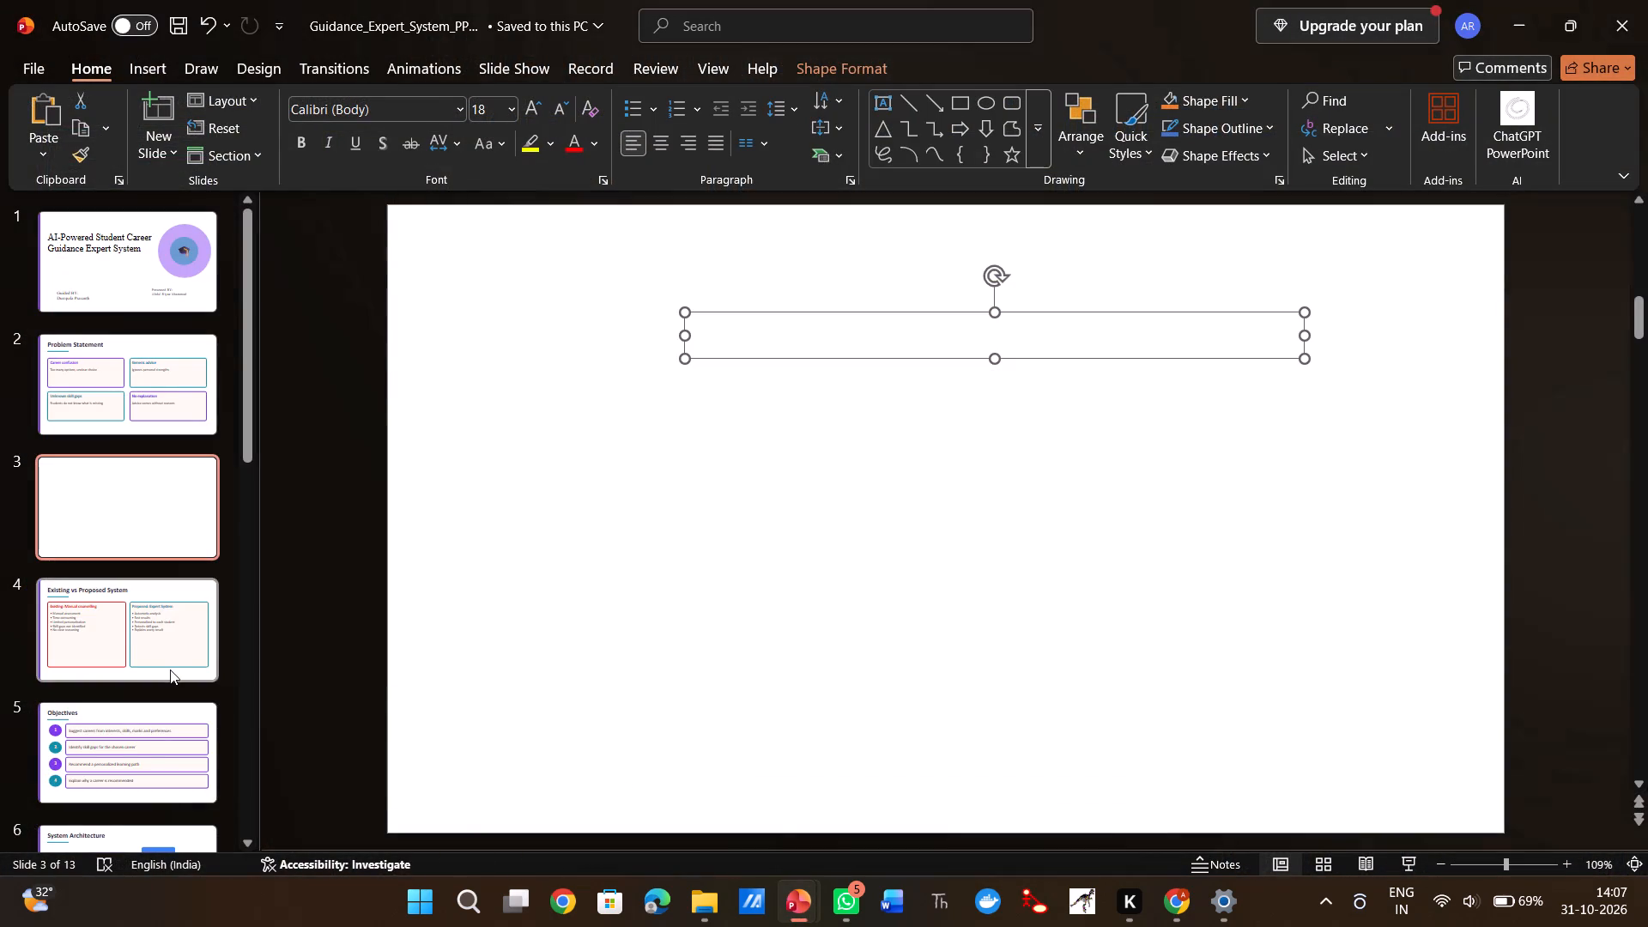
scroll(170, 669, down, 1)
click(157, 689)
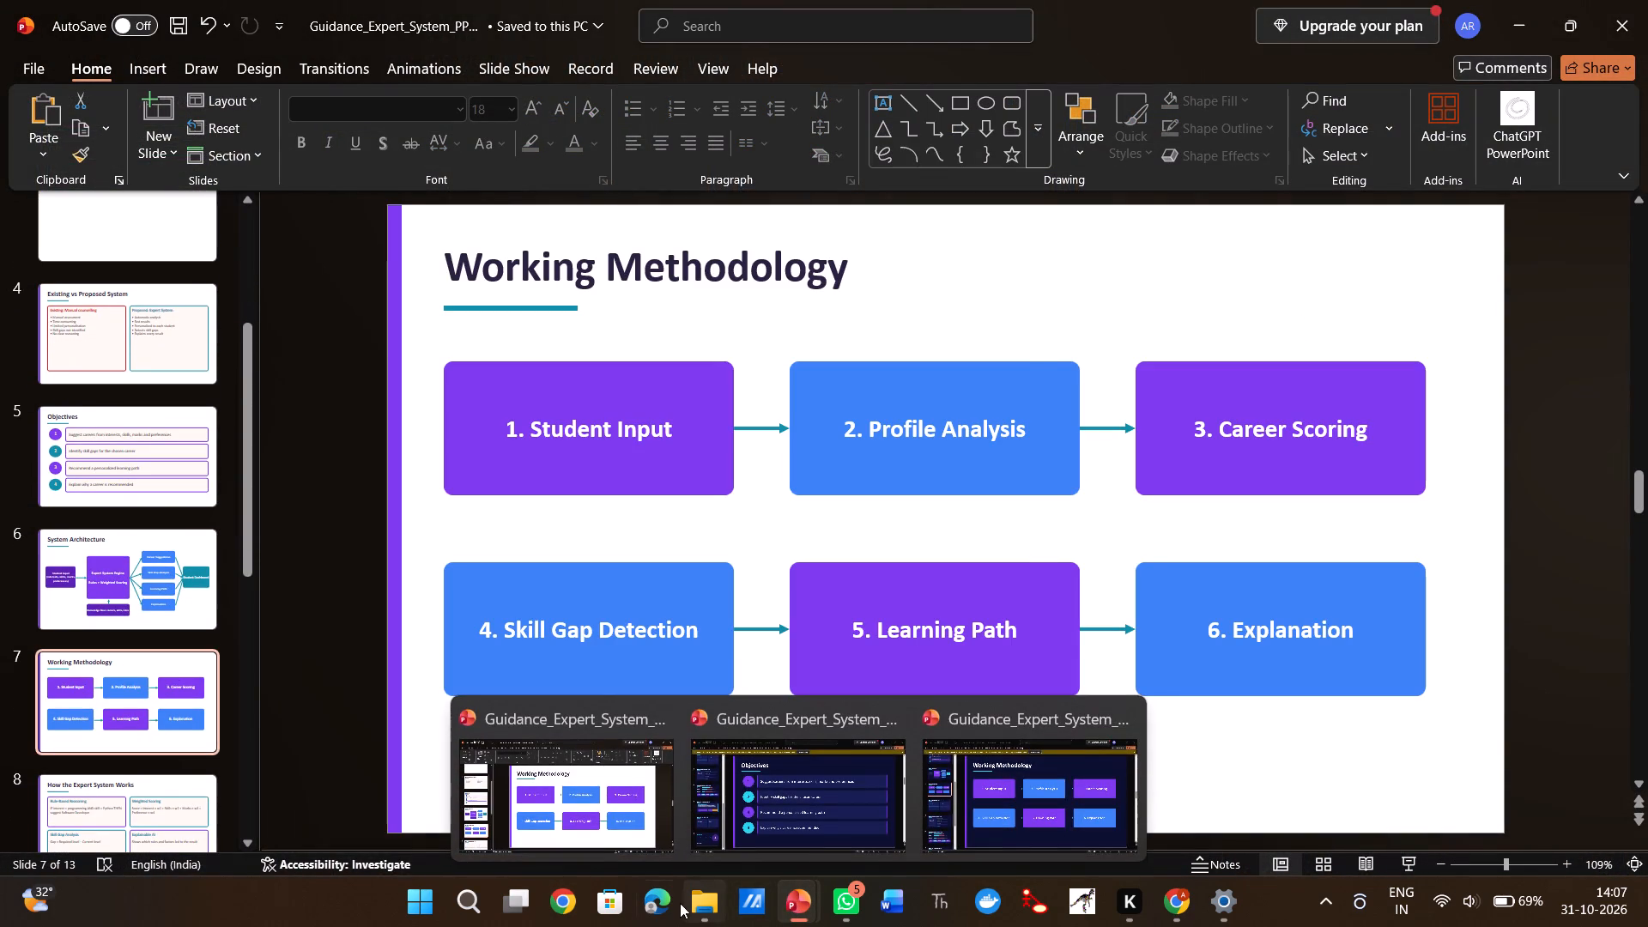
Open Career_Guidance_Capstone from Downloads at its Introduction slide and enable editing of the deck.
click(687, 825)
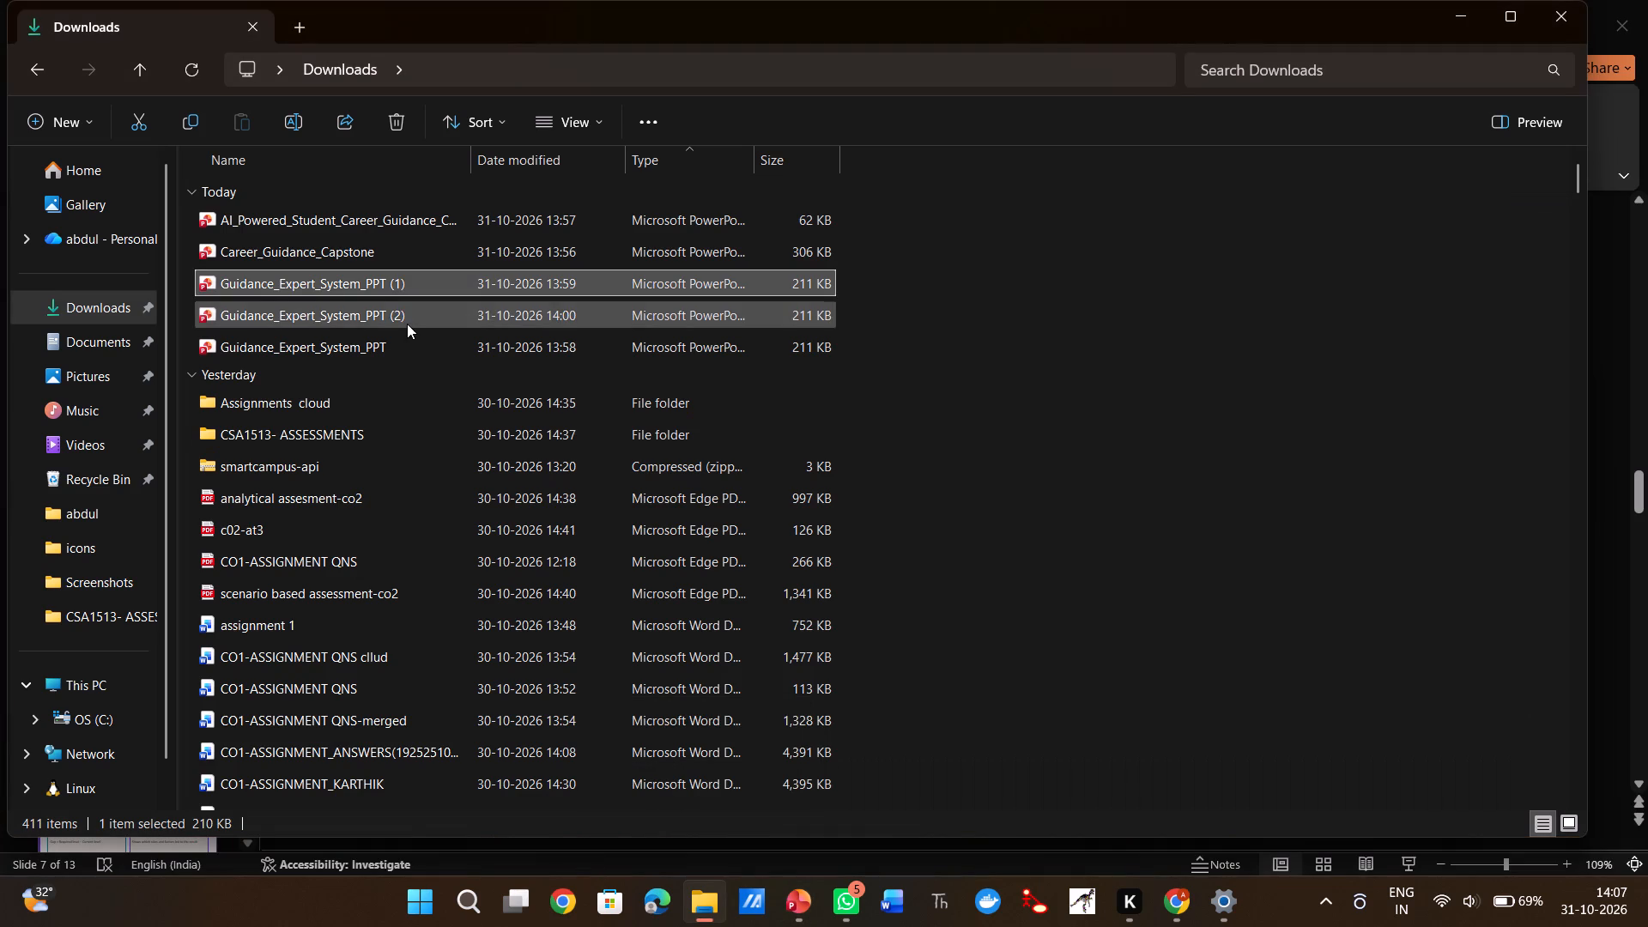
double_click(360, 254)
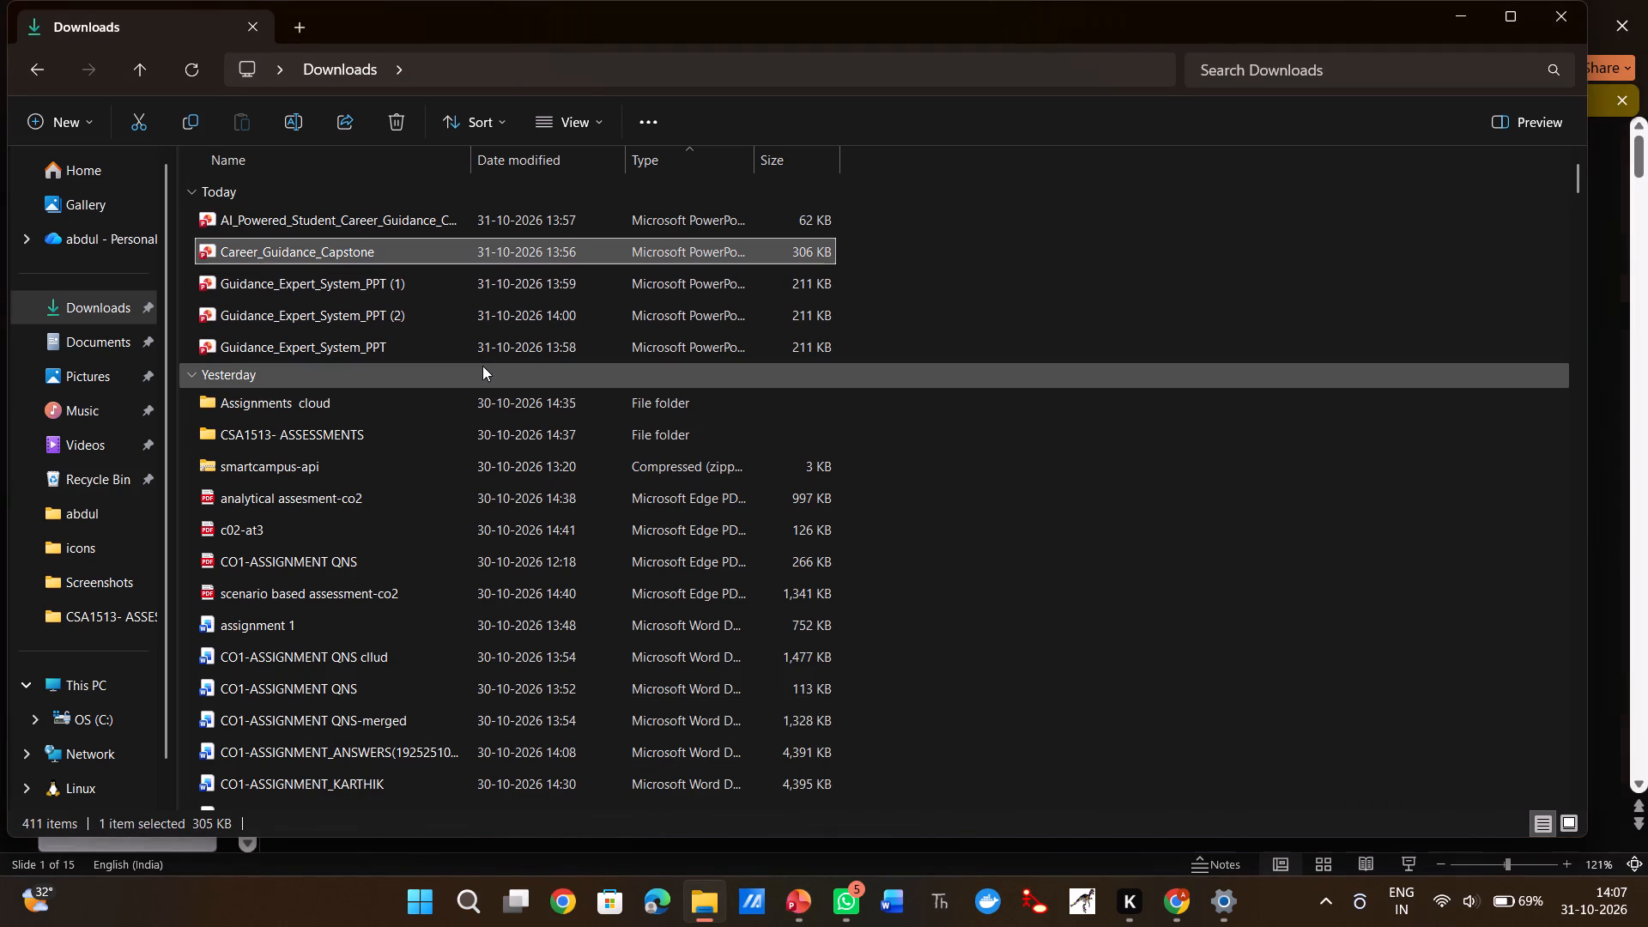
double_click(385, 244)
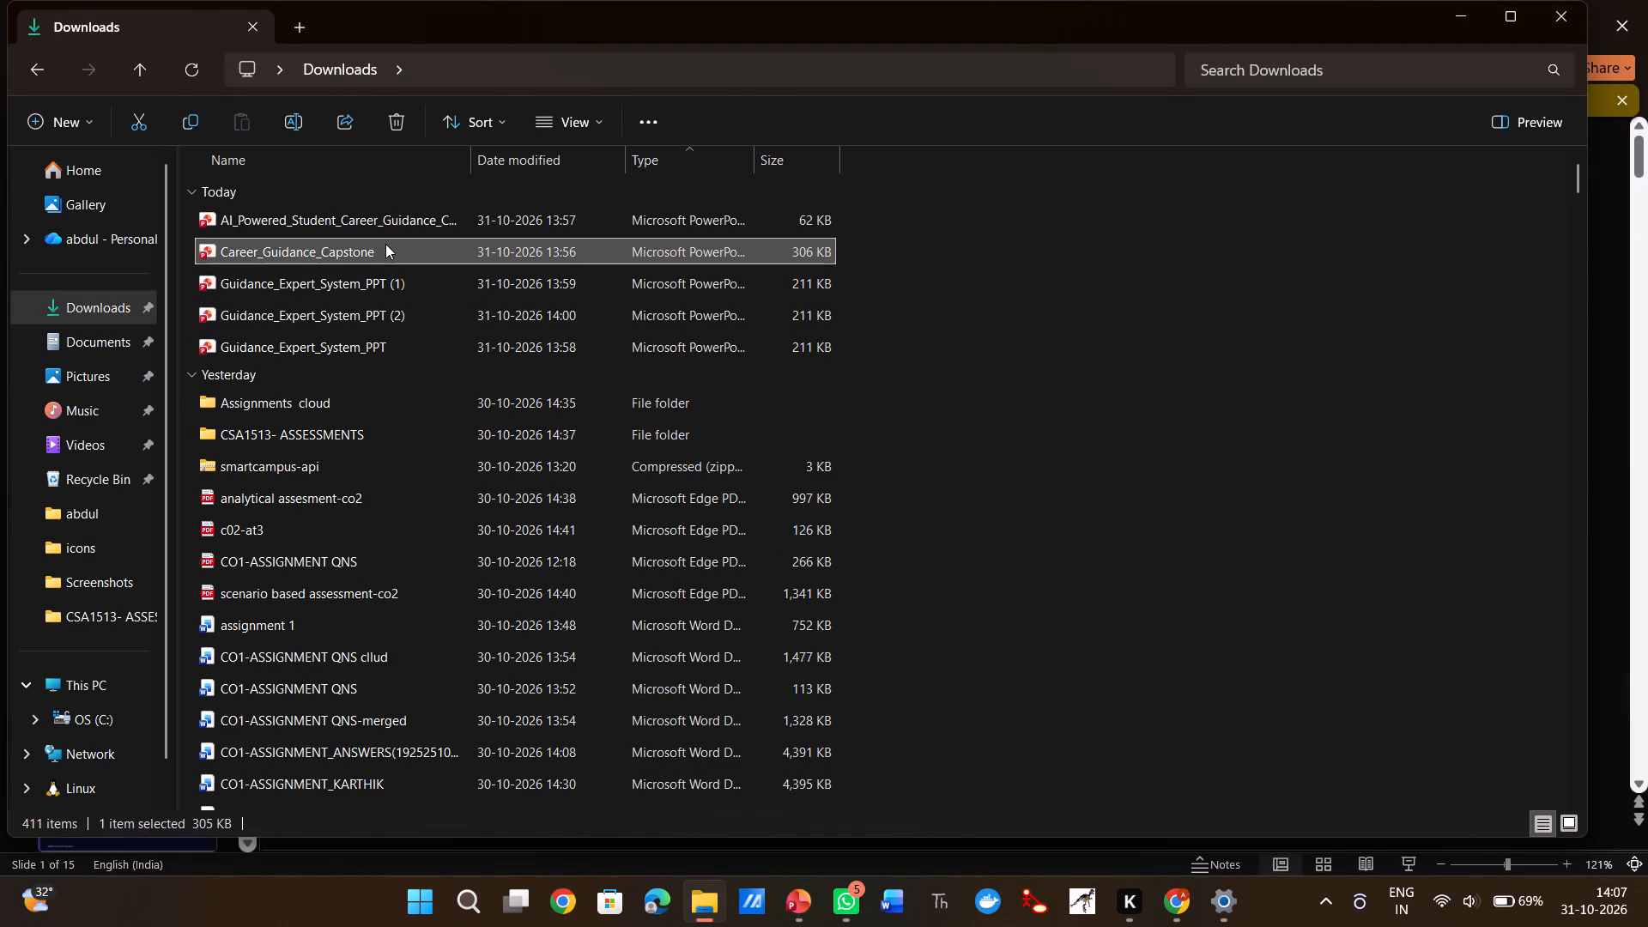
click(144, 300)
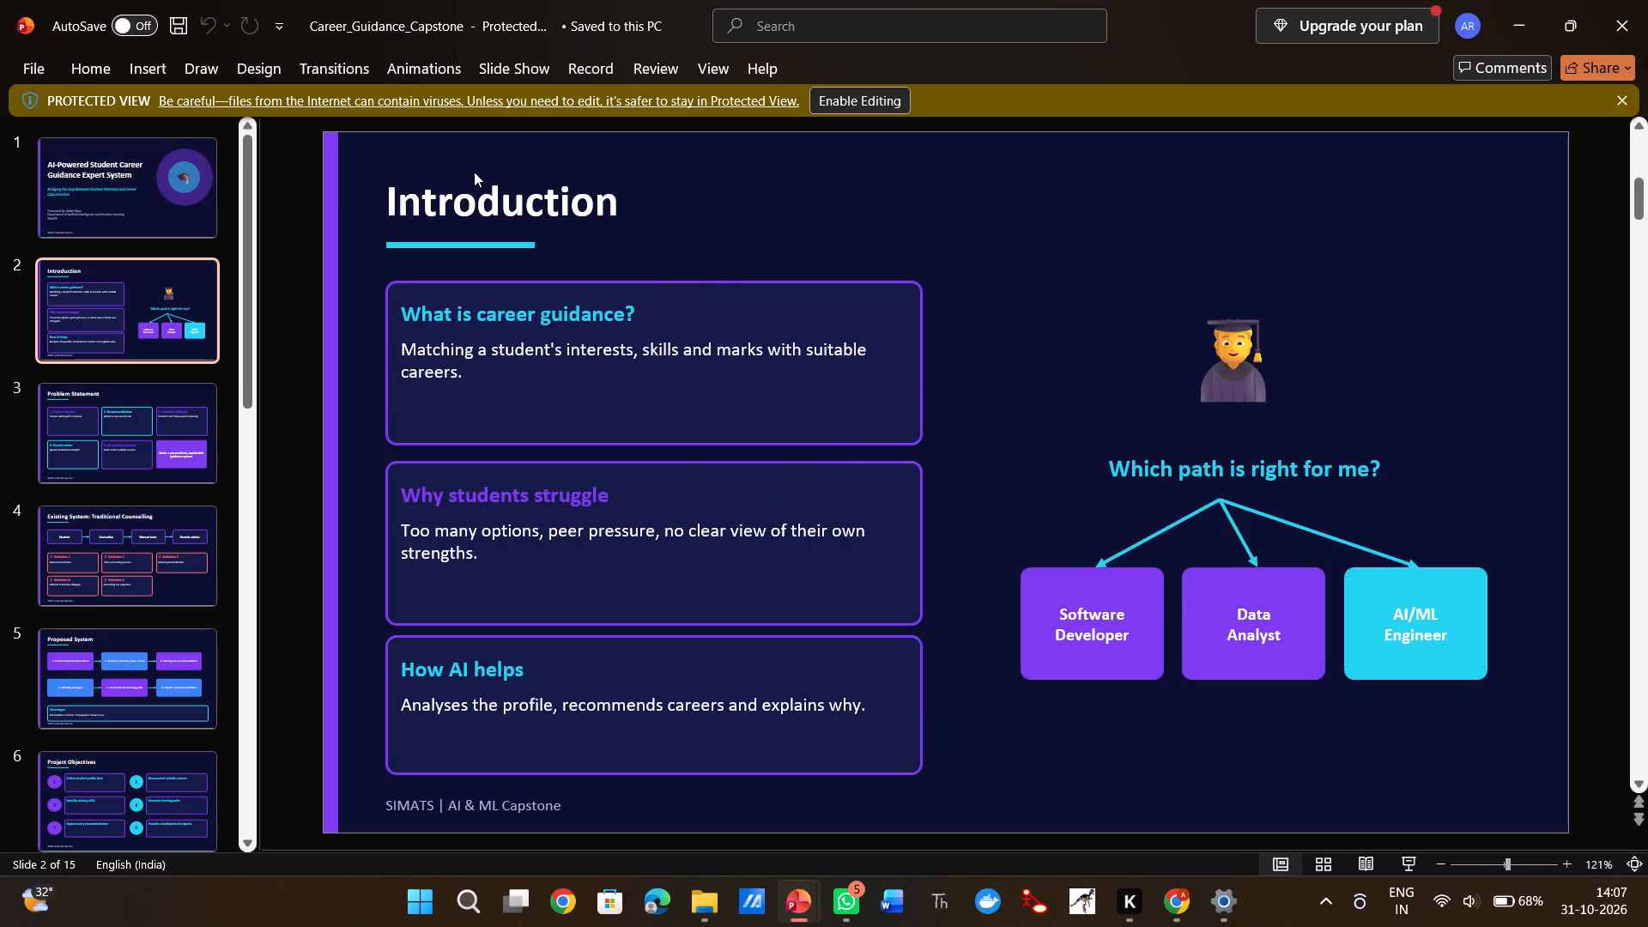
drag(388, 172, 586, 282)
click(586, 282)
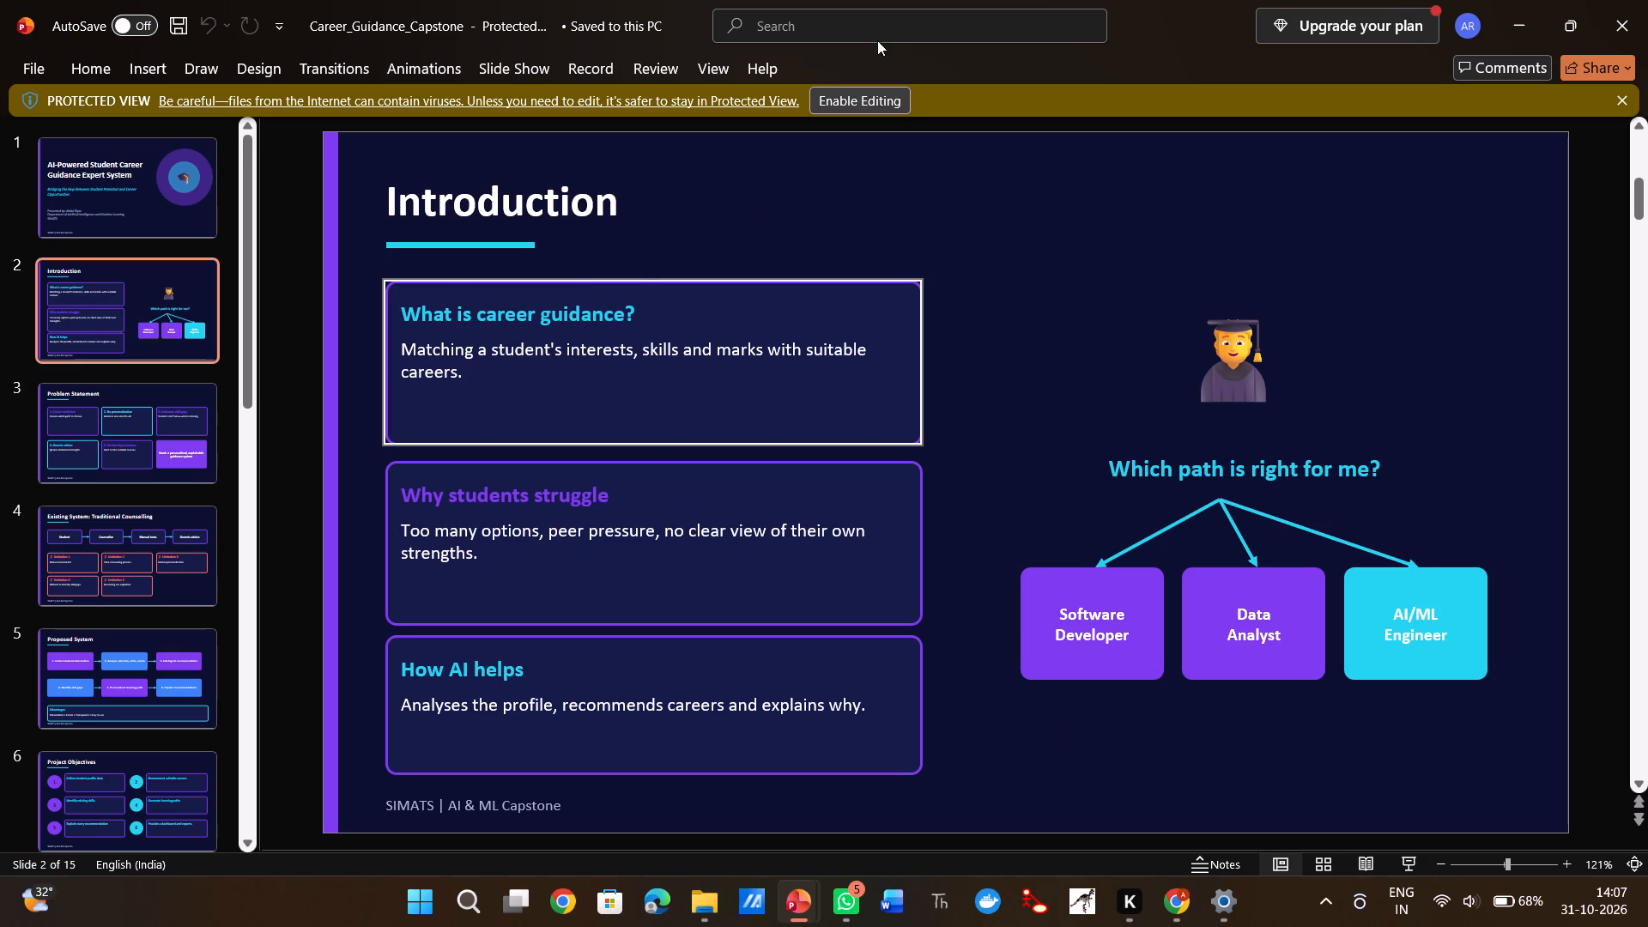
click(854, 89)
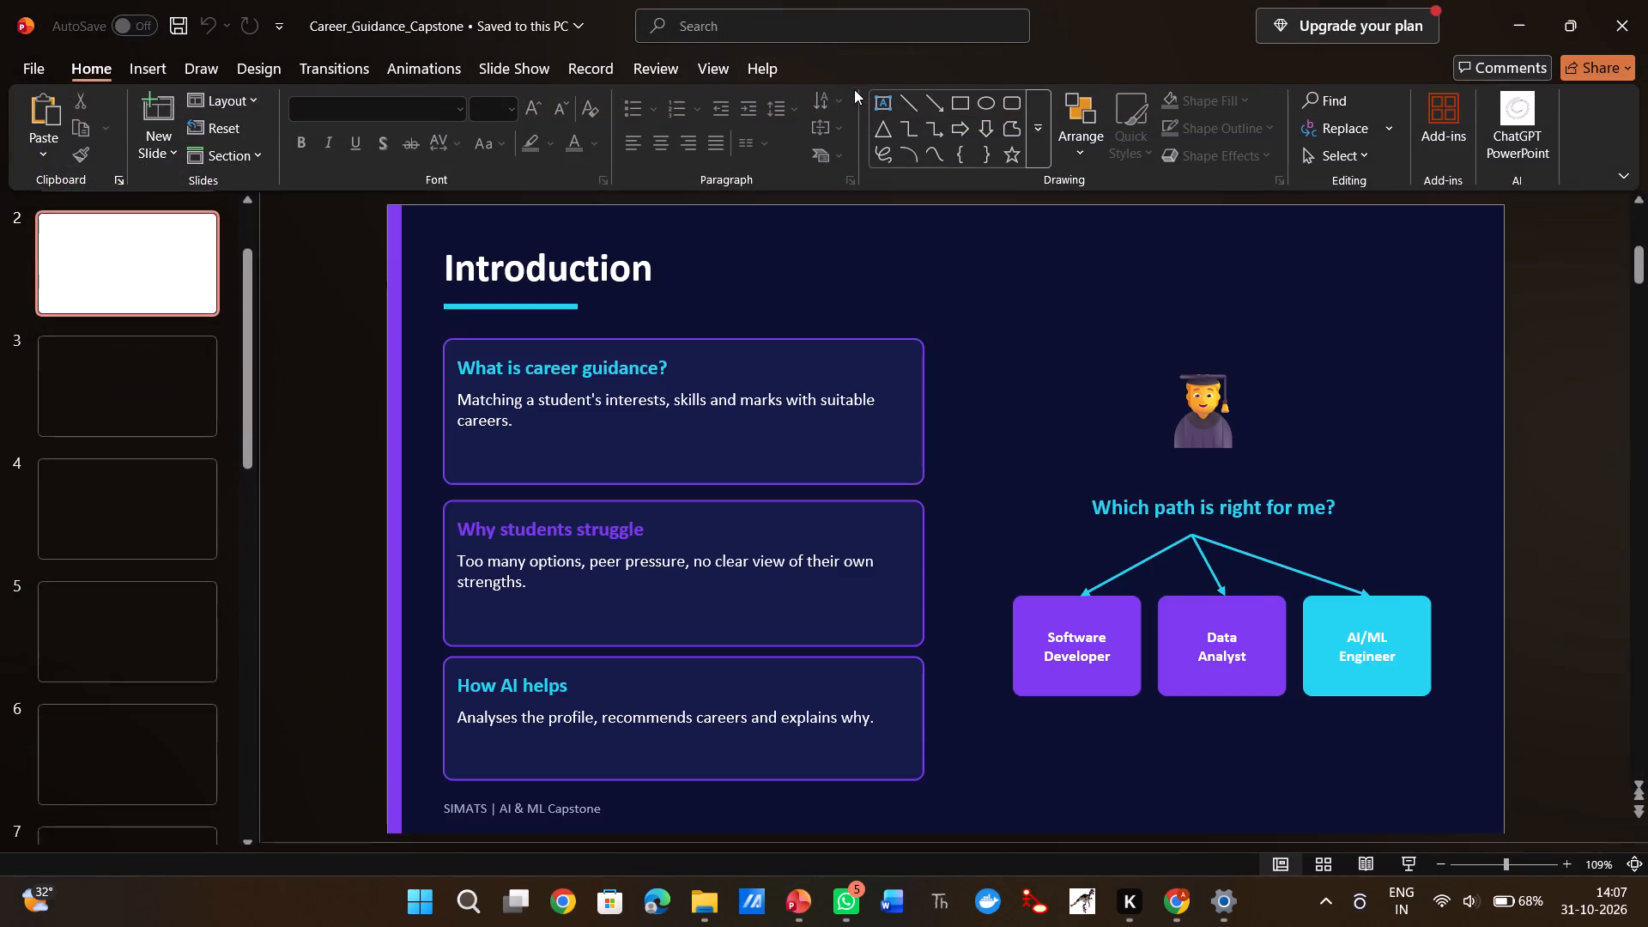
click(533, 271)
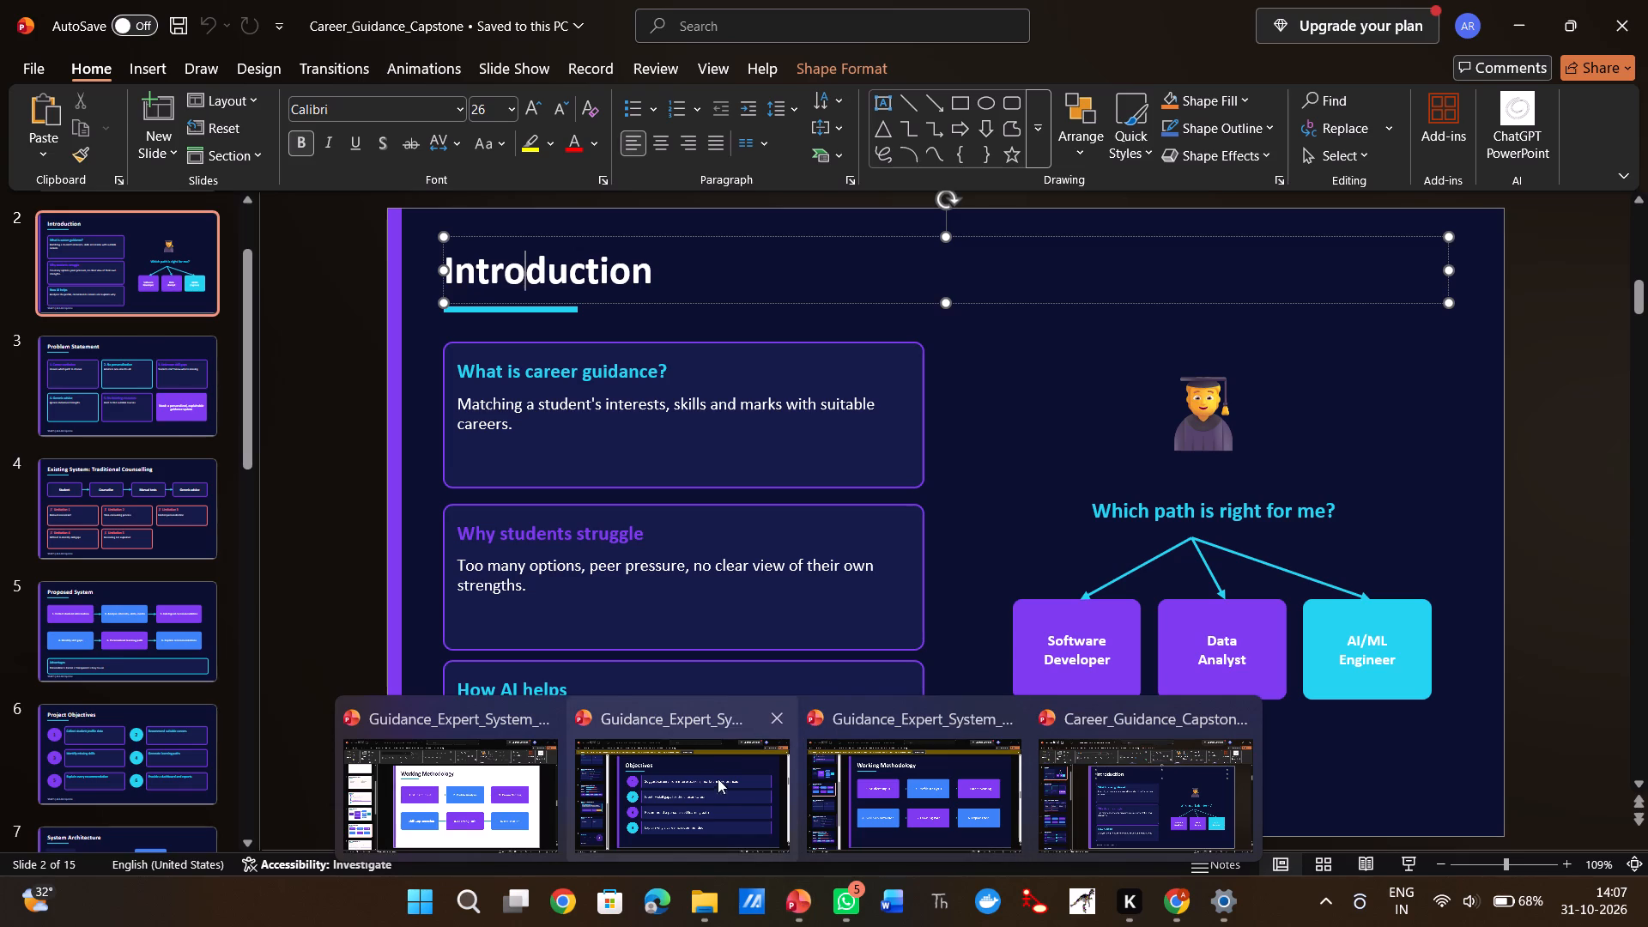
Close the protected Guidance_Expert_System_PPT and Guidance_Expert_System_PPT (1) decks.
click(773, 717)
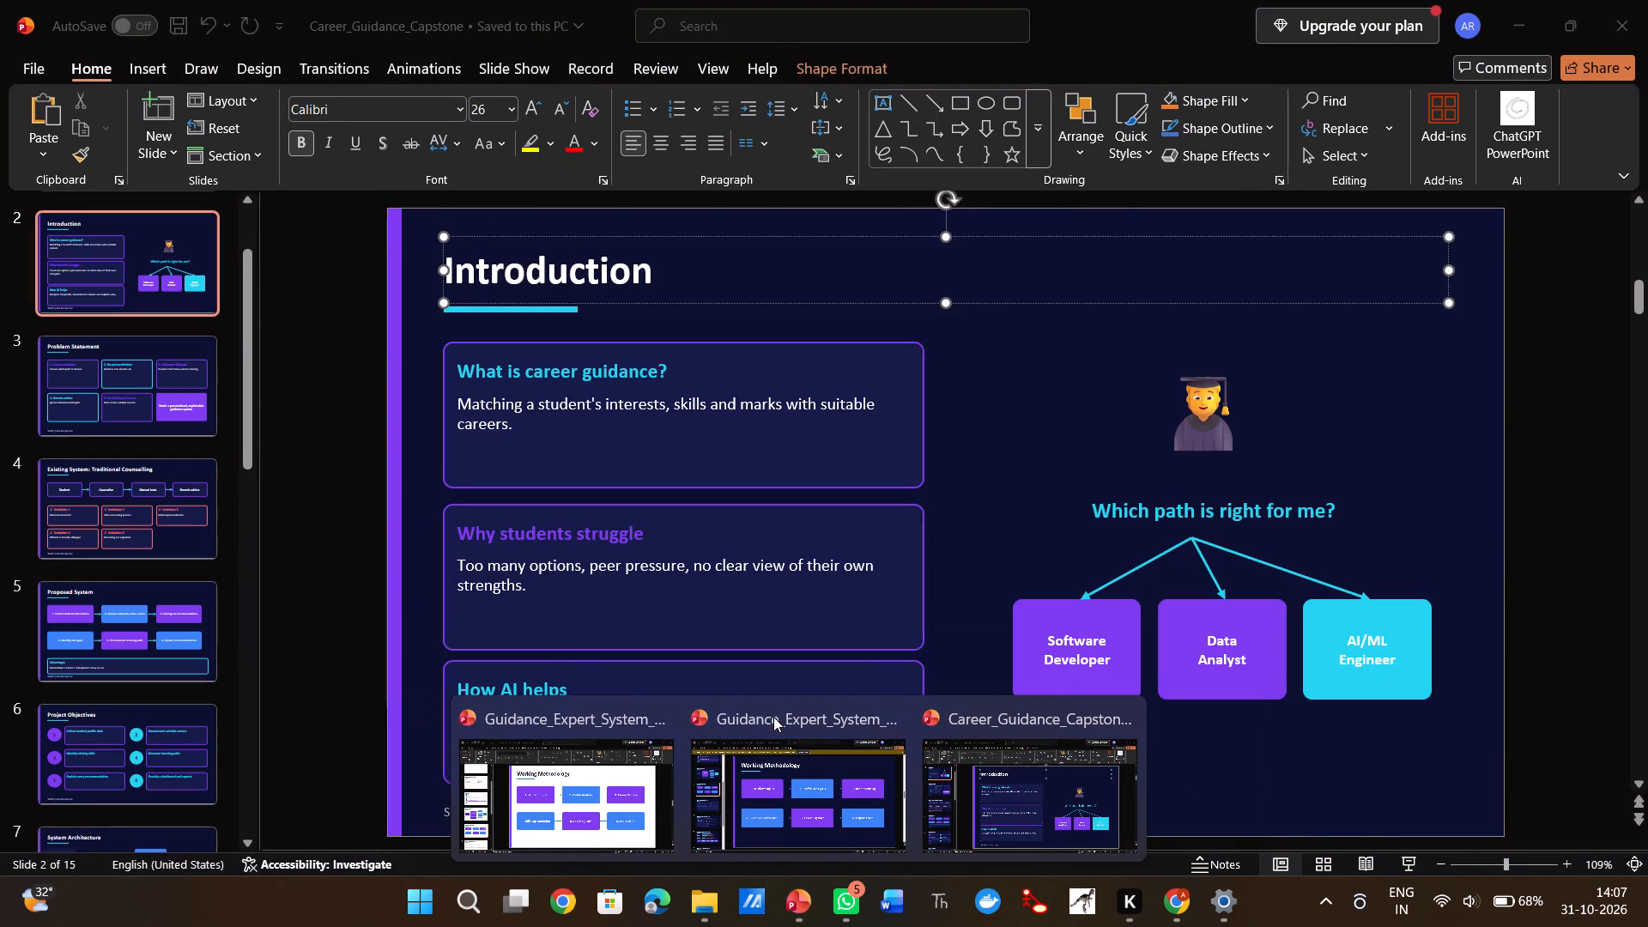
click(886, 718)
Copy the whole title text "Introduction" from slide 2 of the Career_Guidance_Capstone deck.
click(875, 785)
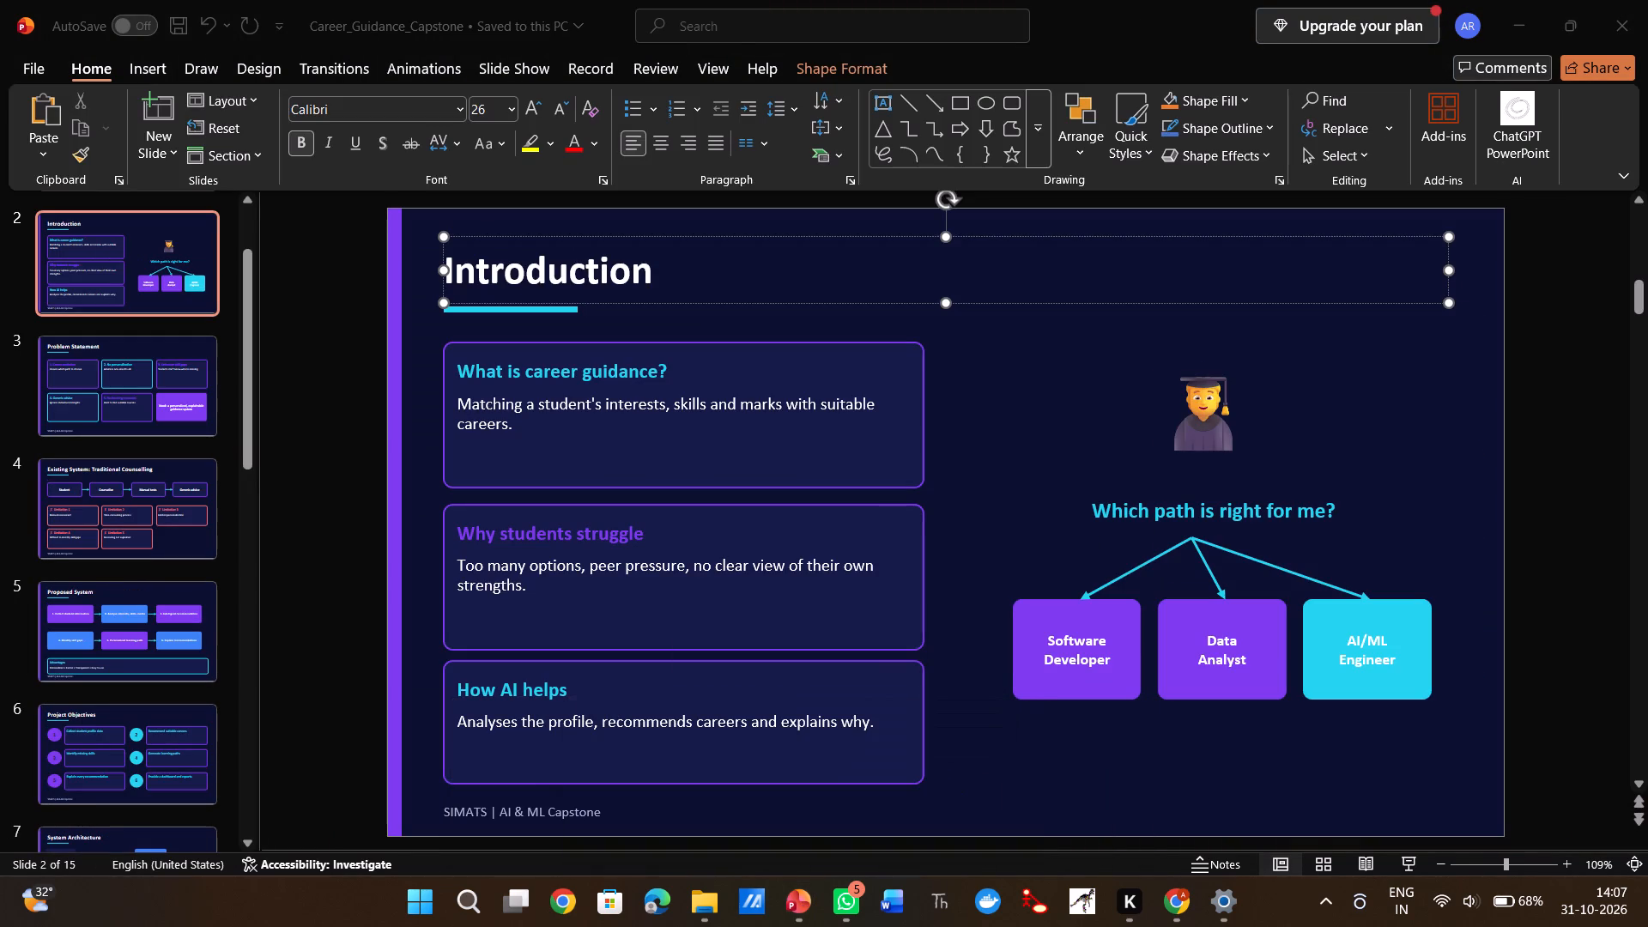
click(712, 282)
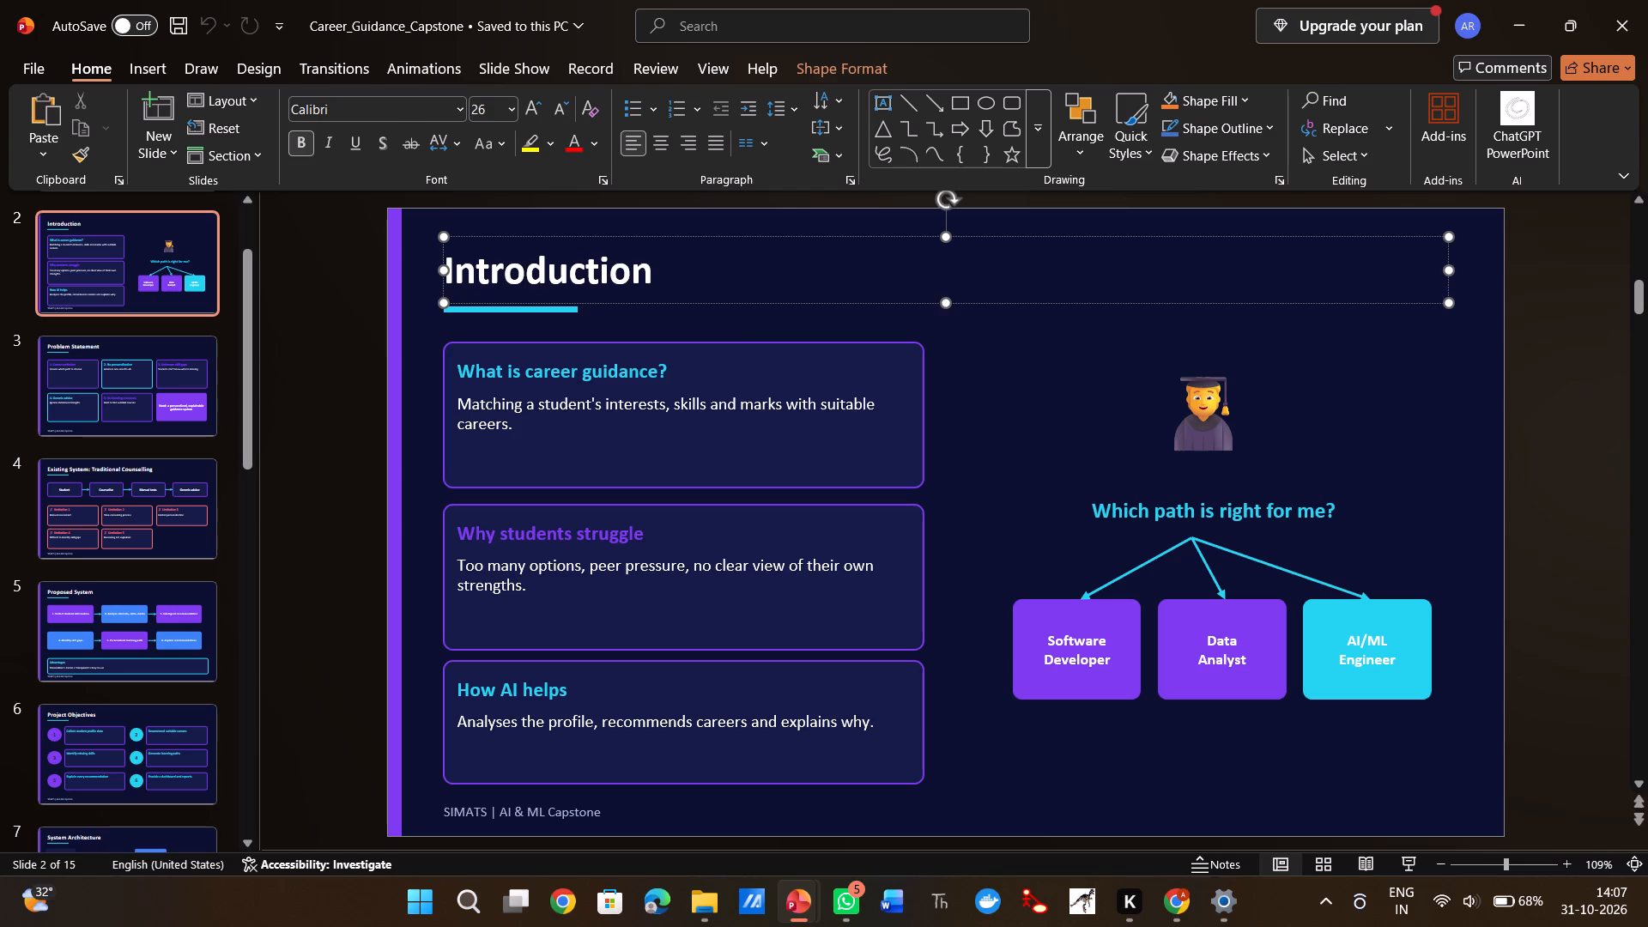
click(653, 278)
click(619, 271)
key(ctrl+a)
key(ctrl+c)
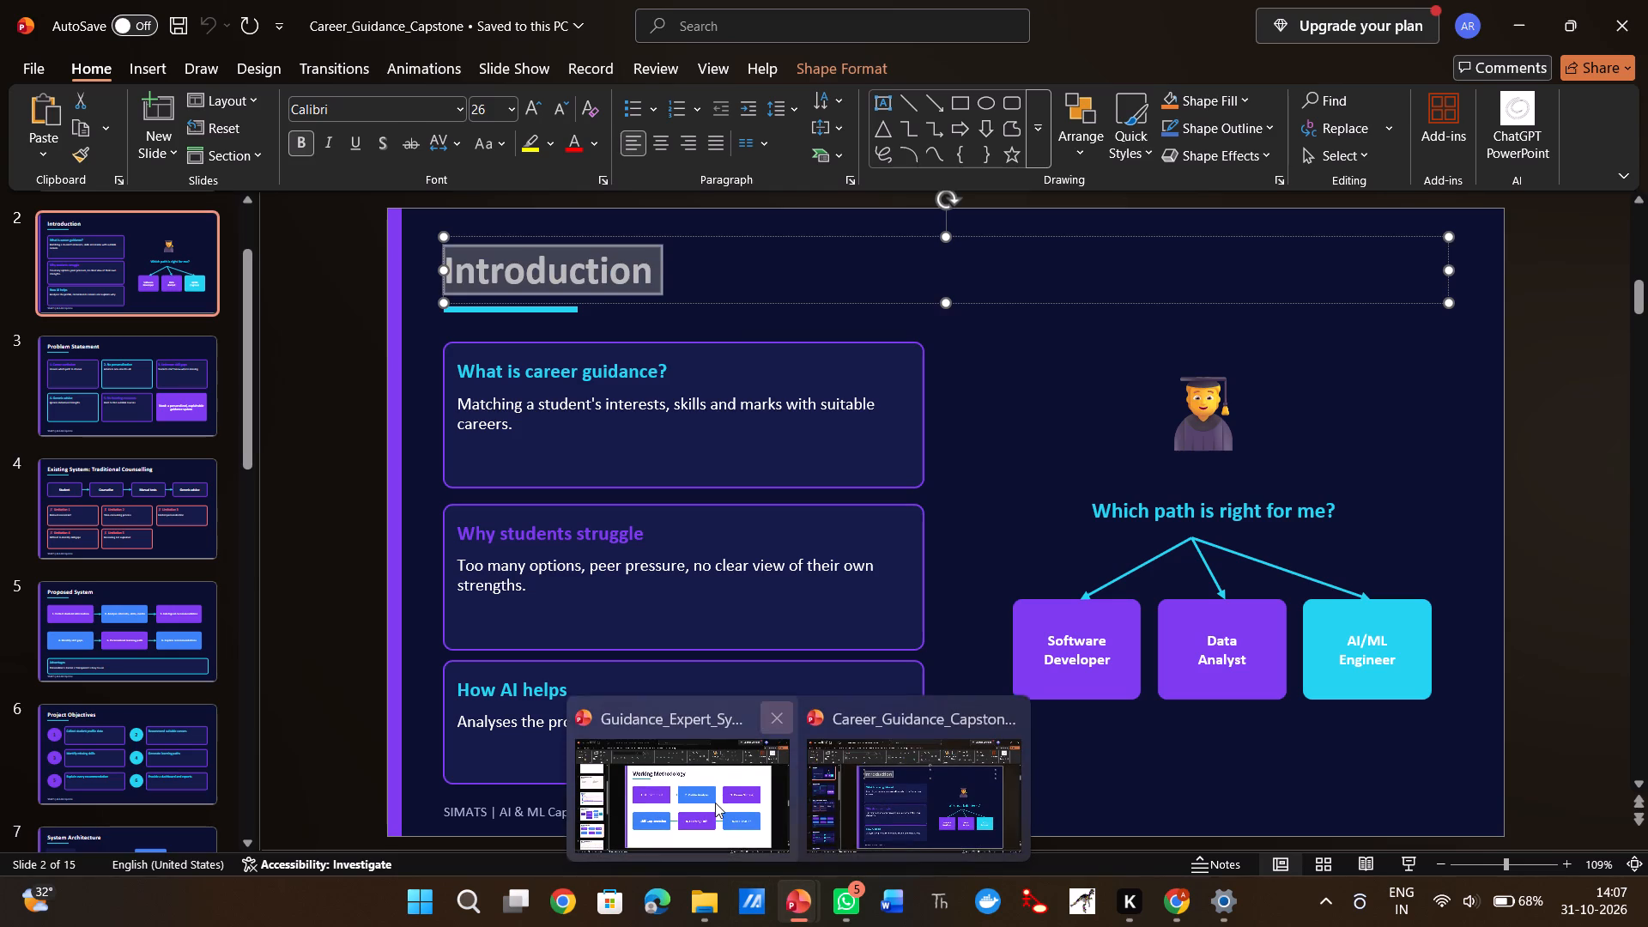
Switch to the light-themed Guidance_Expert_System deck and move the blank slide 3 ahead of the Problem Statement slide.
click(719, 803)
scroll(21, 409, up, 7)
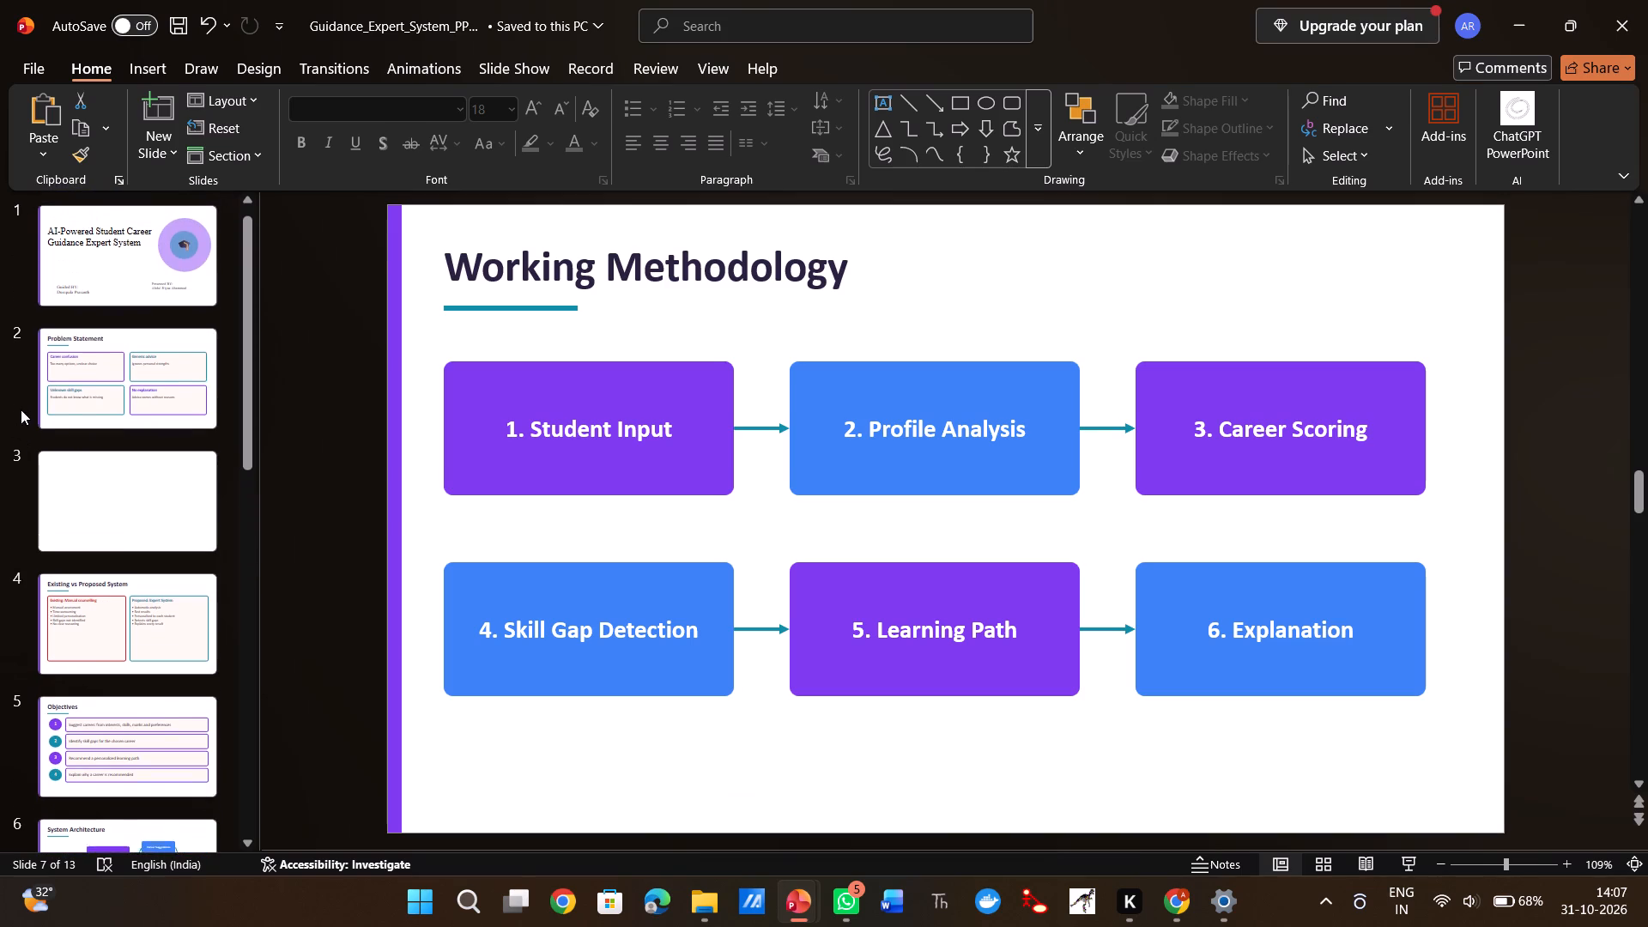
double_click(135, 503)
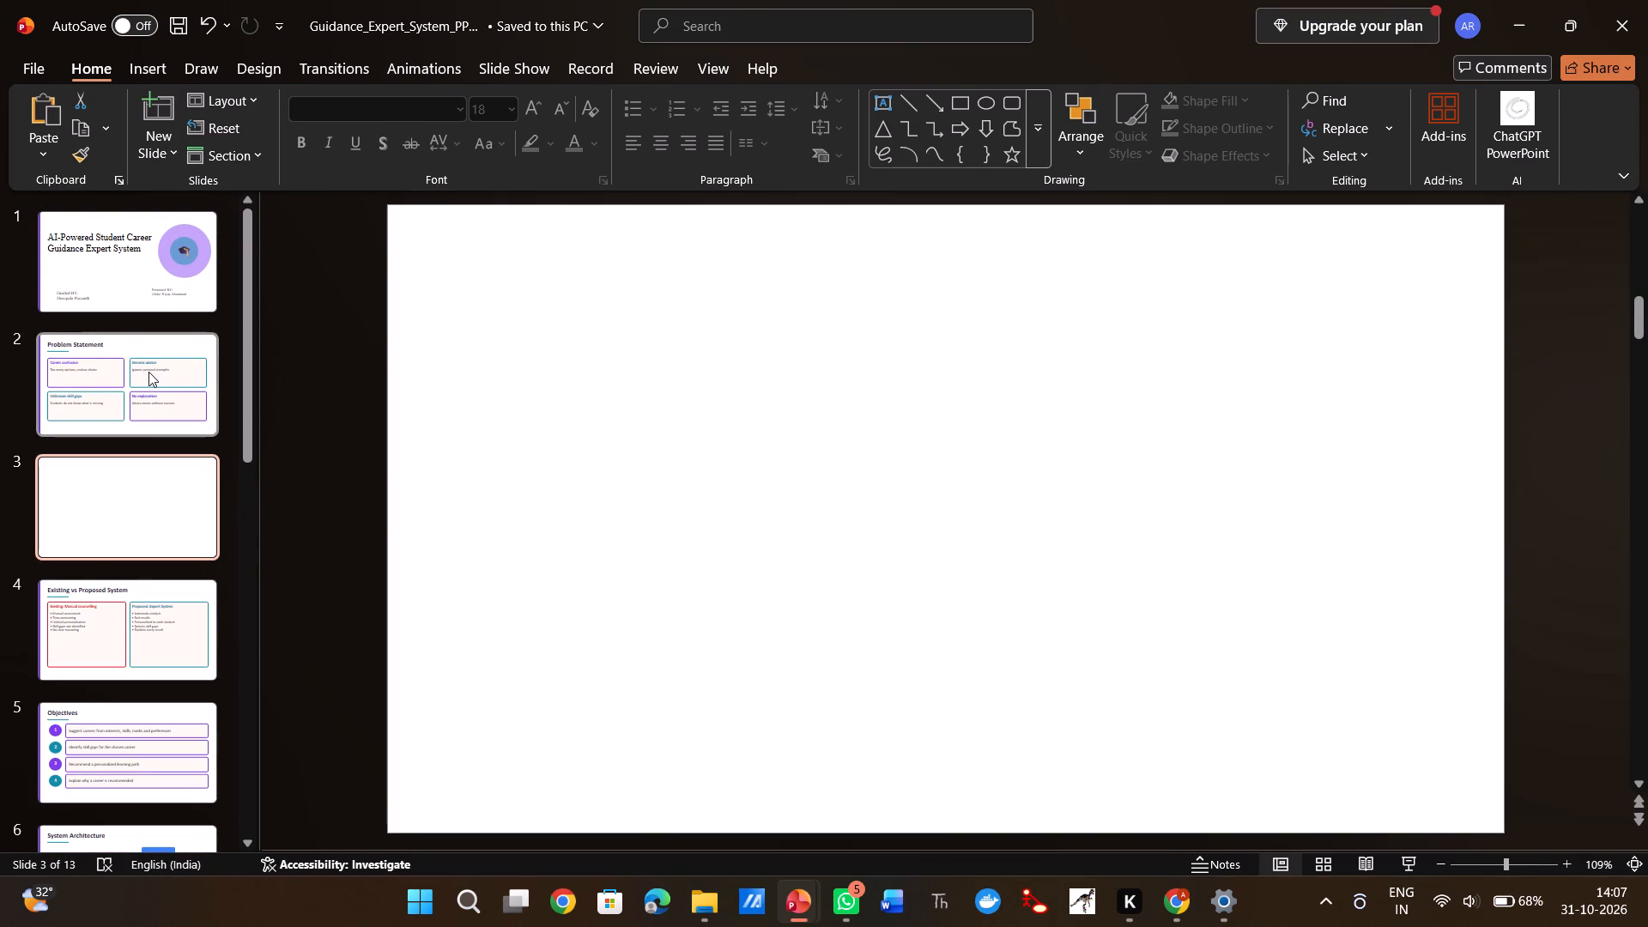
click(130, 506)
drag(130, 506, 128, 533)
click(128, 533)
drag(128, 533, 128, 531)
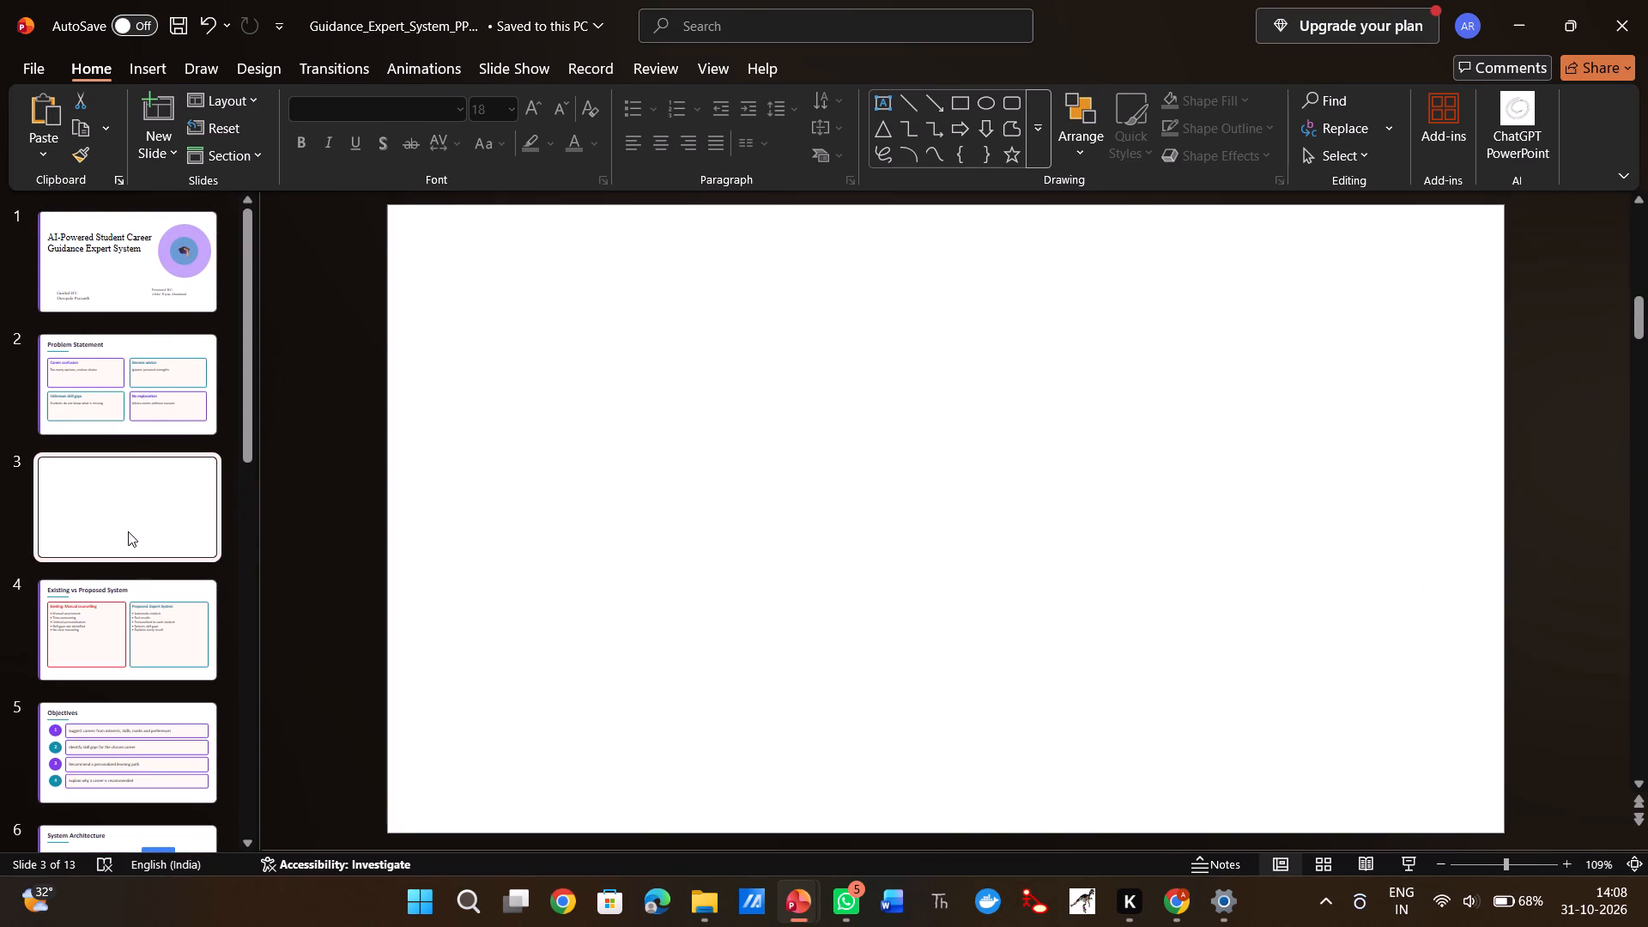
drag(128, 531, 130, 397)
click(130, 397)
drag(130, 397, 134, 536)
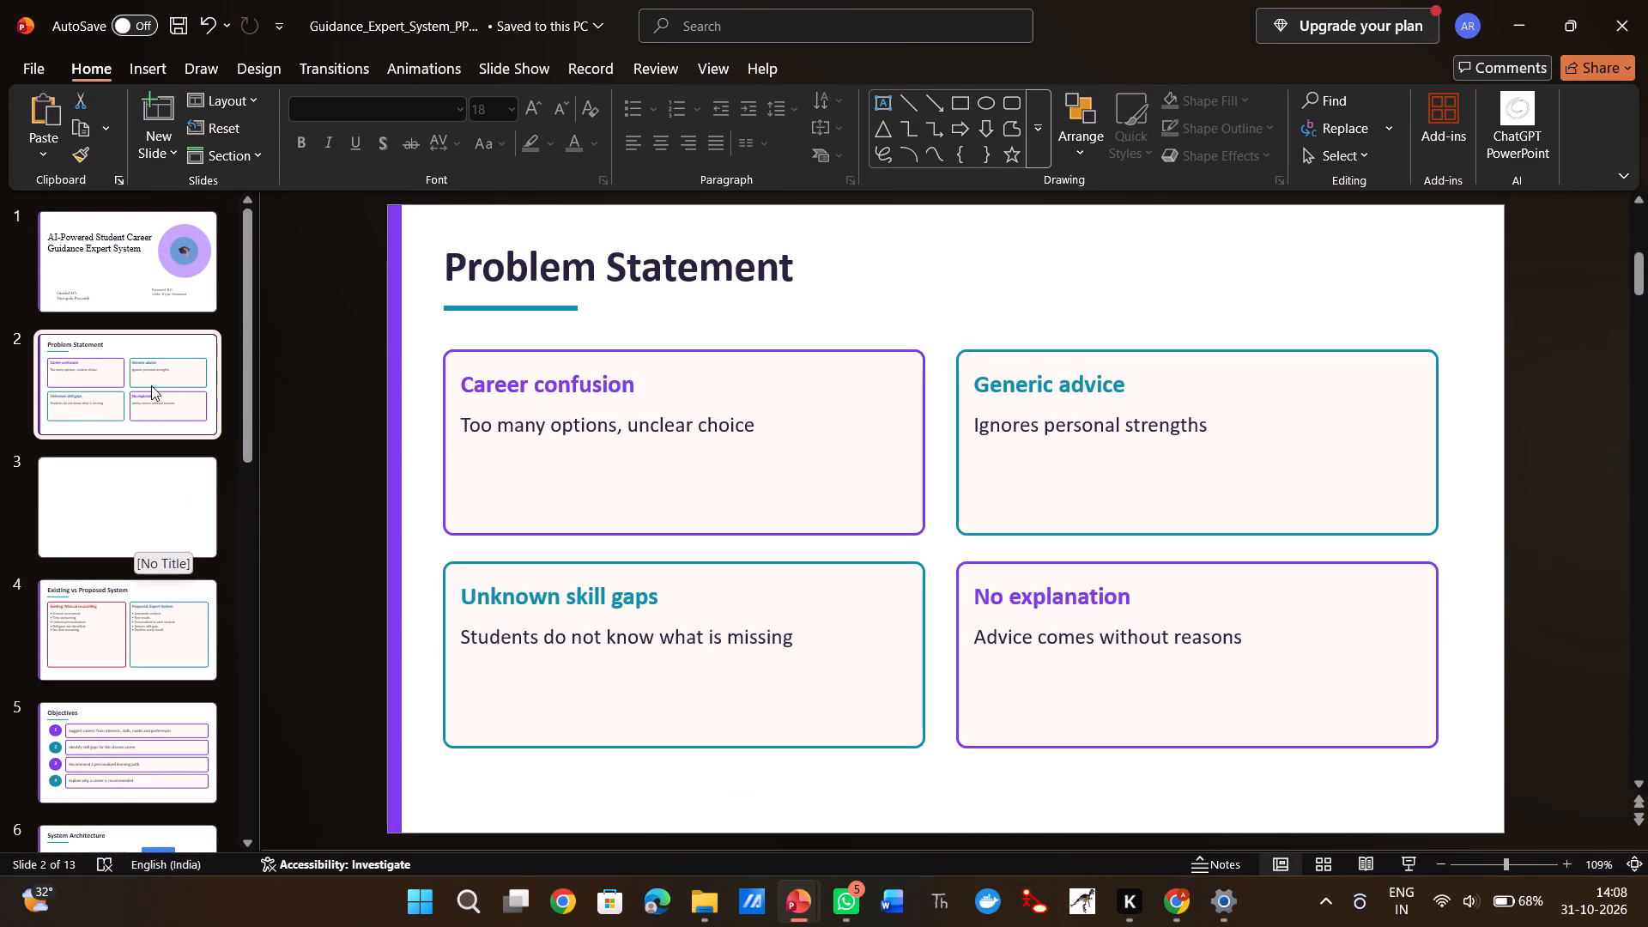
click(151, 385)
drag(151, 385, 175, 530)
double_click(175, 530)
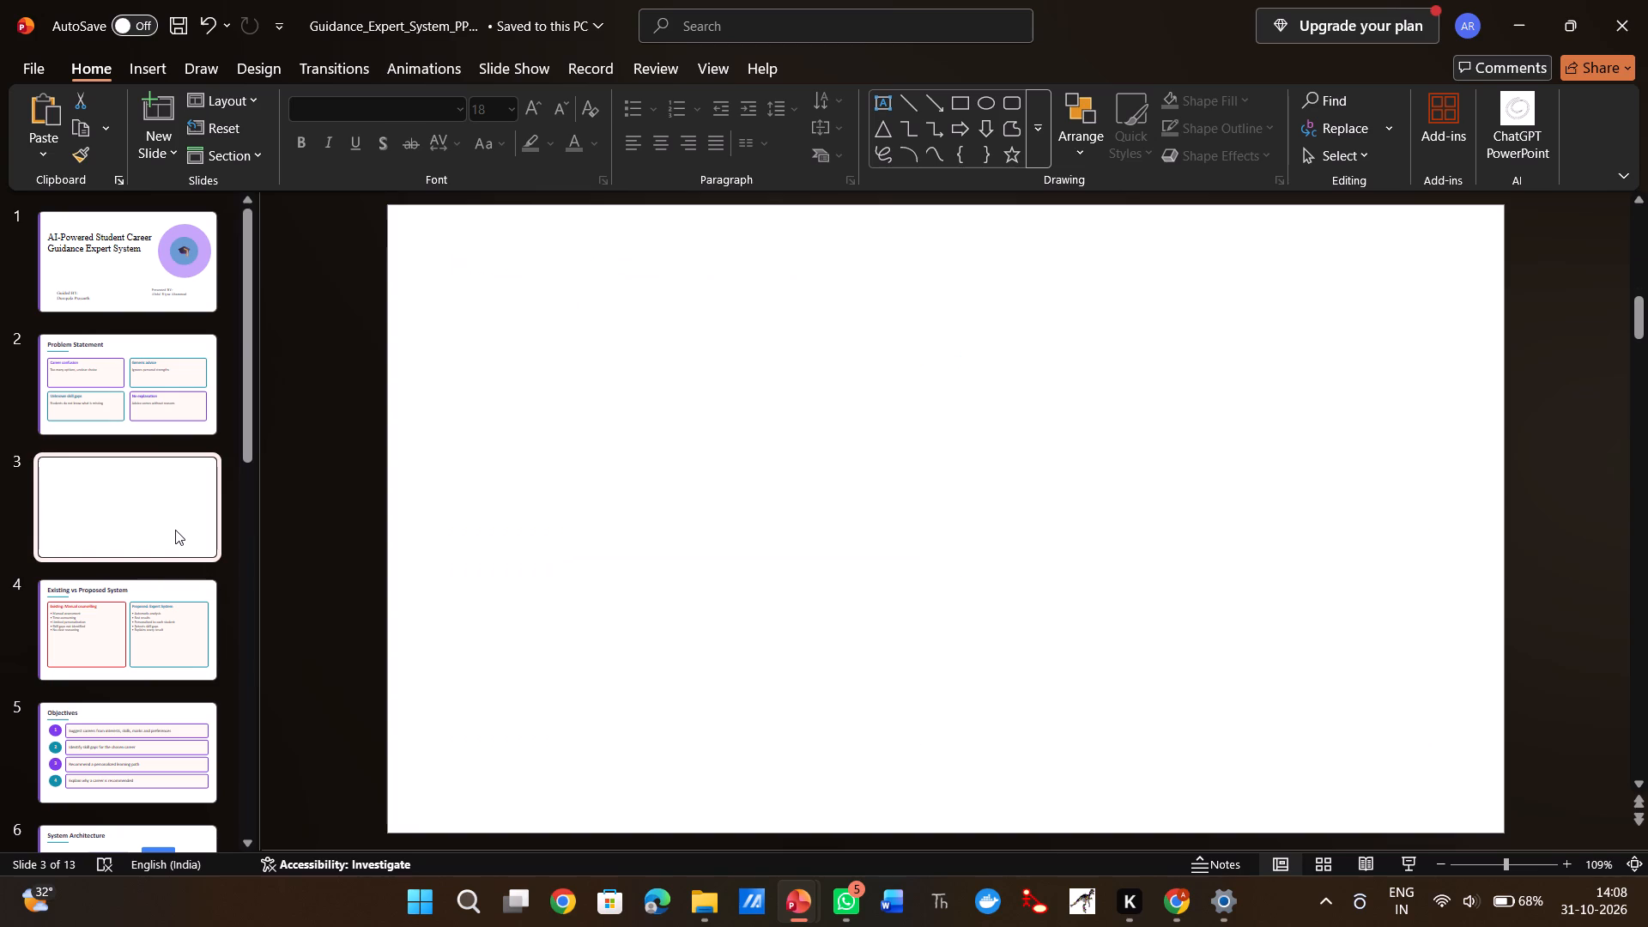
drag(175, 530, 145, 391)
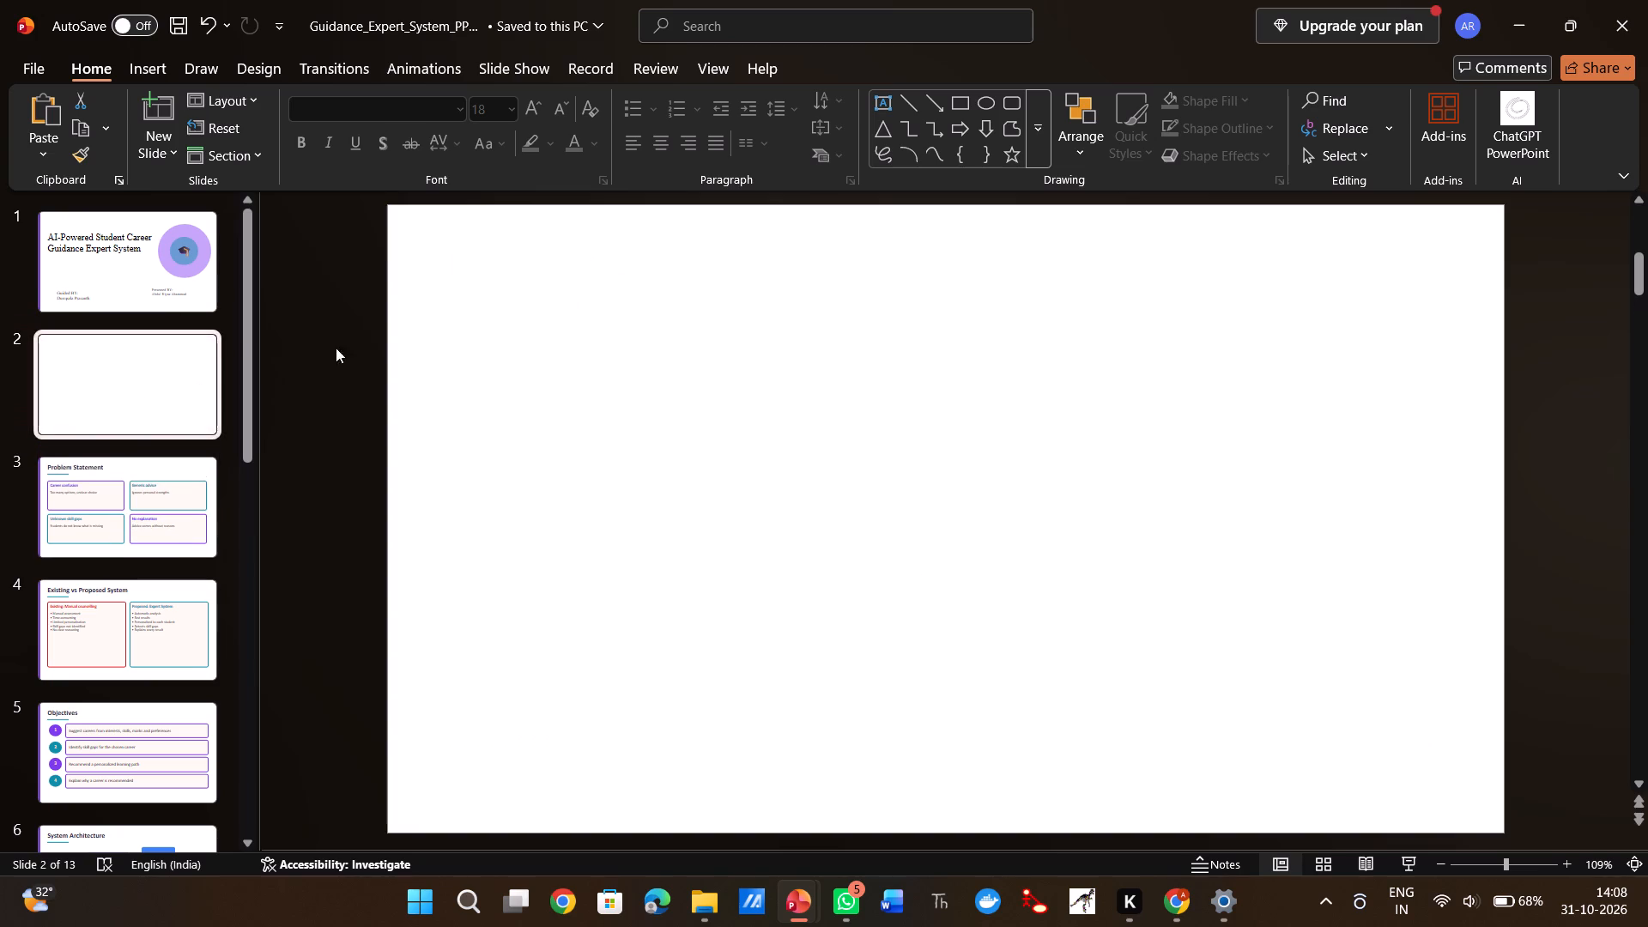
Add a wide text box near the top of the blank slide 2 and paste the copied title "Introduction" into it.
double_click(711, 331)
drag(731, 343, 755, 348)
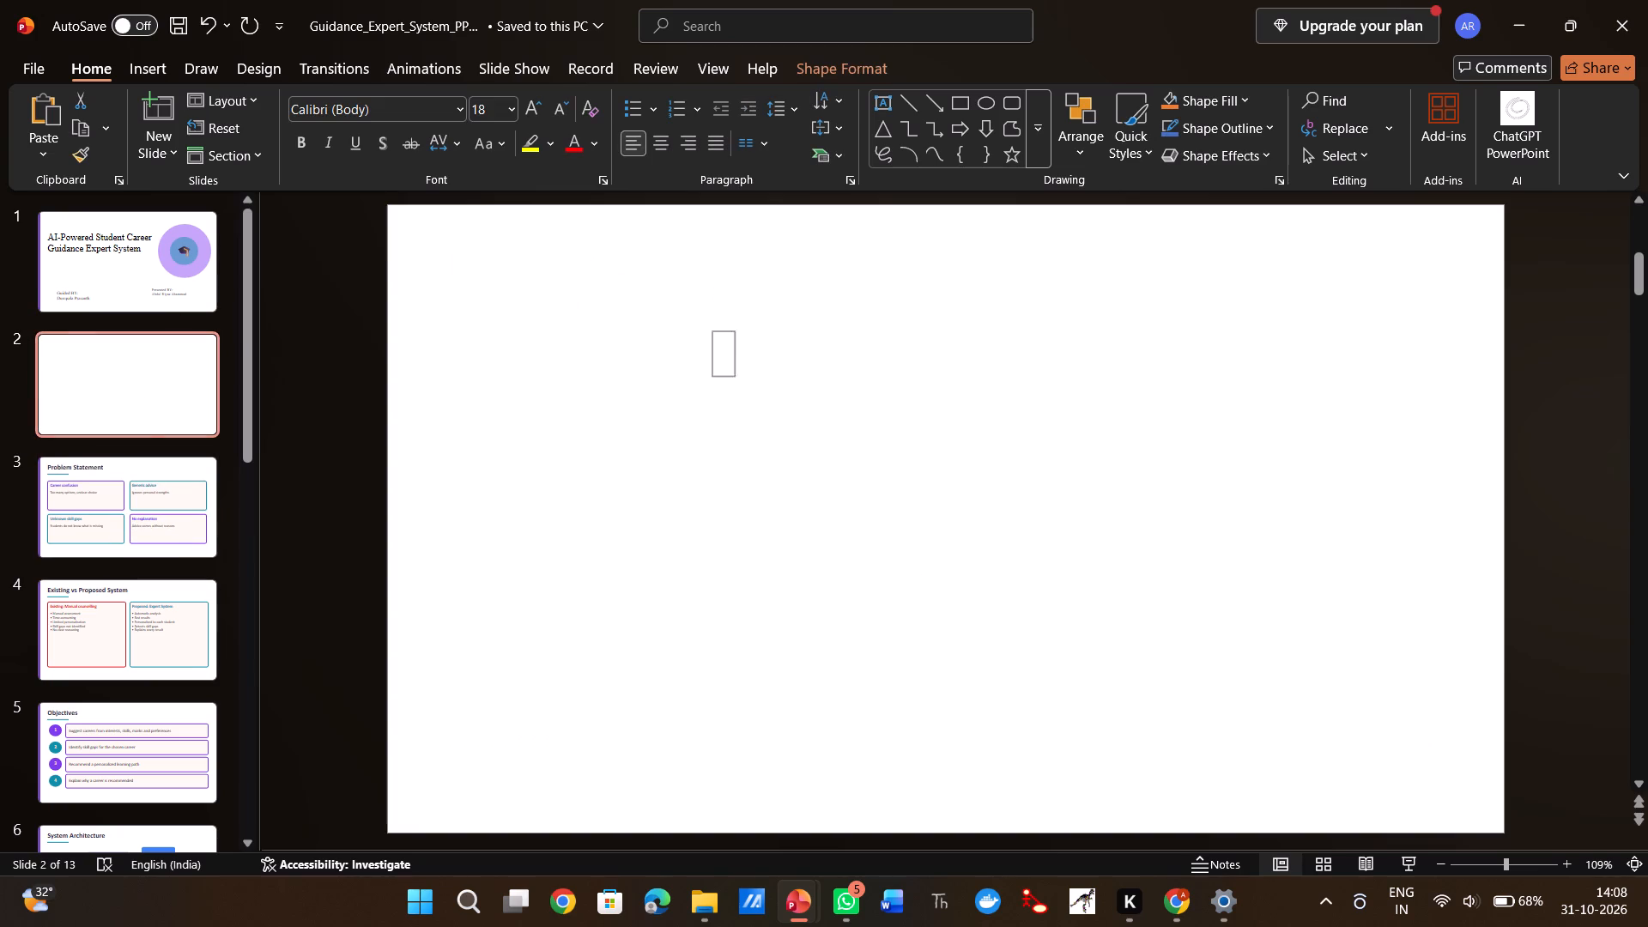
drag(755, 348, 748, 270)
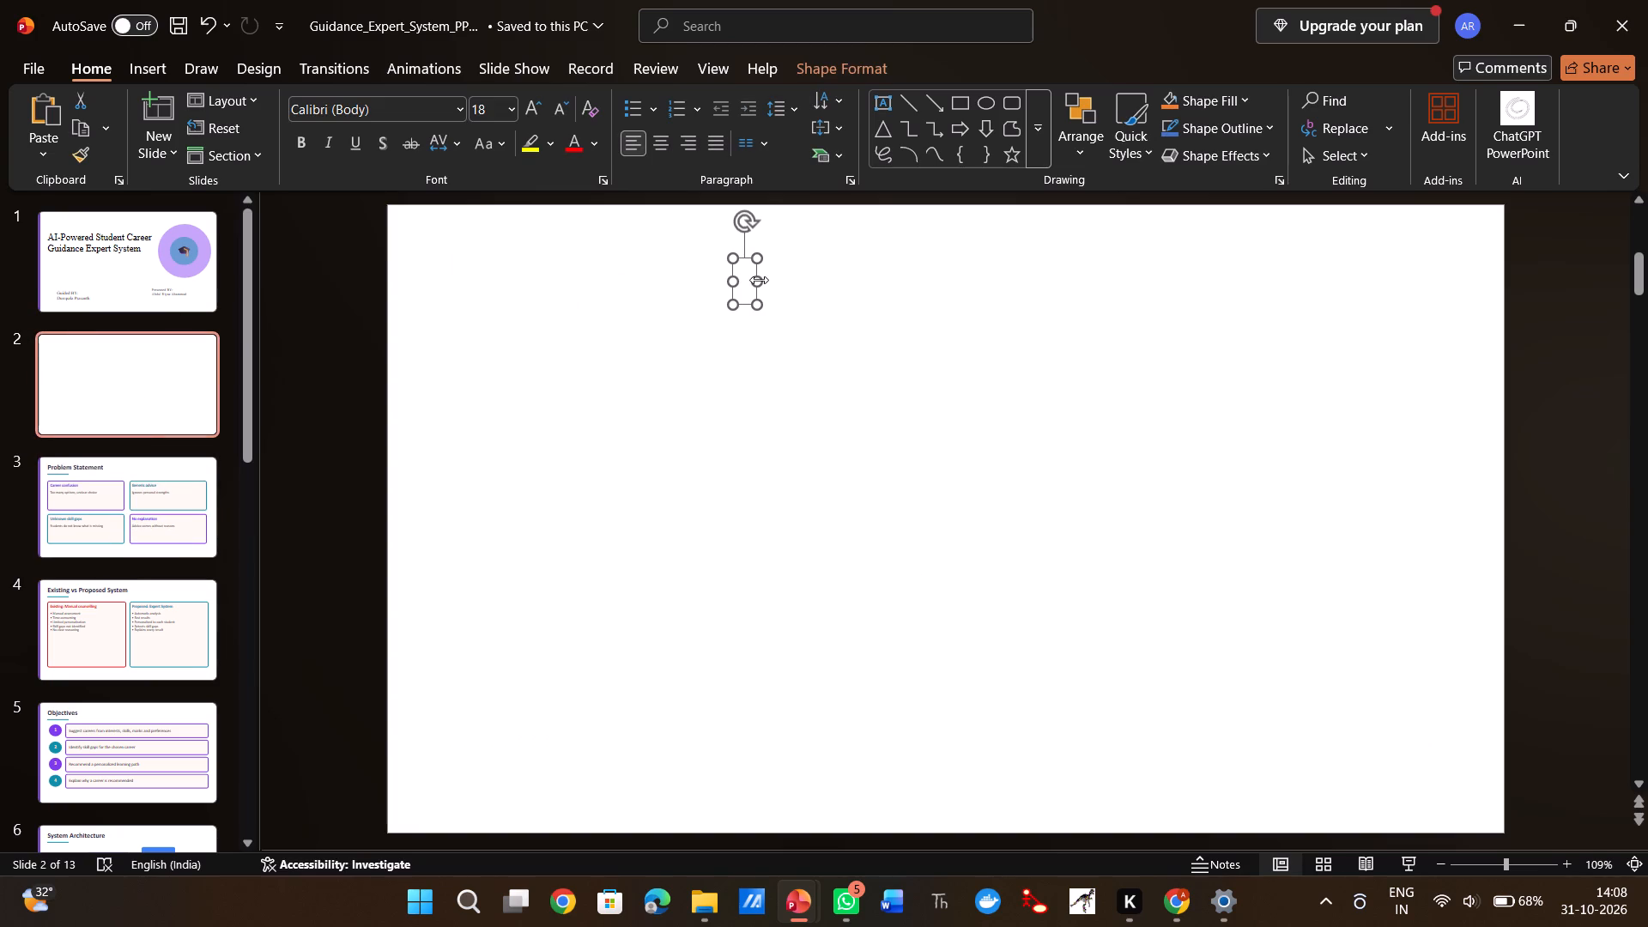
drag(759, 280, 1146, 294)
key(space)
key(ctrl+v)
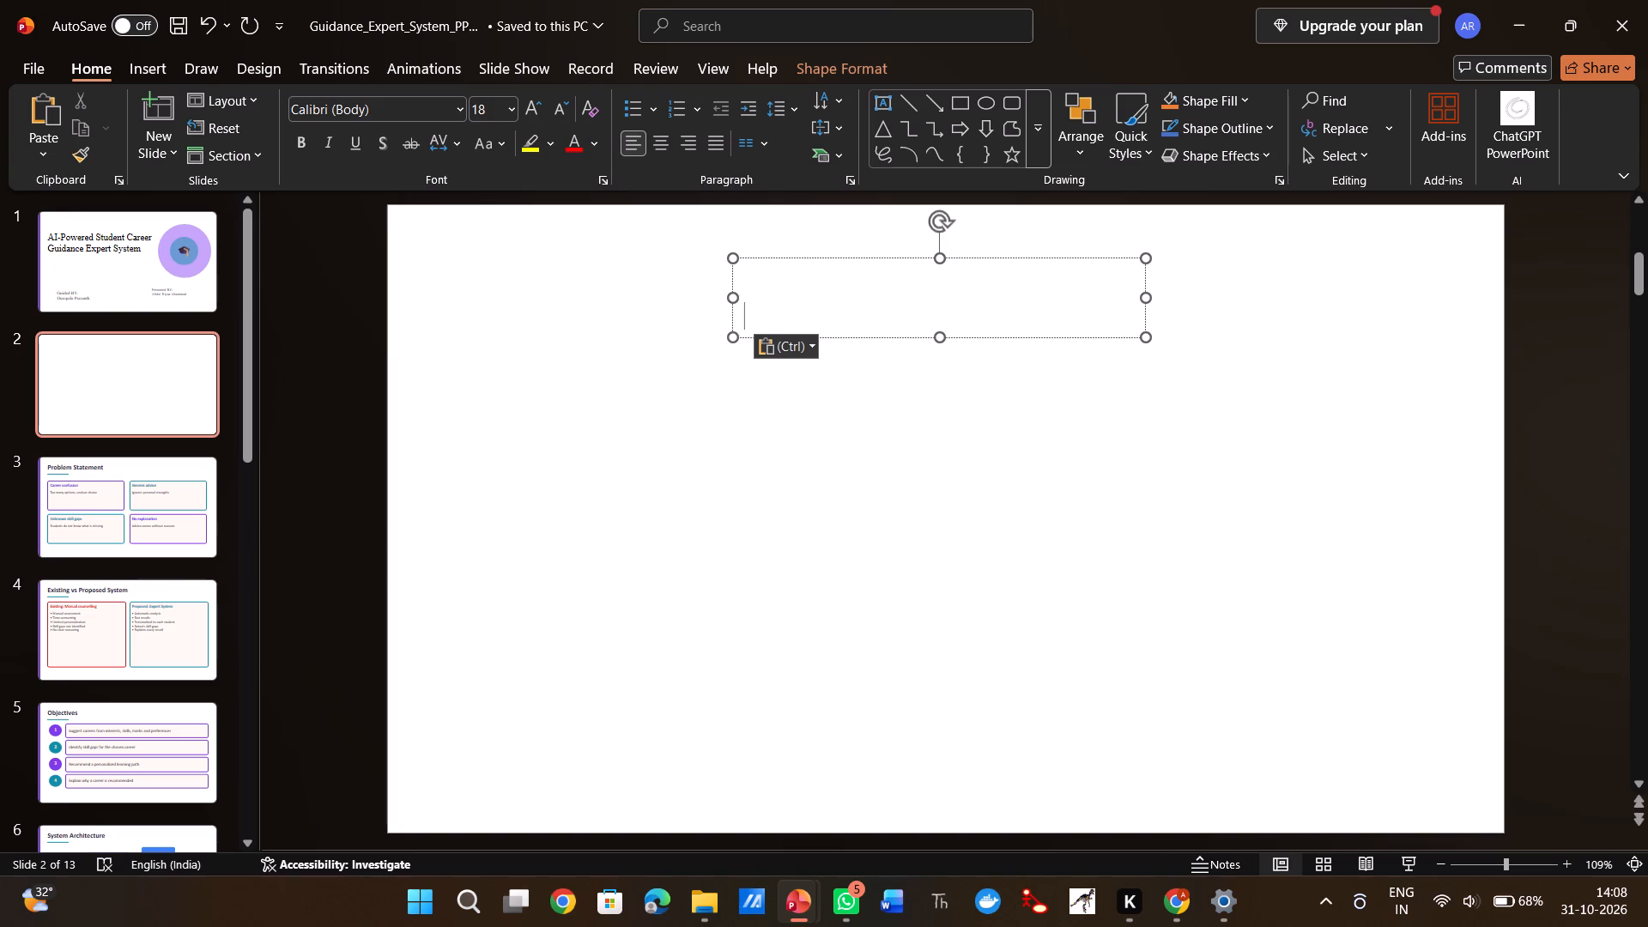
Format the pasted "Introduction" title in Times New Roman with black font colour.
click(907, 300)
key(ctrl+a)
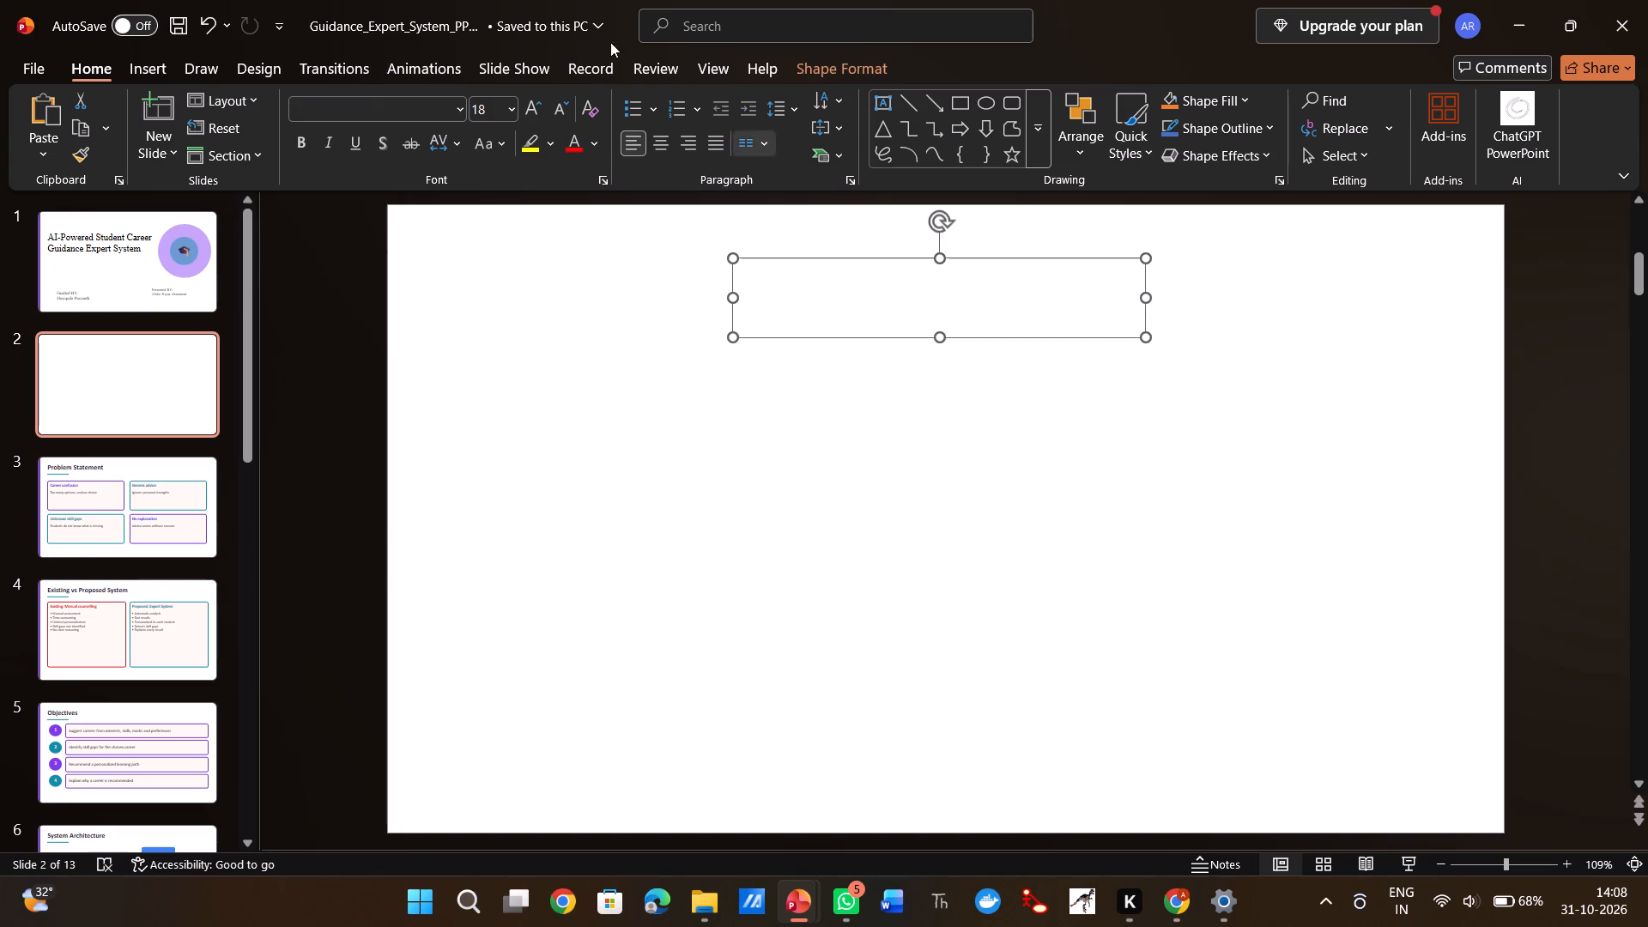
click(404, 103)
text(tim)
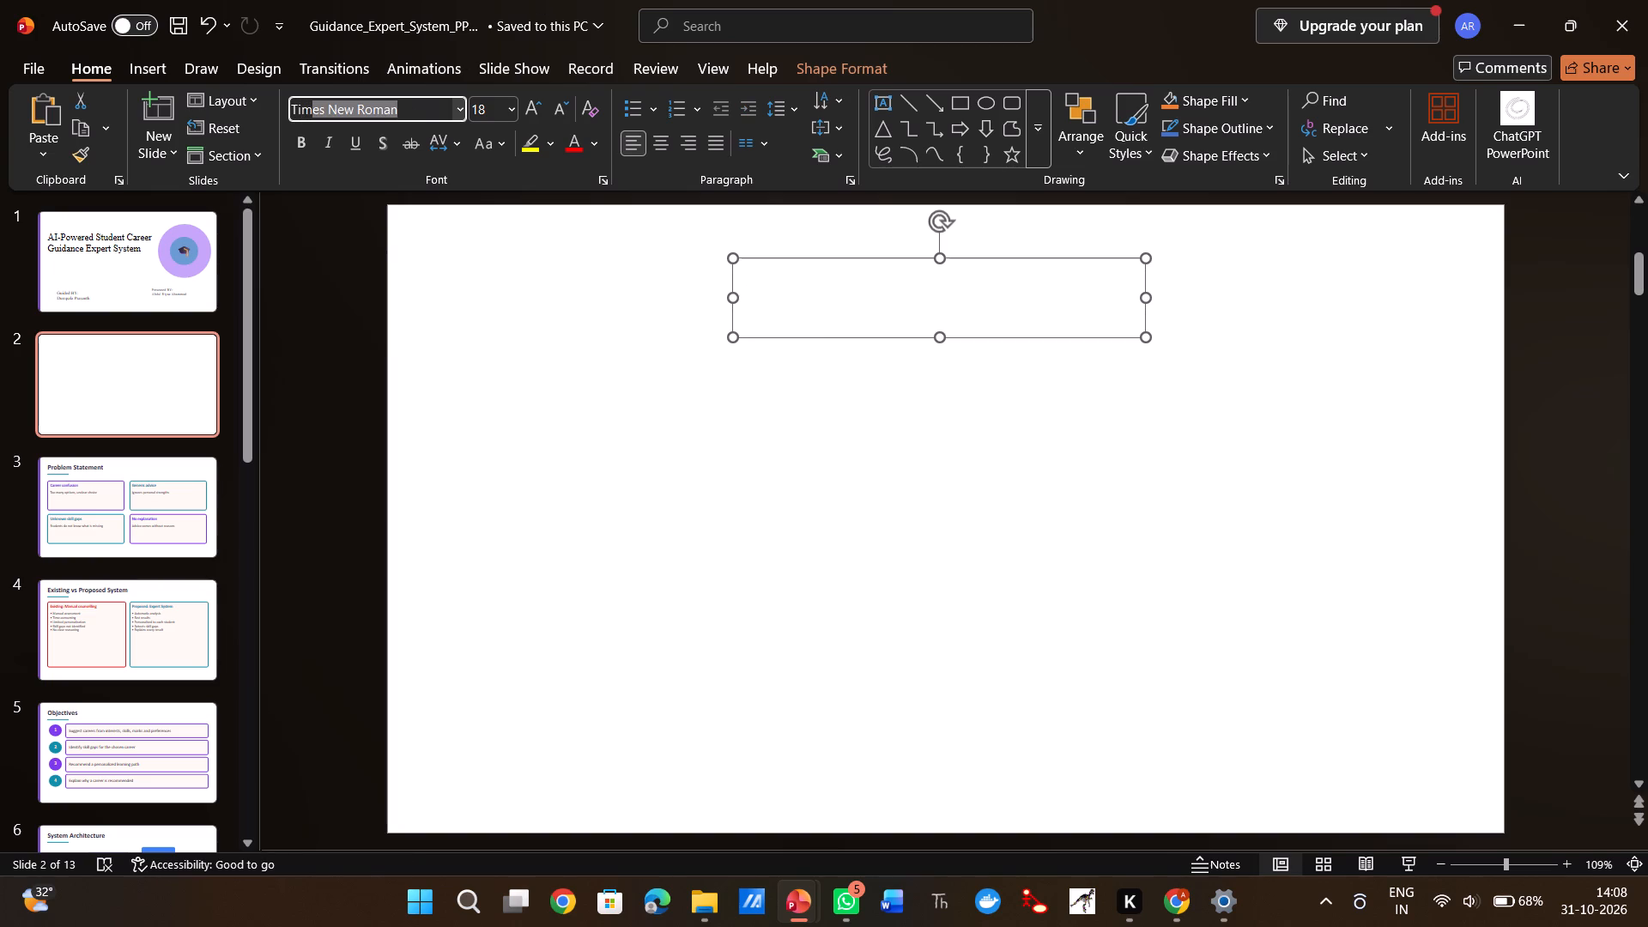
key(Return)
click(593, 135)
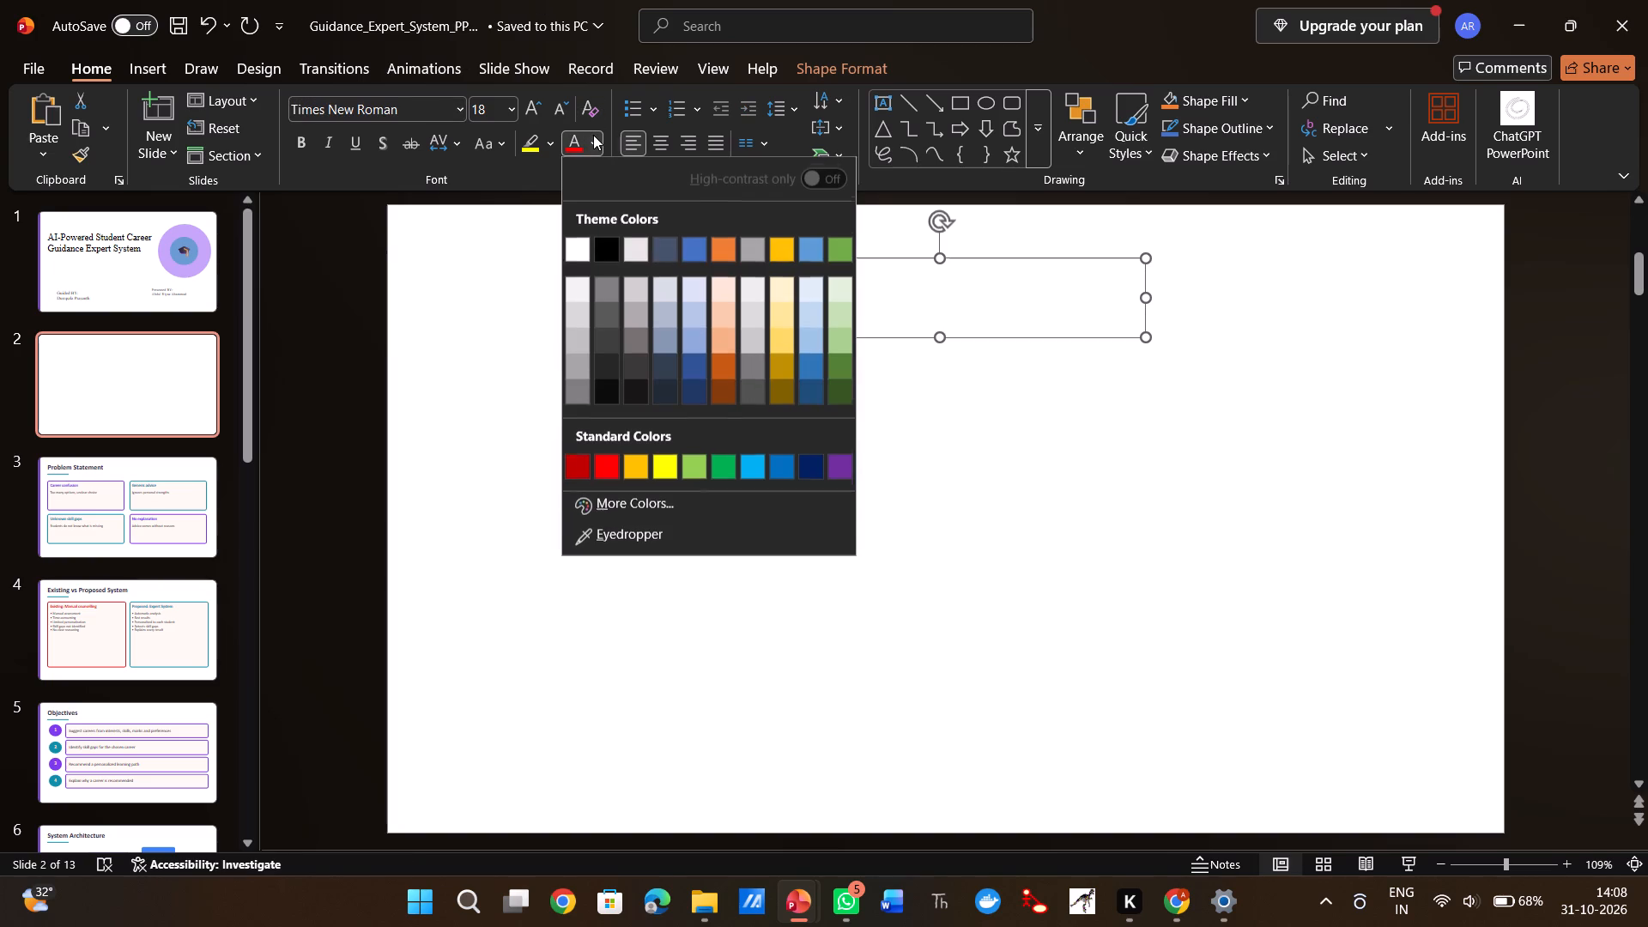
click(612, 238)
click(618, 408)
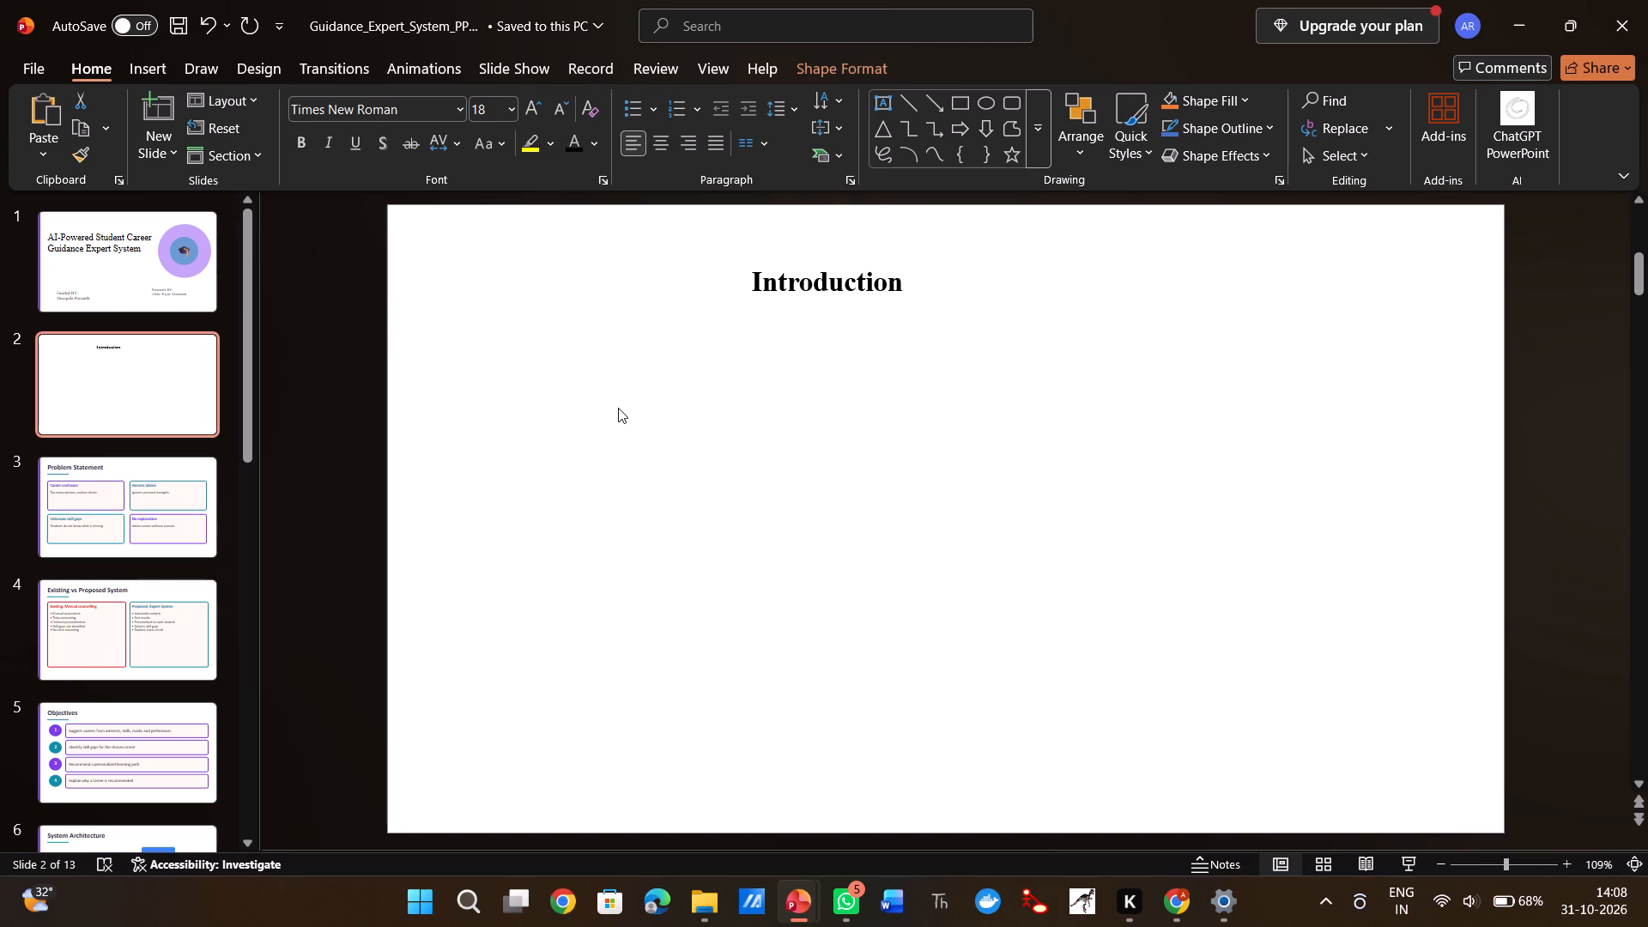
click(843, 282)
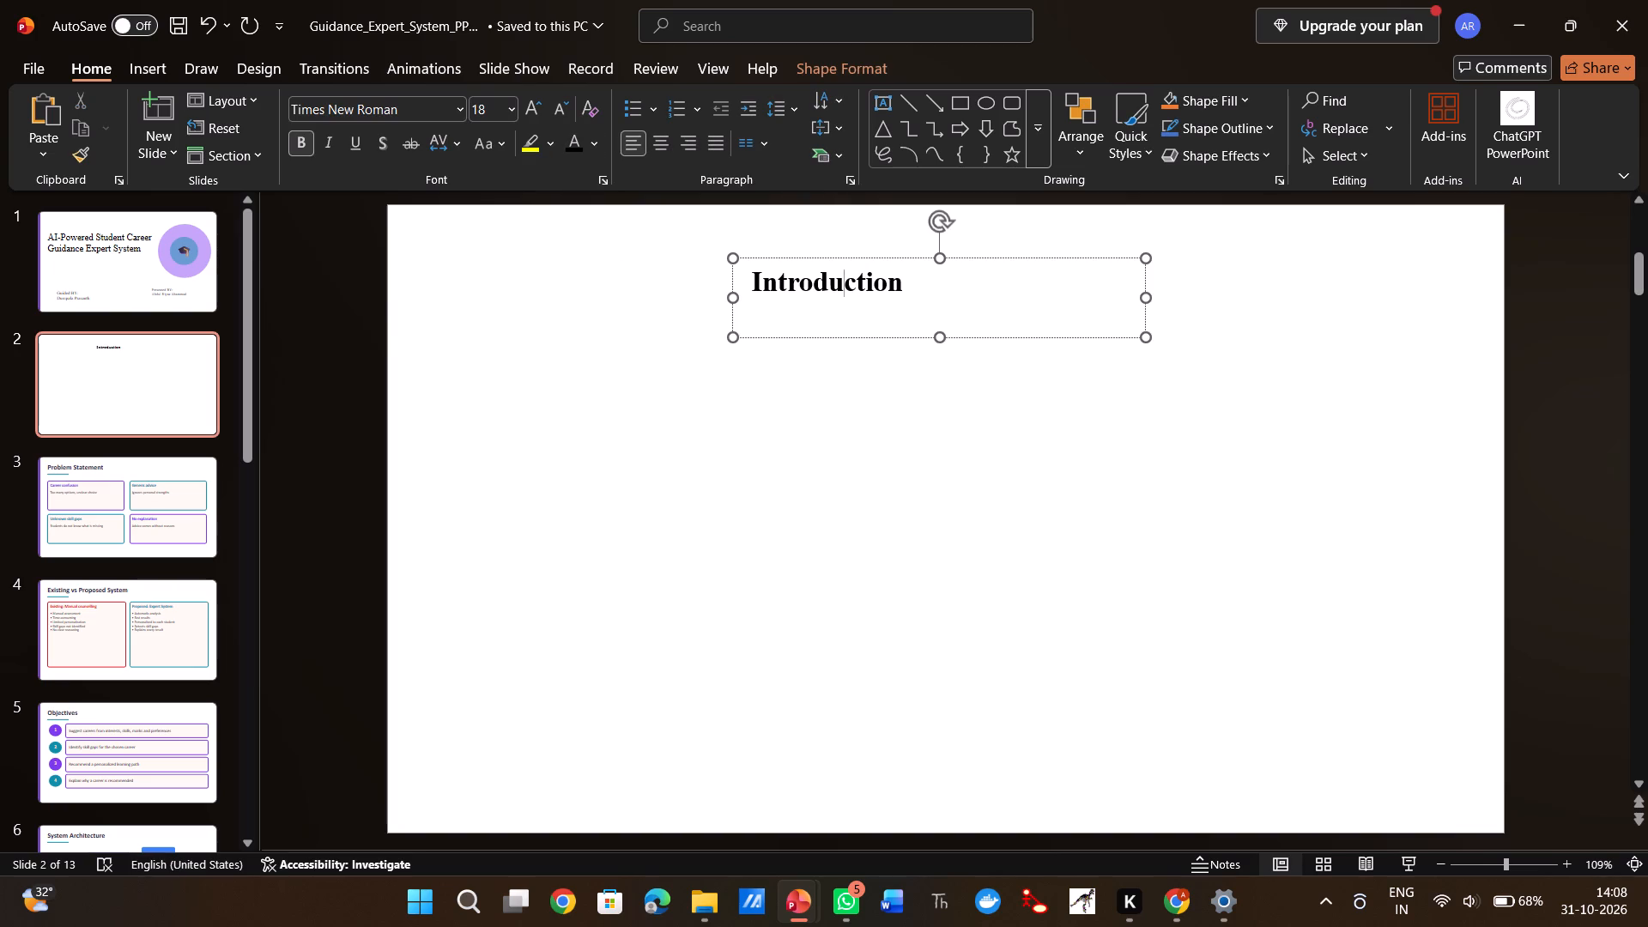
drag(780, 437, 571, 445)
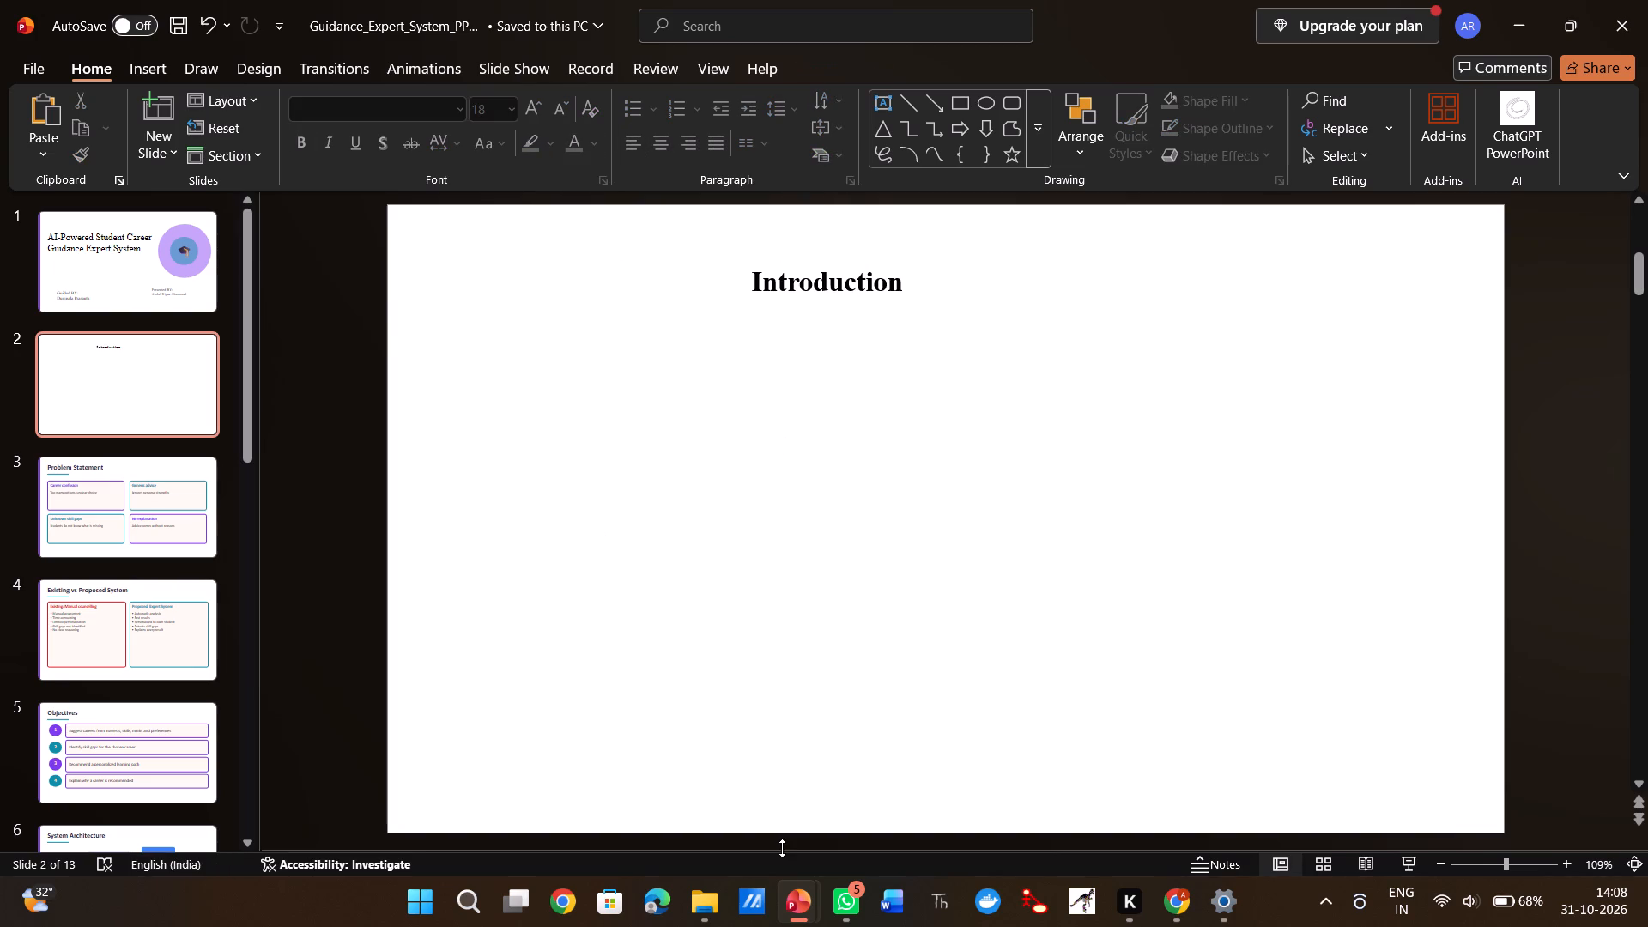
Capture a screen snip of the "Which path is right for me?" graphic on the Career_Guidance_Capstone deck's Introduction slide.
click(953, 776)
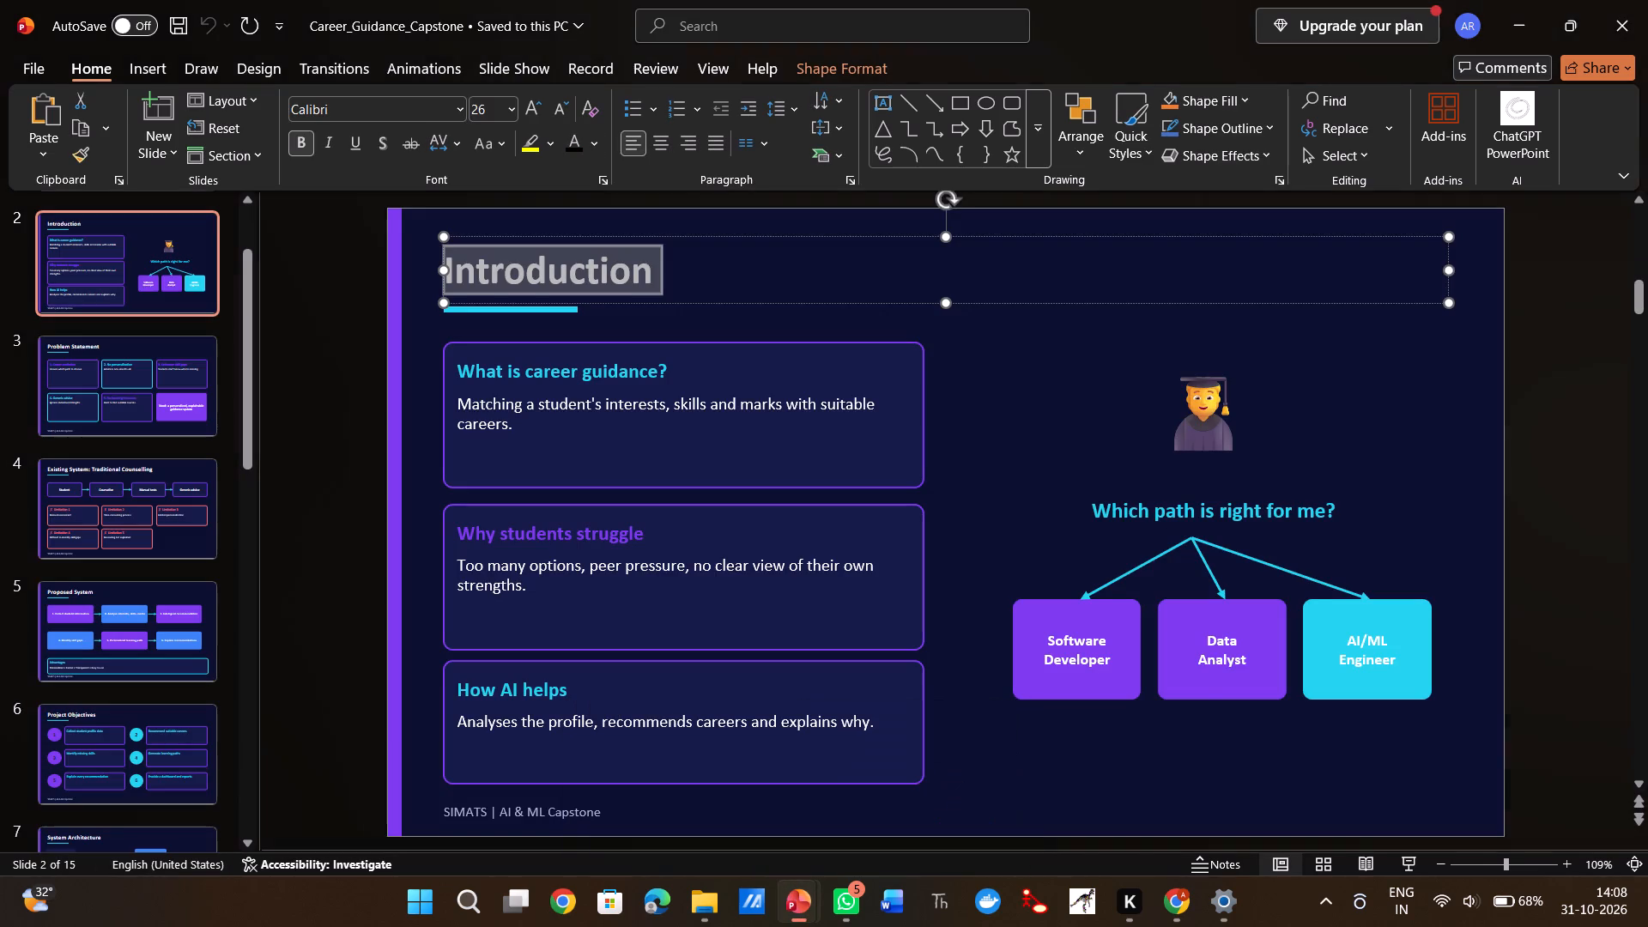
click(1203, 609)
click(1184, 424)
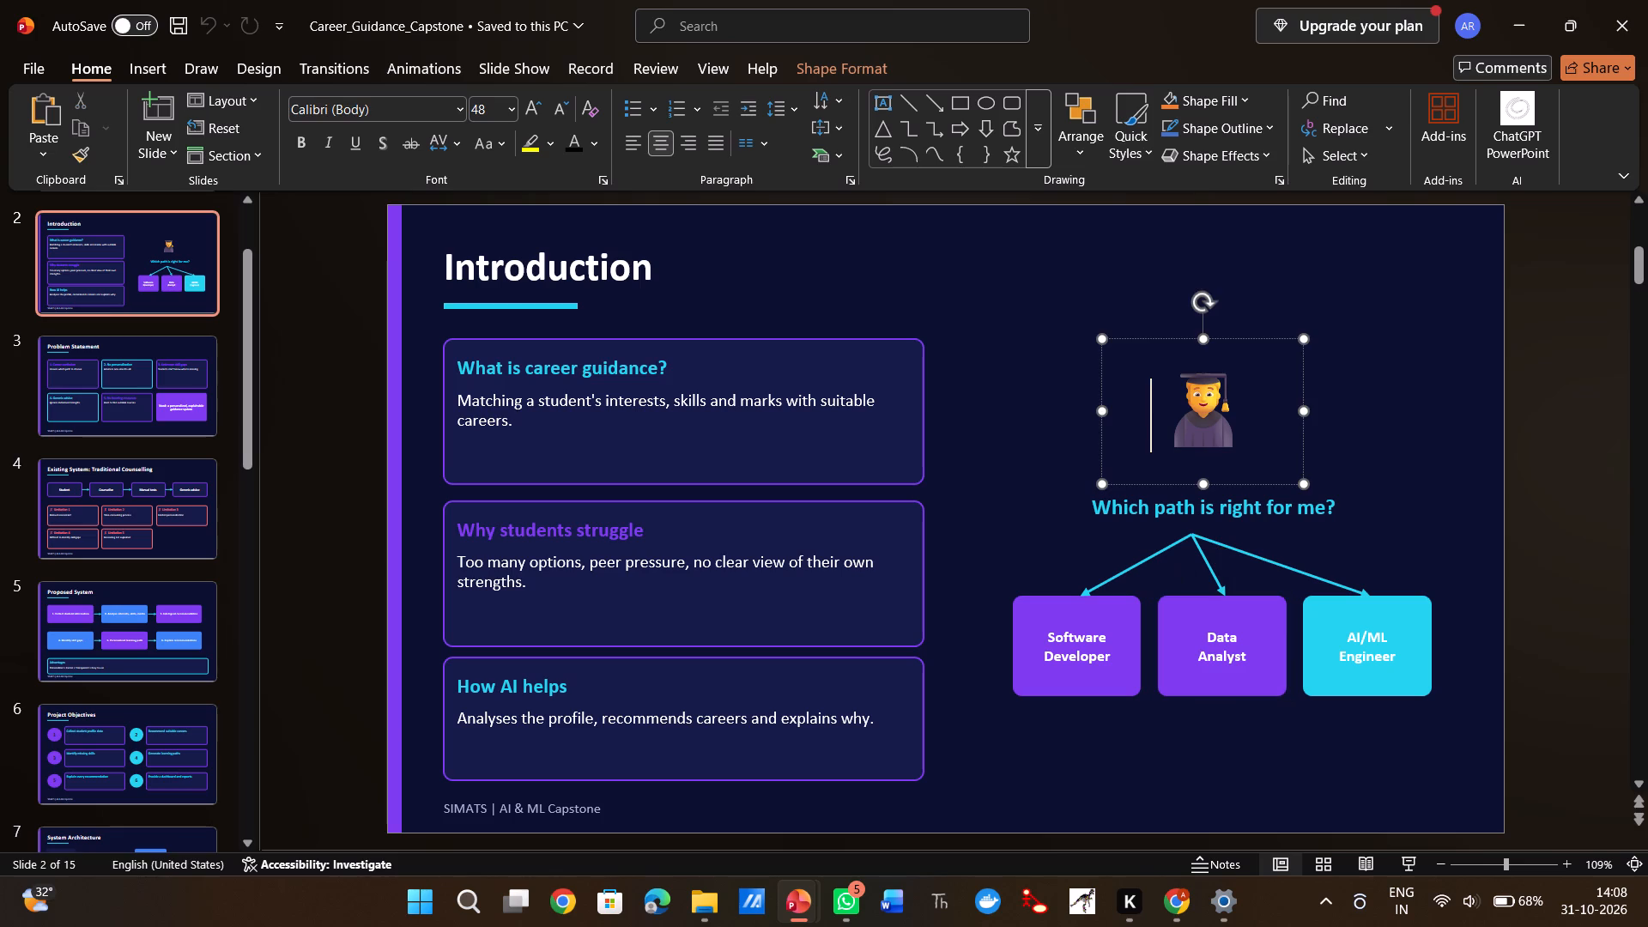
click(1106, 377)
click(1046, 382)
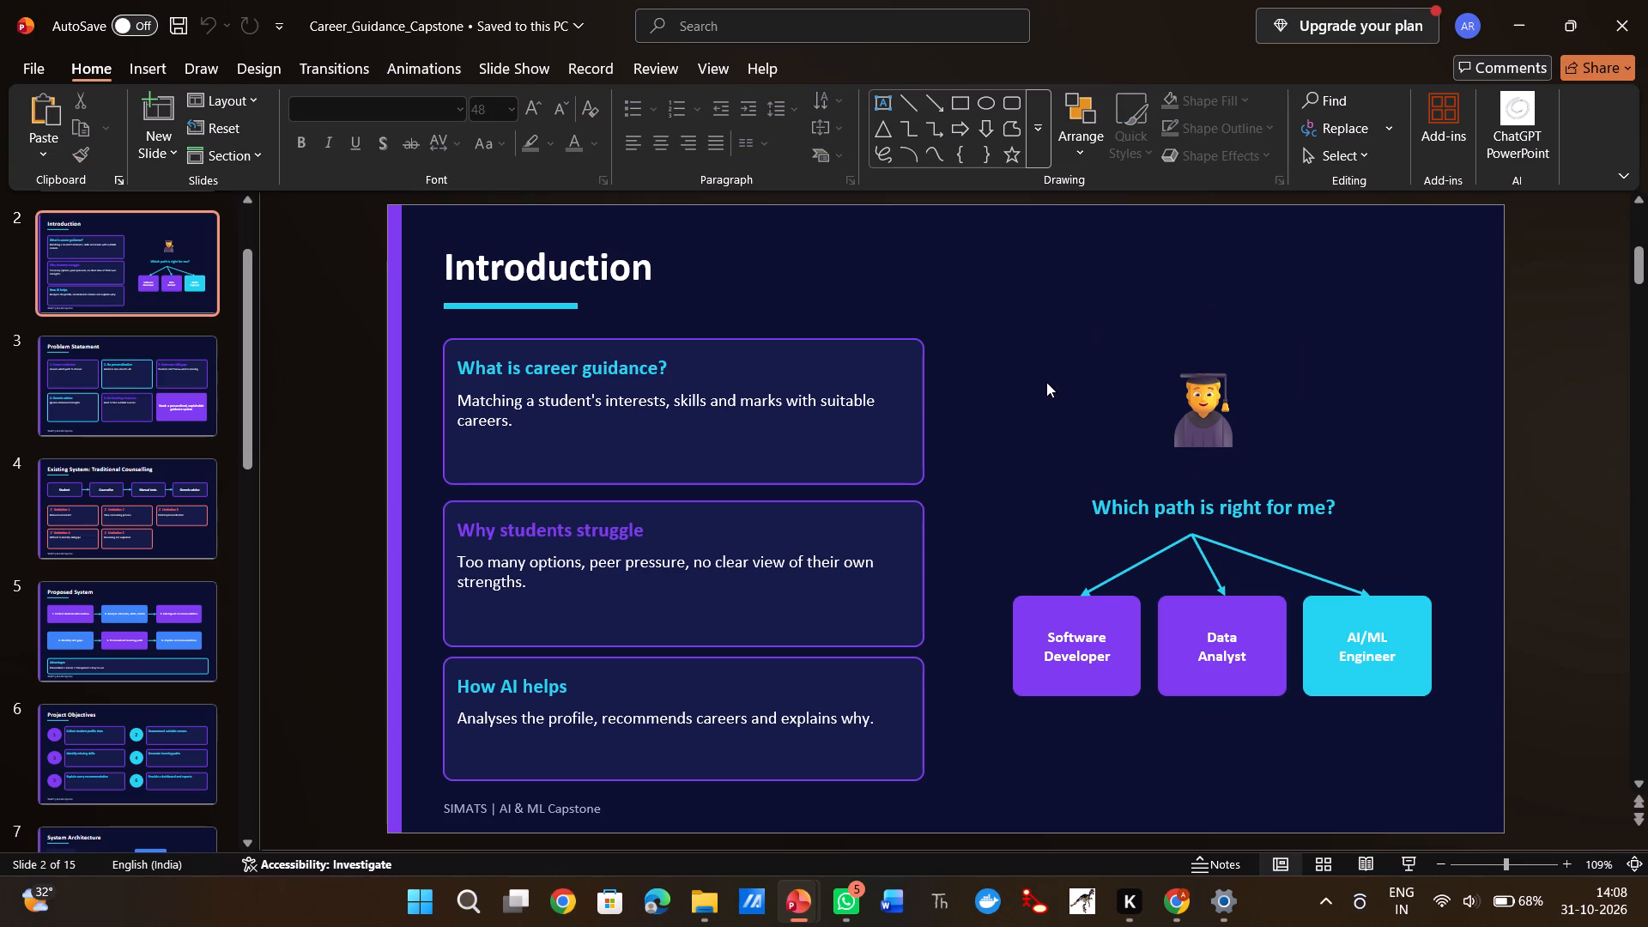
key(shift+super+s)
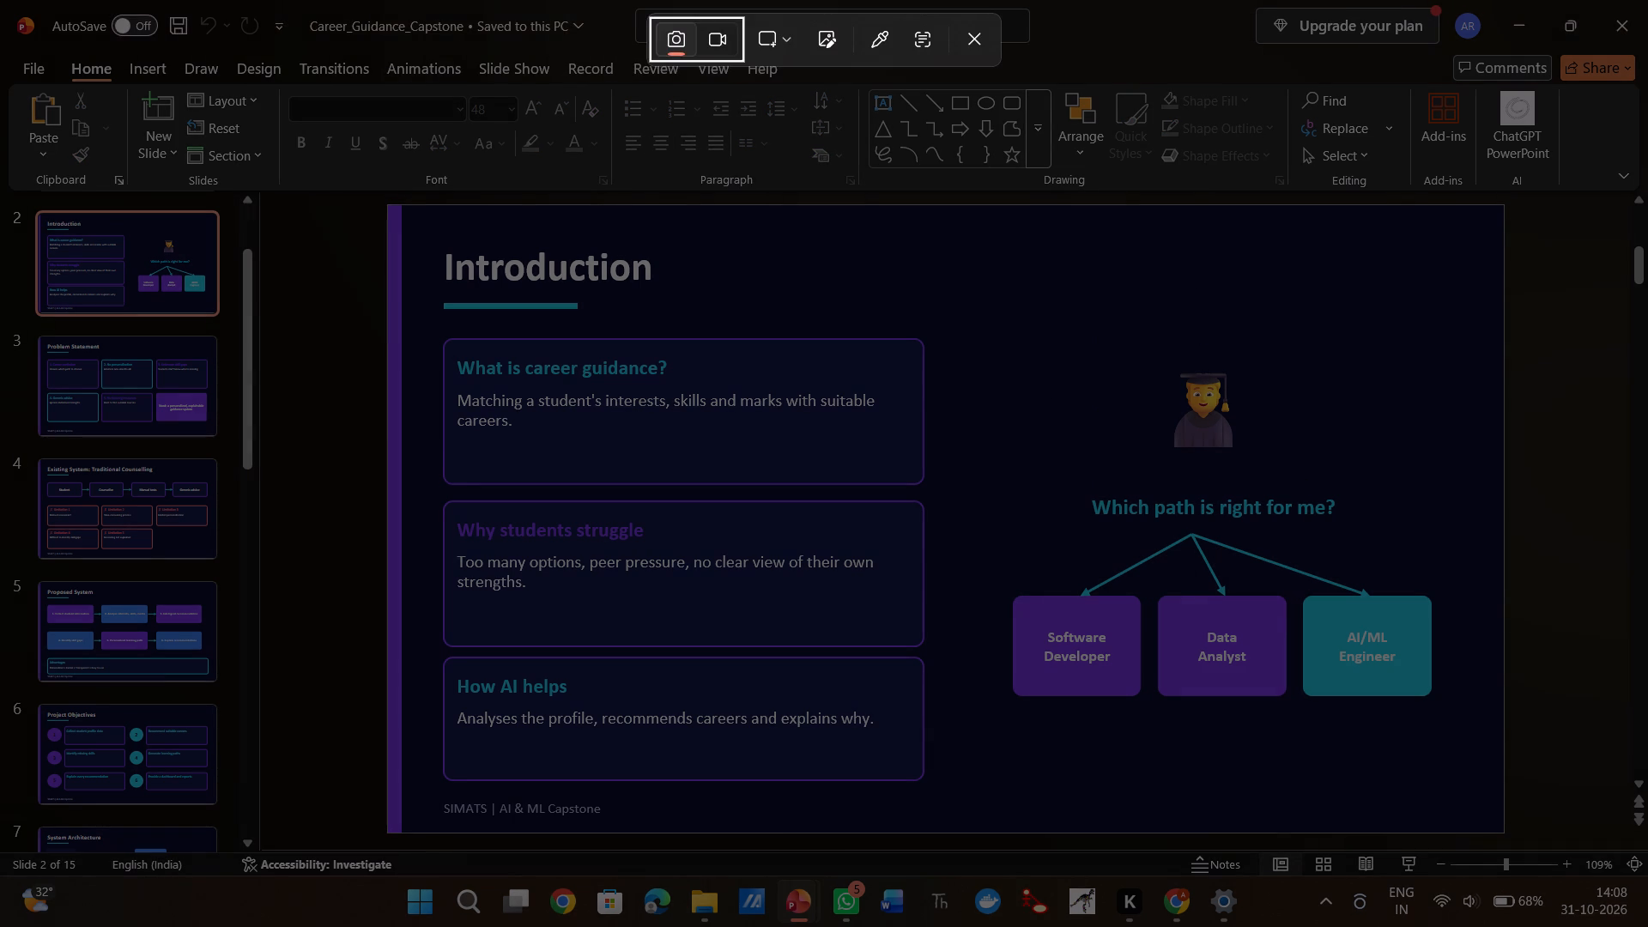
drag(999, 311, 1470, 715)
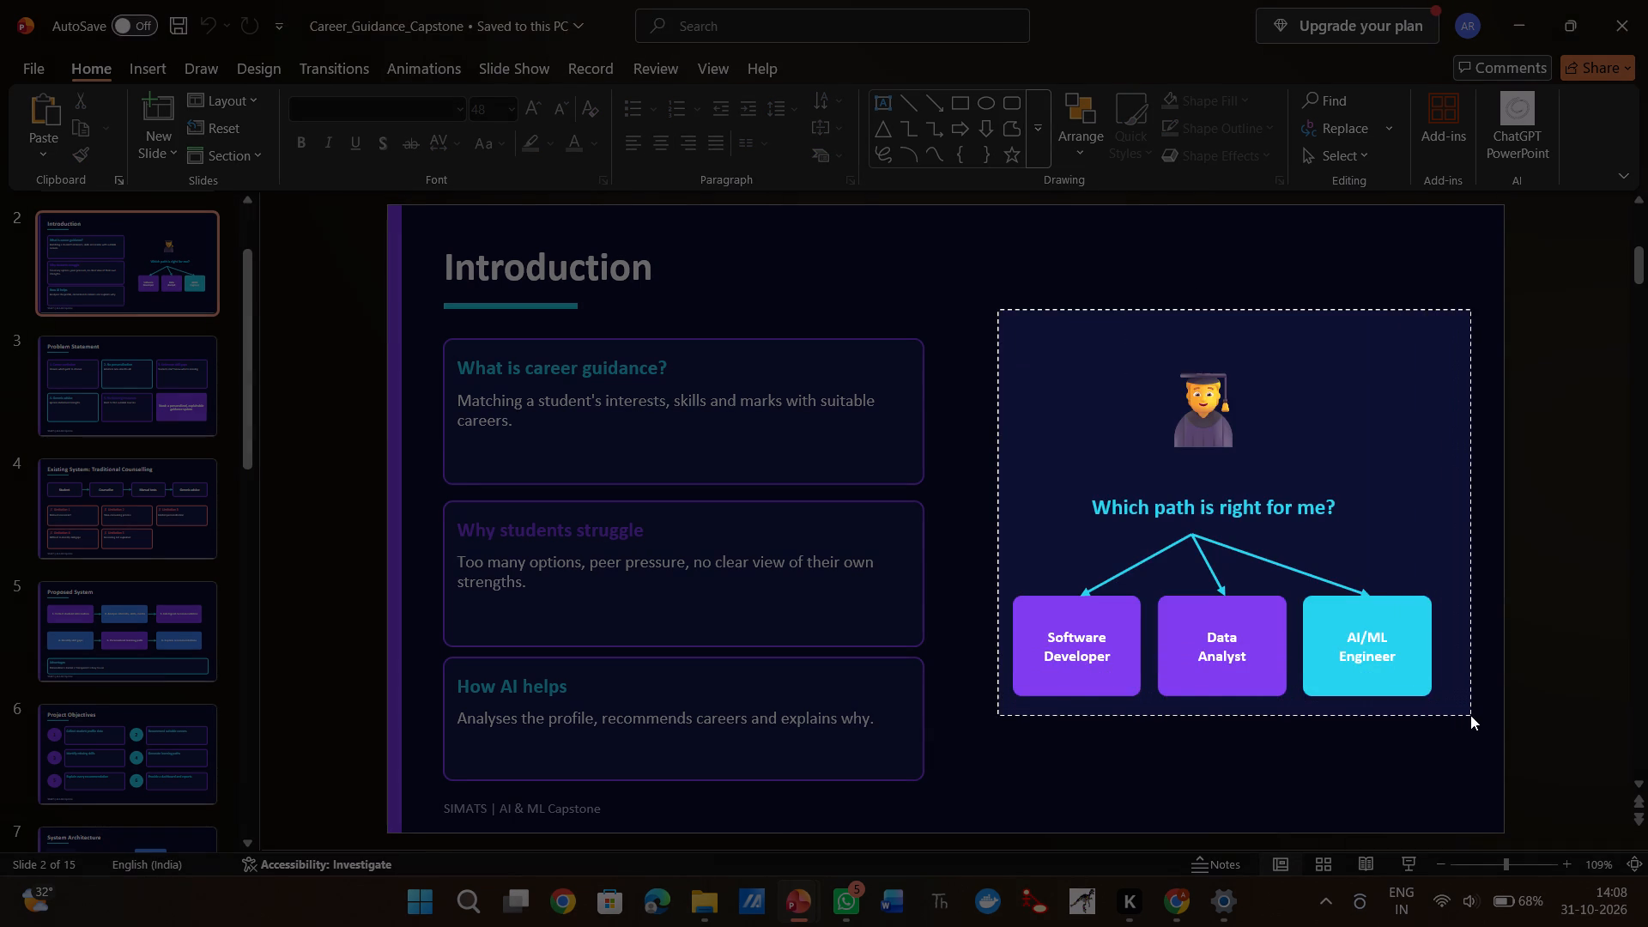
drag(1470, 715, 1466, 754)
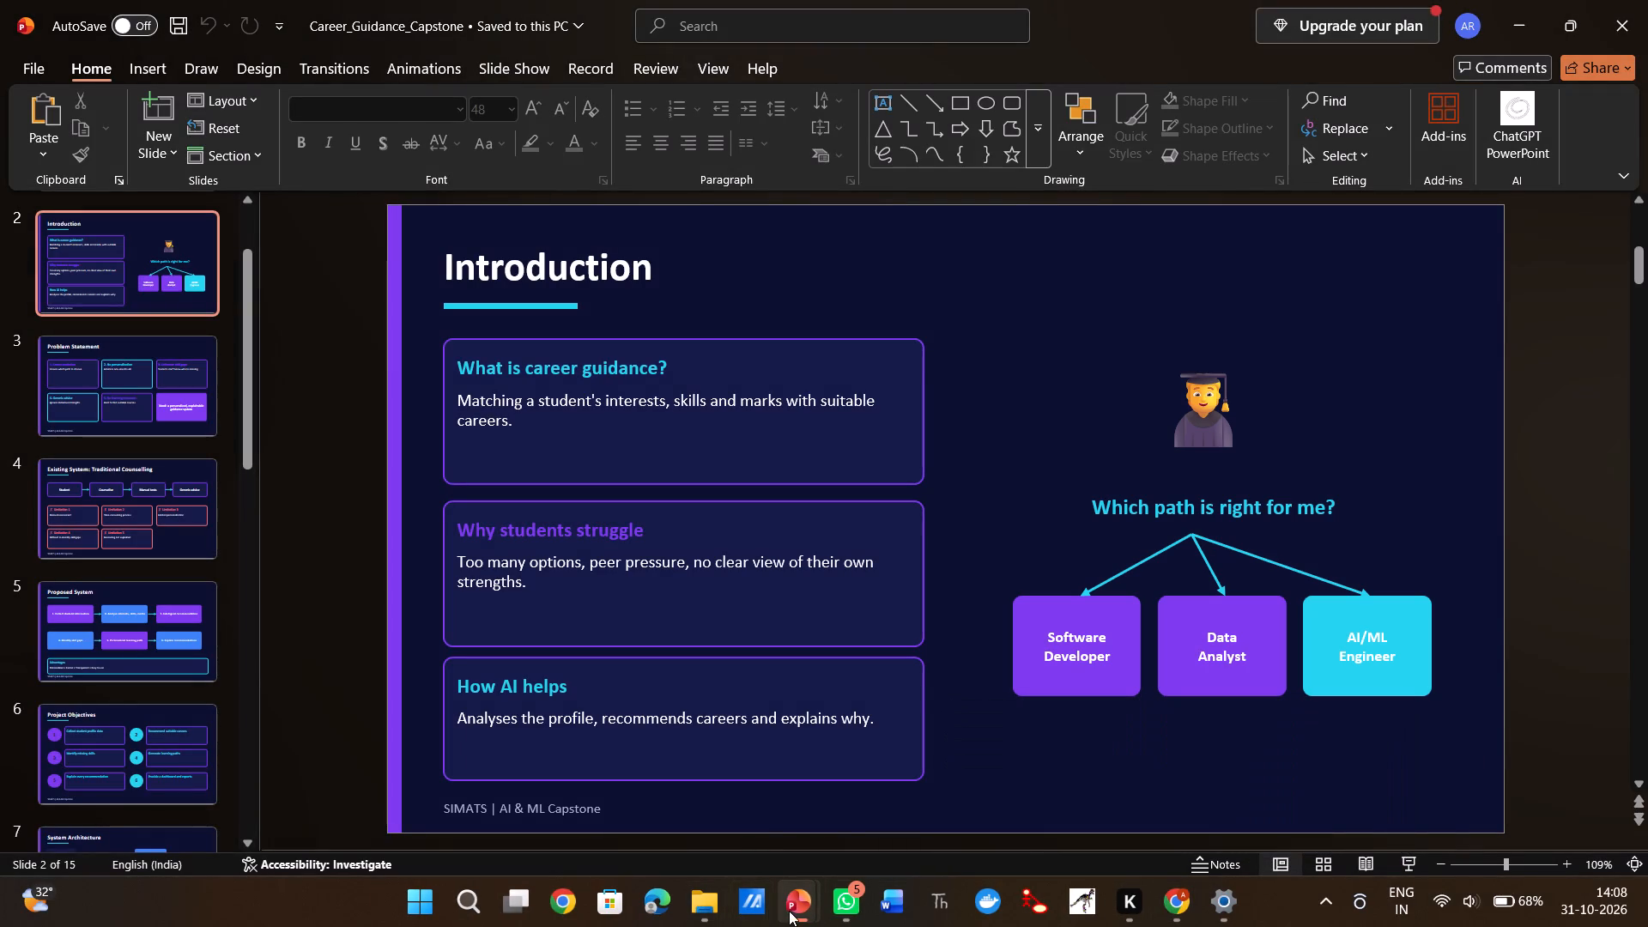
Paste the snipped career-path graphic onto the Introduction slide of the Guidance_Expert_System deck.
click(720, 803)
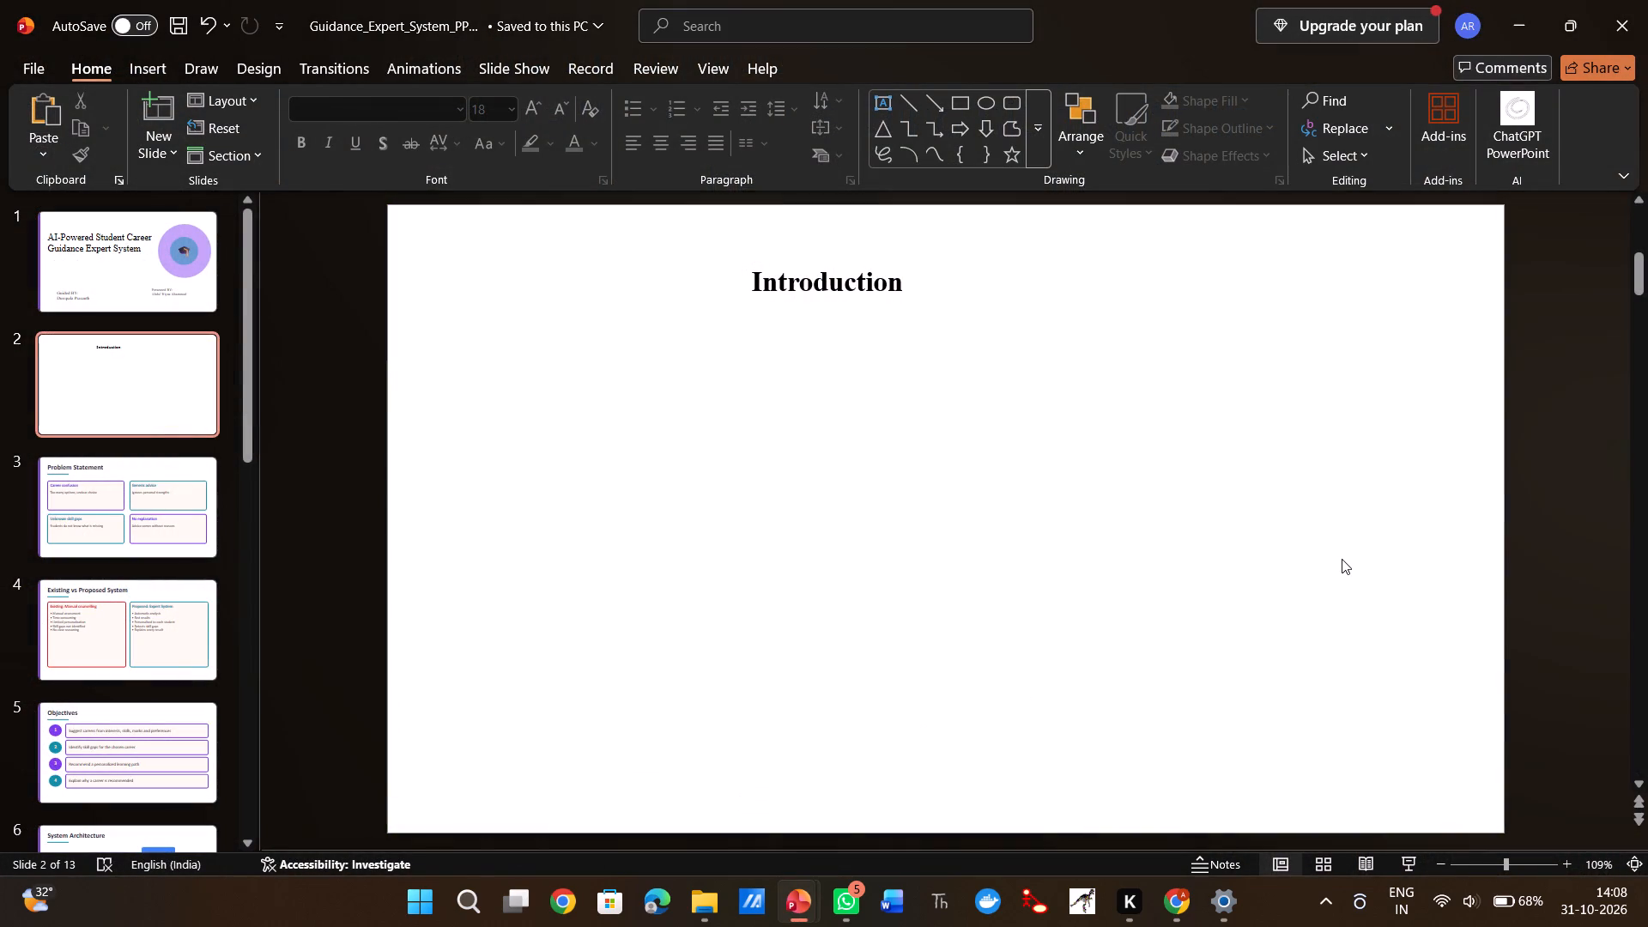
click(1342, 559)
key(ctrl+v)
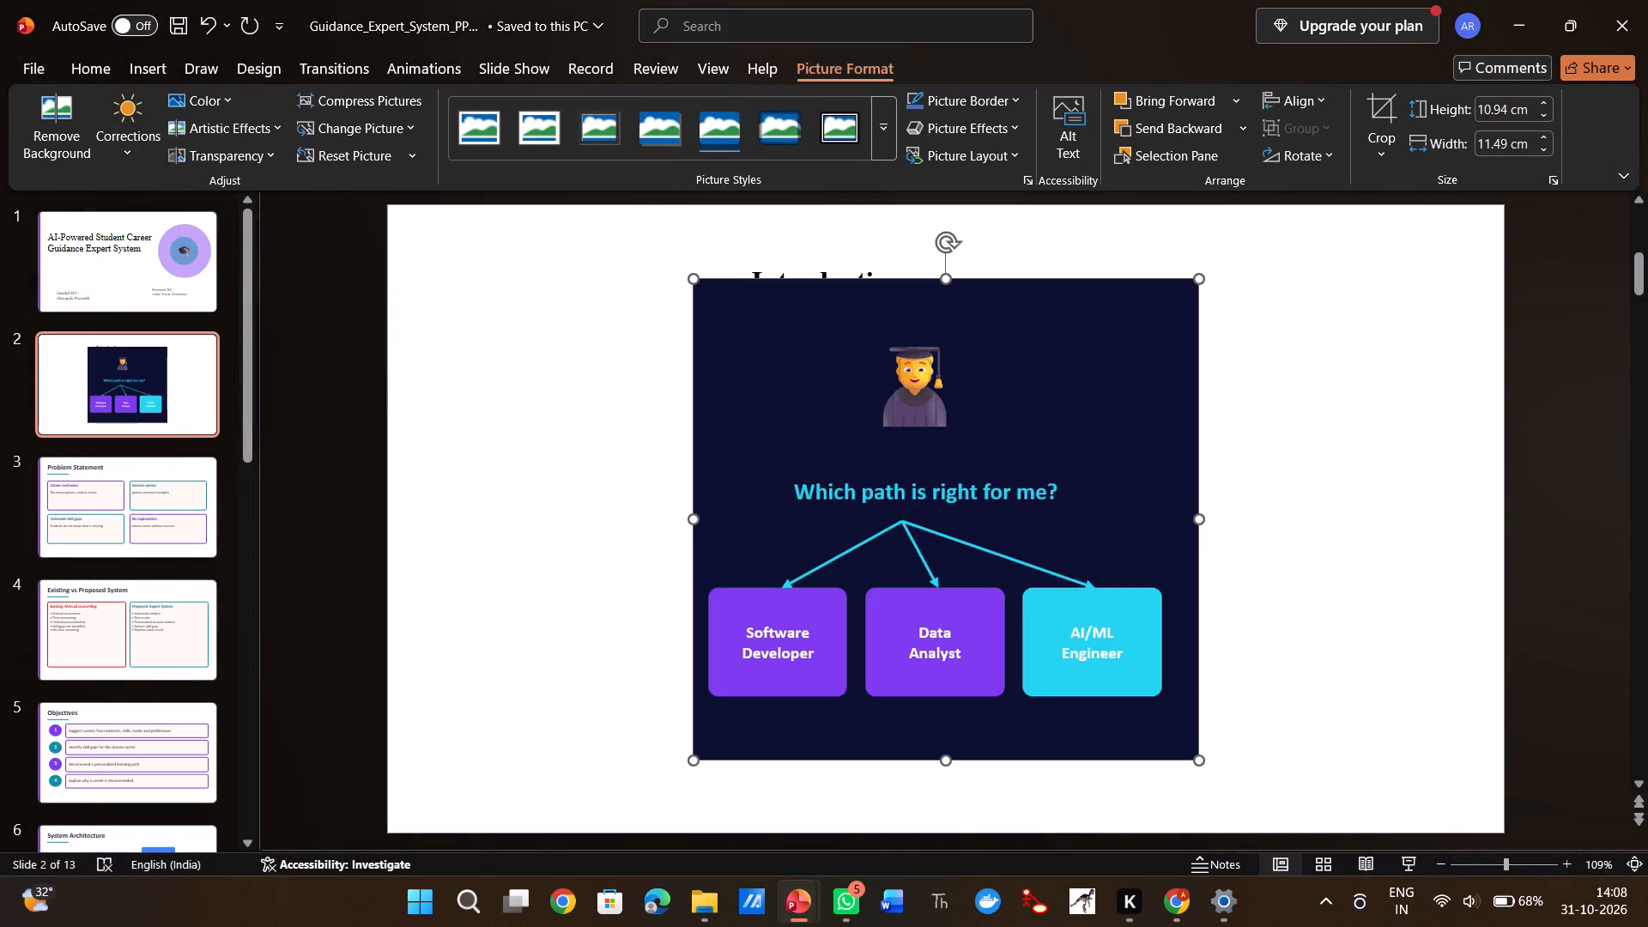
Resize the pasted graphic to about 6.98 cm high and place it on the slide's right half, below the title.
drag(946, 754, 933, 682)
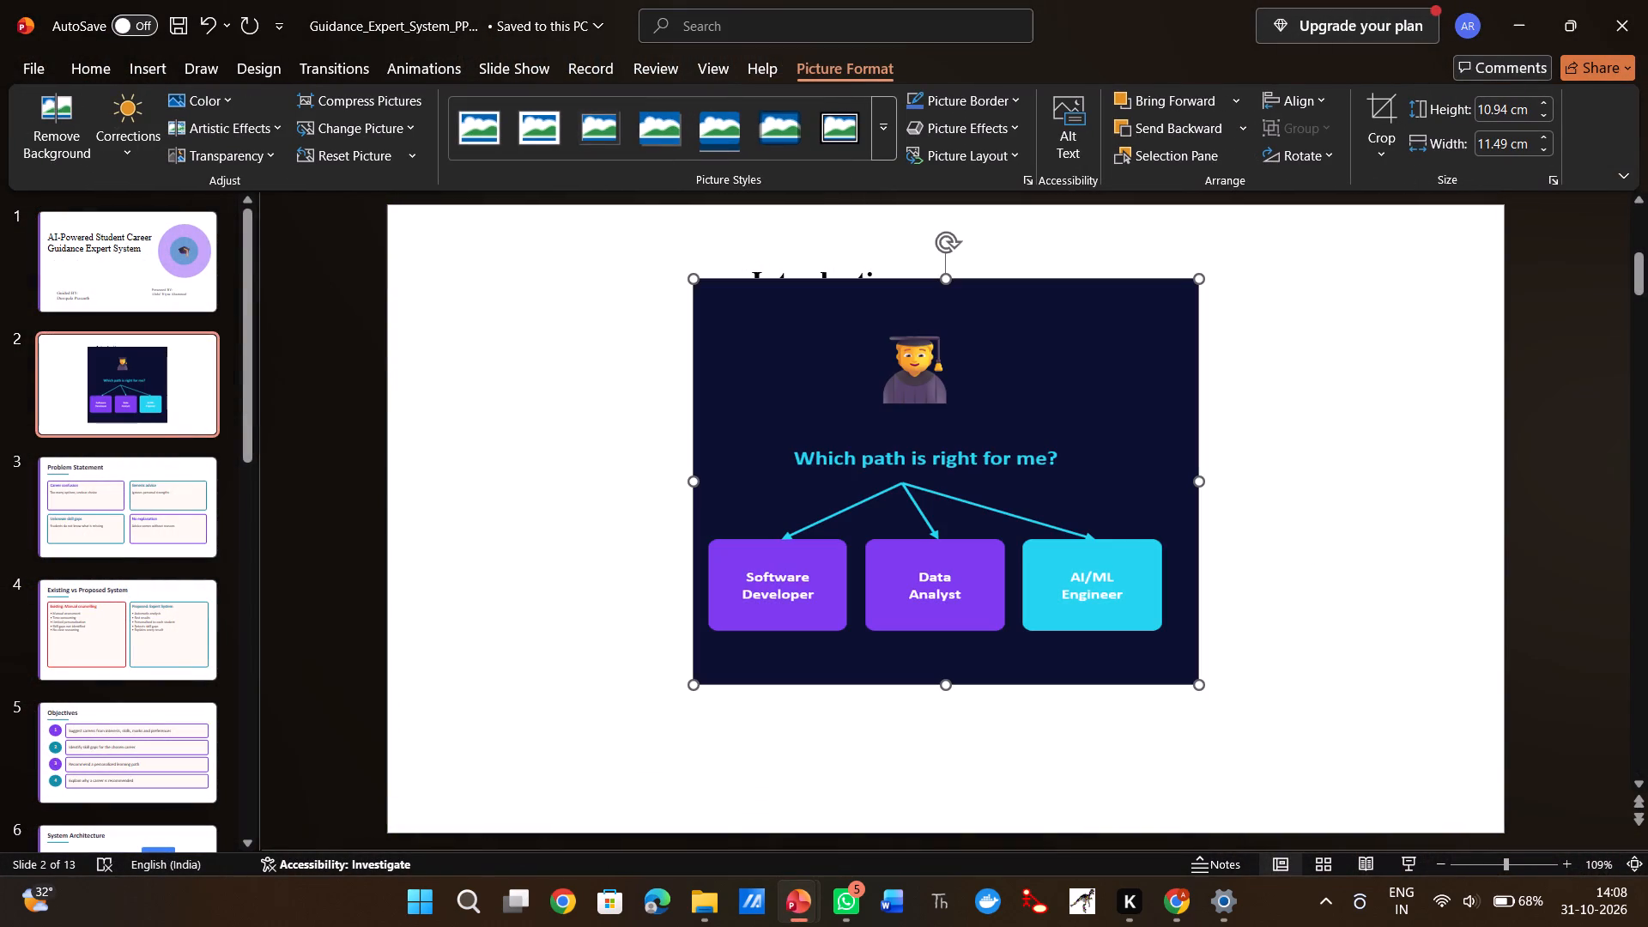
drag(1194, 476, 1084, 493)
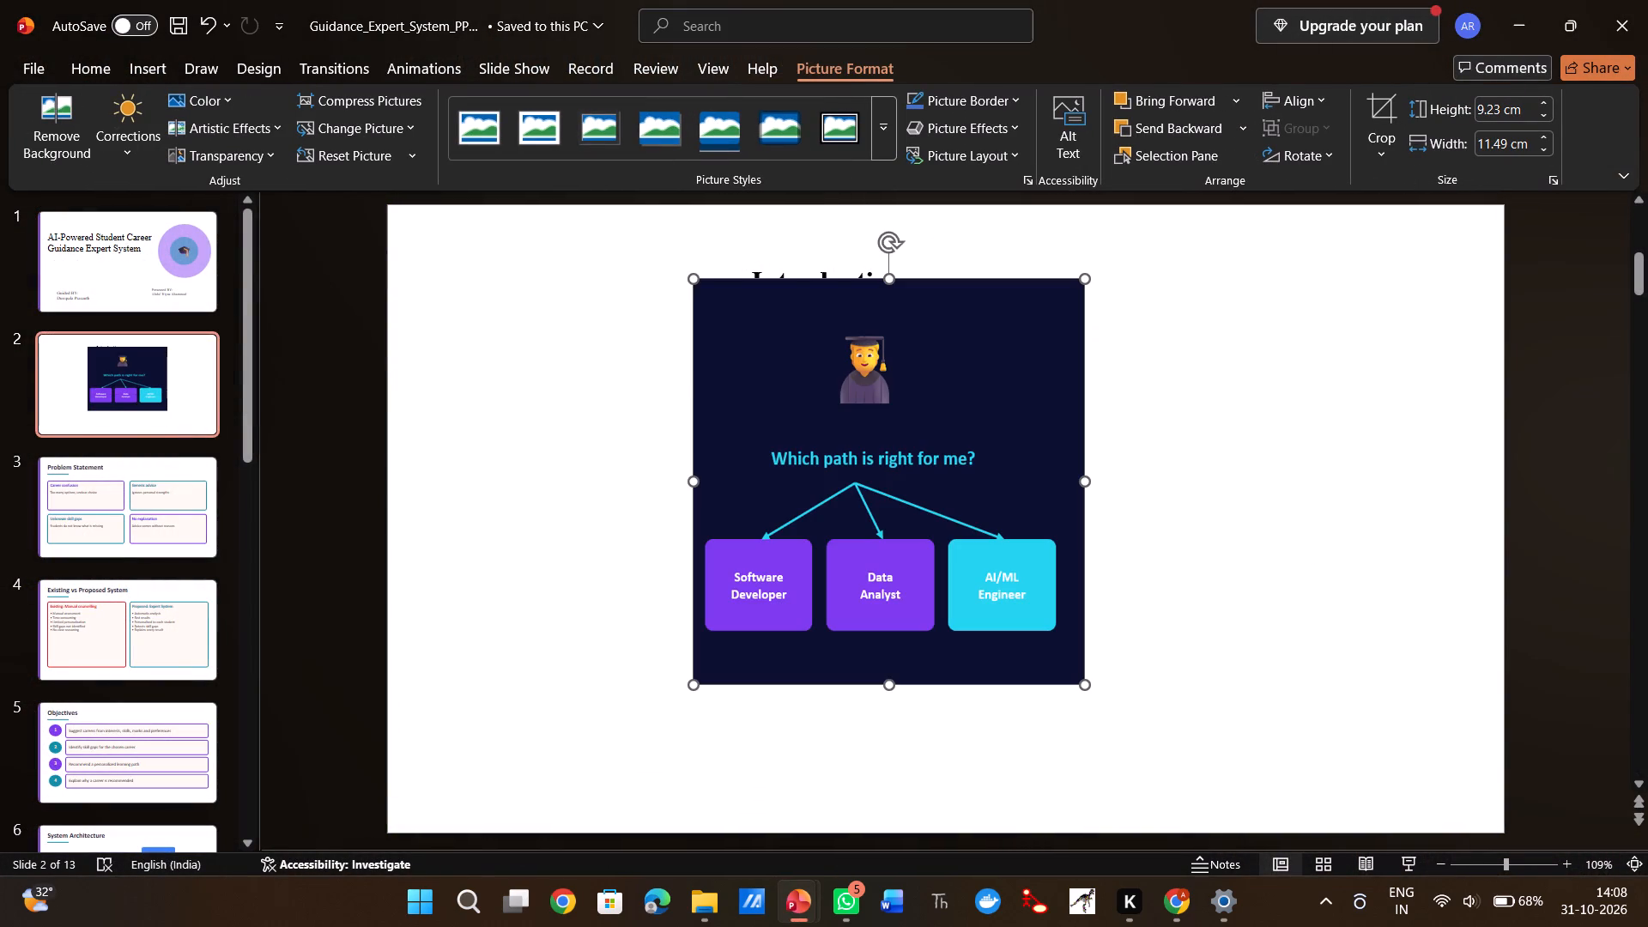
drag(888, 280, 900, 378)
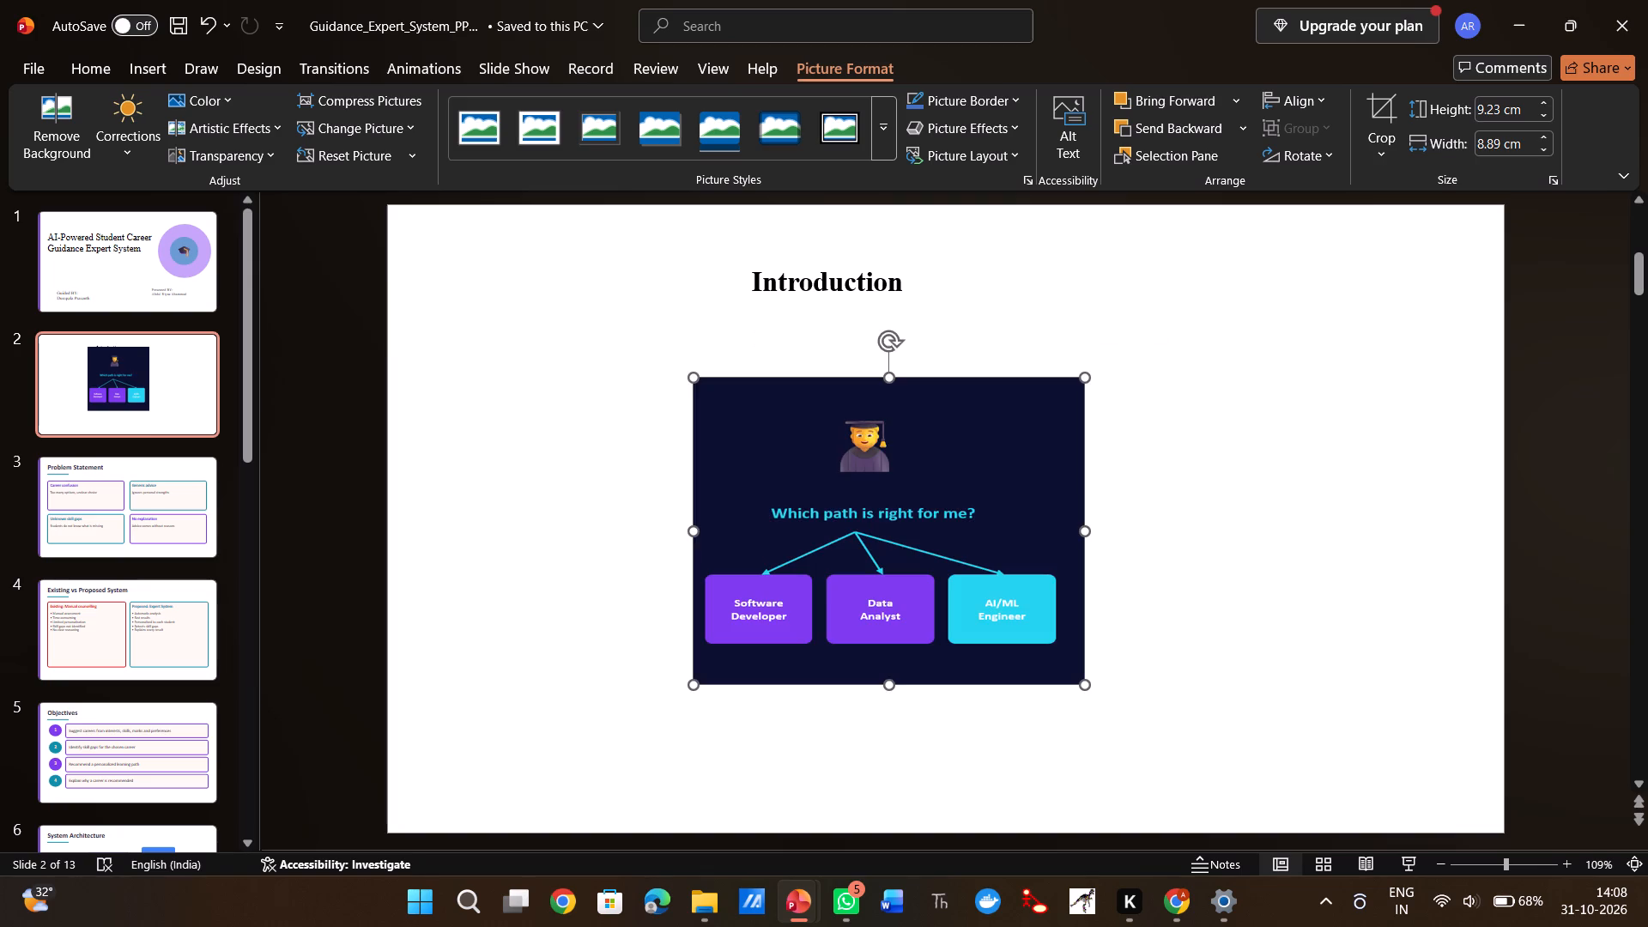
drag(865, 462, 1224, 473)
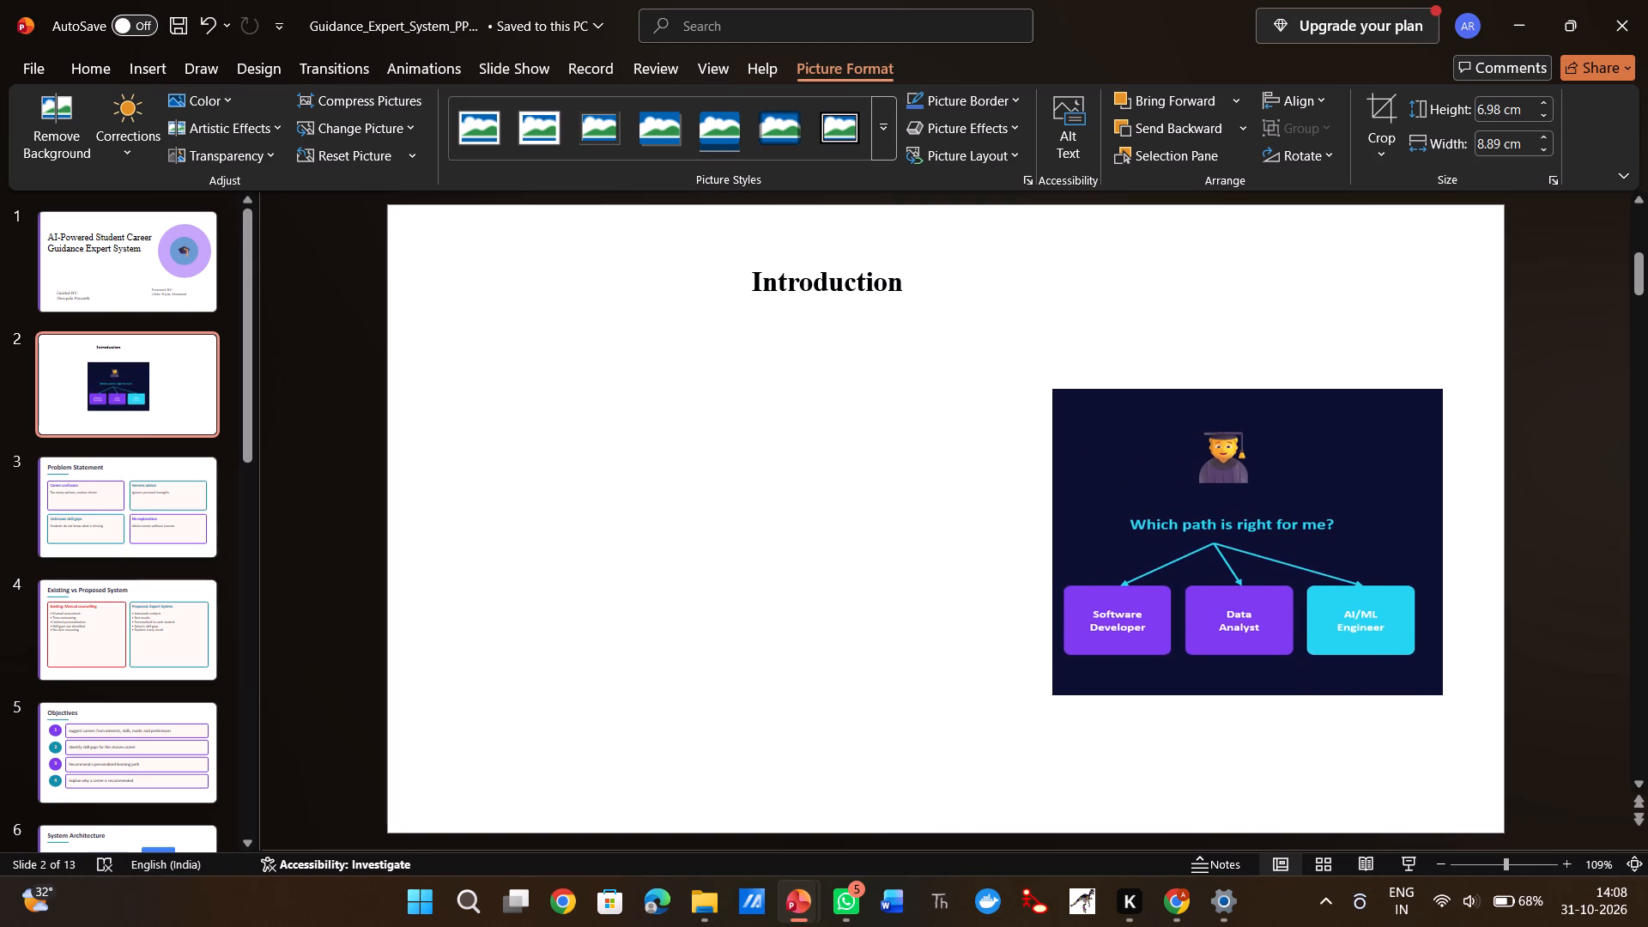
drag(1224, 473, 1239, 457)
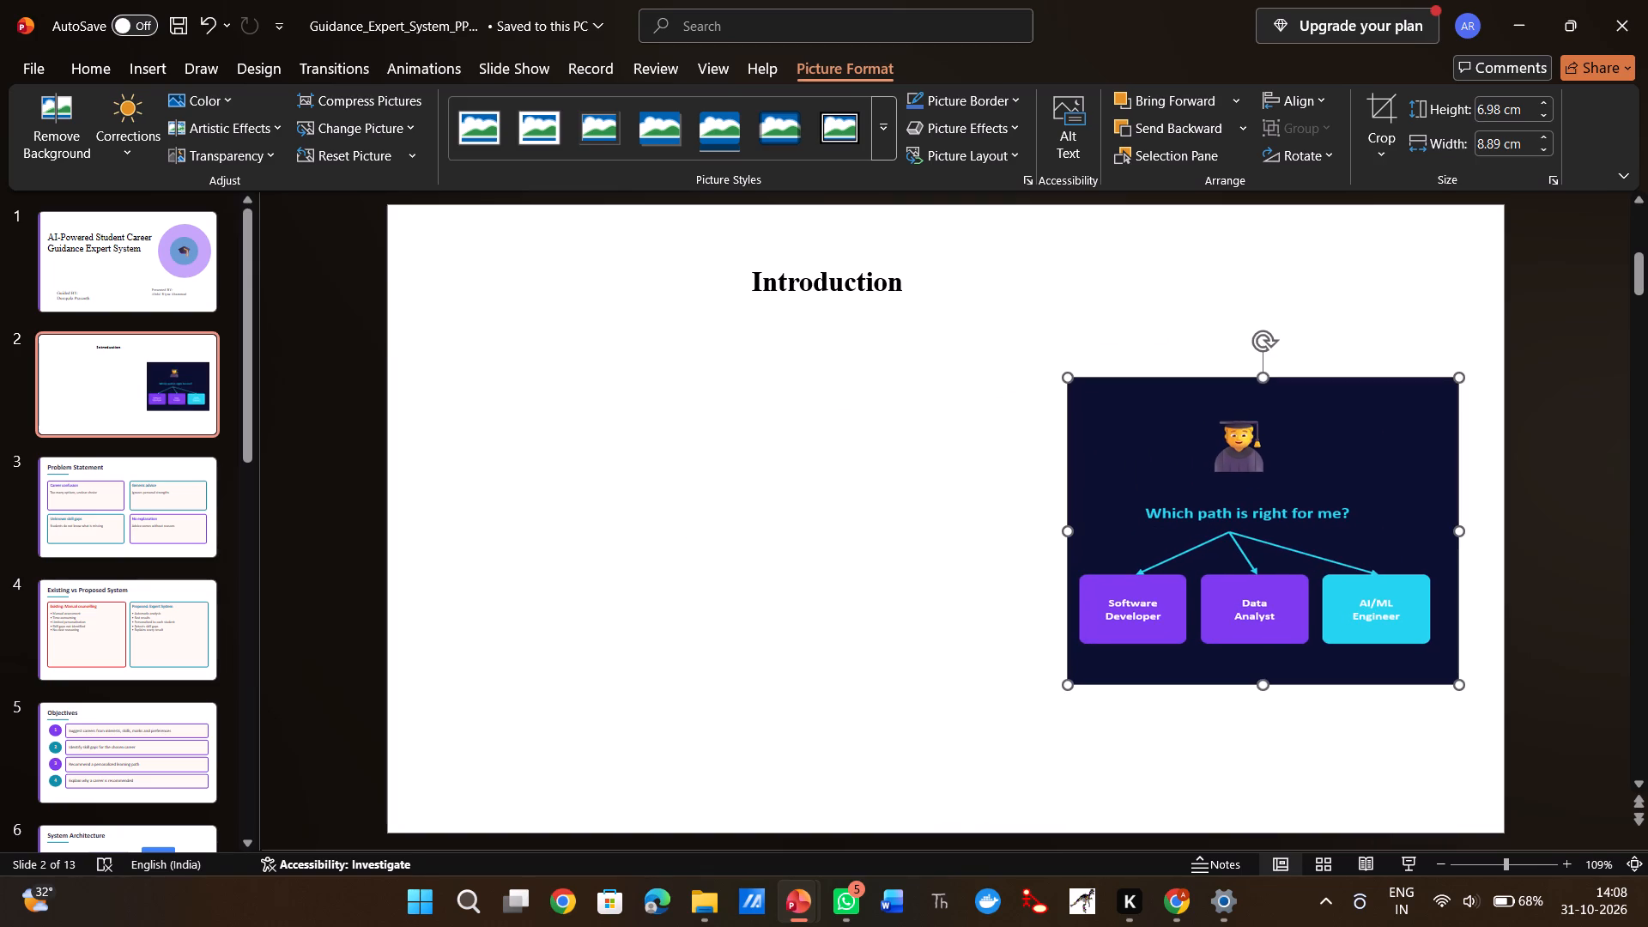
click(1066, 536)
drag(1066, 536, 1036, 542)
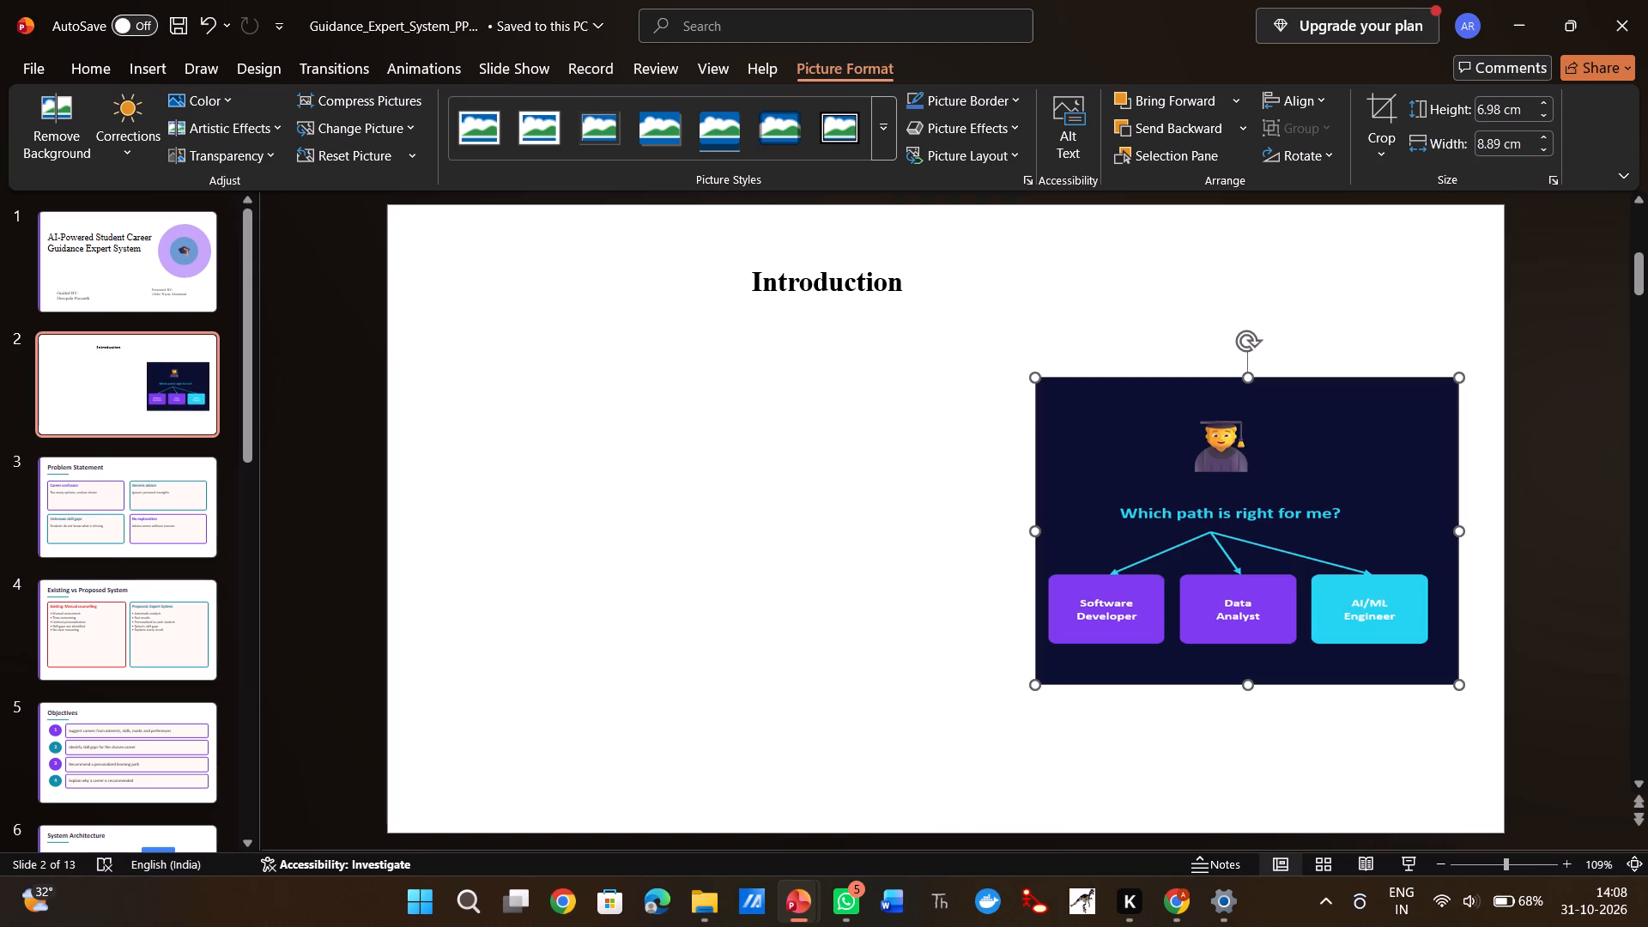
Set the "Introduction" title's font size to 32.
click(1029, 337)
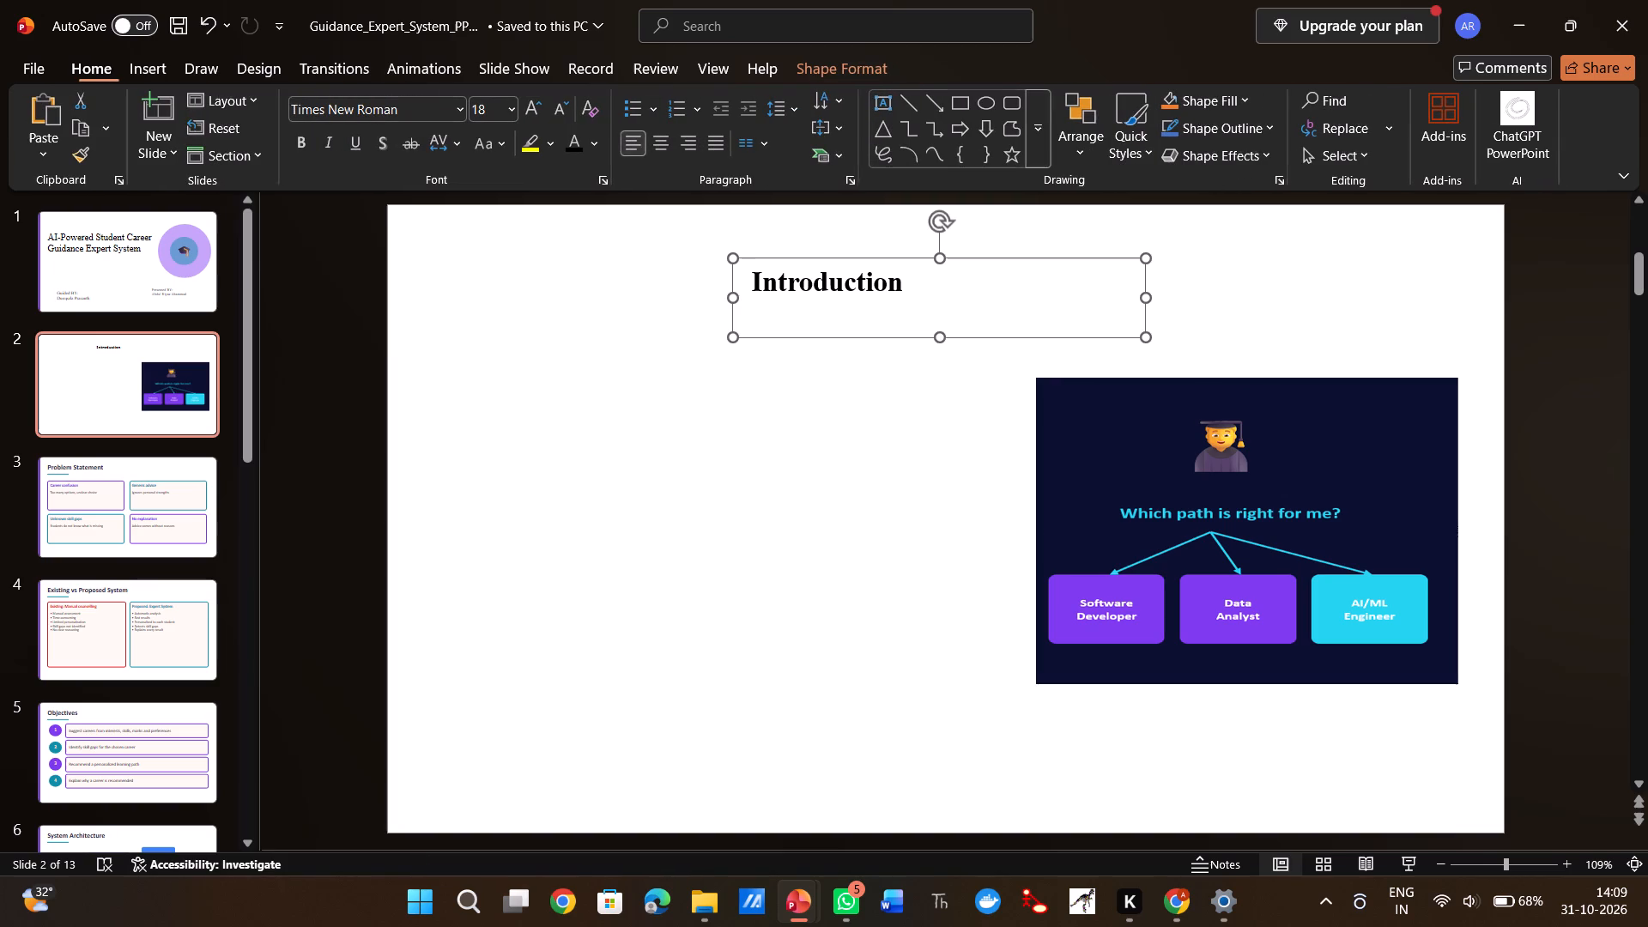
click(869, 307)
key(ctrl+a)
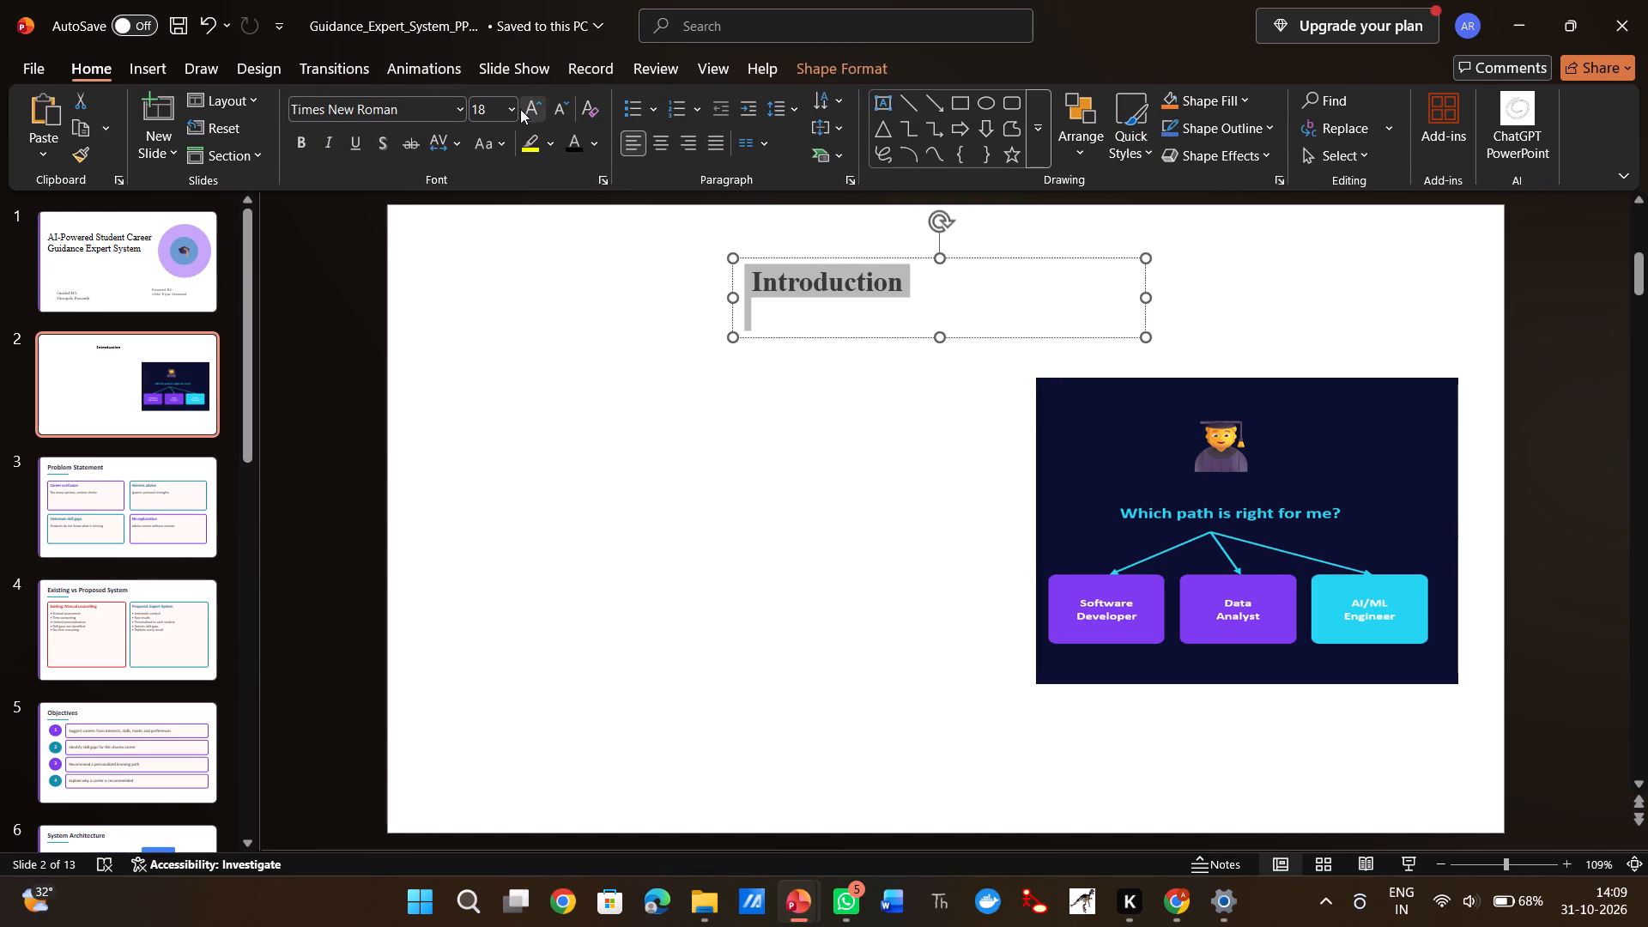
drag(509, 105, 492, 428)
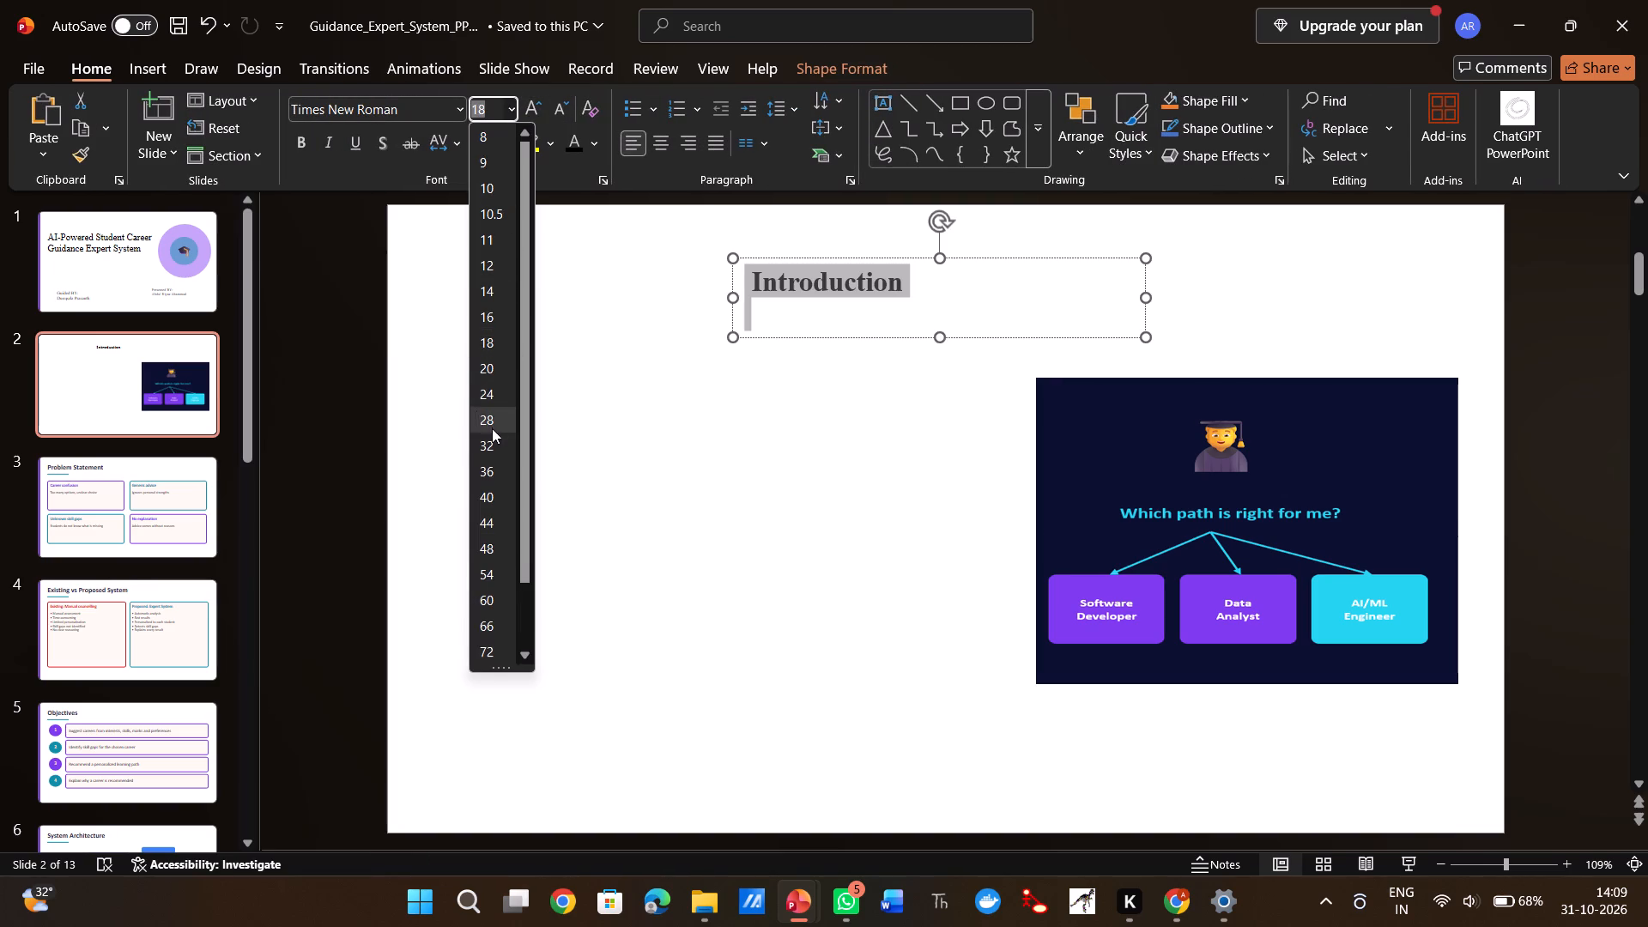
drag(492, 428, 487, 445)
click(578, 316)
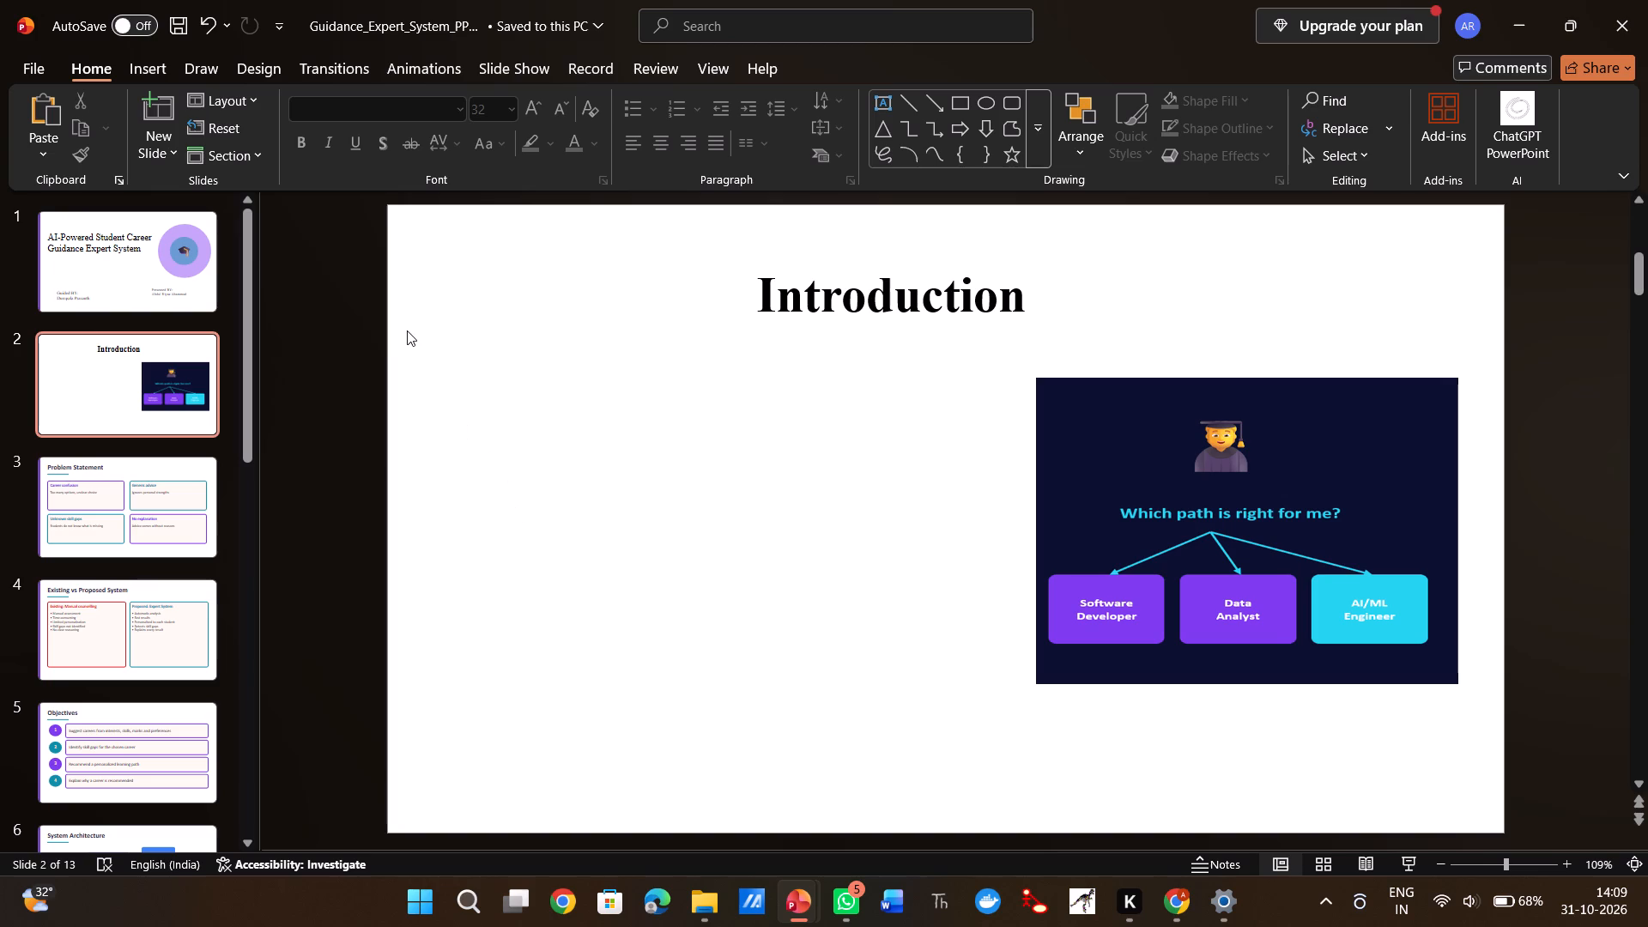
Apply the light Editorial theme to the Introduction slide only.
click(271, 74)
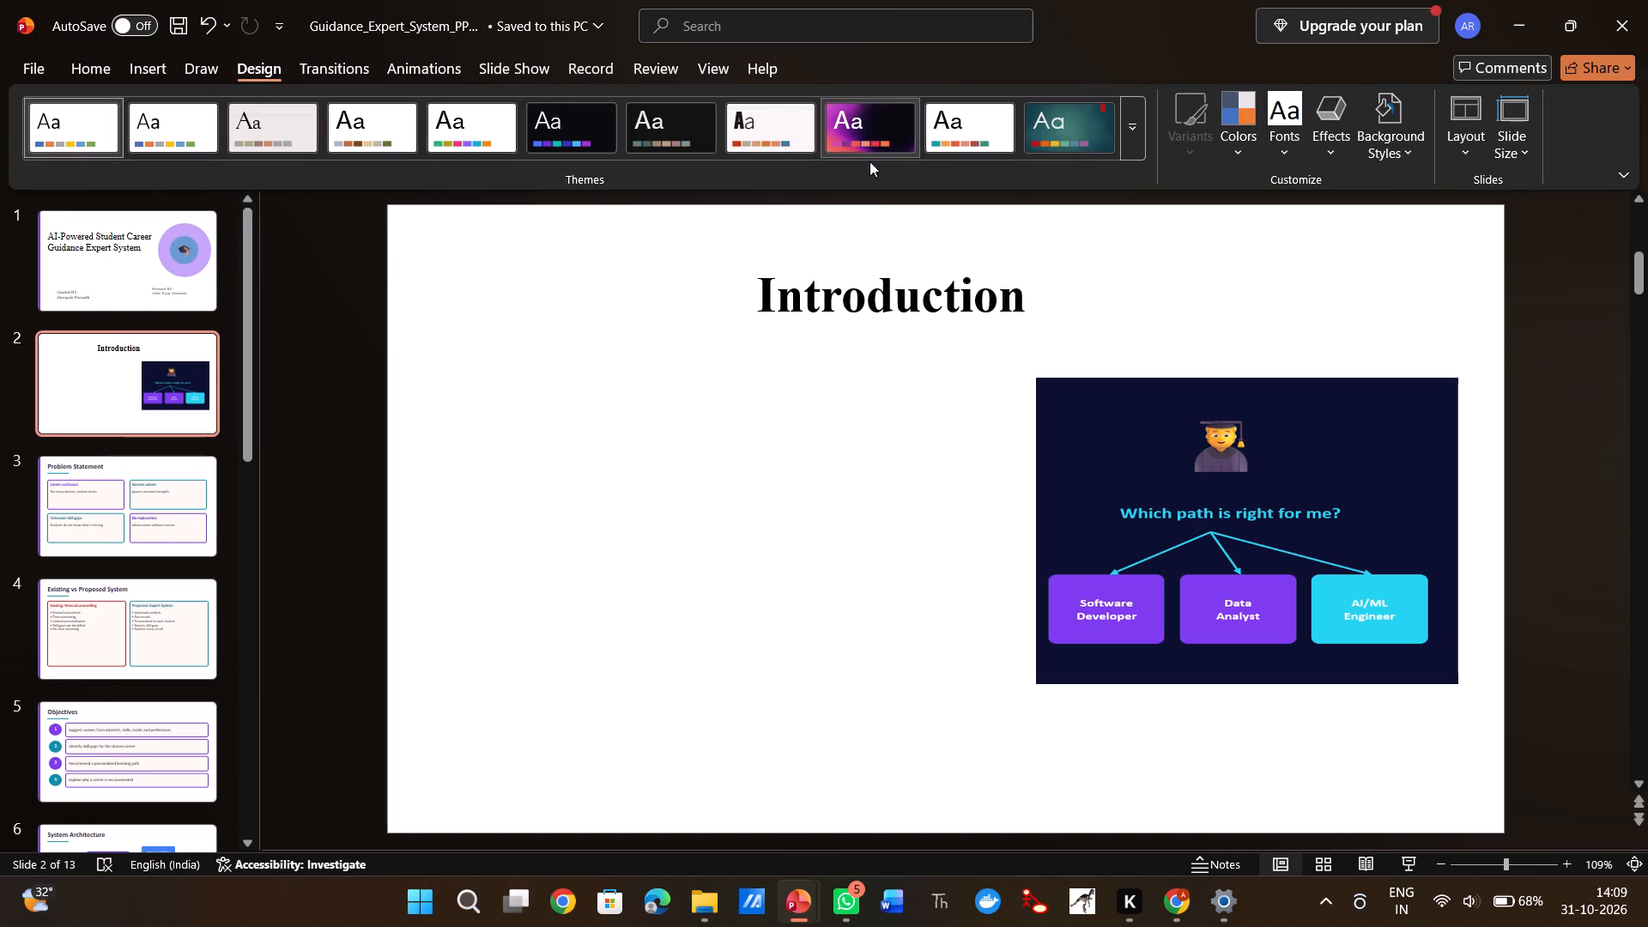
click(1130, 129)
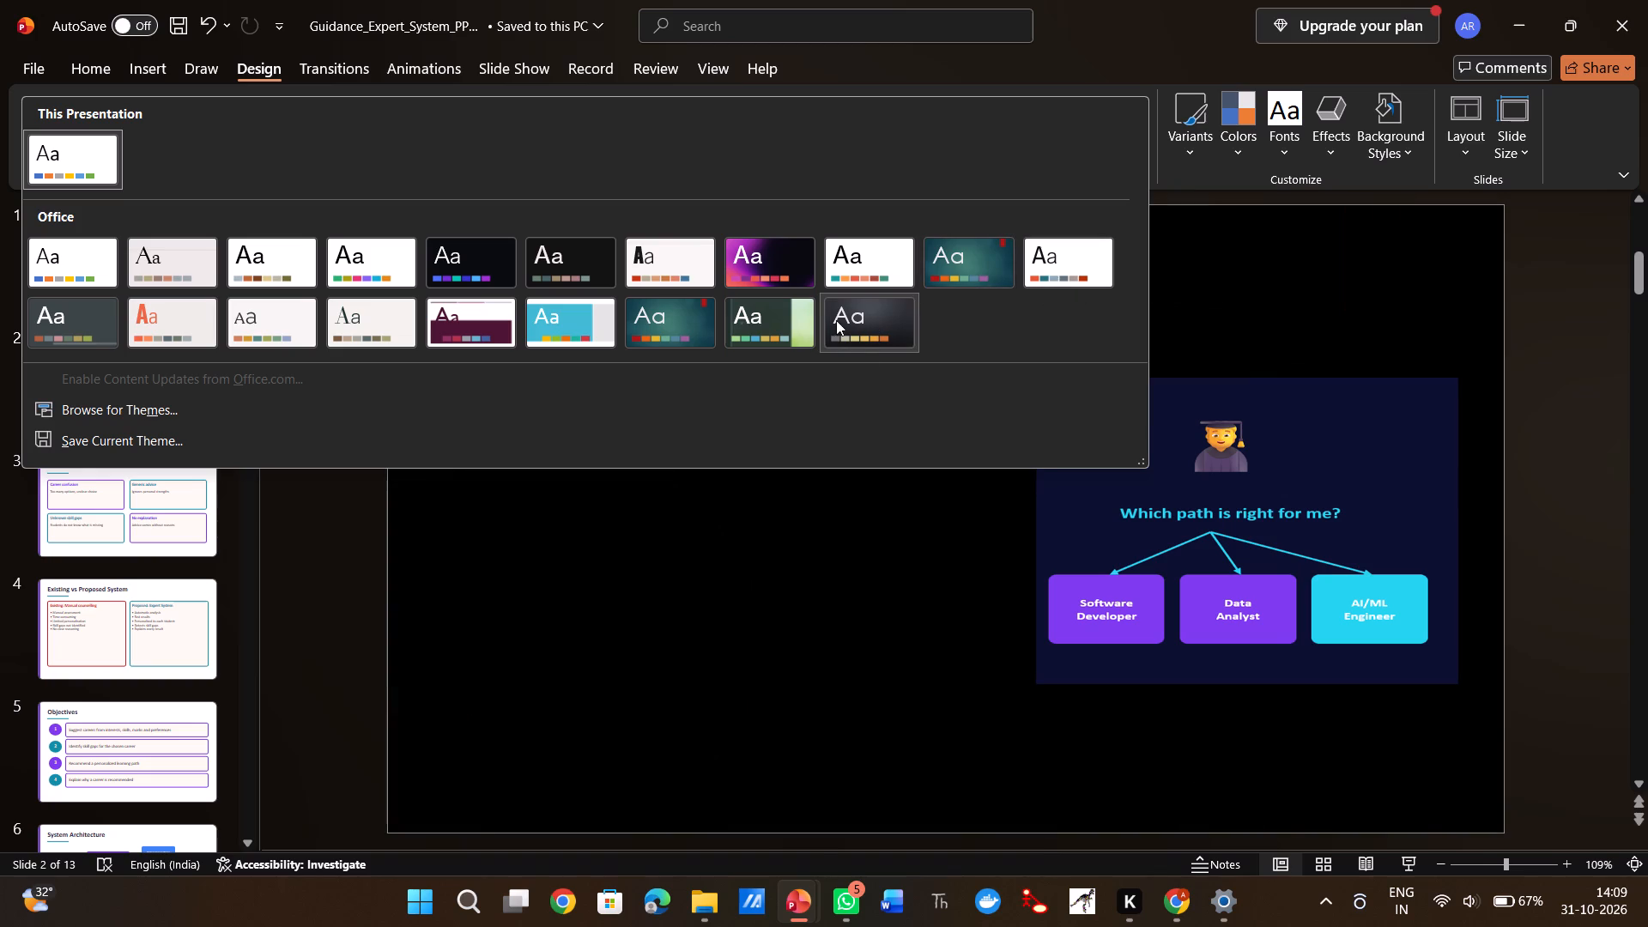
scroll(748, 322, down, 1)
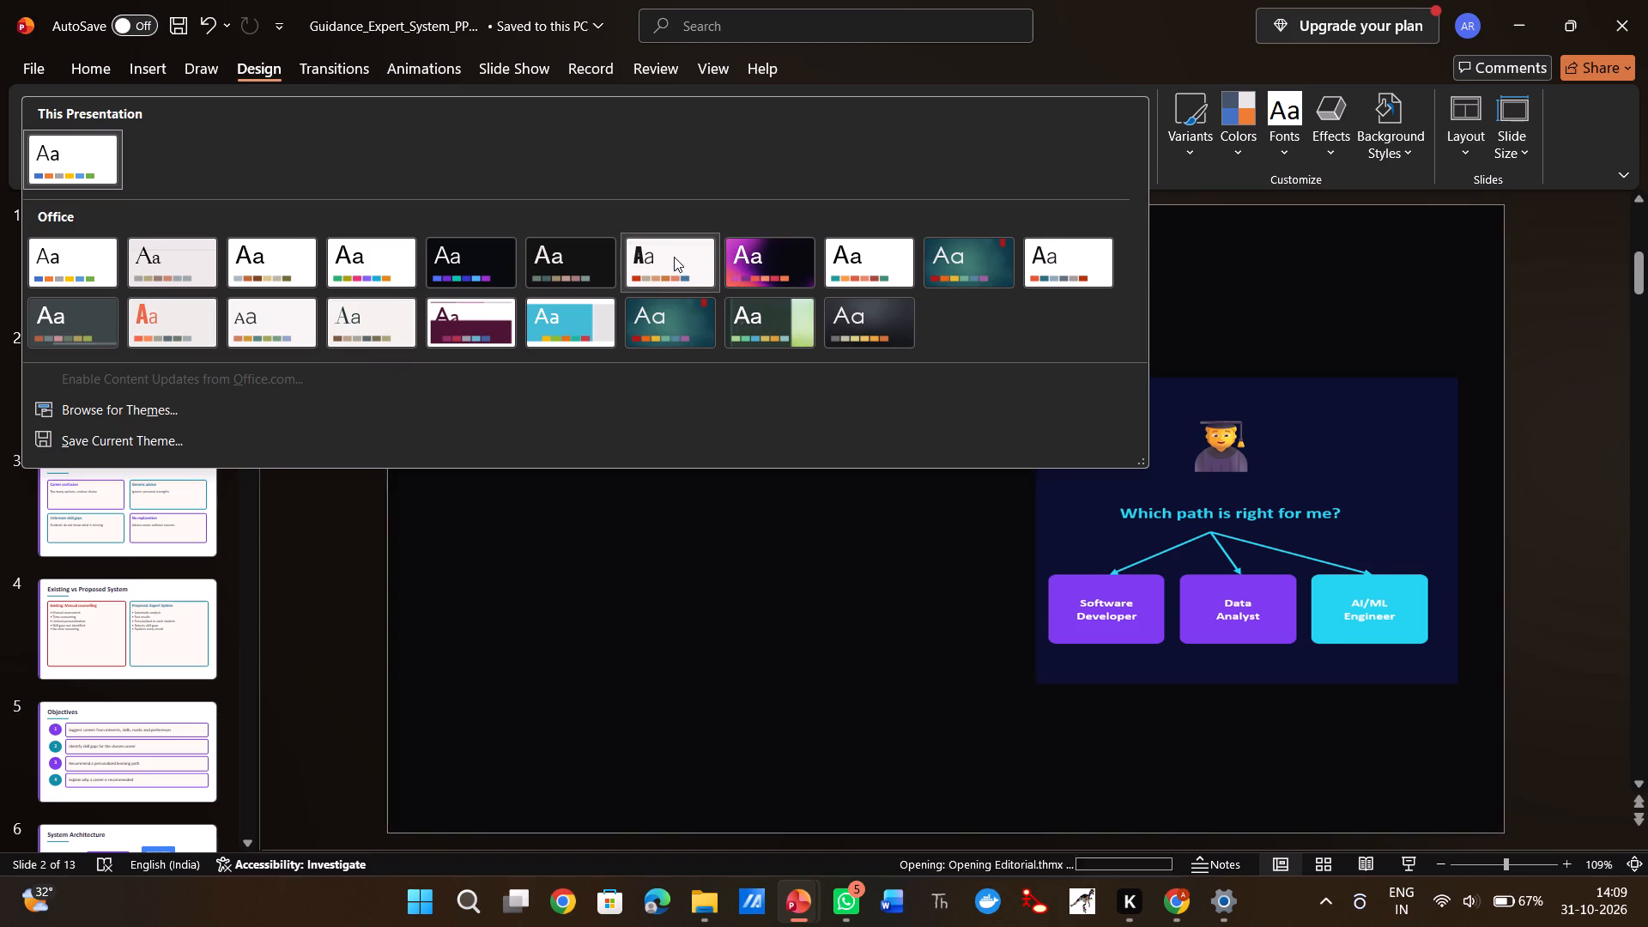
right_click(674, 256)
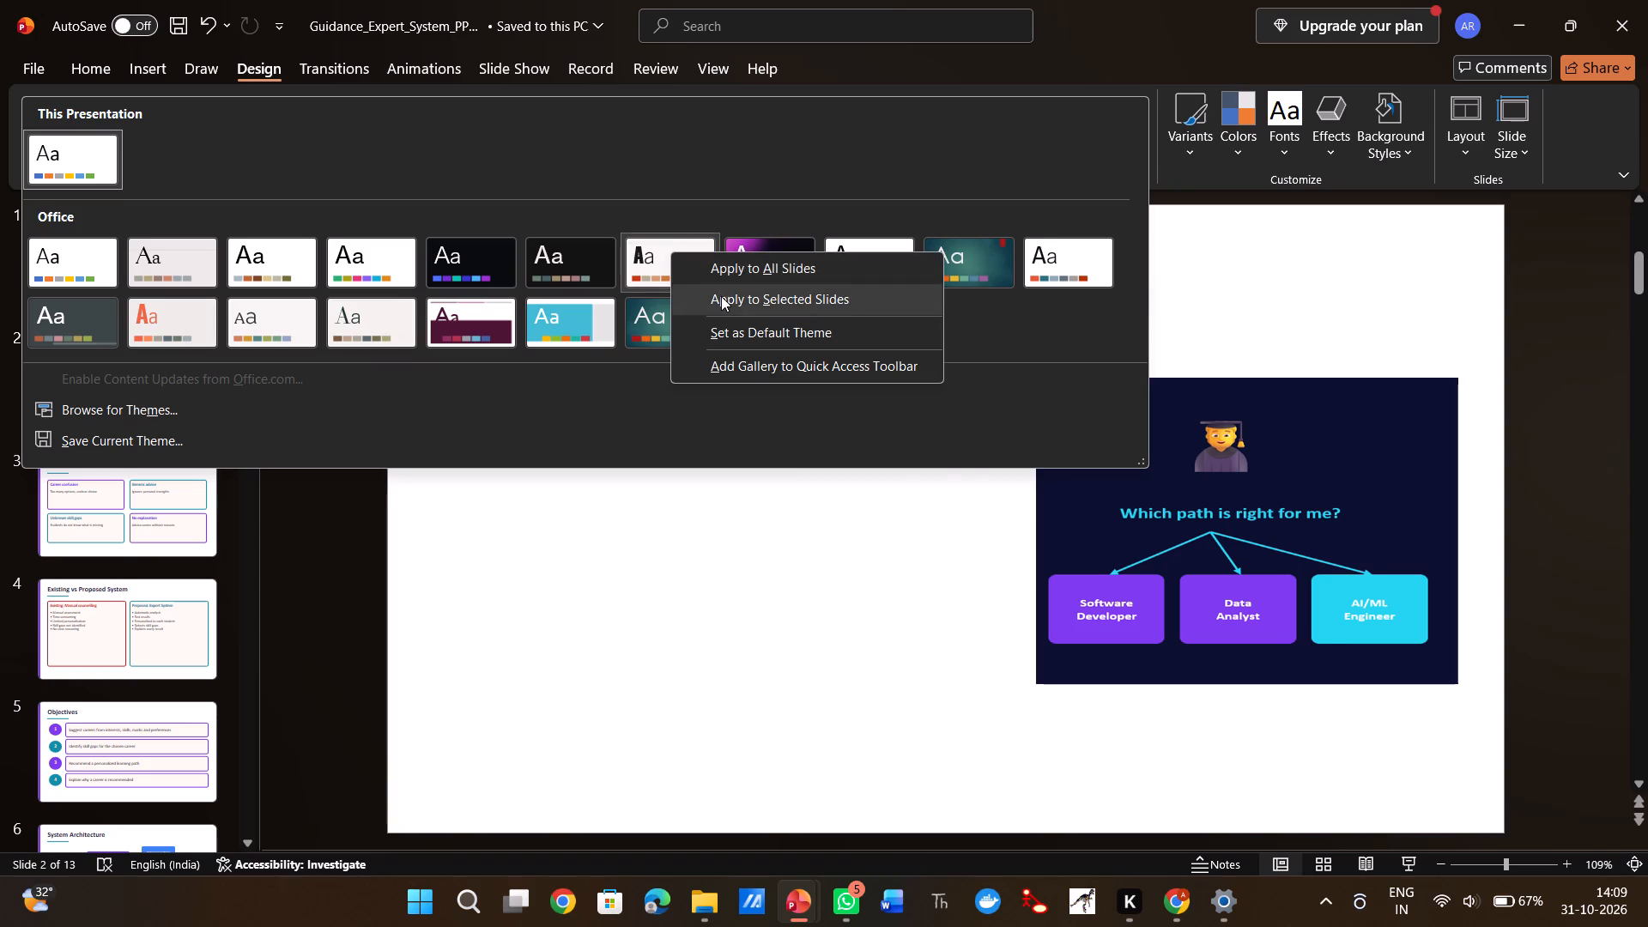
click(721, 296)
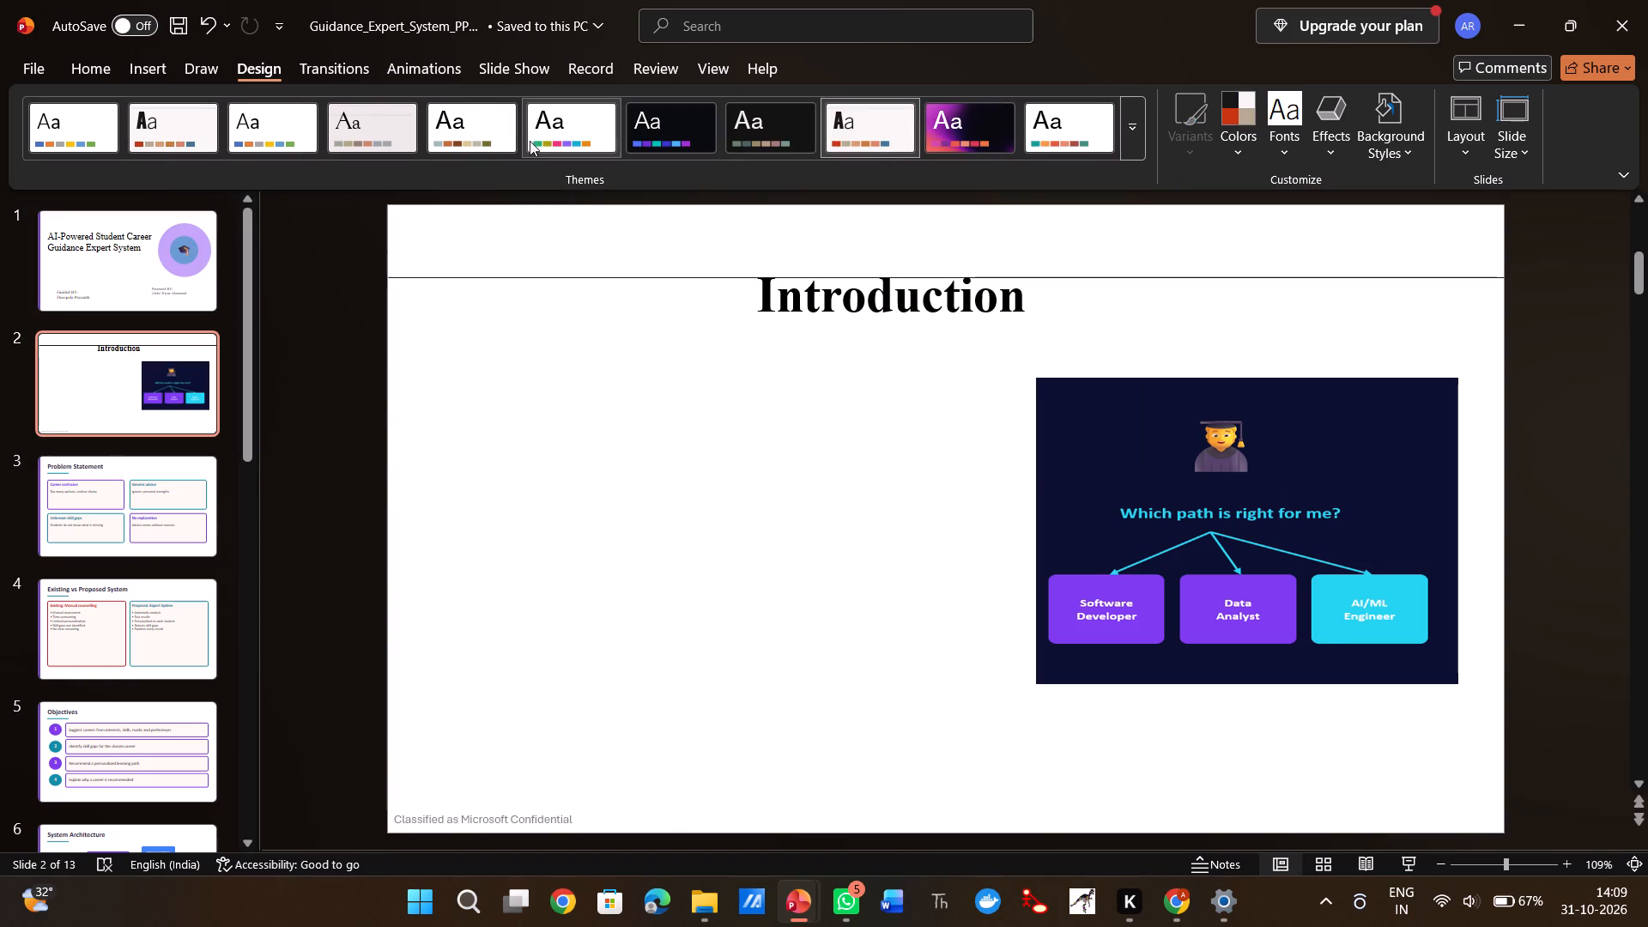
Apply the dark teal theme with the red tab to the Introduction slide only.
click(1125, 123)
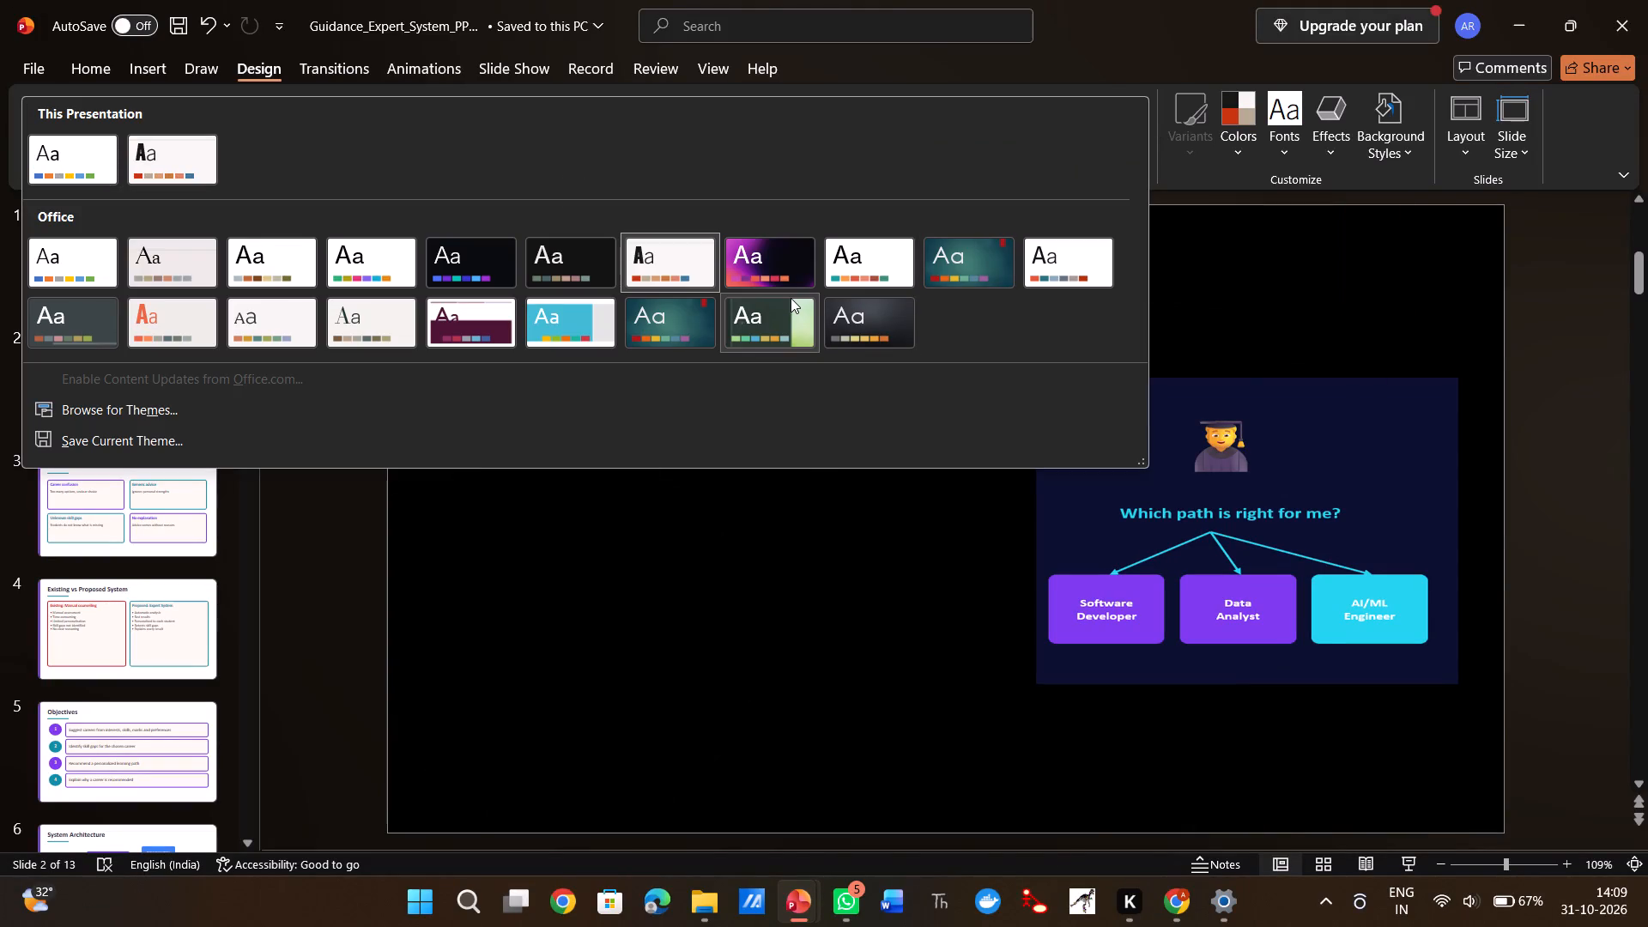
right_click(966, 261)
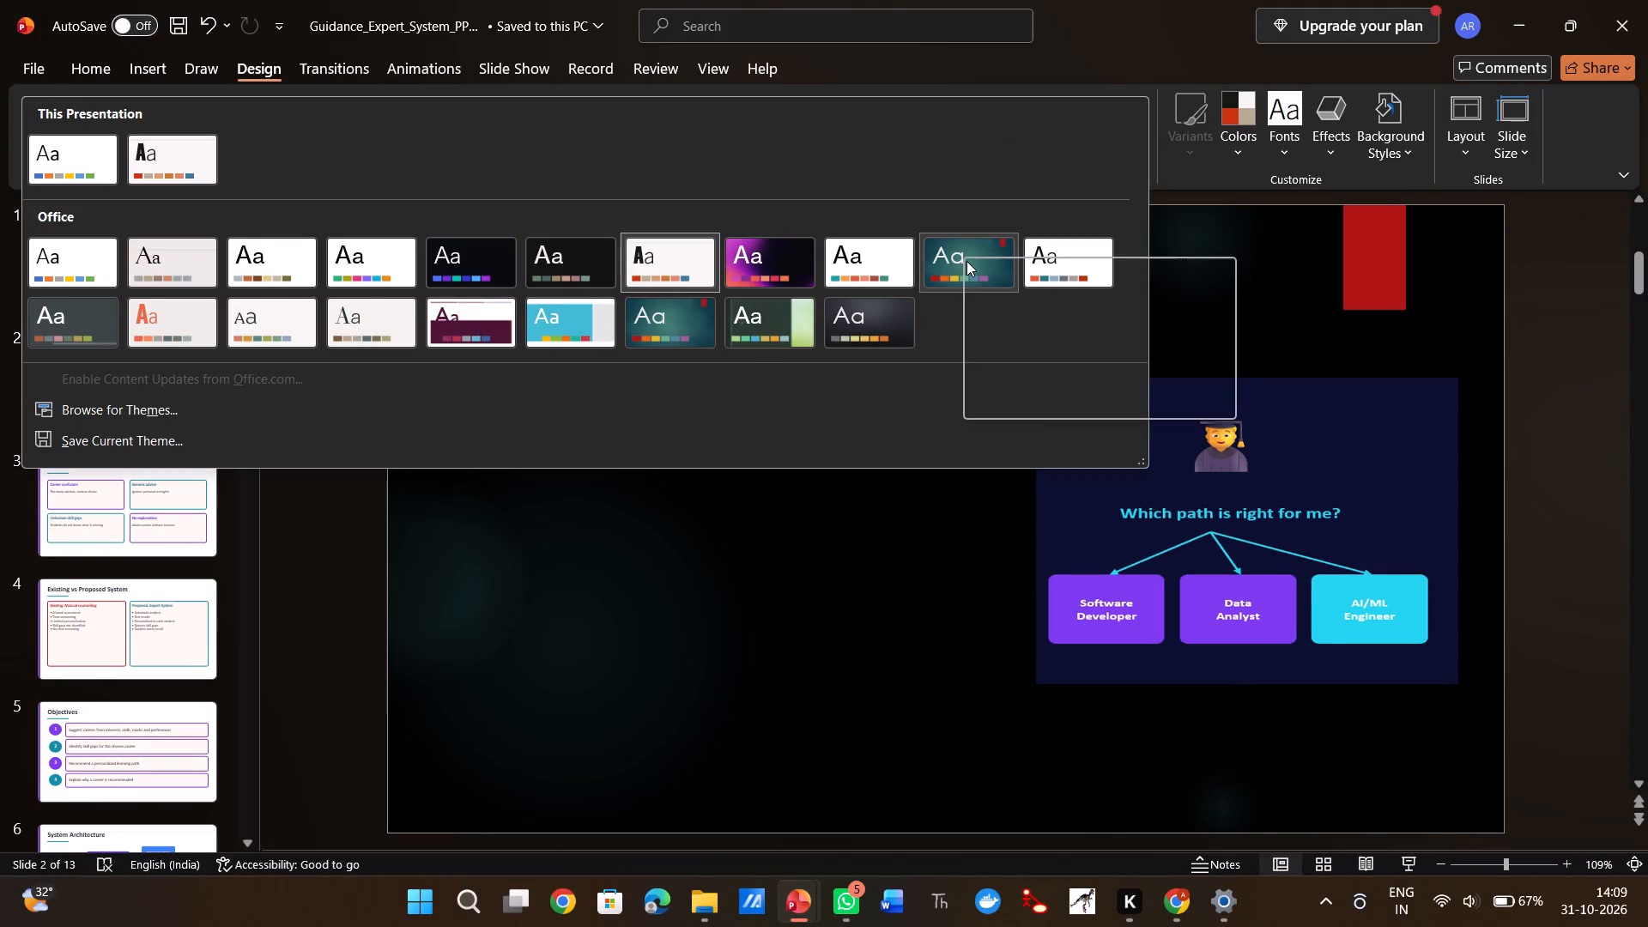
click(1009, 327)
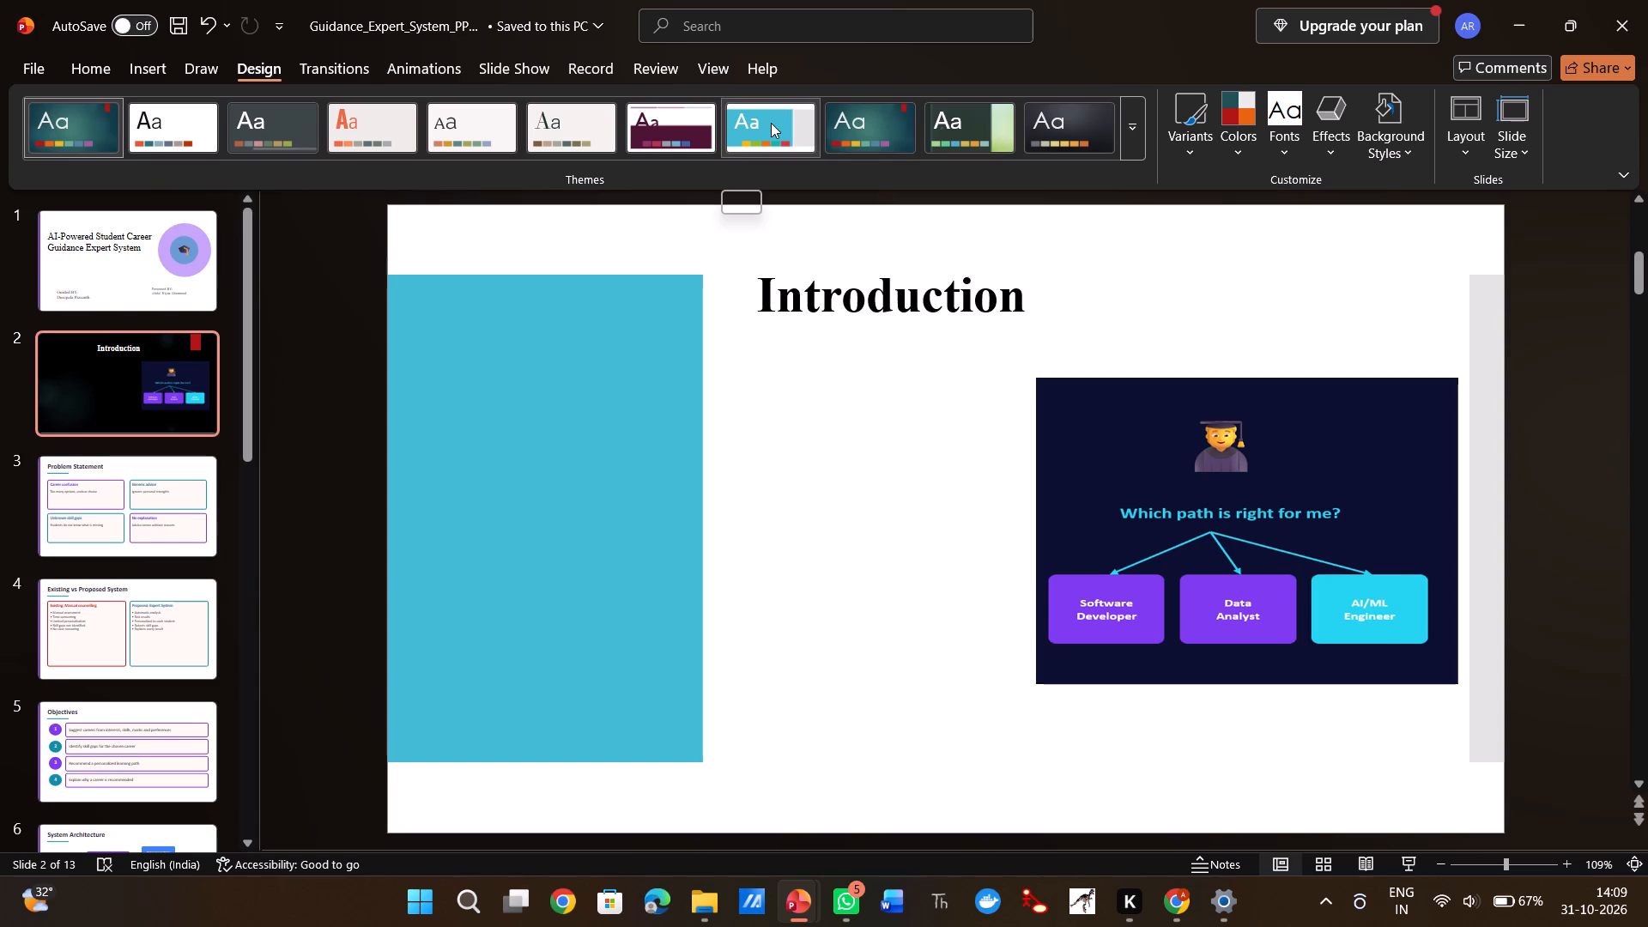
Apply the white theme with the light-blue side block to the Introduction slide only.
right_click(771, 123)
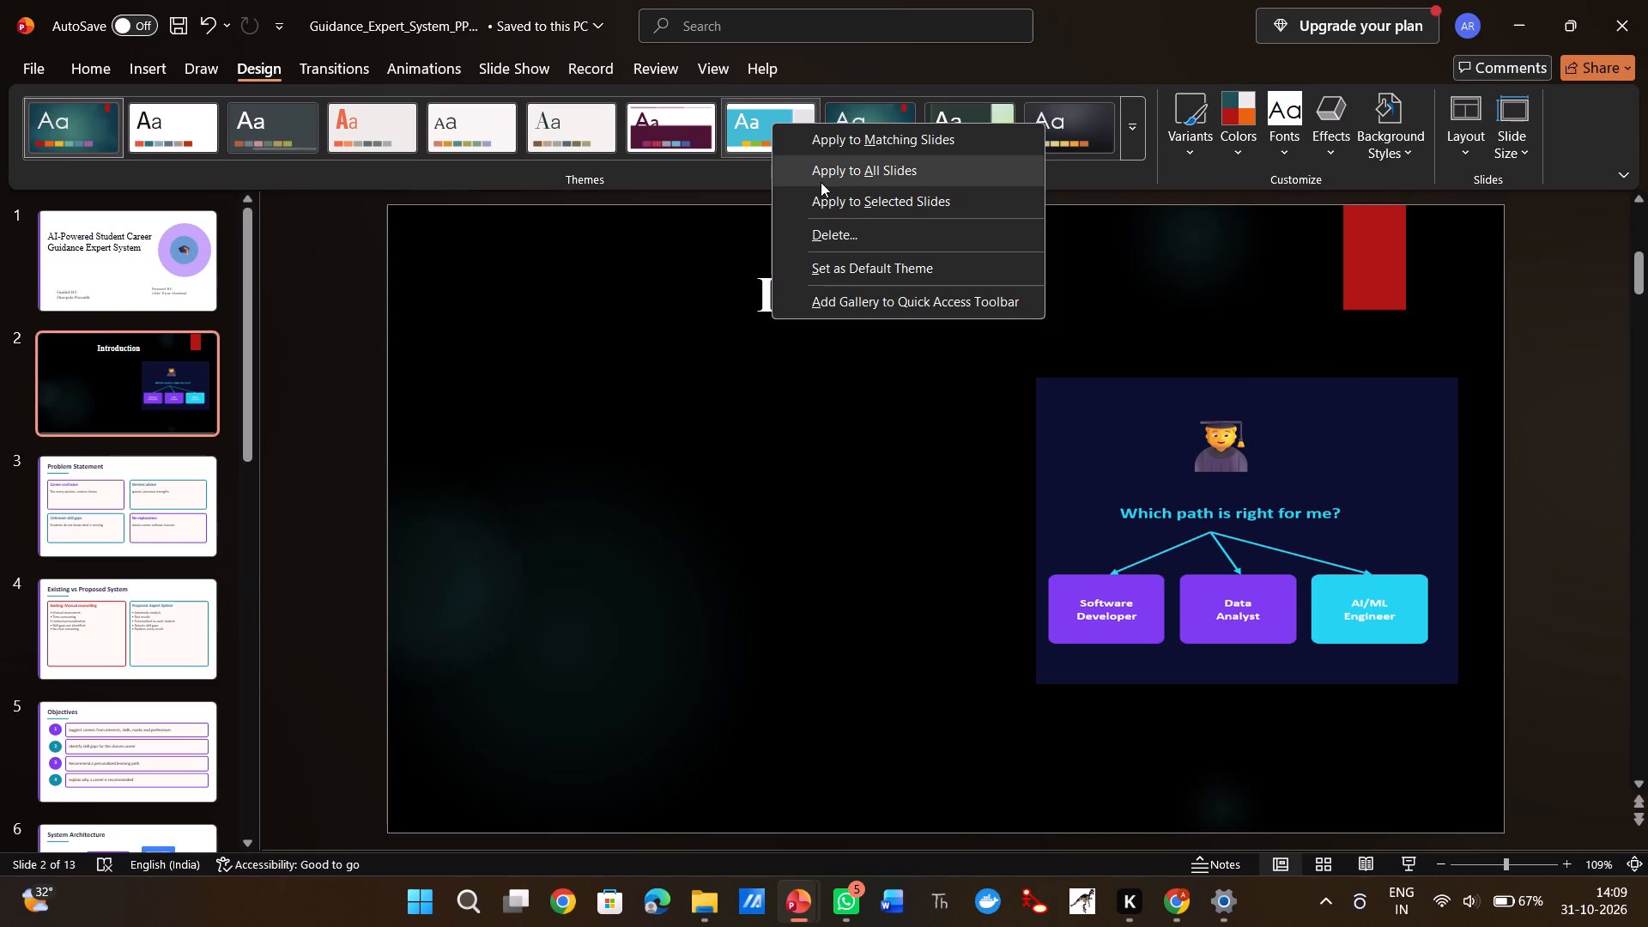
click(818, 192)
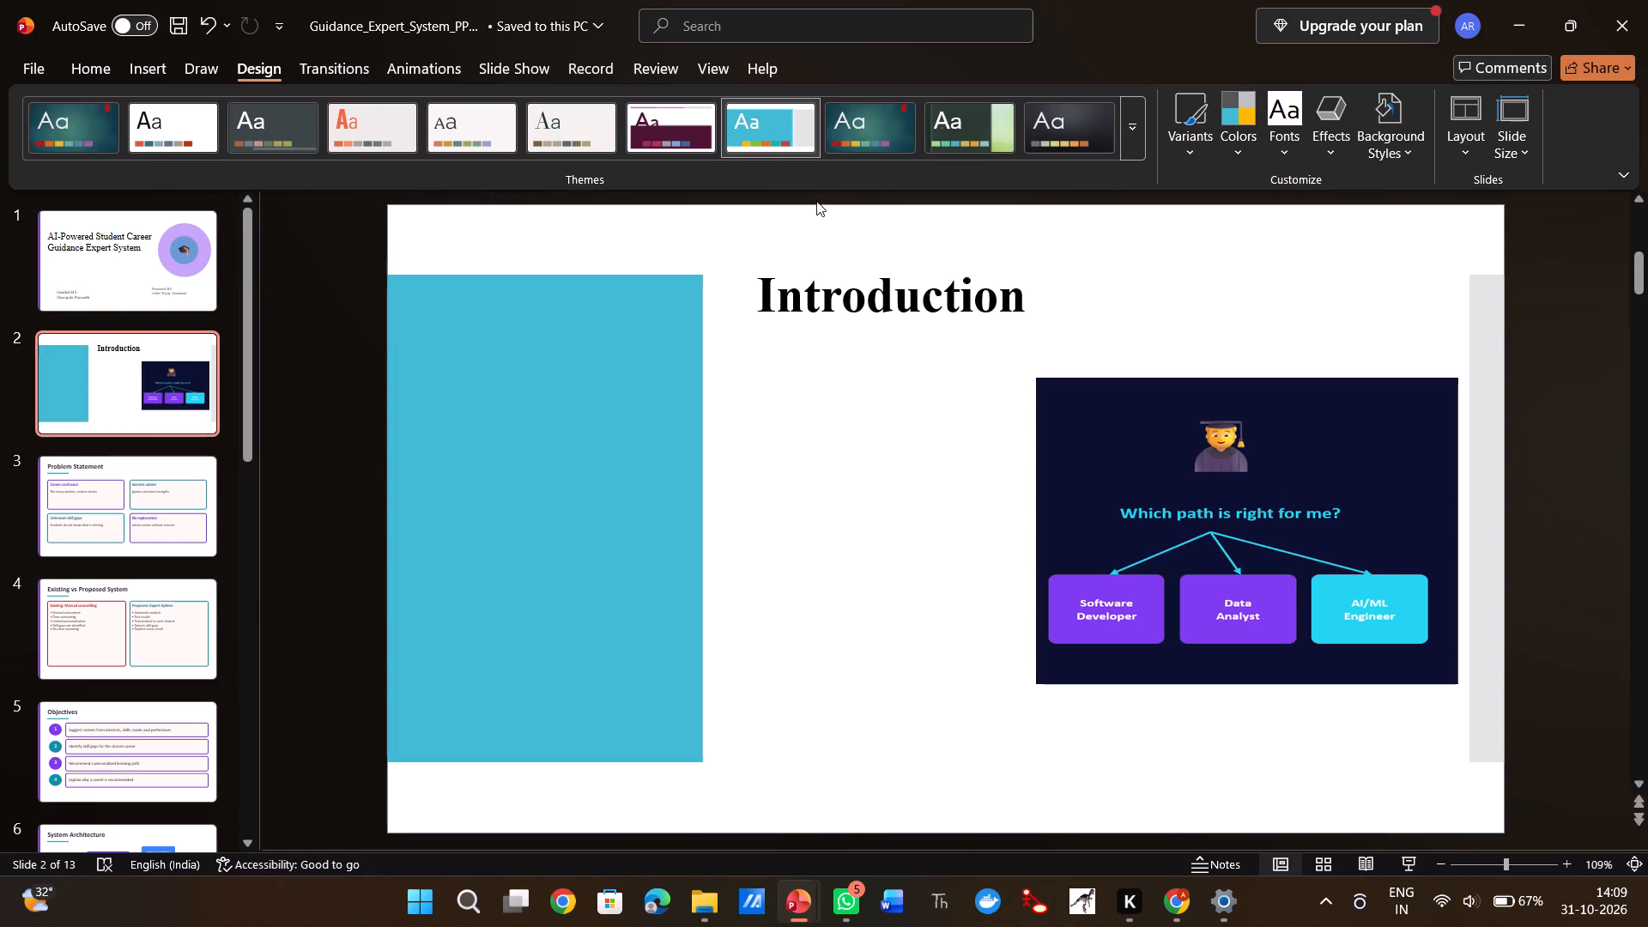
Draw an empty text box about 6.9 cm wide and 6.08 cm high across the blue block's inner edge.
click(794, 421)
click(627, 482)
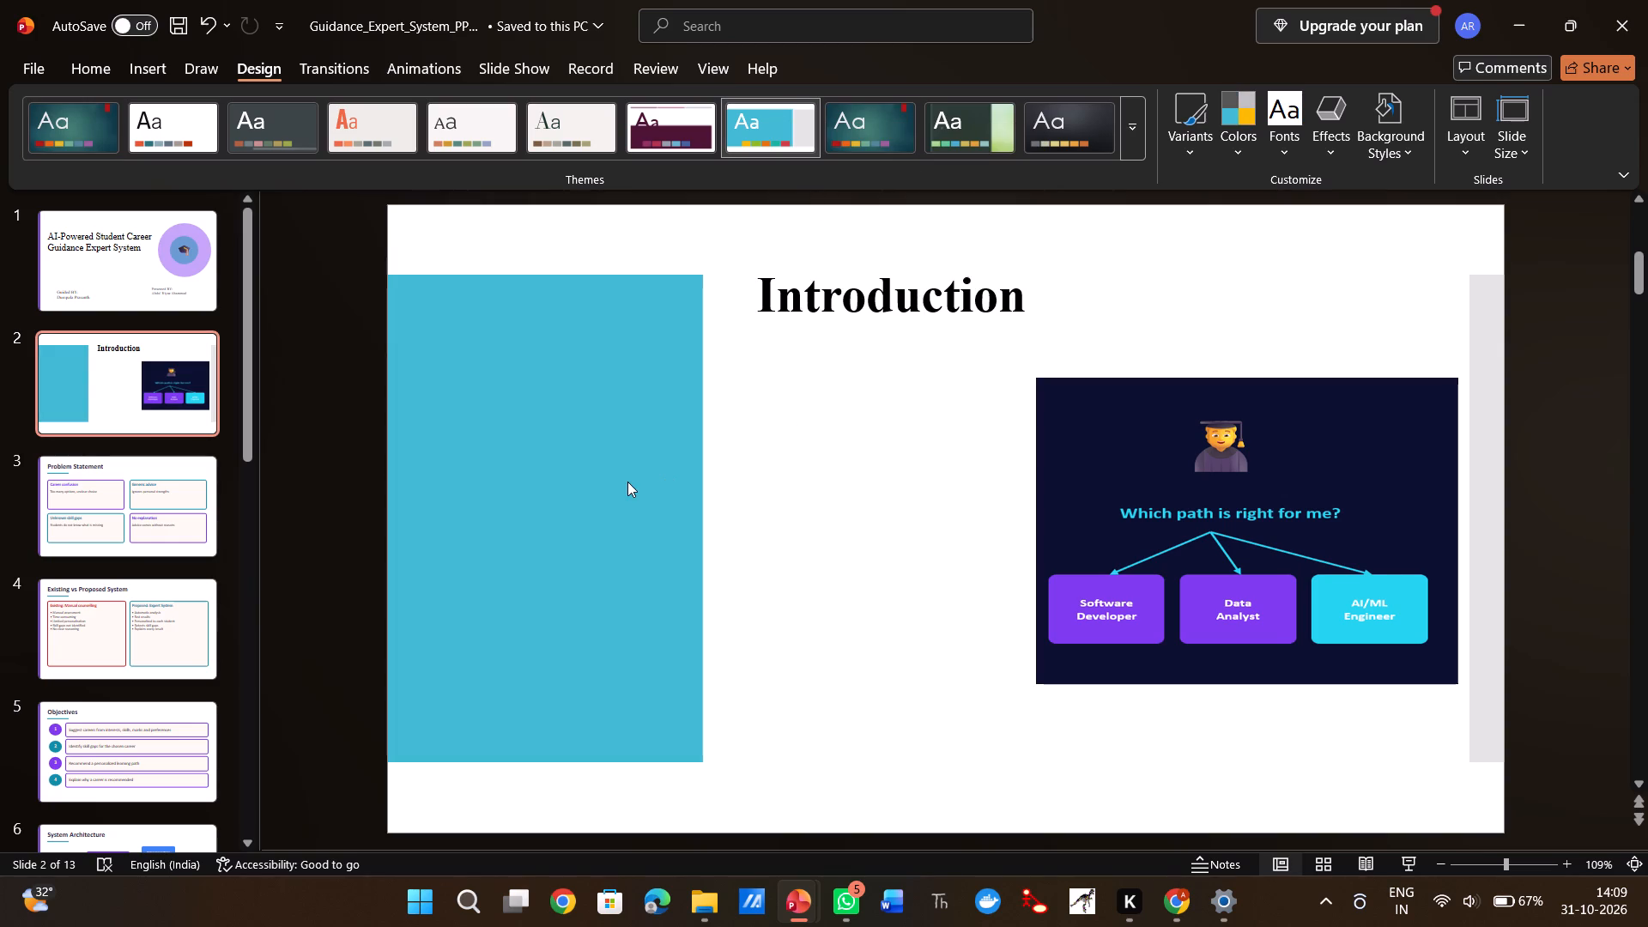
triple_click(627, 482)
click(627, 482)
click(627, 482)
drag(627, 482, 605, 468)
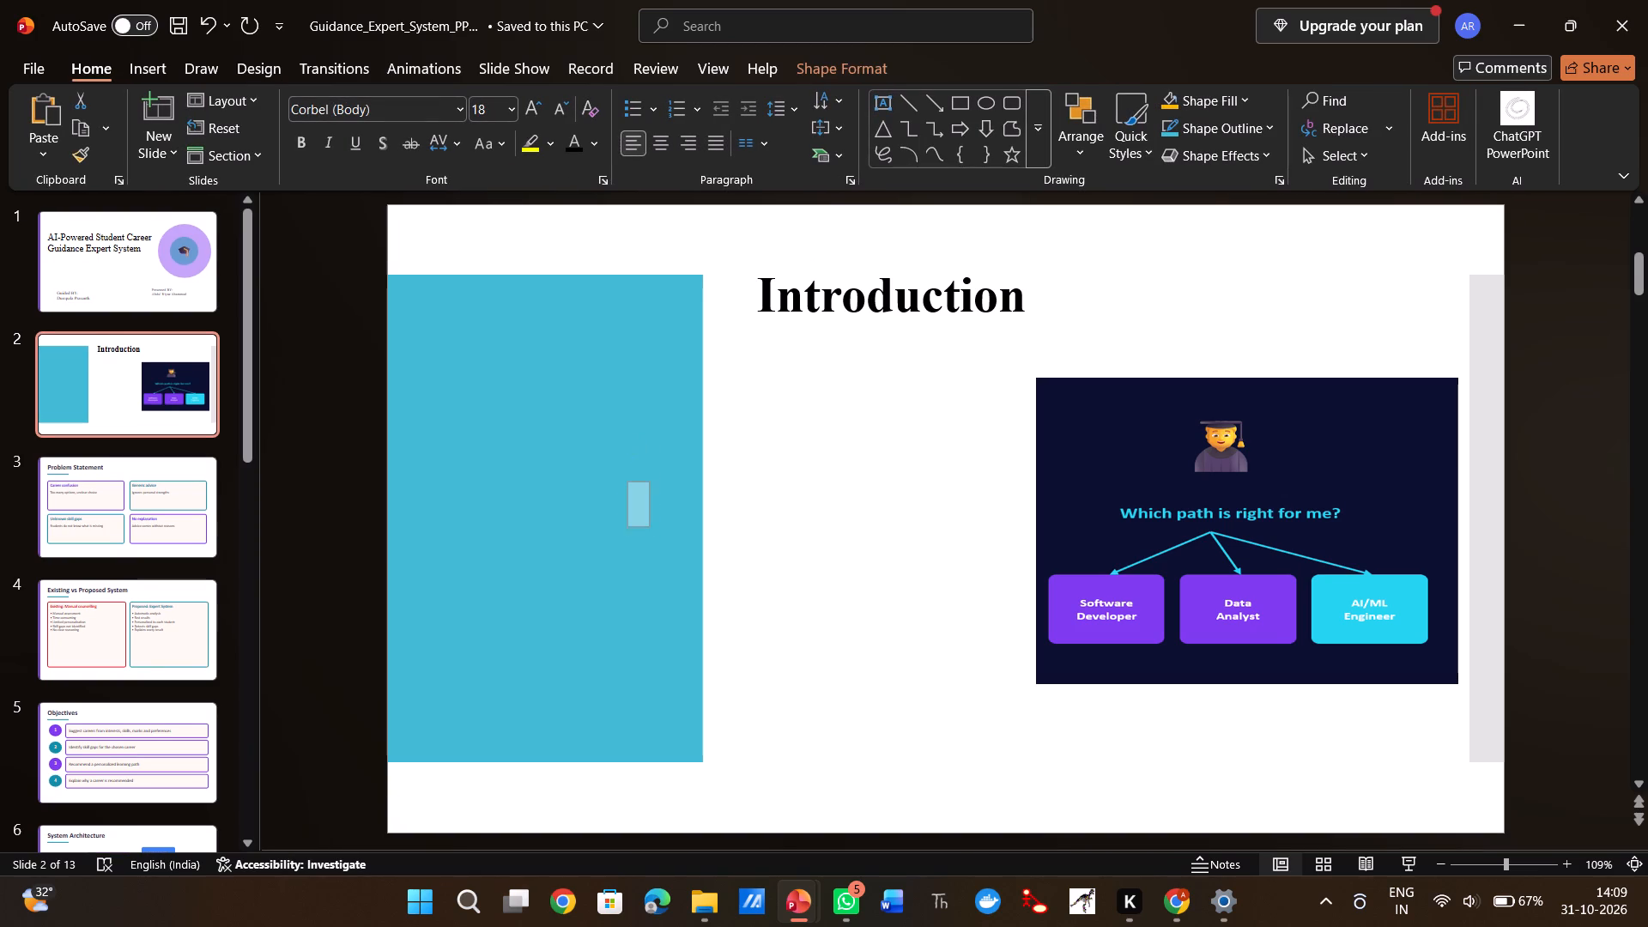
drag(605, 468, 500, 369)
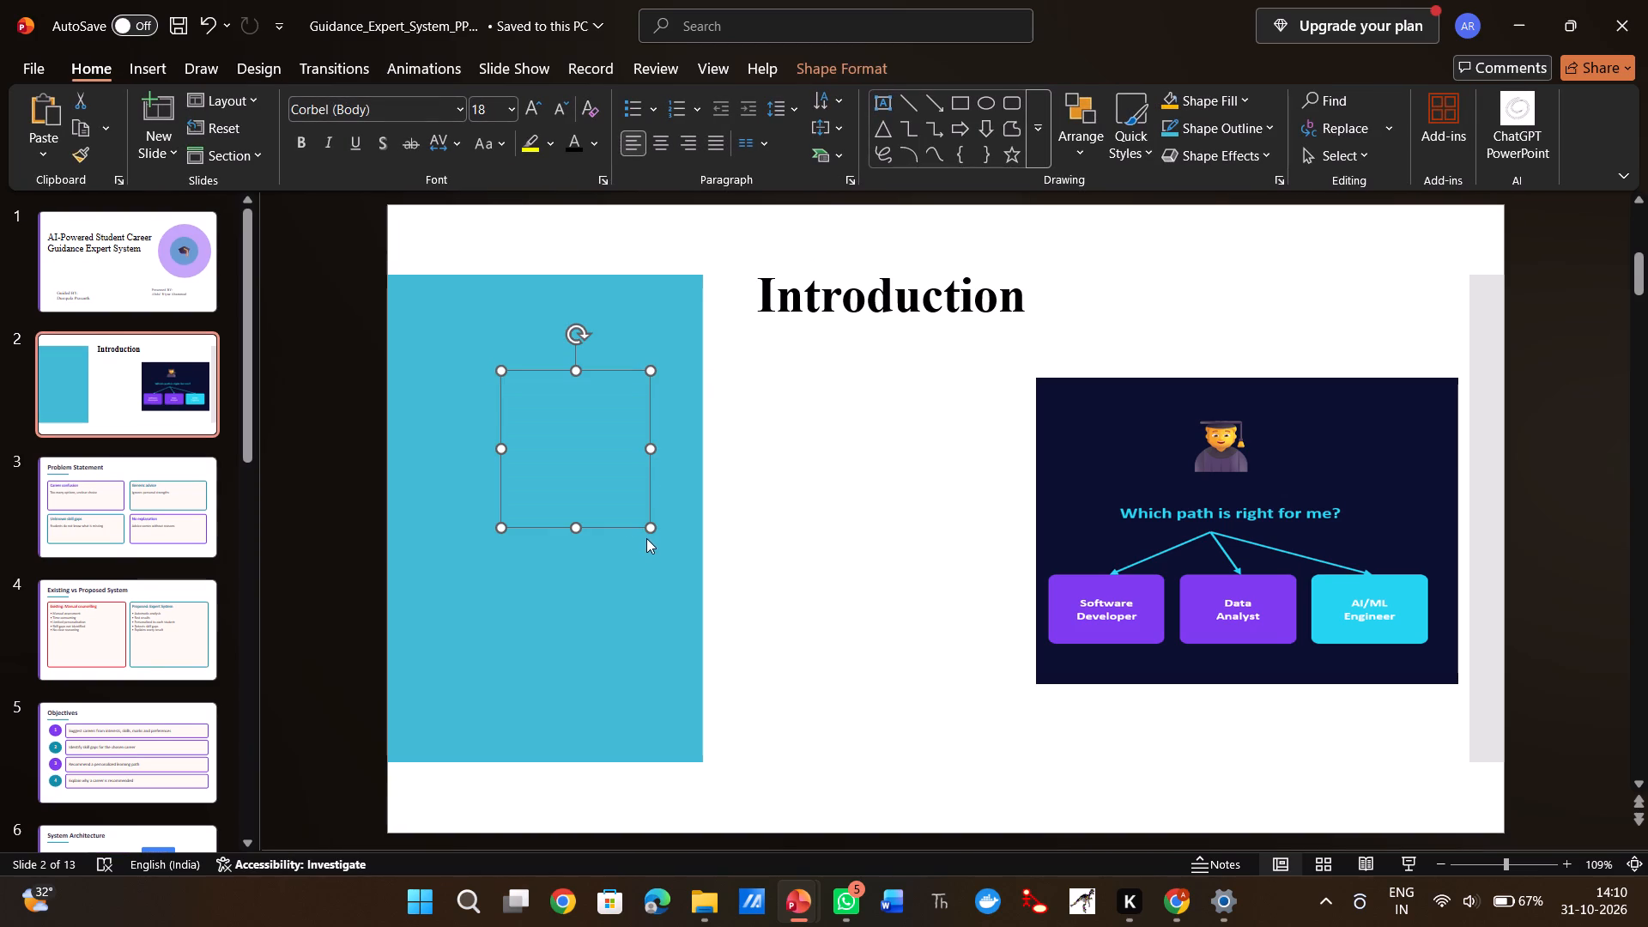
drag(646, 525, 813, 646)
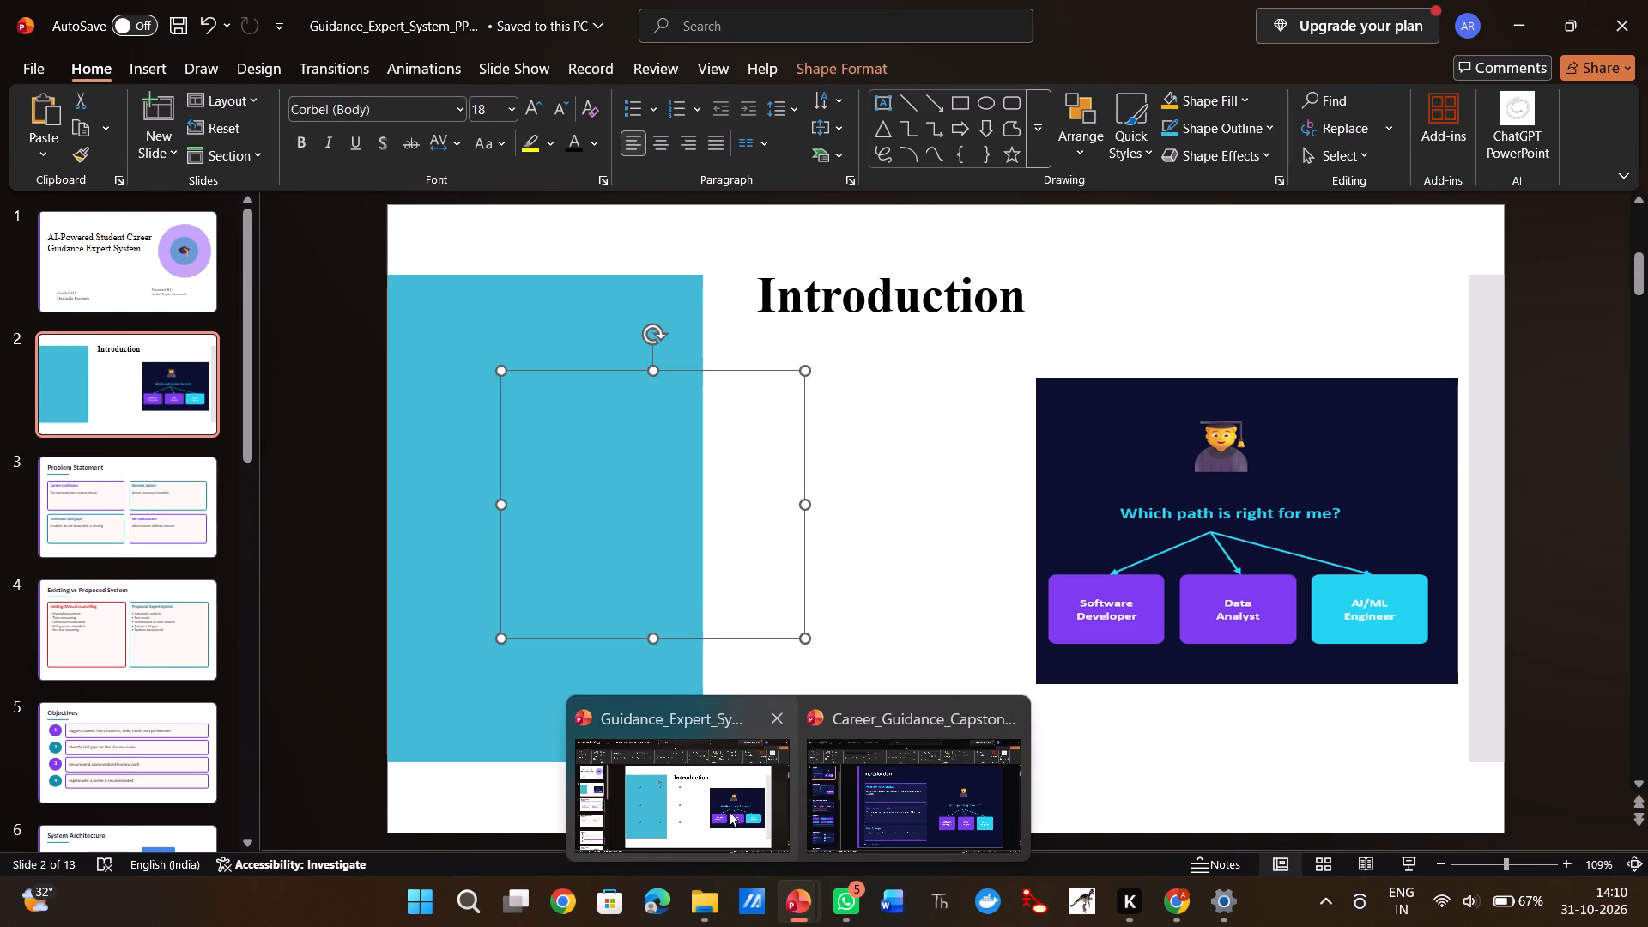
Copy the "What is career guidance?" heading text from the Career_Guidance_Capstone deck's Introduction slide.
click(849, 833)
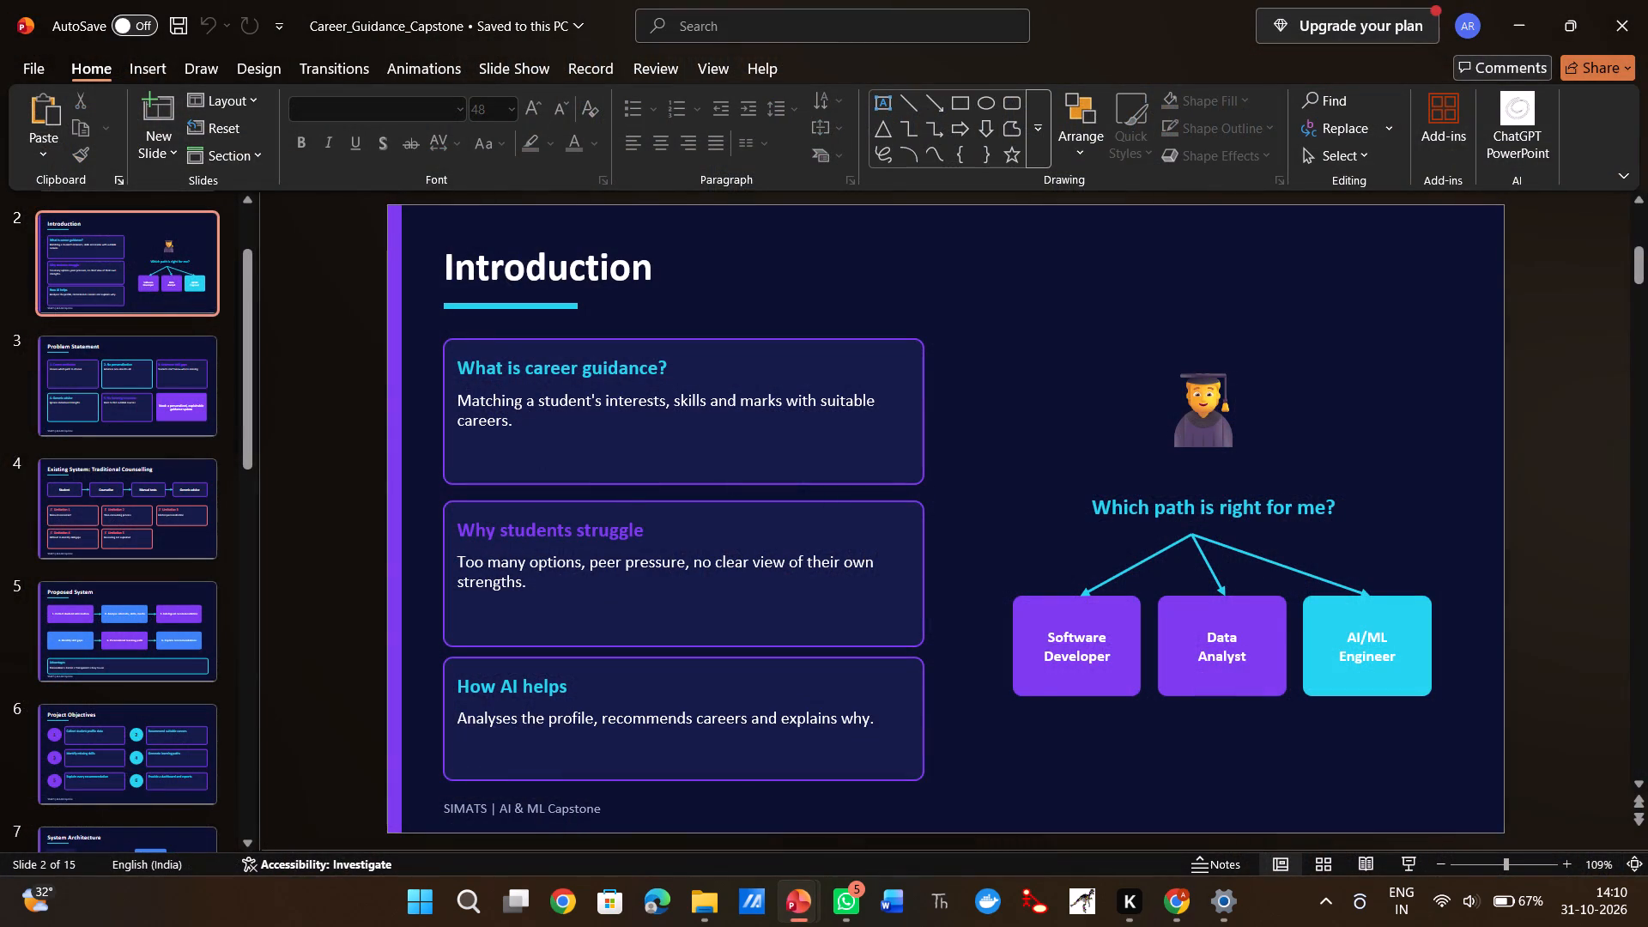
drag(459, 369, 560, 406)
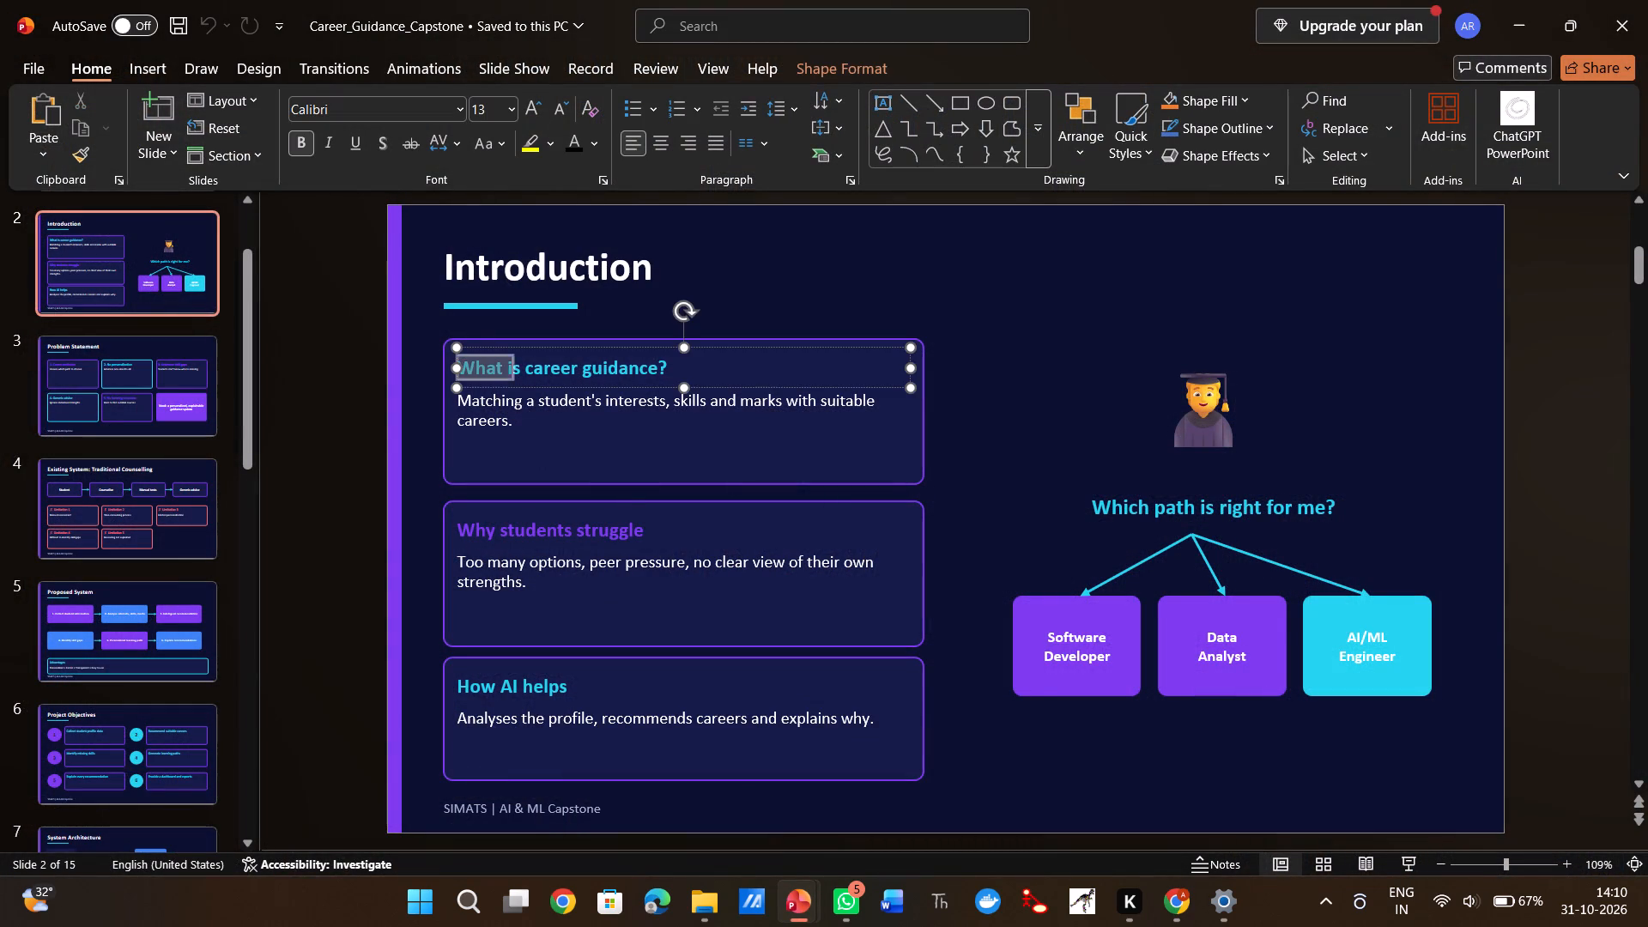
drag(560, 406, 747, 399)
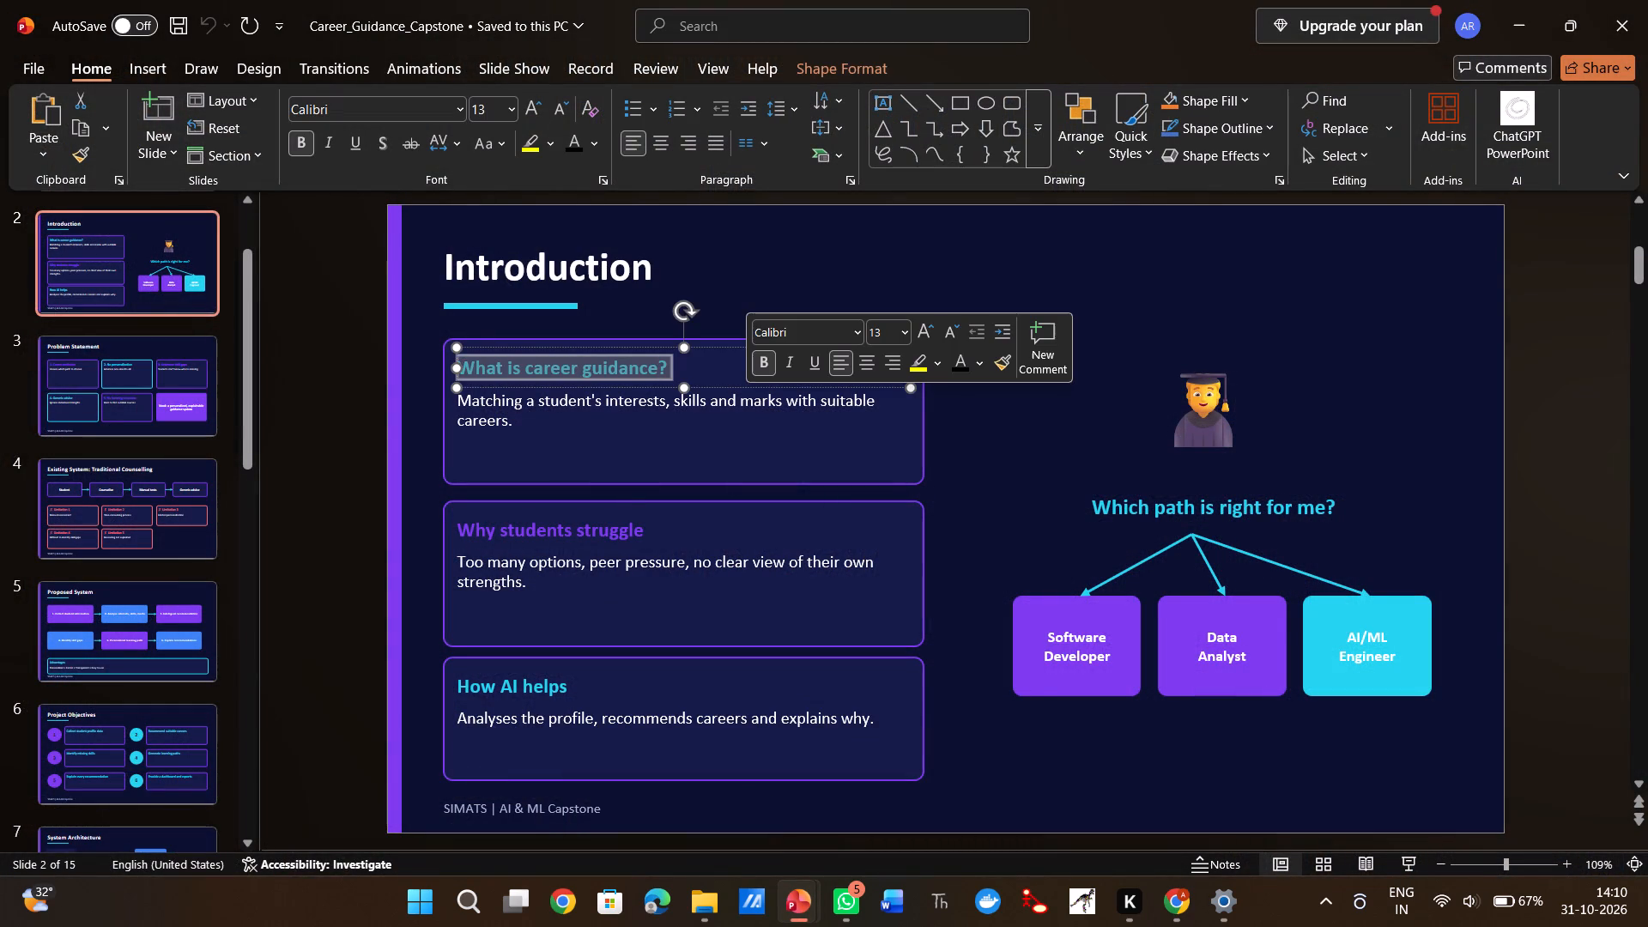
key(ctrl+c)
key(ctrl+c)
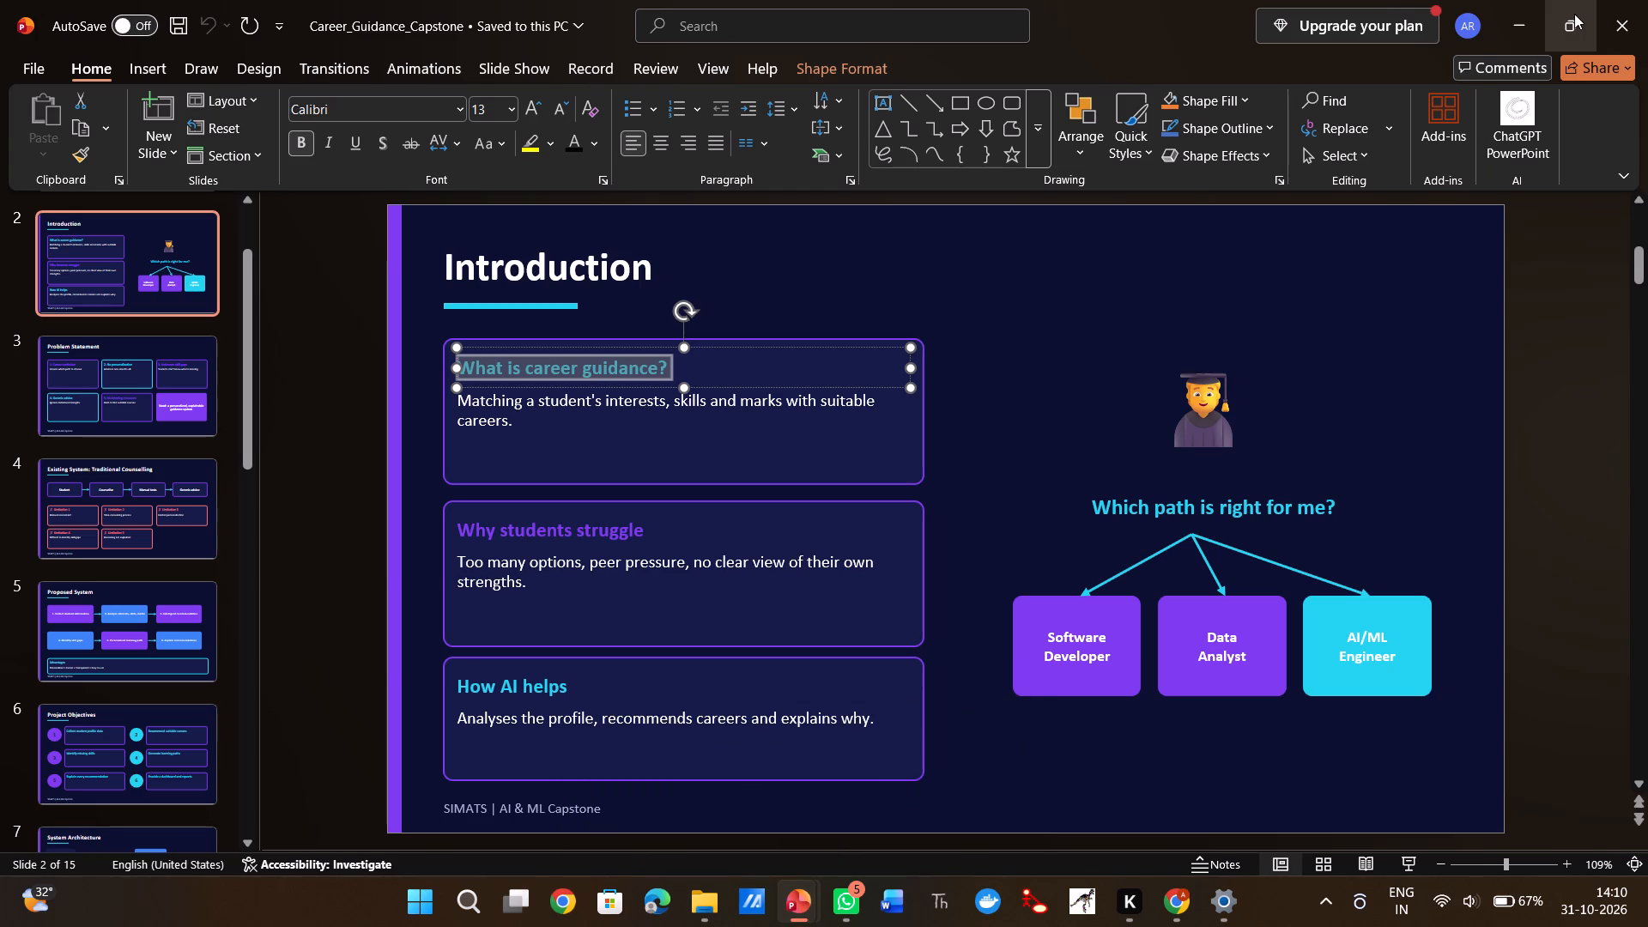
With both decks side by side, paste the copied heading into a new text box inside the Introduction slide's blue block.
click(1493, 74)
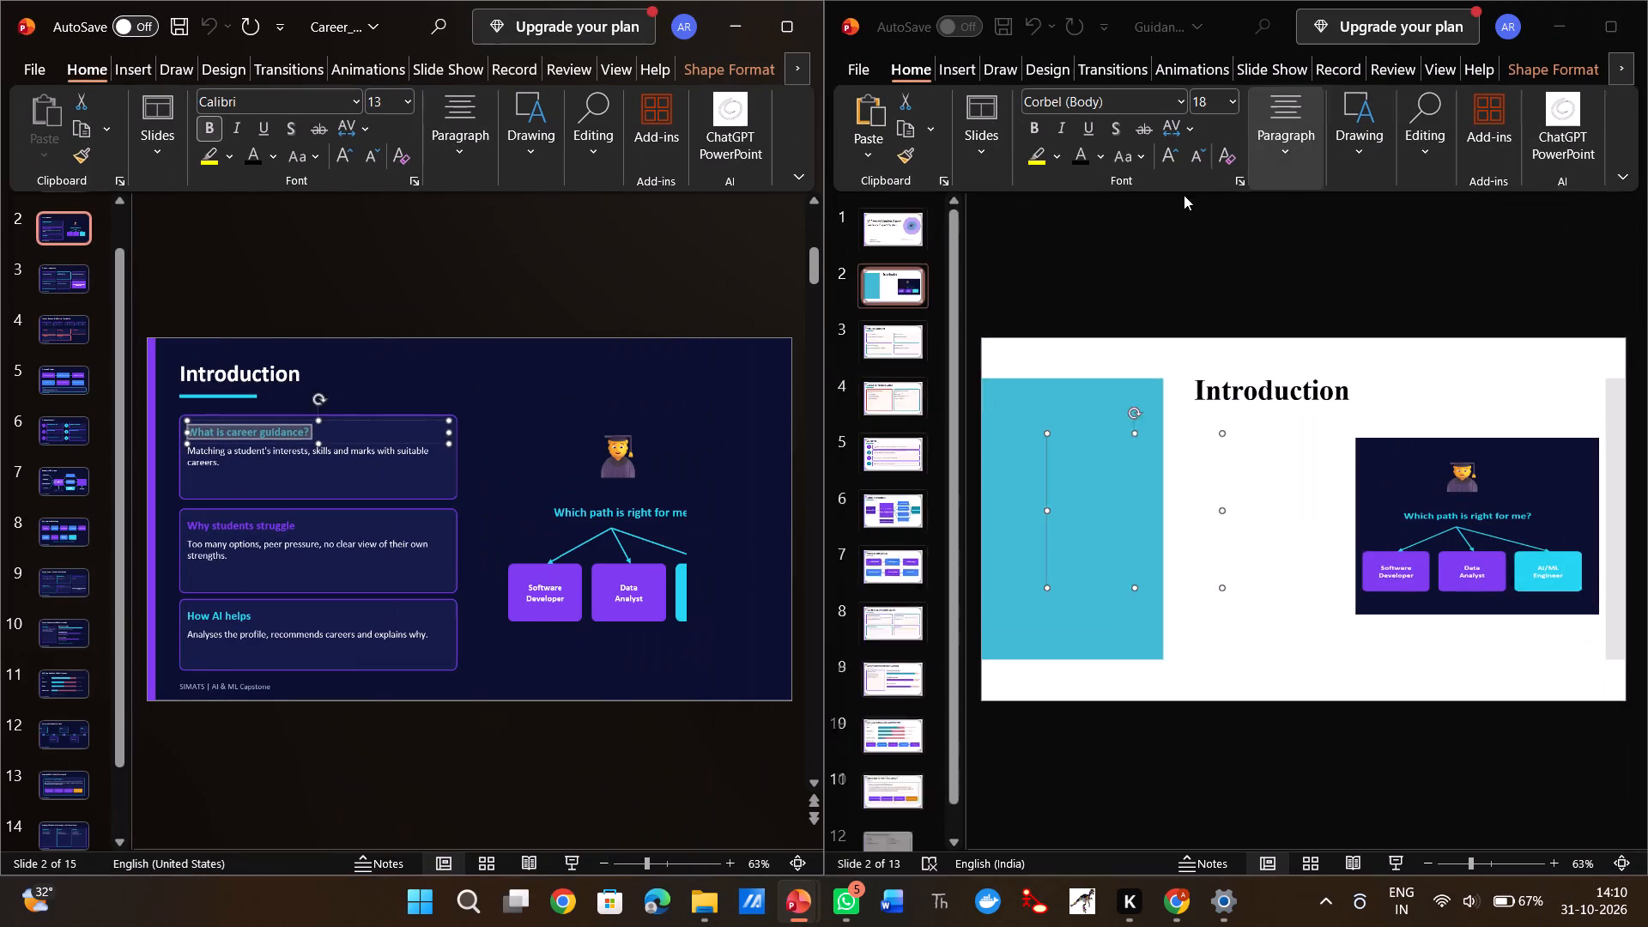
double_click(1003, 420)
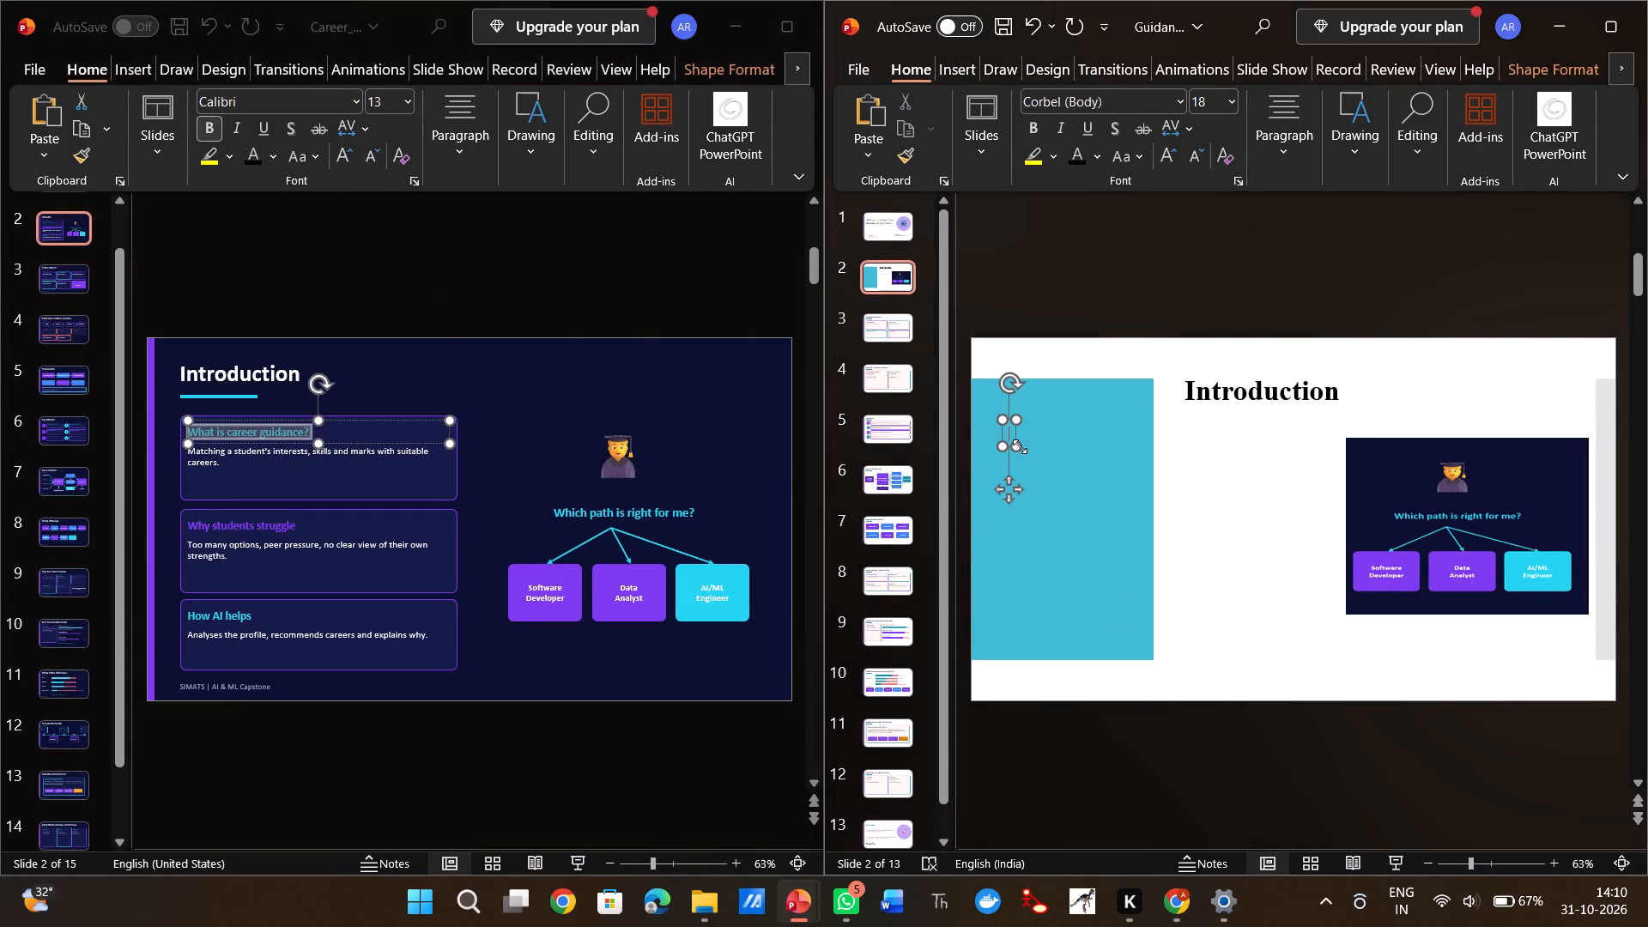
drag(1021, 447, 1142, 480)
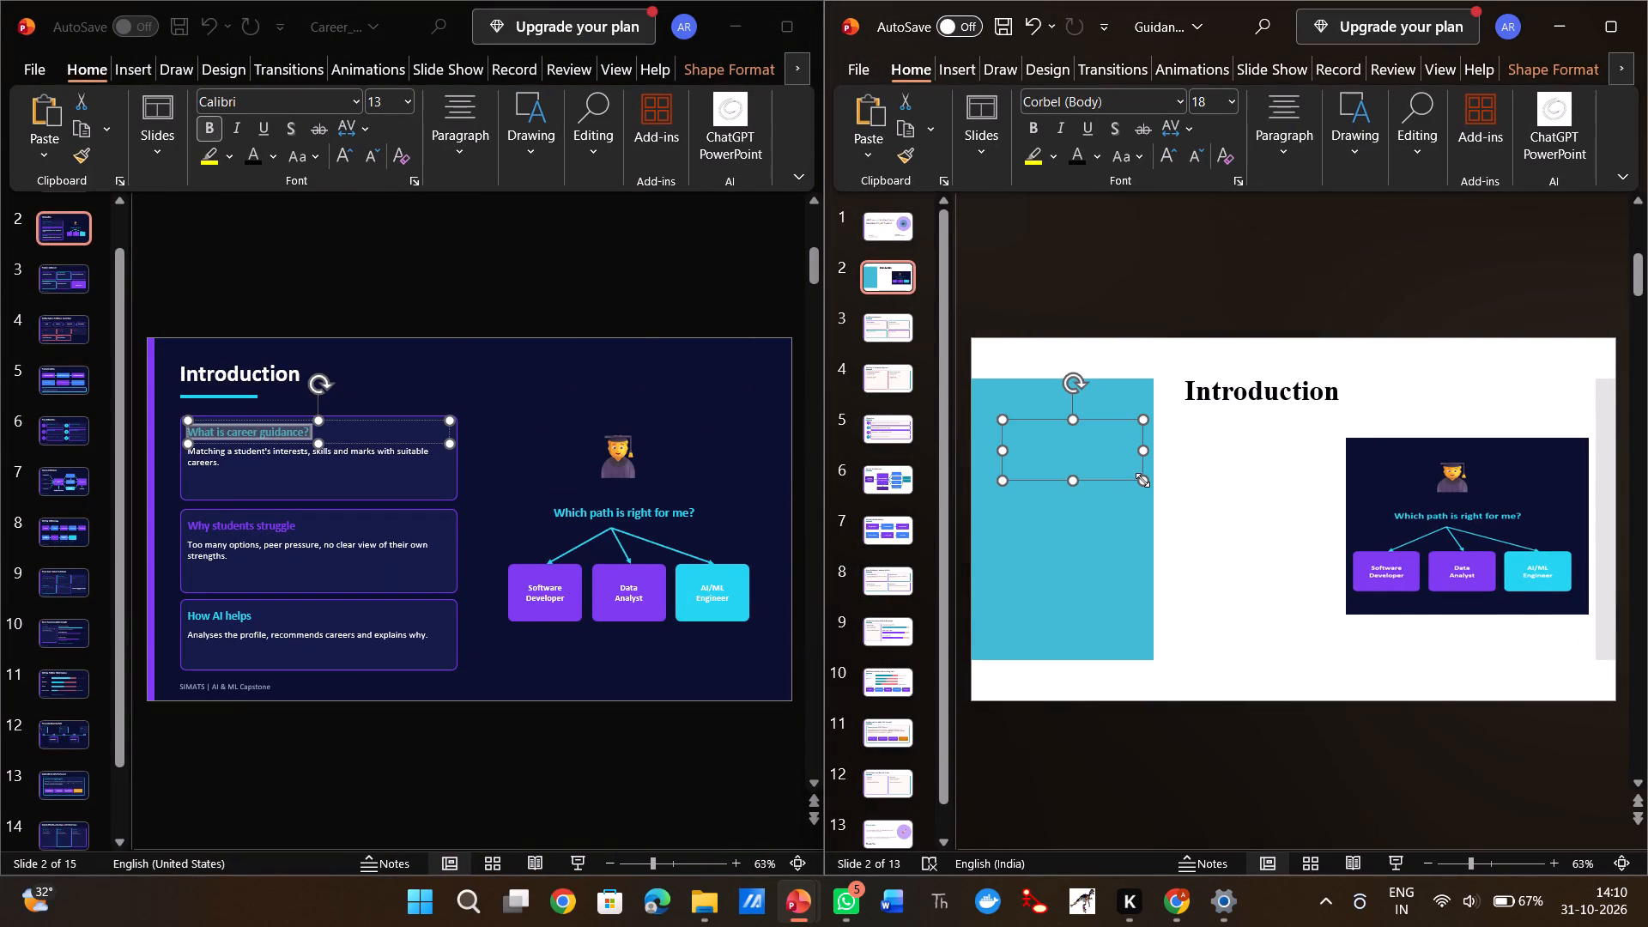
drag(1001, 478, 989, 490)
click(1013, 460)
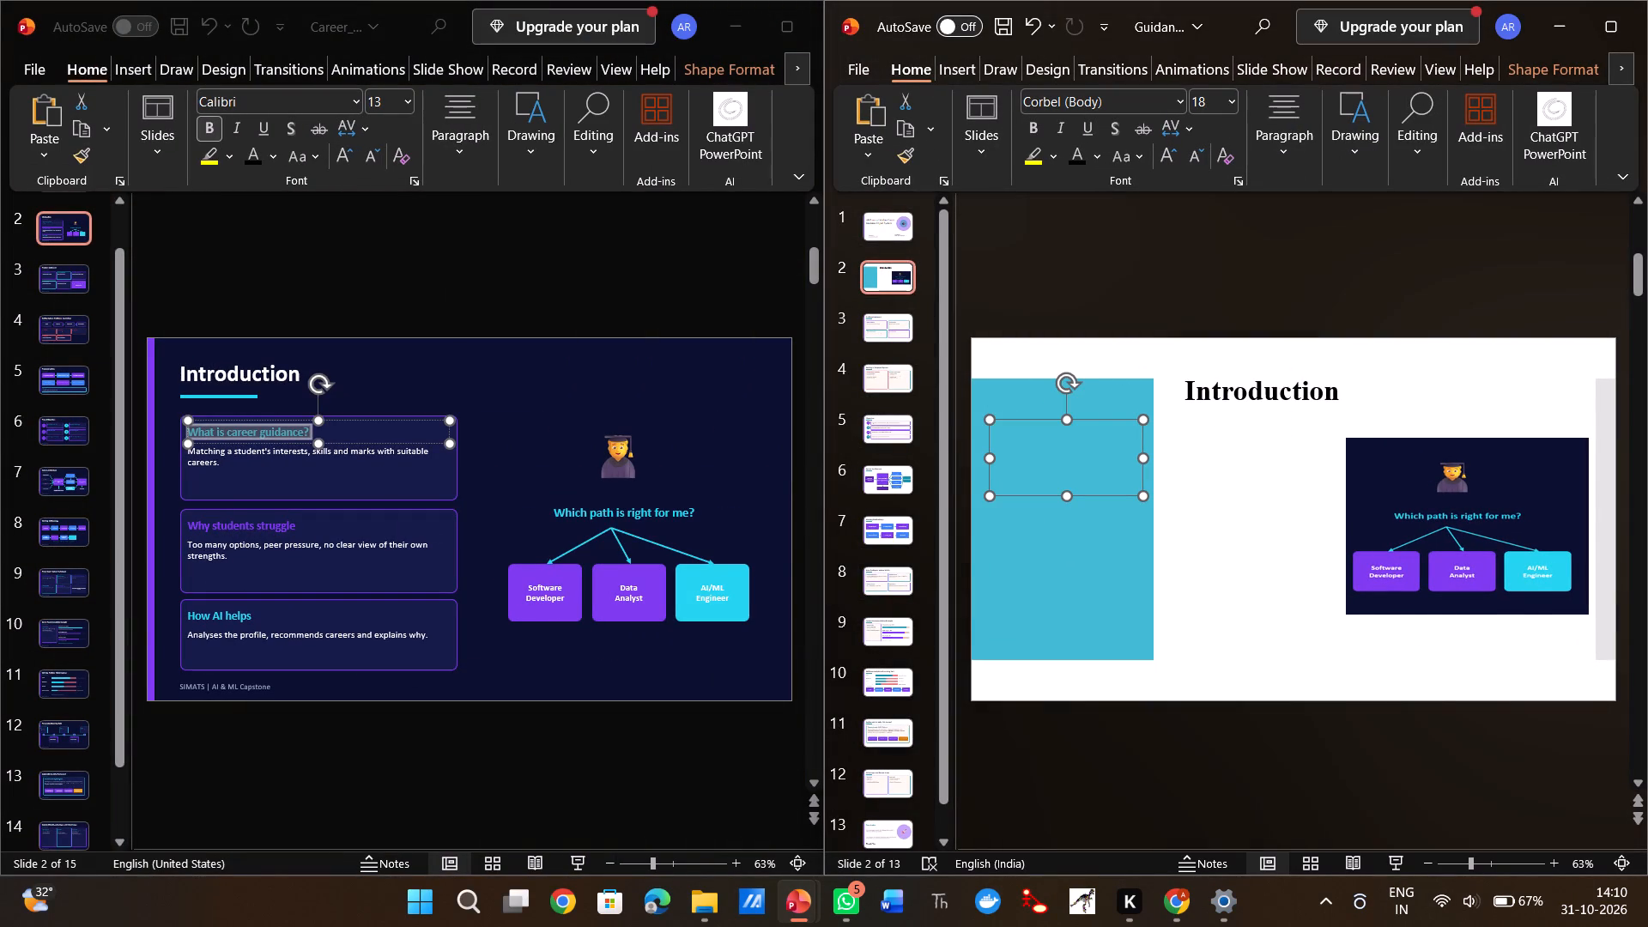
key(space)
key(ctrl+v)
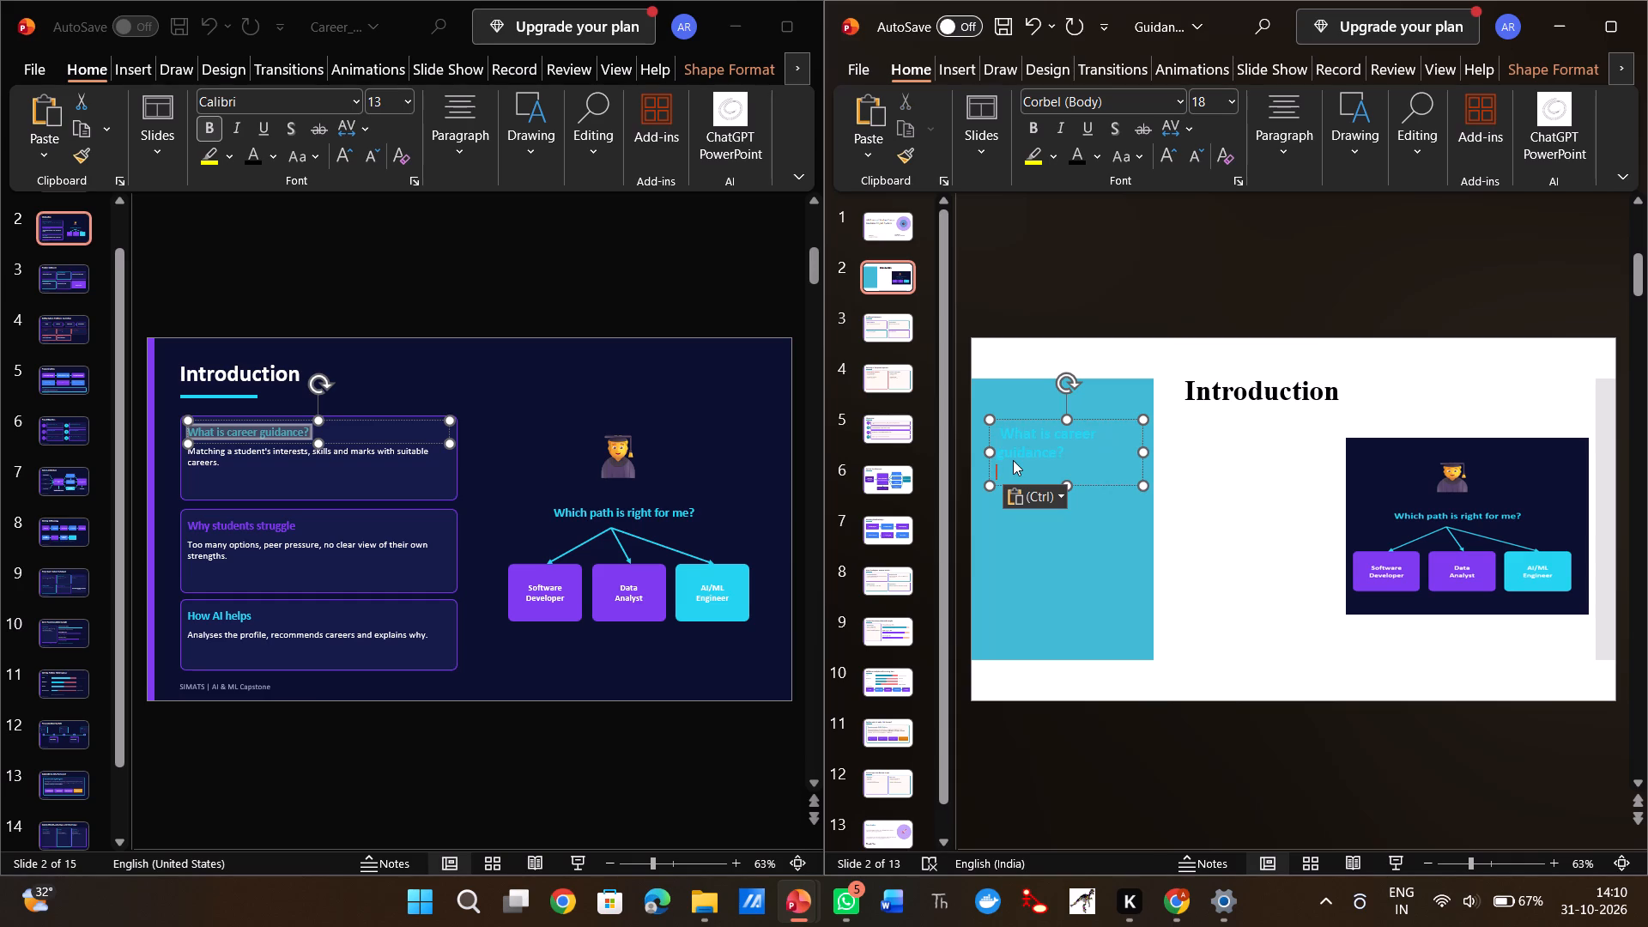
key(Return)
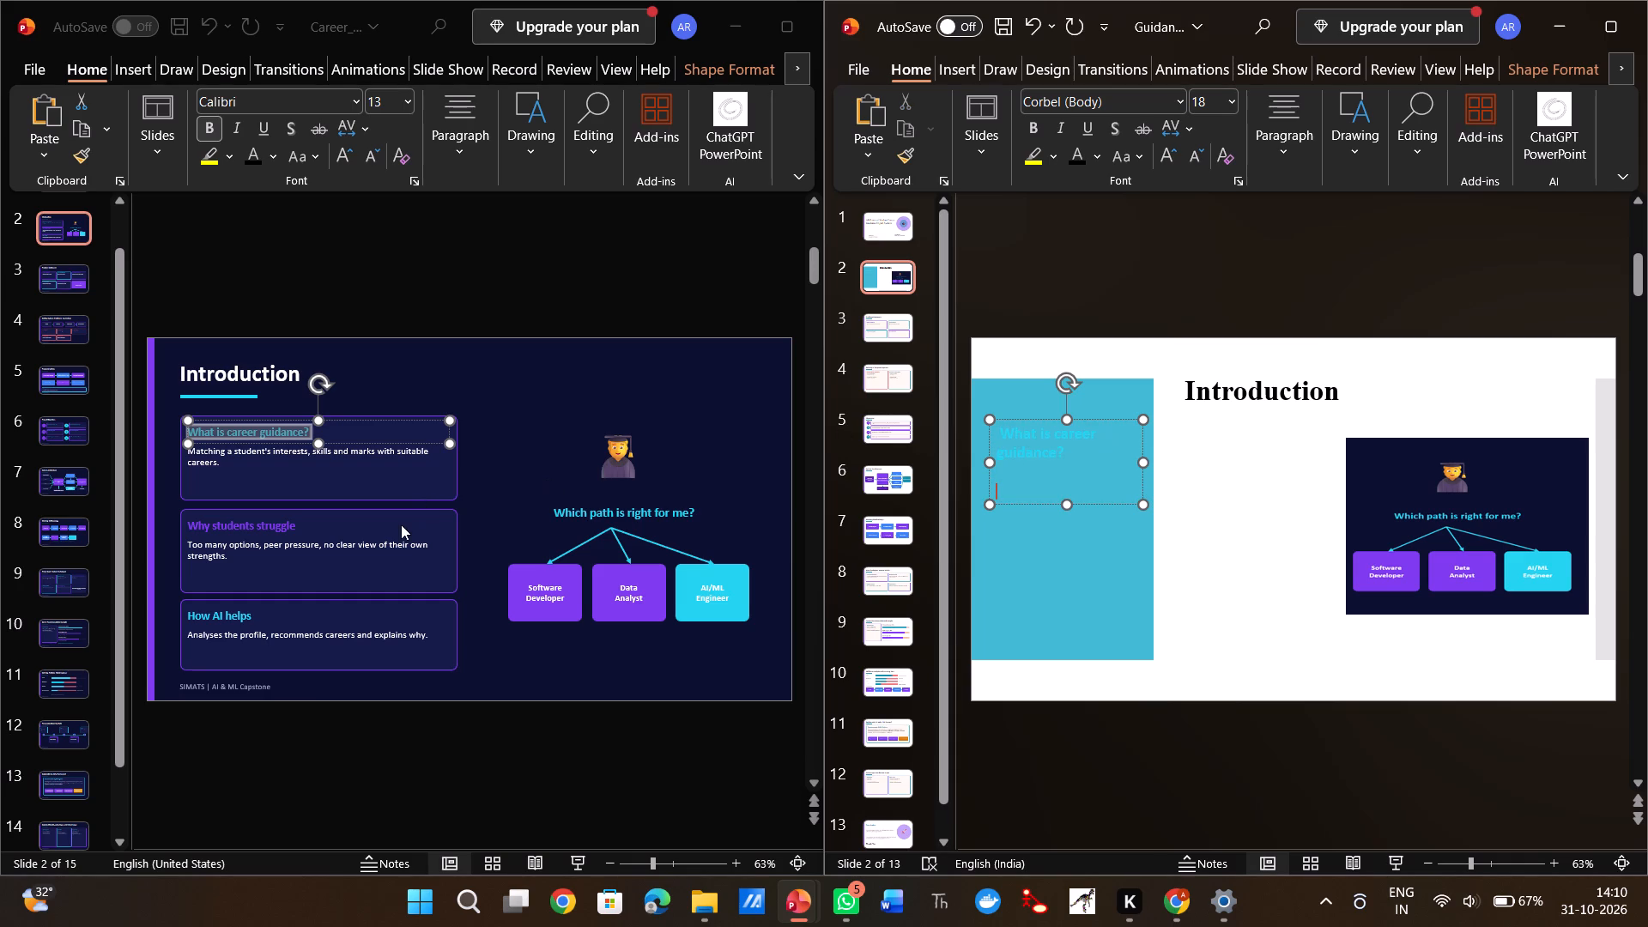
Copy the rounded background box behind "What is career guidance?" on the Career_Guidance_Capstone Introduction slide.
click(401, 524)
double_click(379, 529)
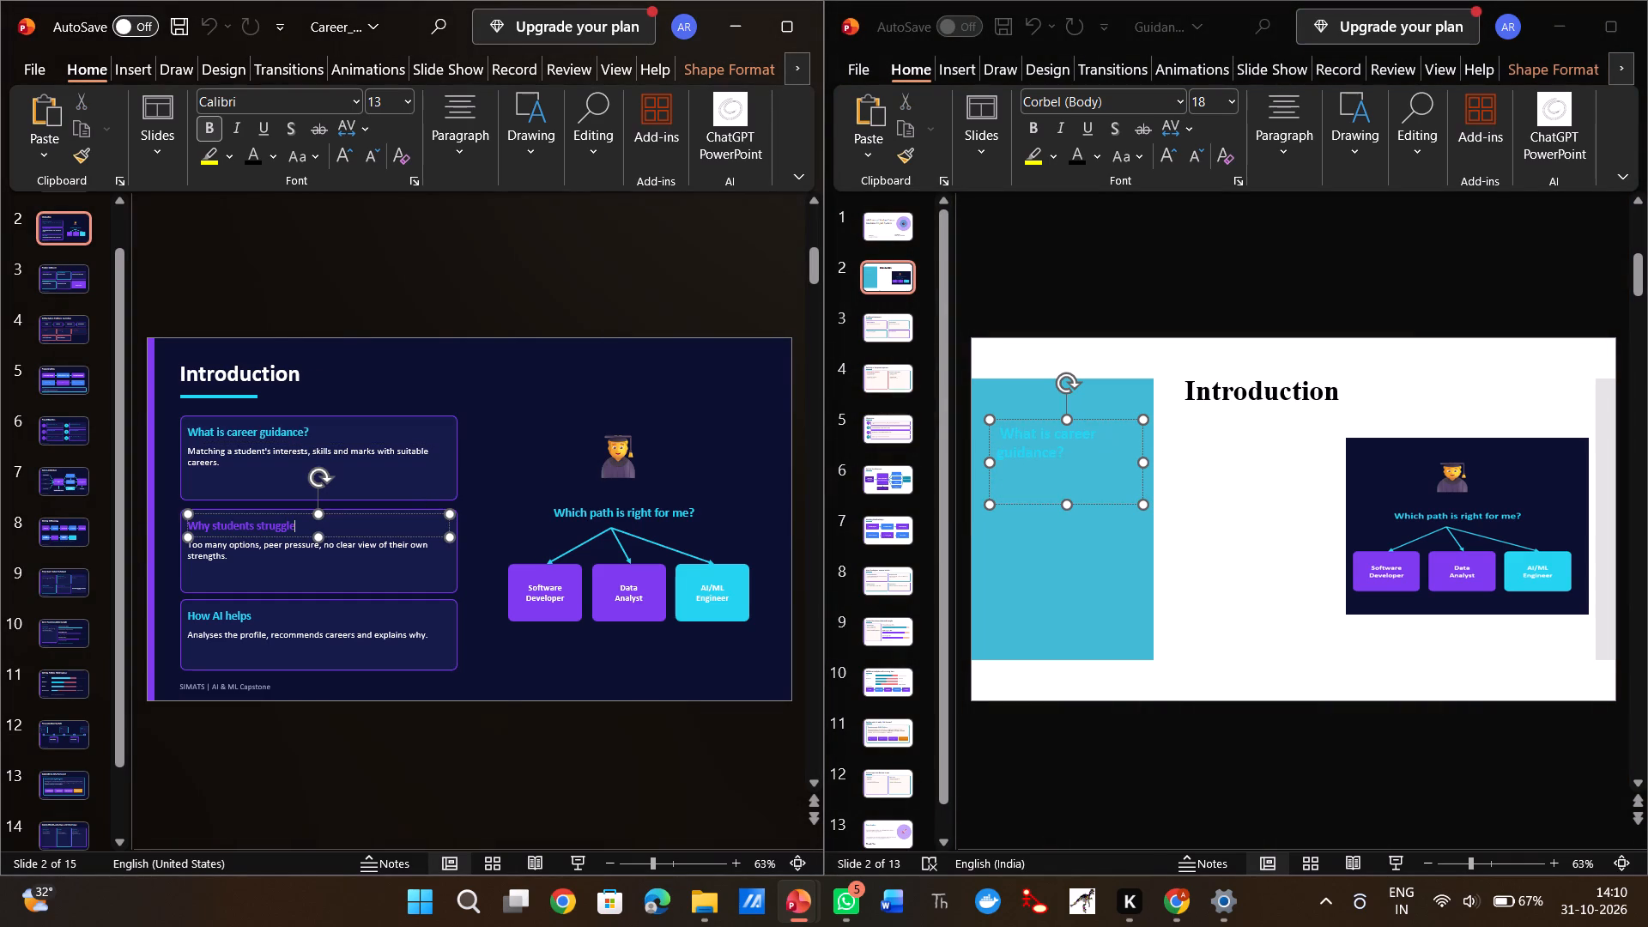
click(174, 406)
drag(174, 406, 239, 449)
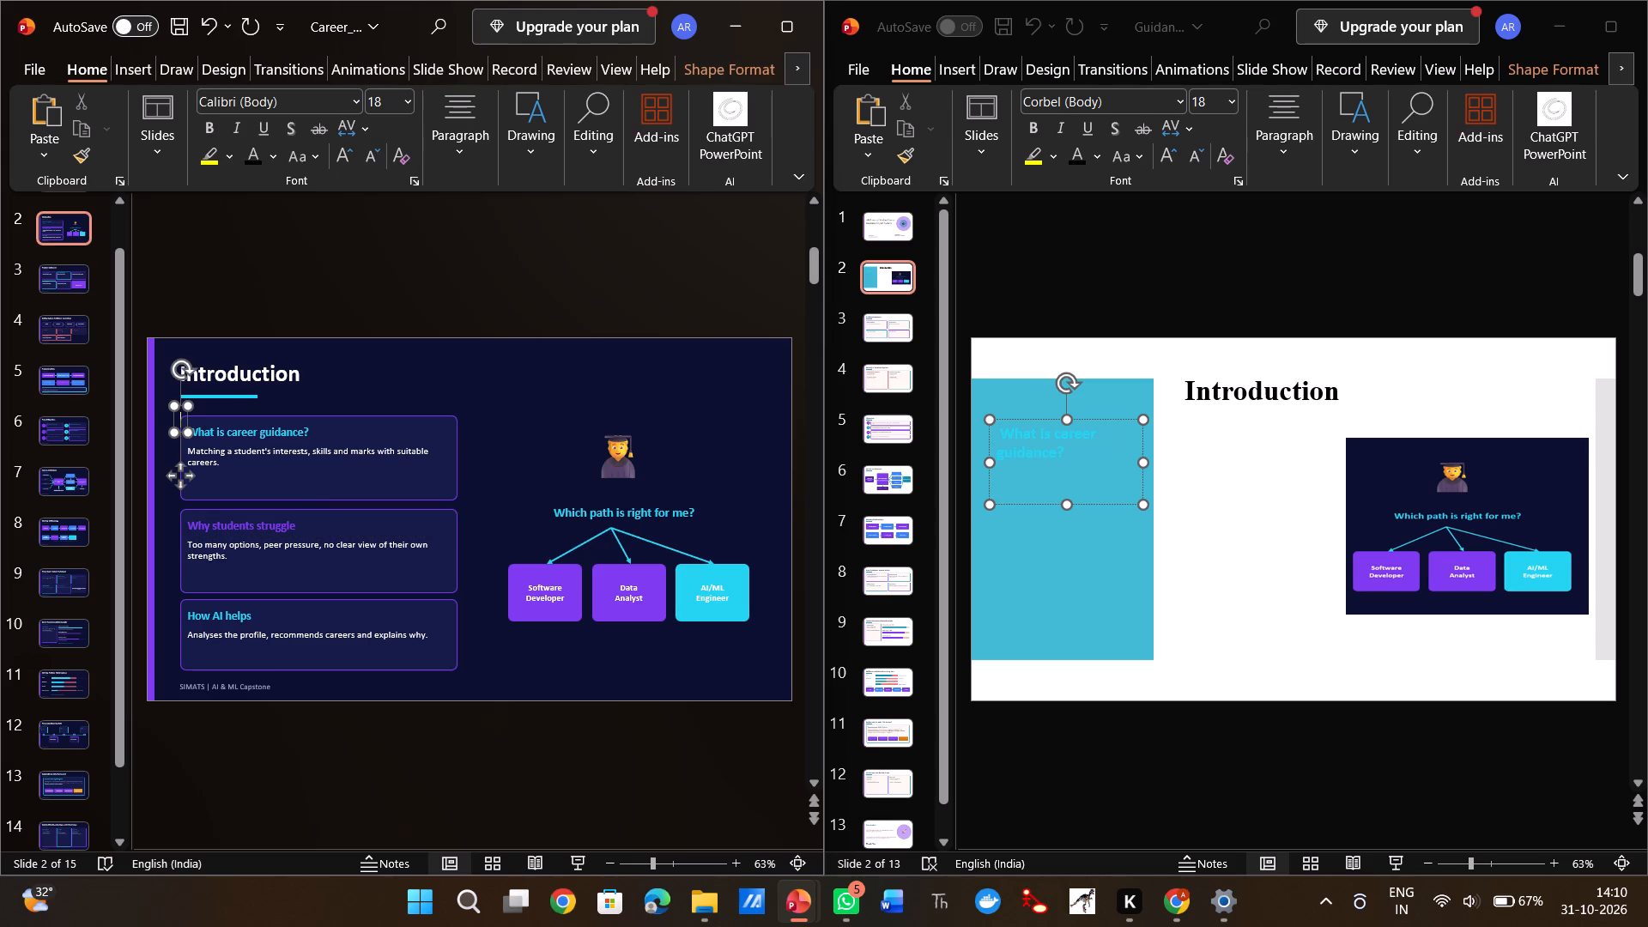
click(199, 399)
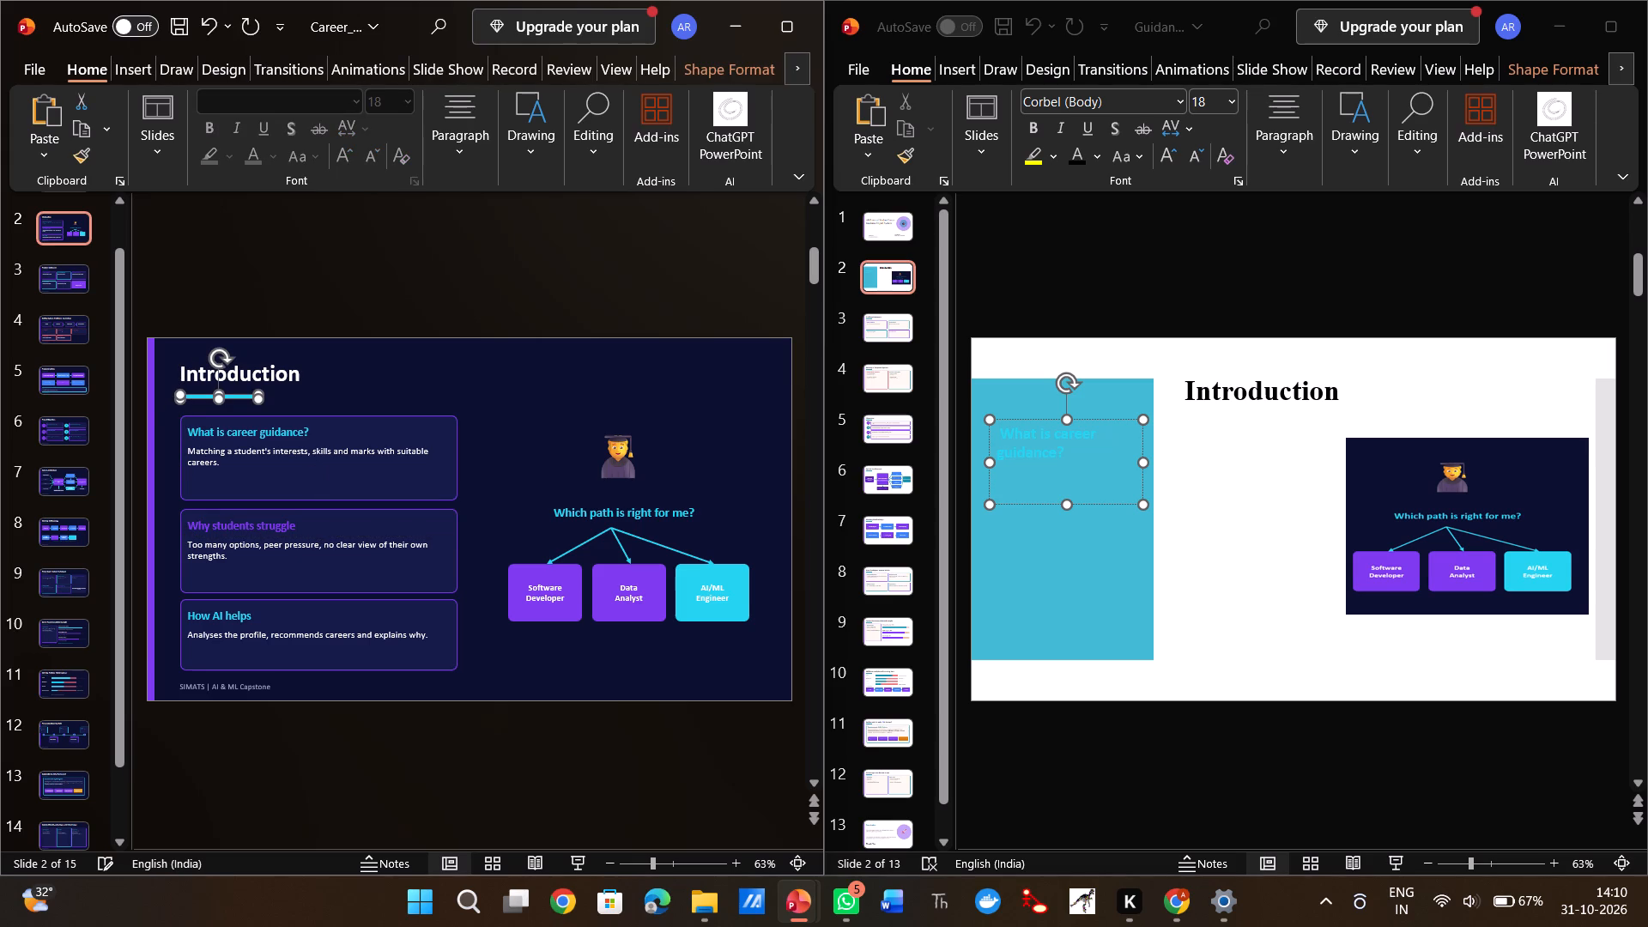
click(199, 432)
click(214, 481)
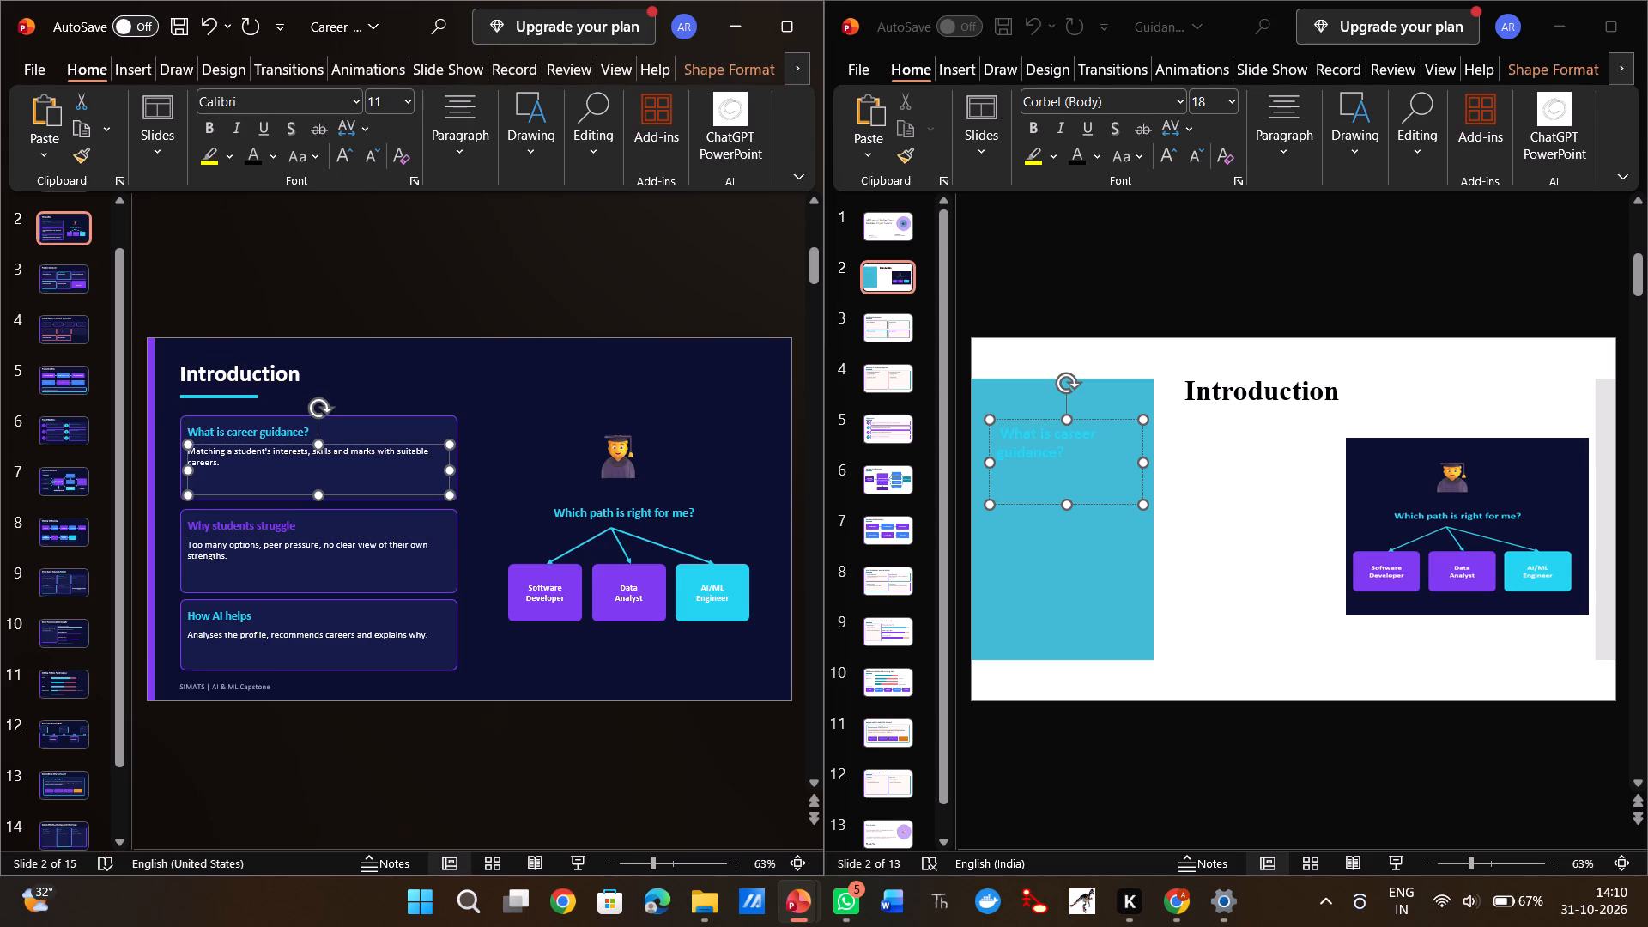
click(450, 418)
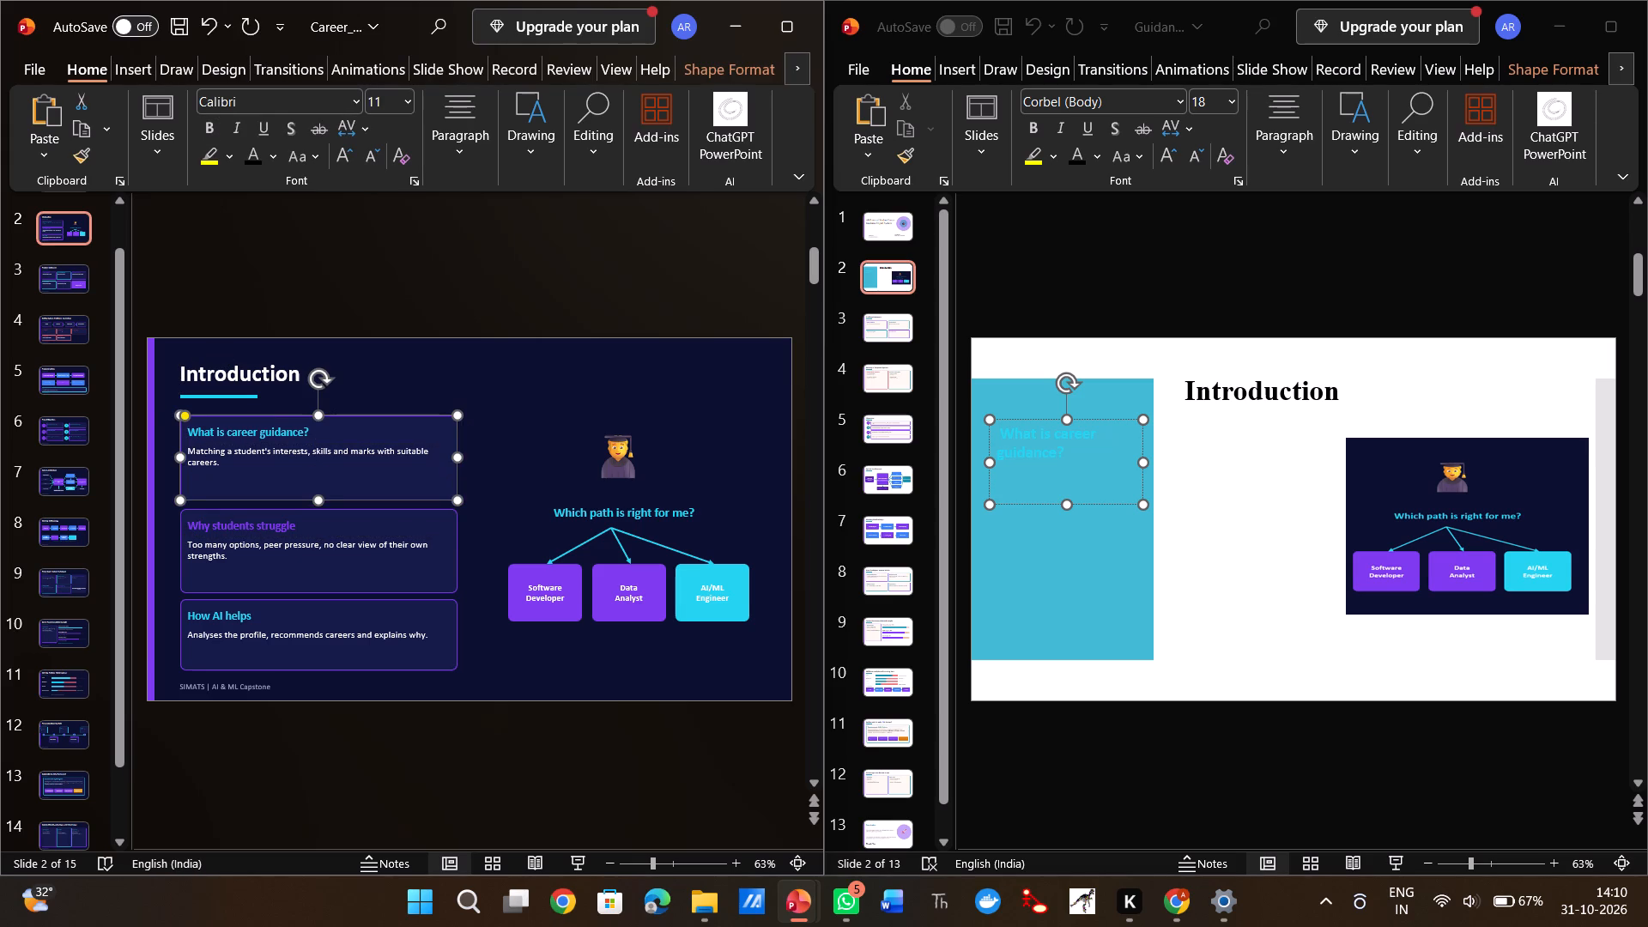
key(ctrl+c)
key(ctrl+c)
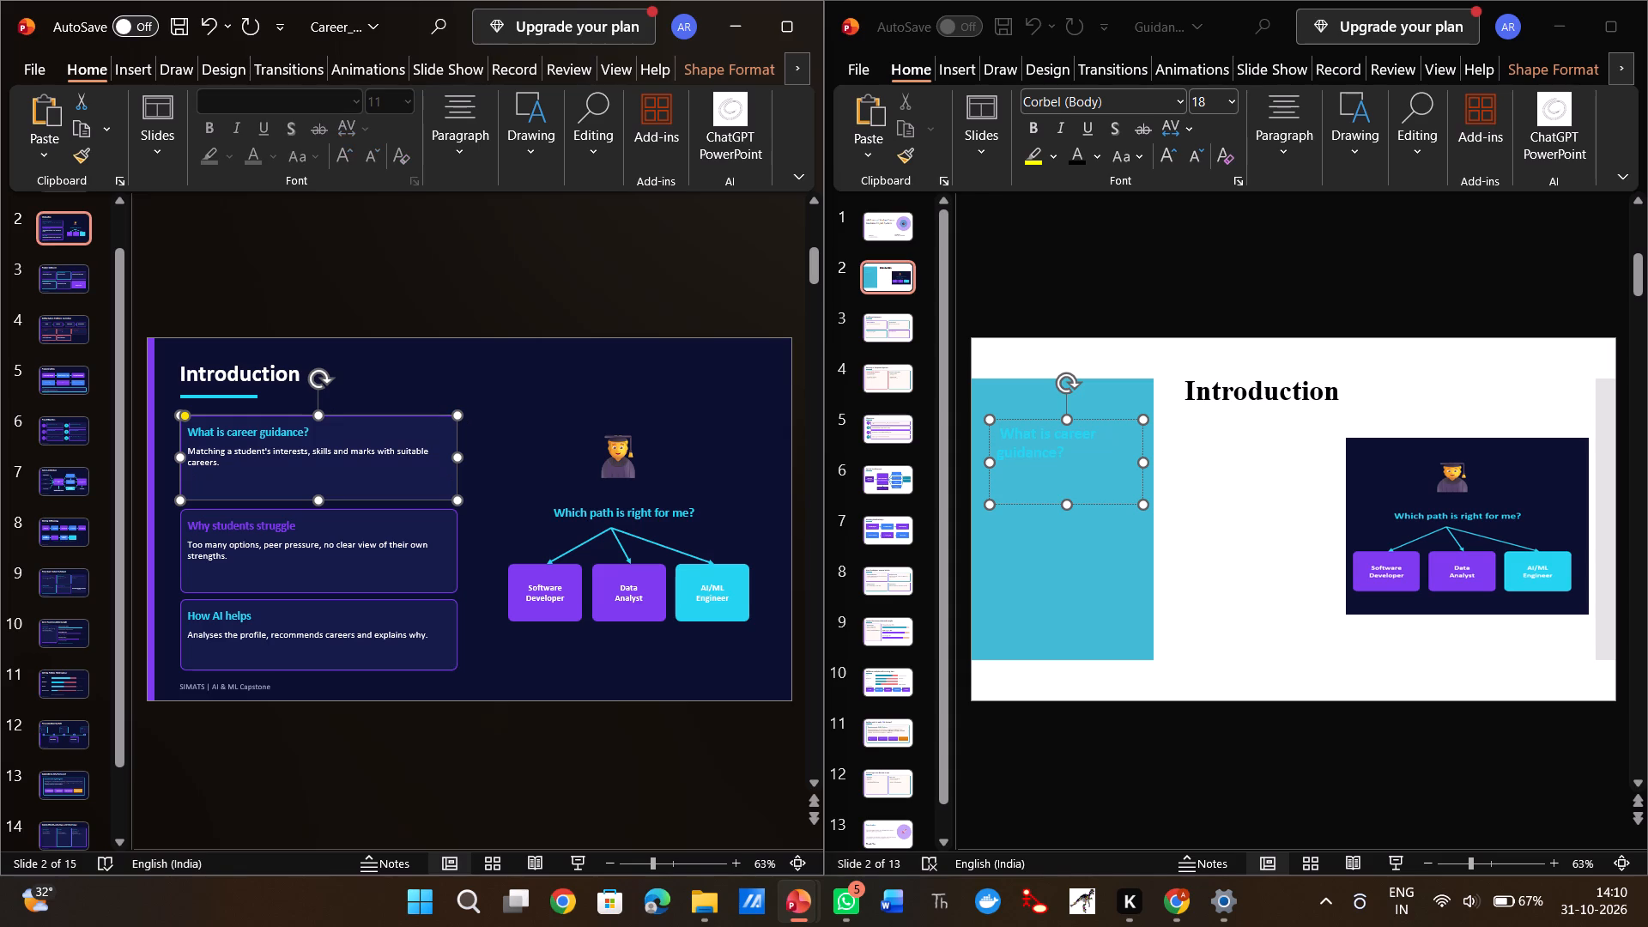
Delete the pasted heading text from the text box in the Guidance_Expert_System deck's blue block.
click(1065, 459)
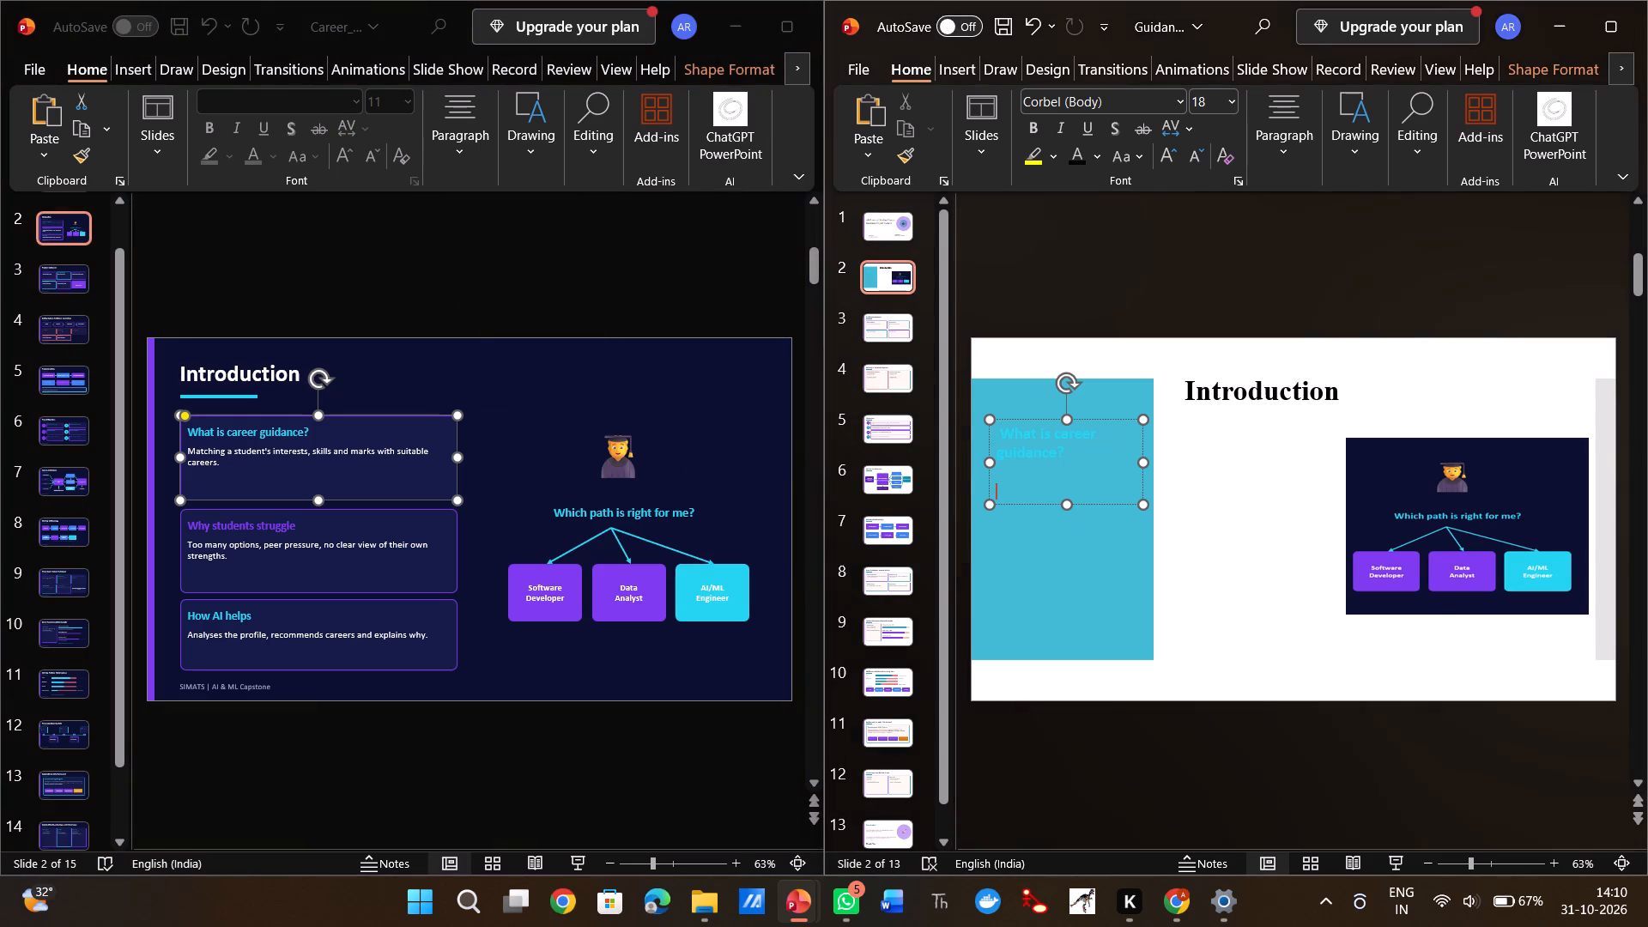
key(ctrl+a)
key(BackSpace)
Paste the copied rounded box onto the Guidance_Expert_System Introduction slide and place it below the title, overlapping the blue block.
key(ctrl+v)
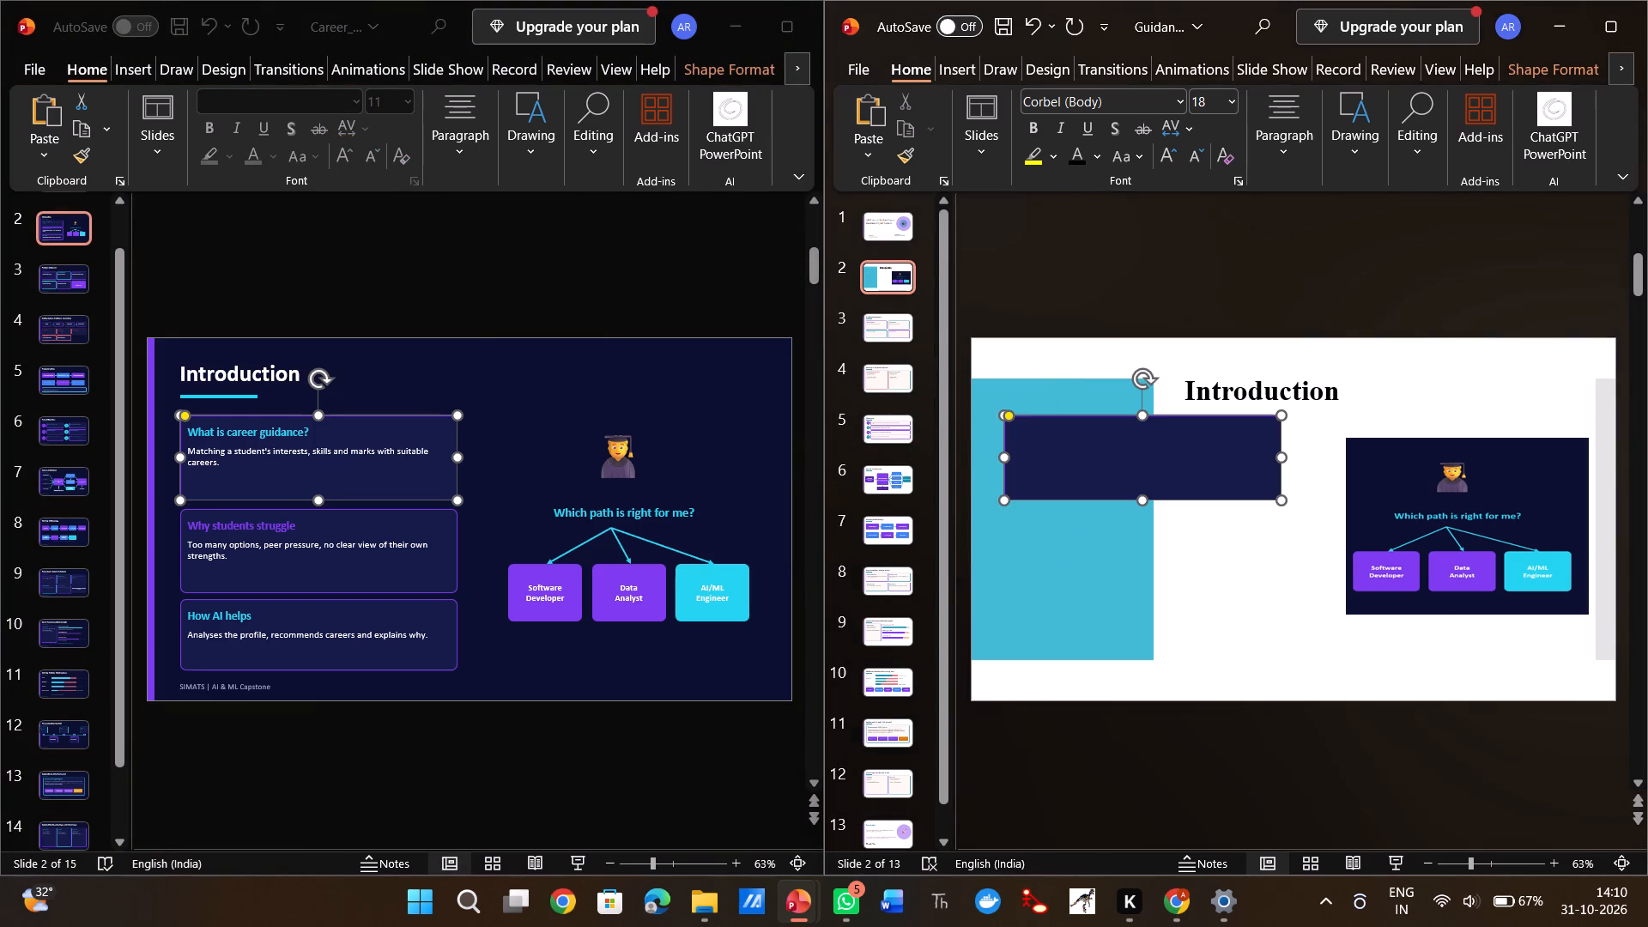
drag(1058, 459, 1115, 449)
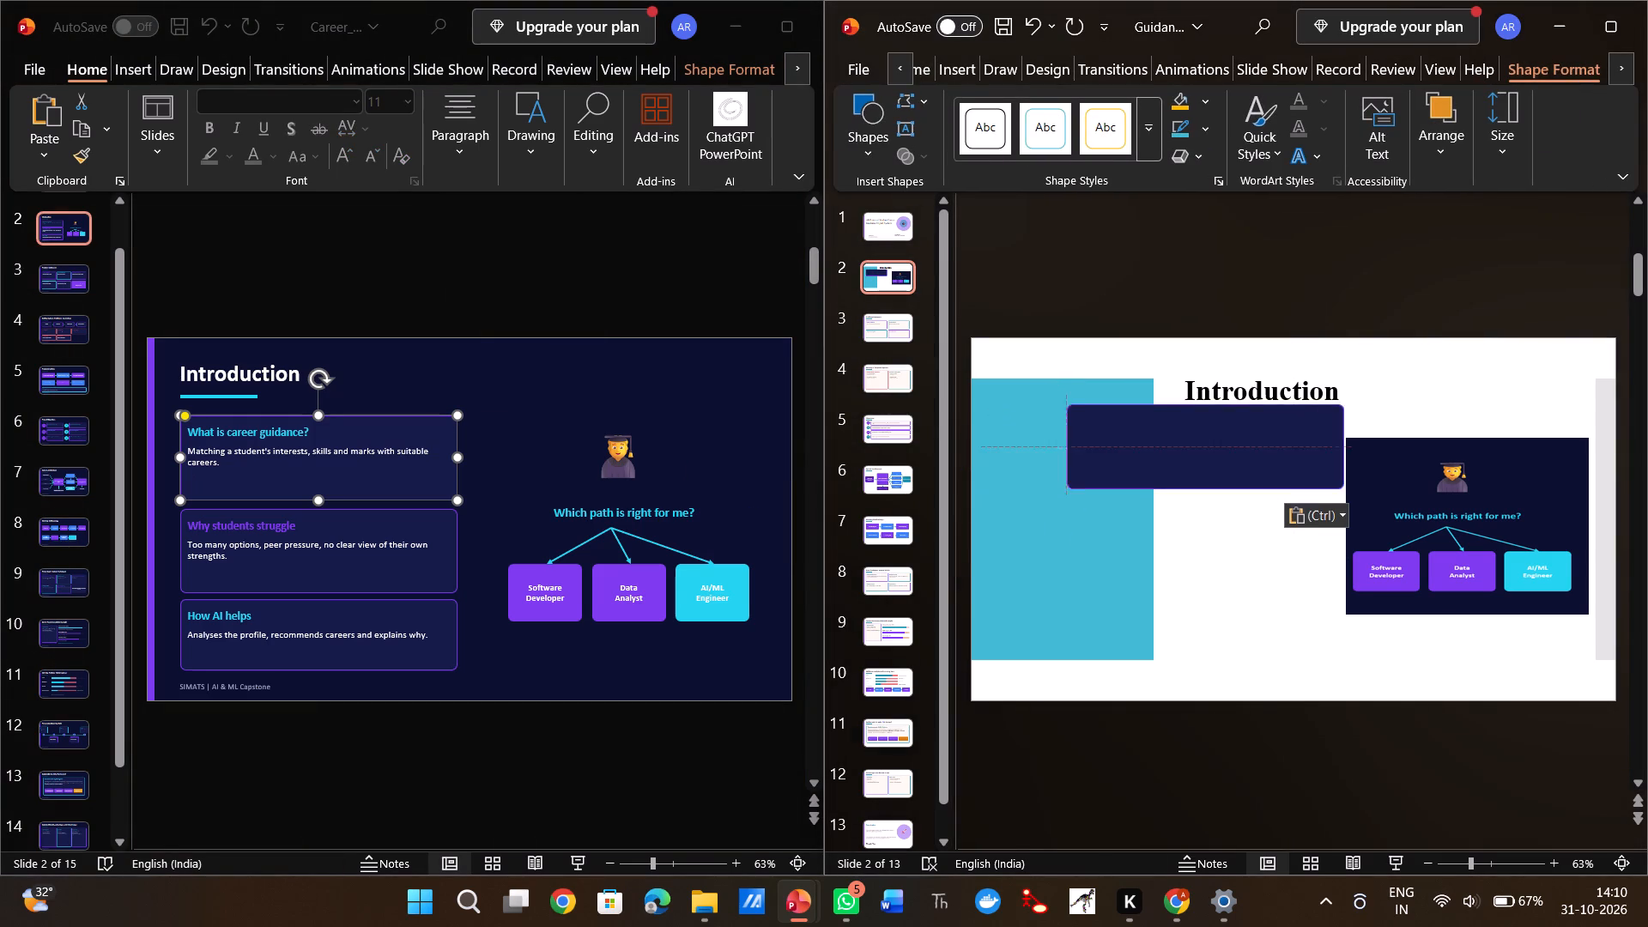
drag(1115, 449, 1099, 464)
click(1033, 581)
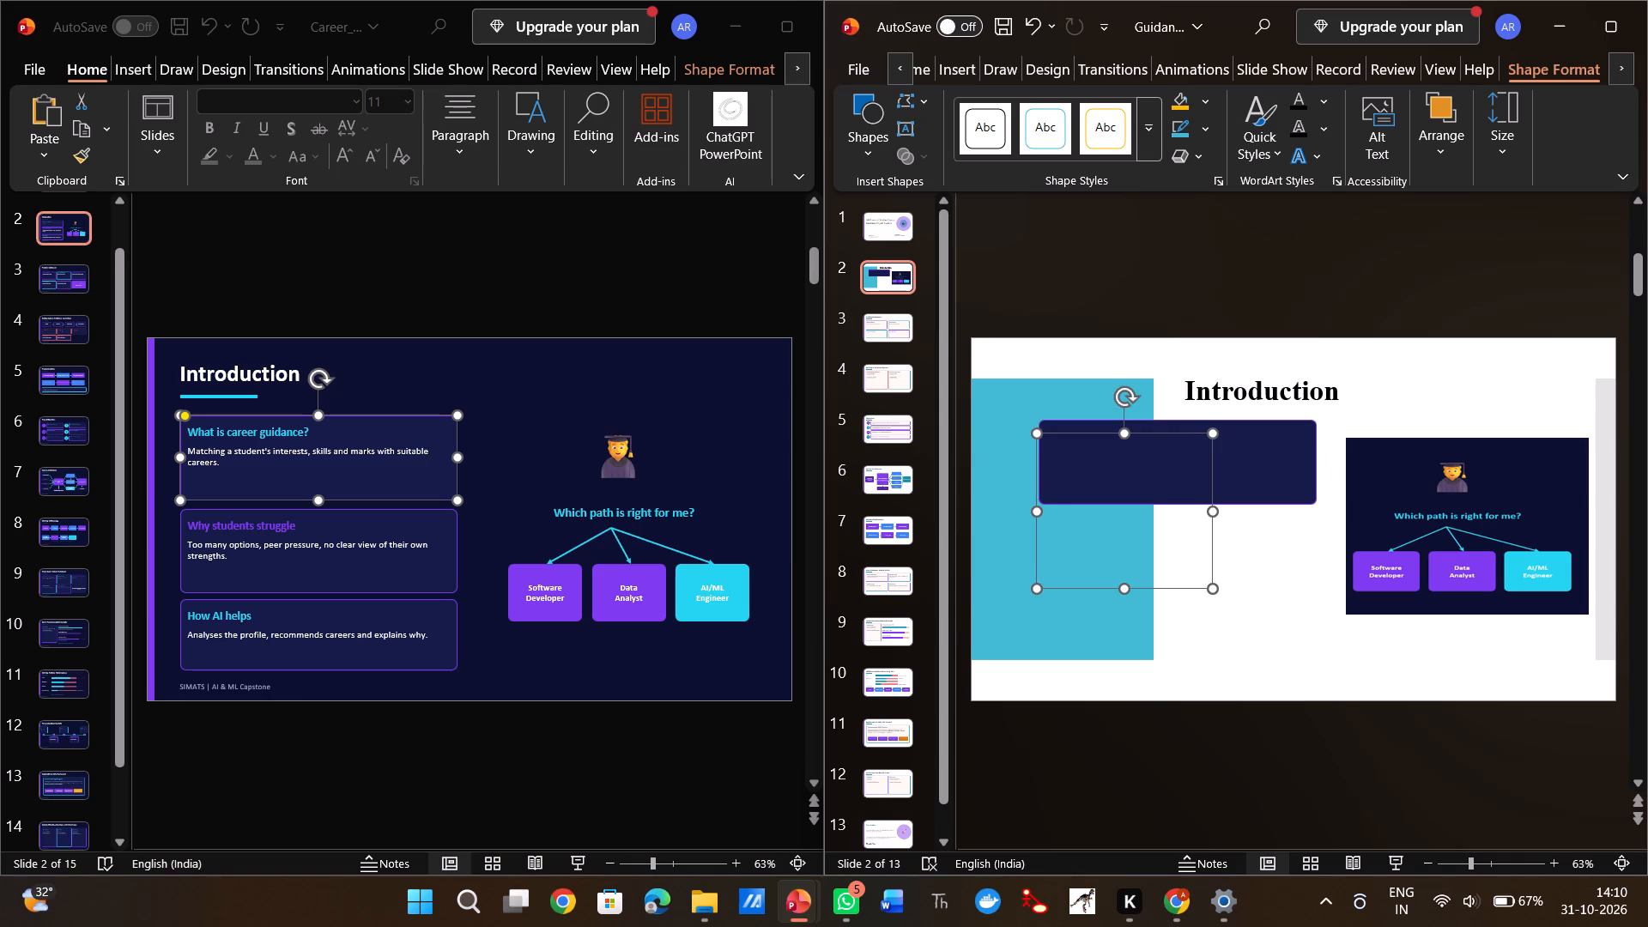
Maximize the Guidance_Expert_System deck's window.
click(1576, 18)
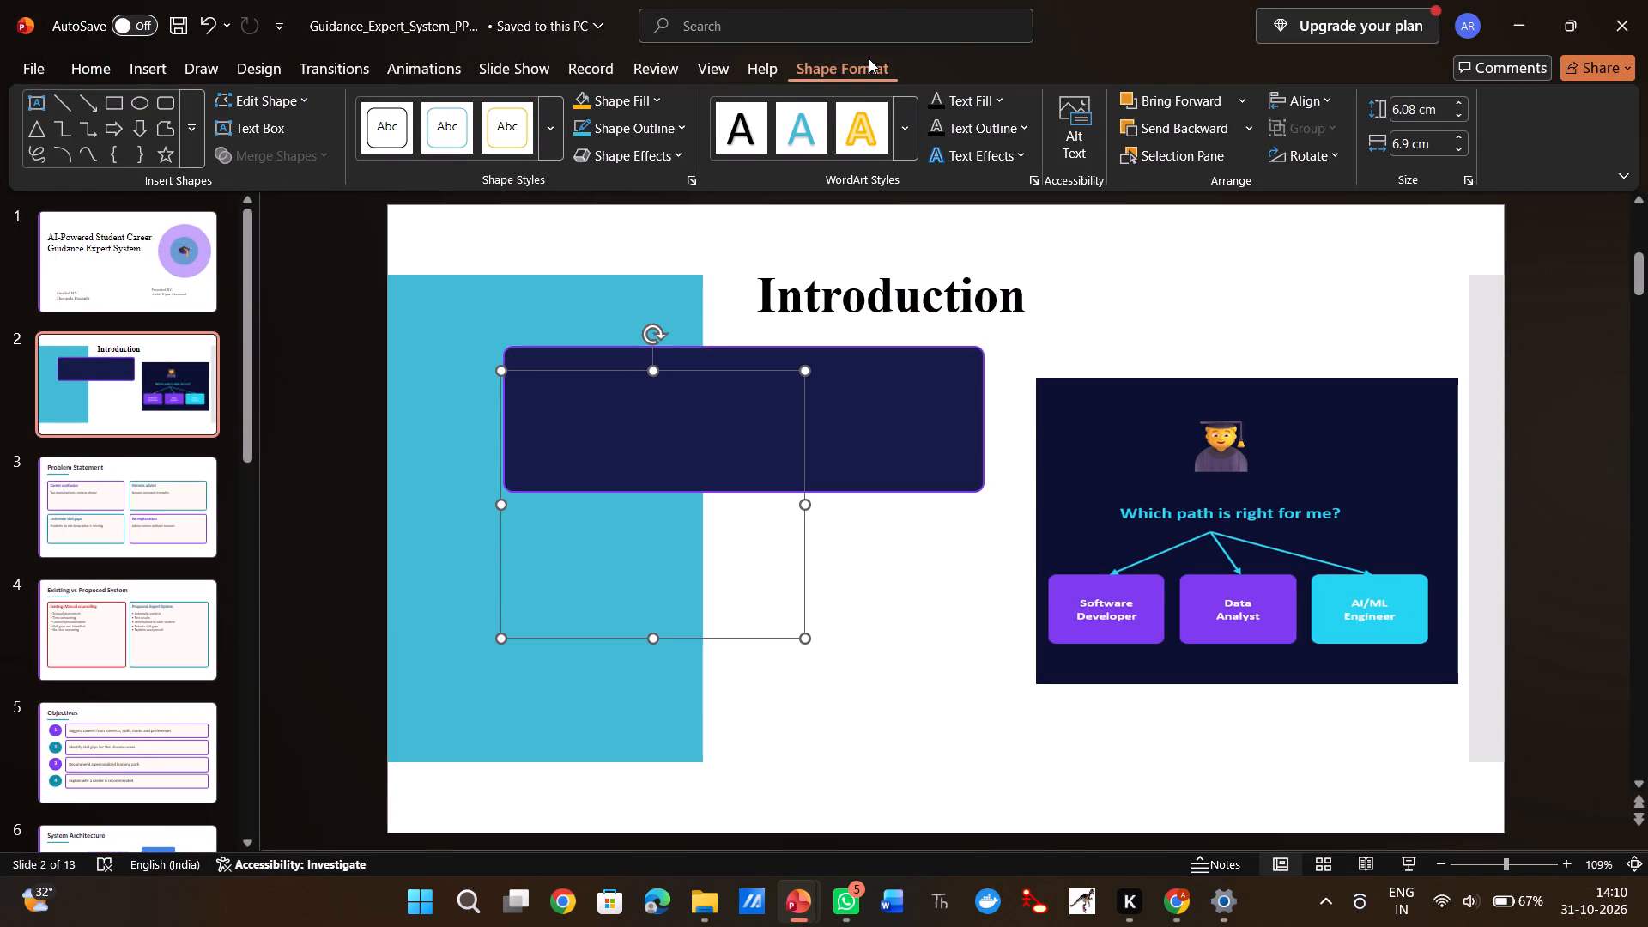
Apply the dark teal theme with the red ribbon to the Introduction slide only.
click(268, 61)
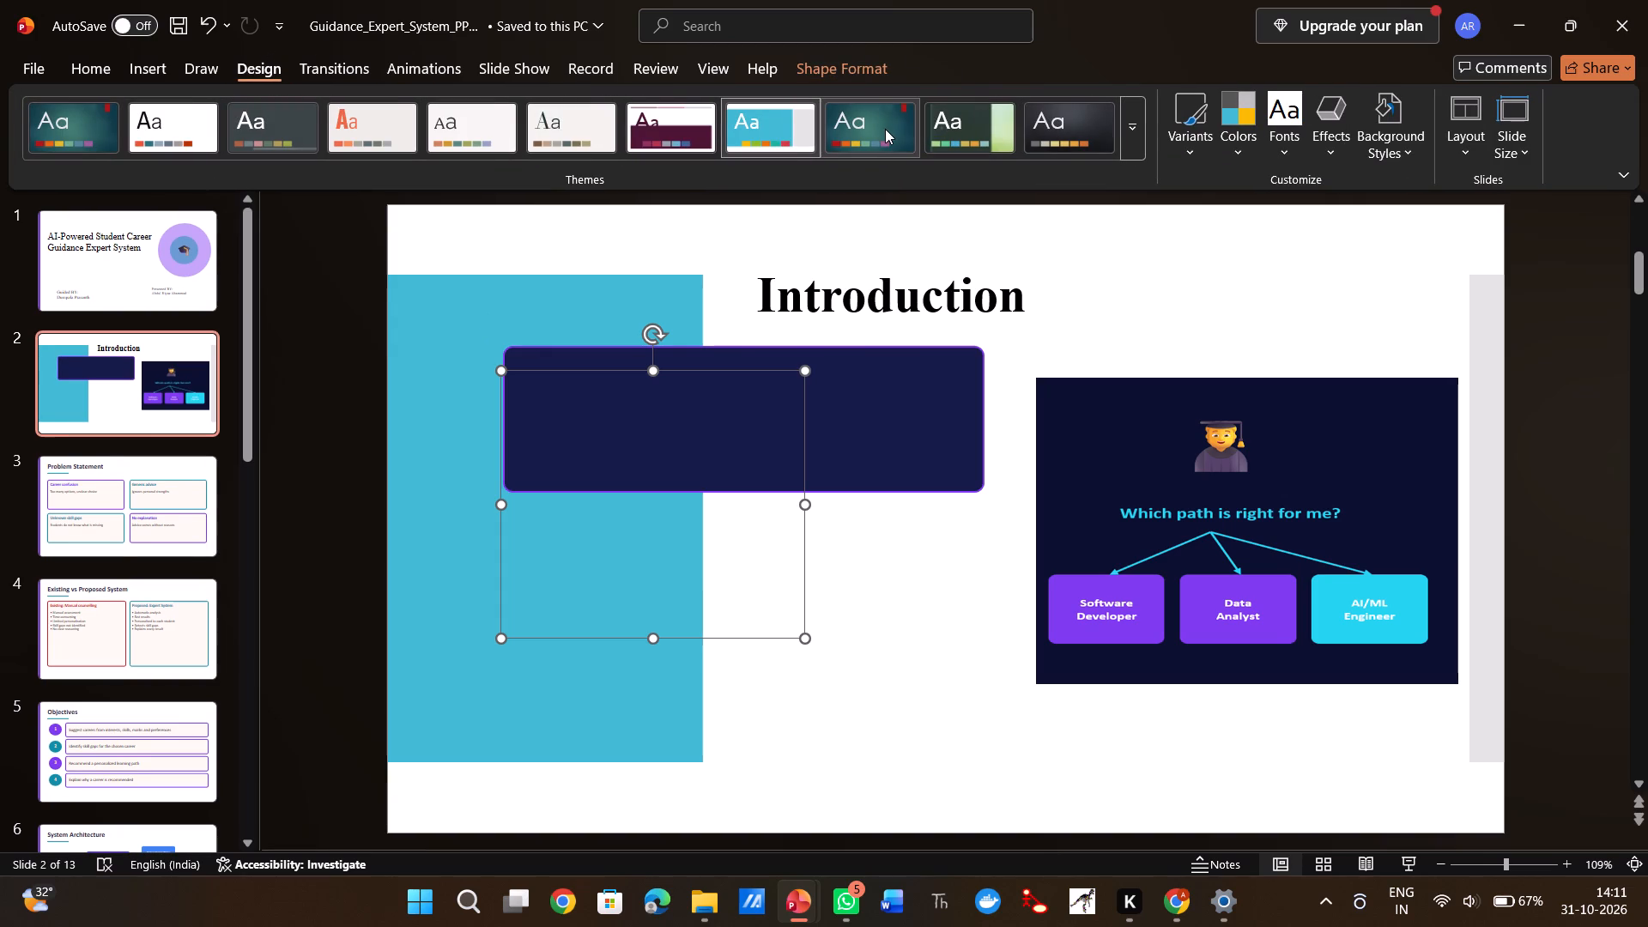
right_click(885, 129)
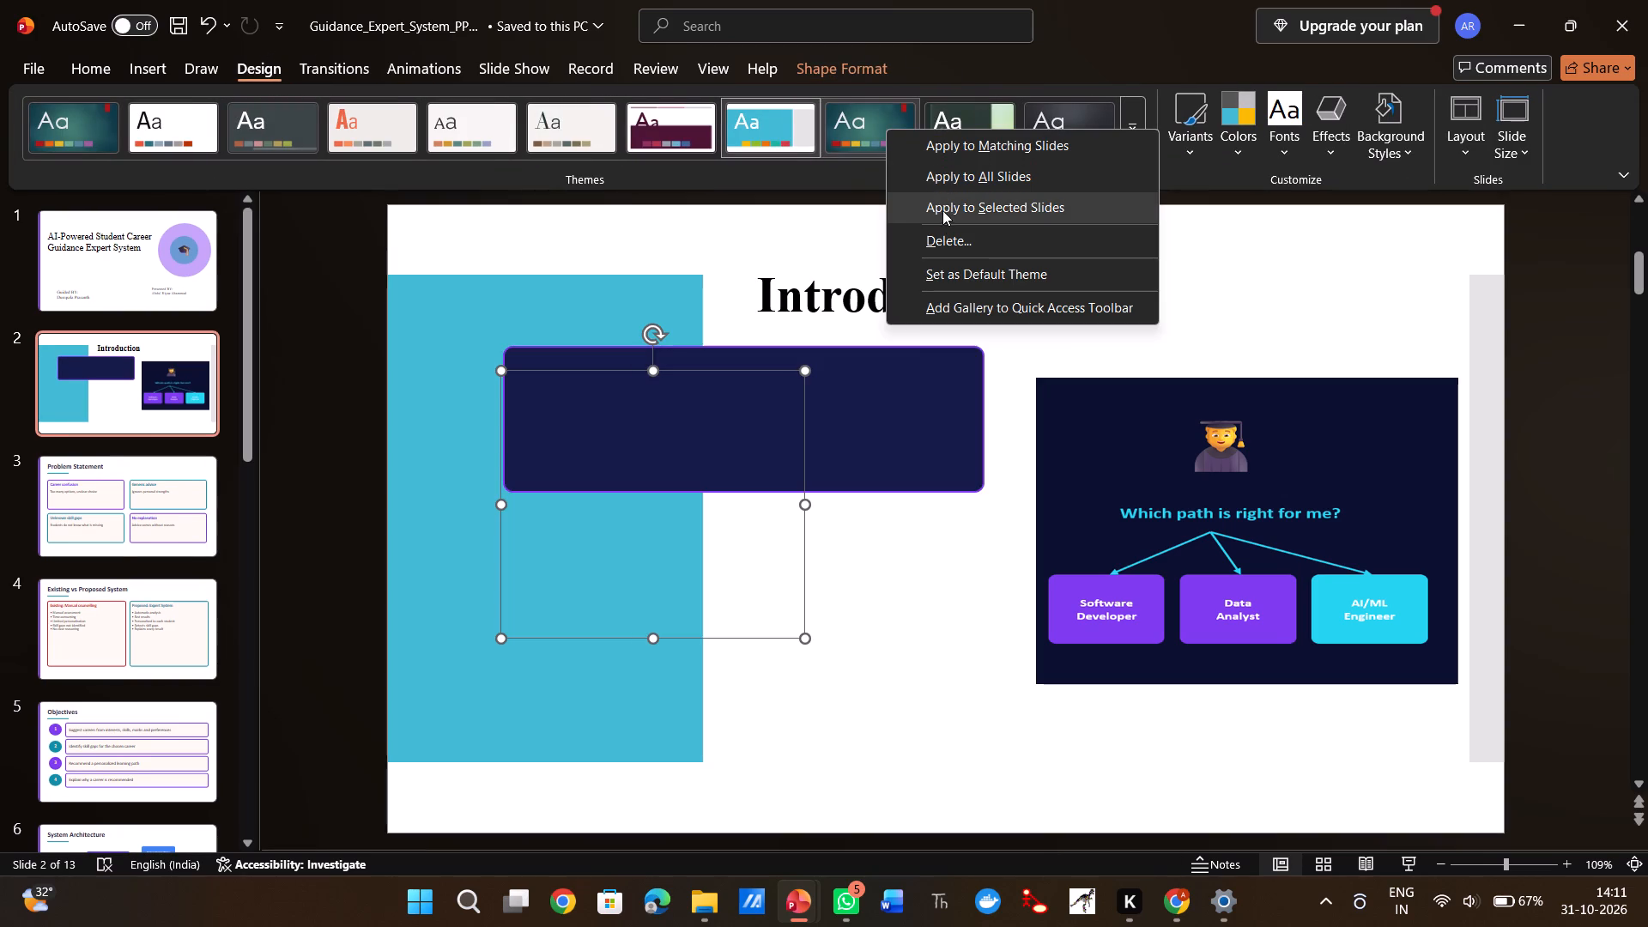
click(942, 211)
Apply the plain white Office theme with bright multicoloured accents to the Introduction slide only.
click(1142, 127)
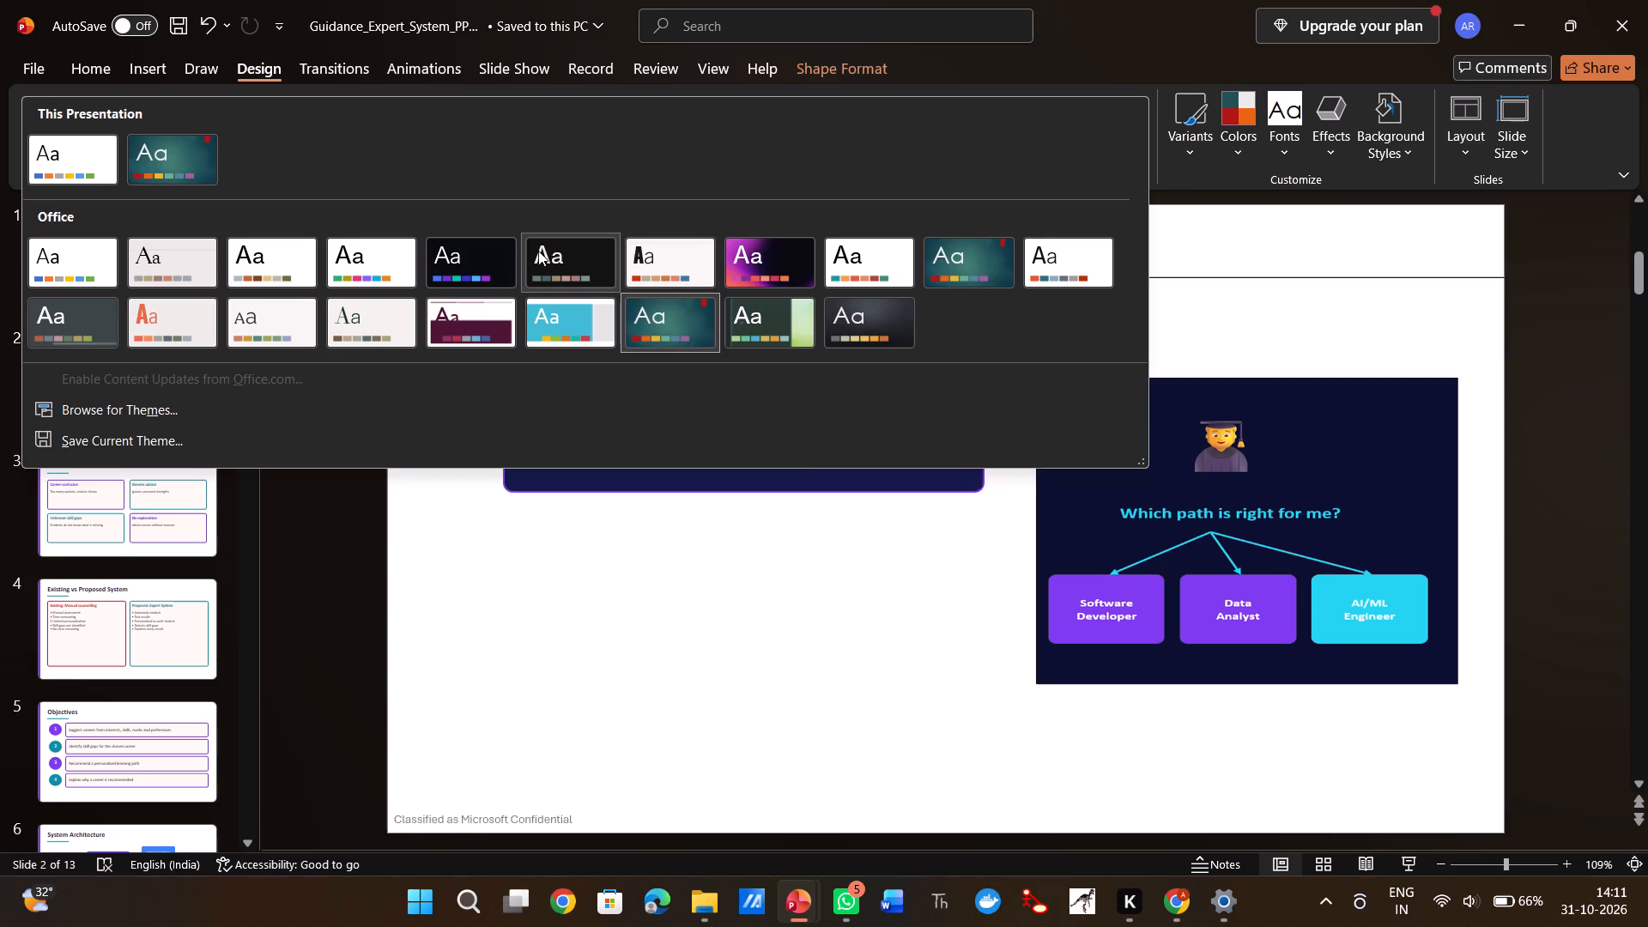
right_click(377, 266)
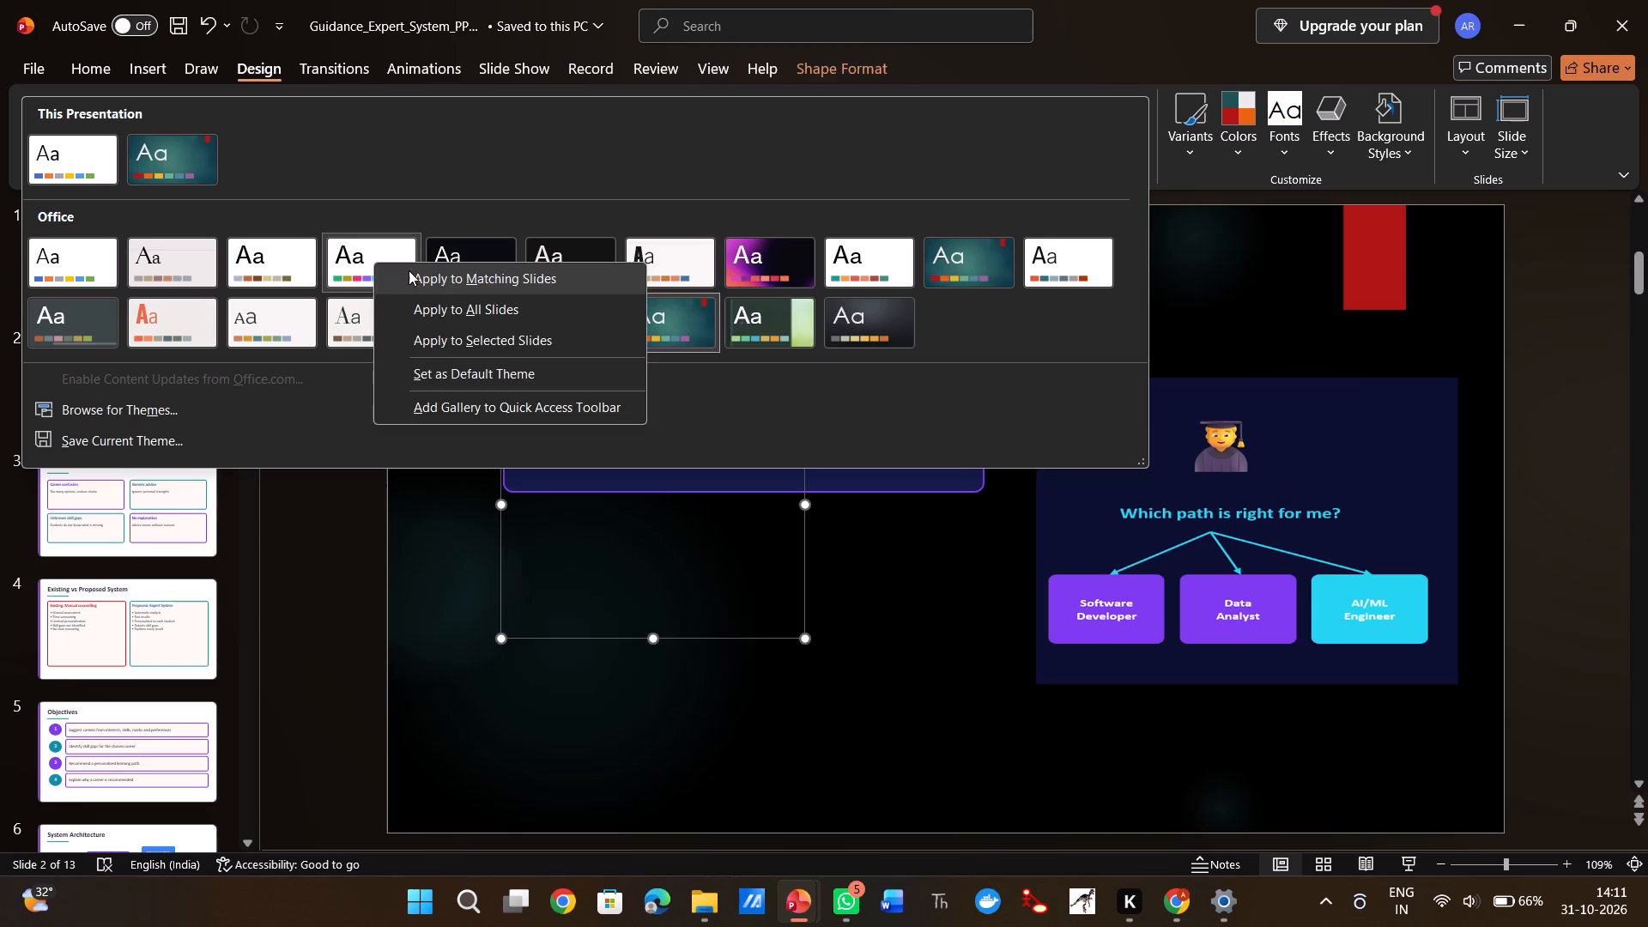
click(434, 342)
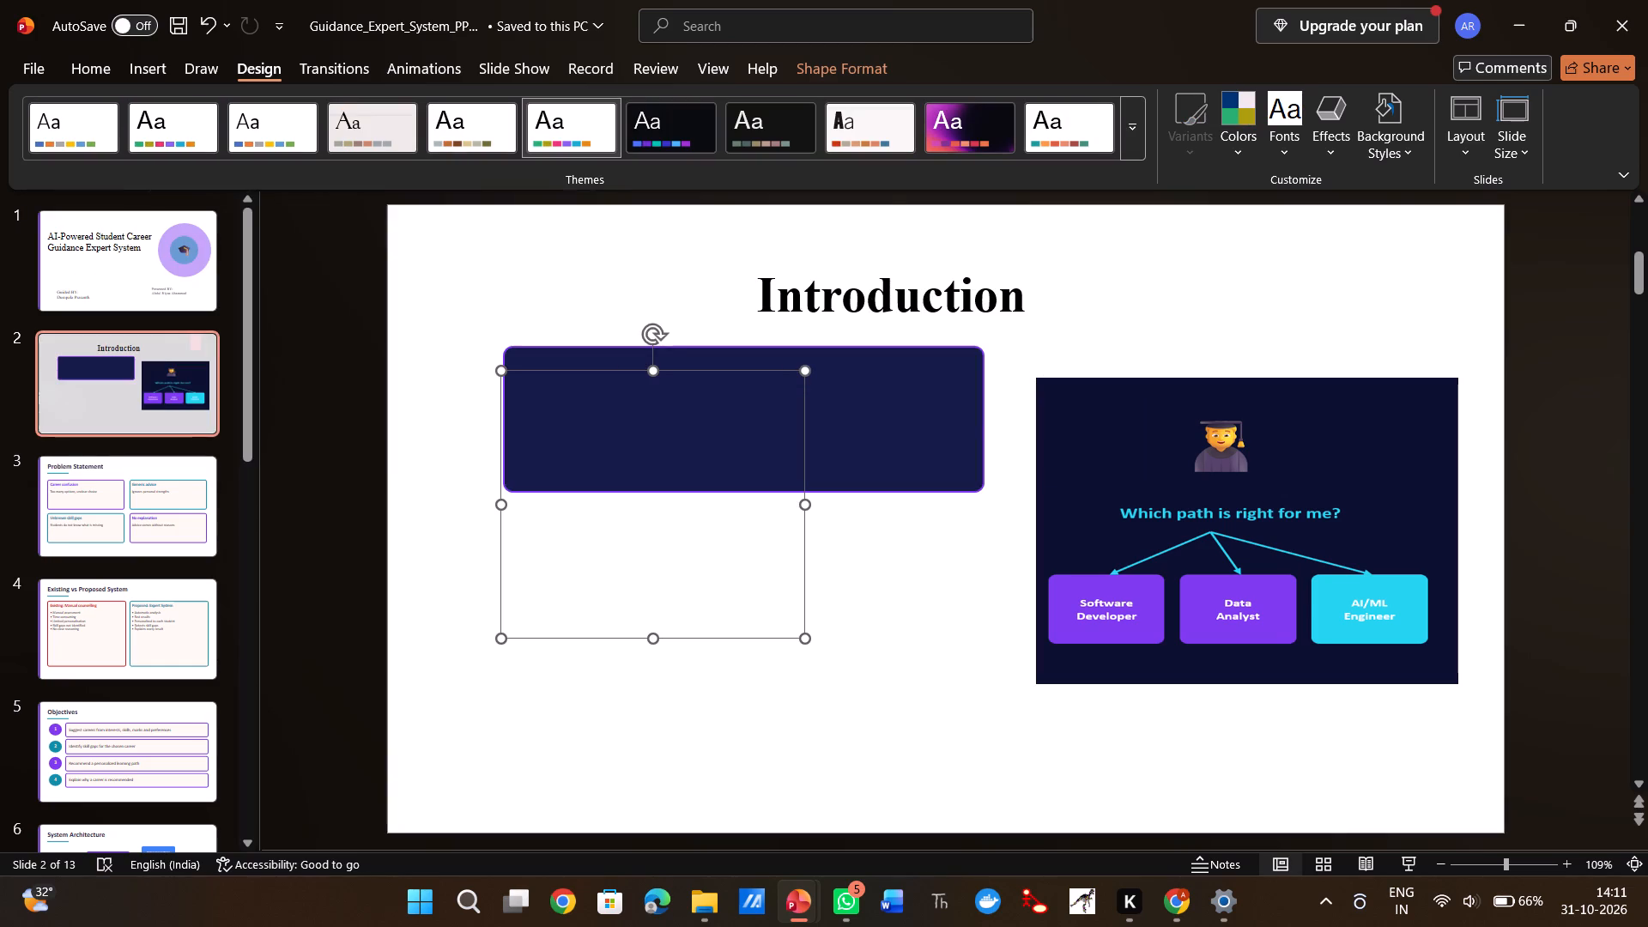
Move the rounded navy box close to the slide's left edge, just below the title's level.
click(811, 397)
drag(762, 394, 651, 371)
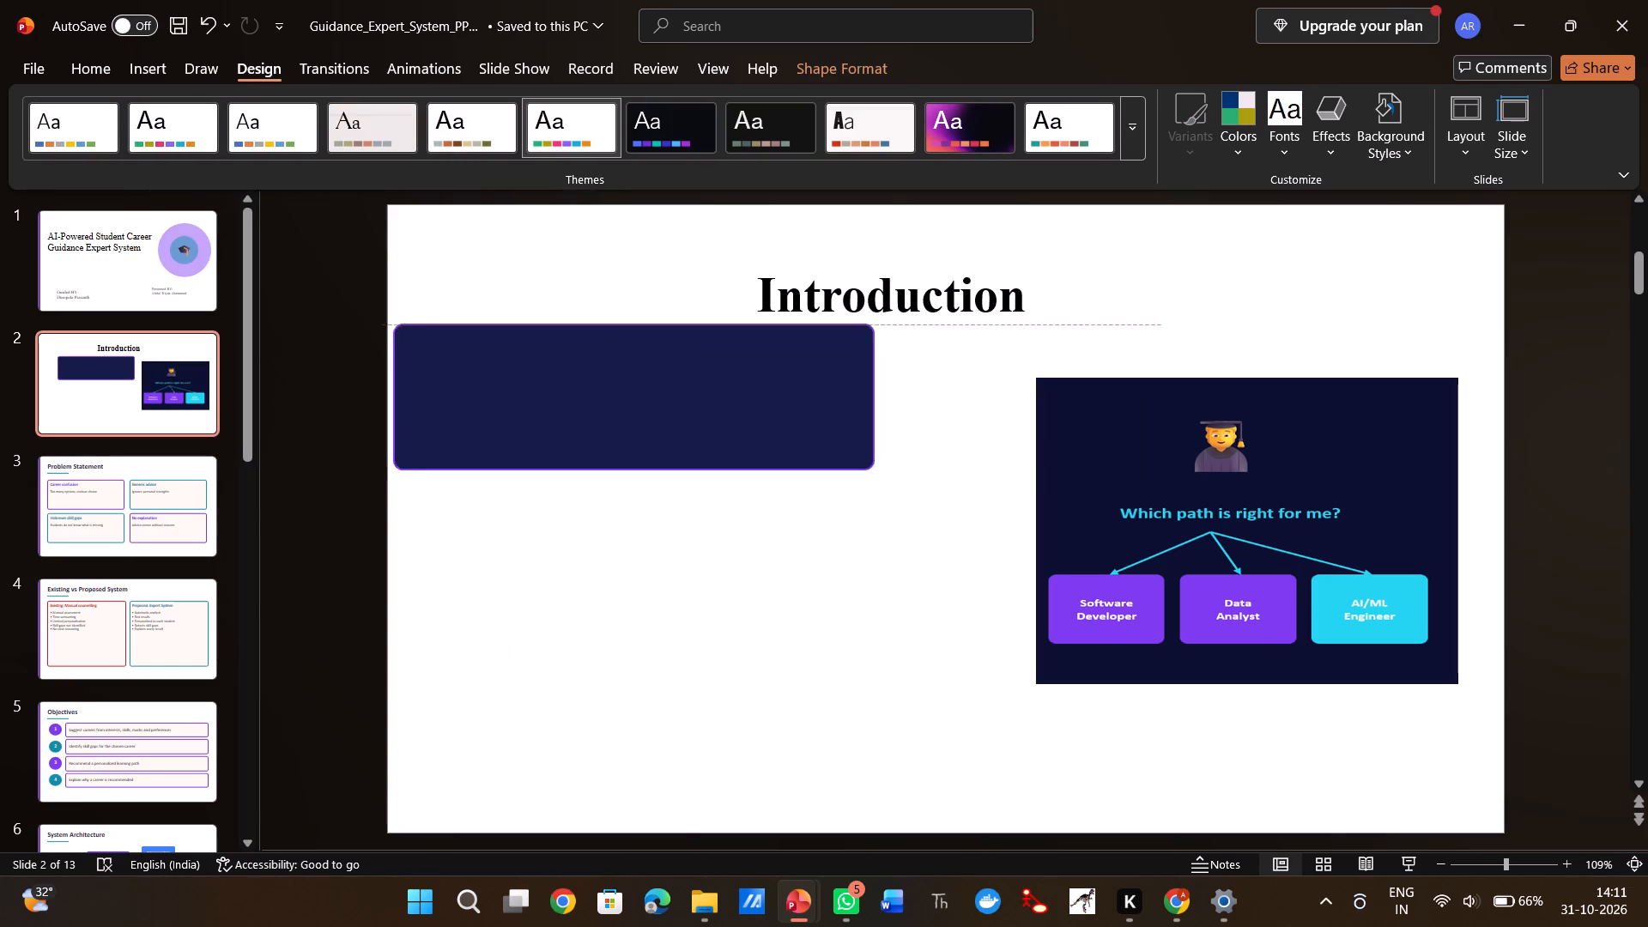
drag(651, 371, 669, 369)
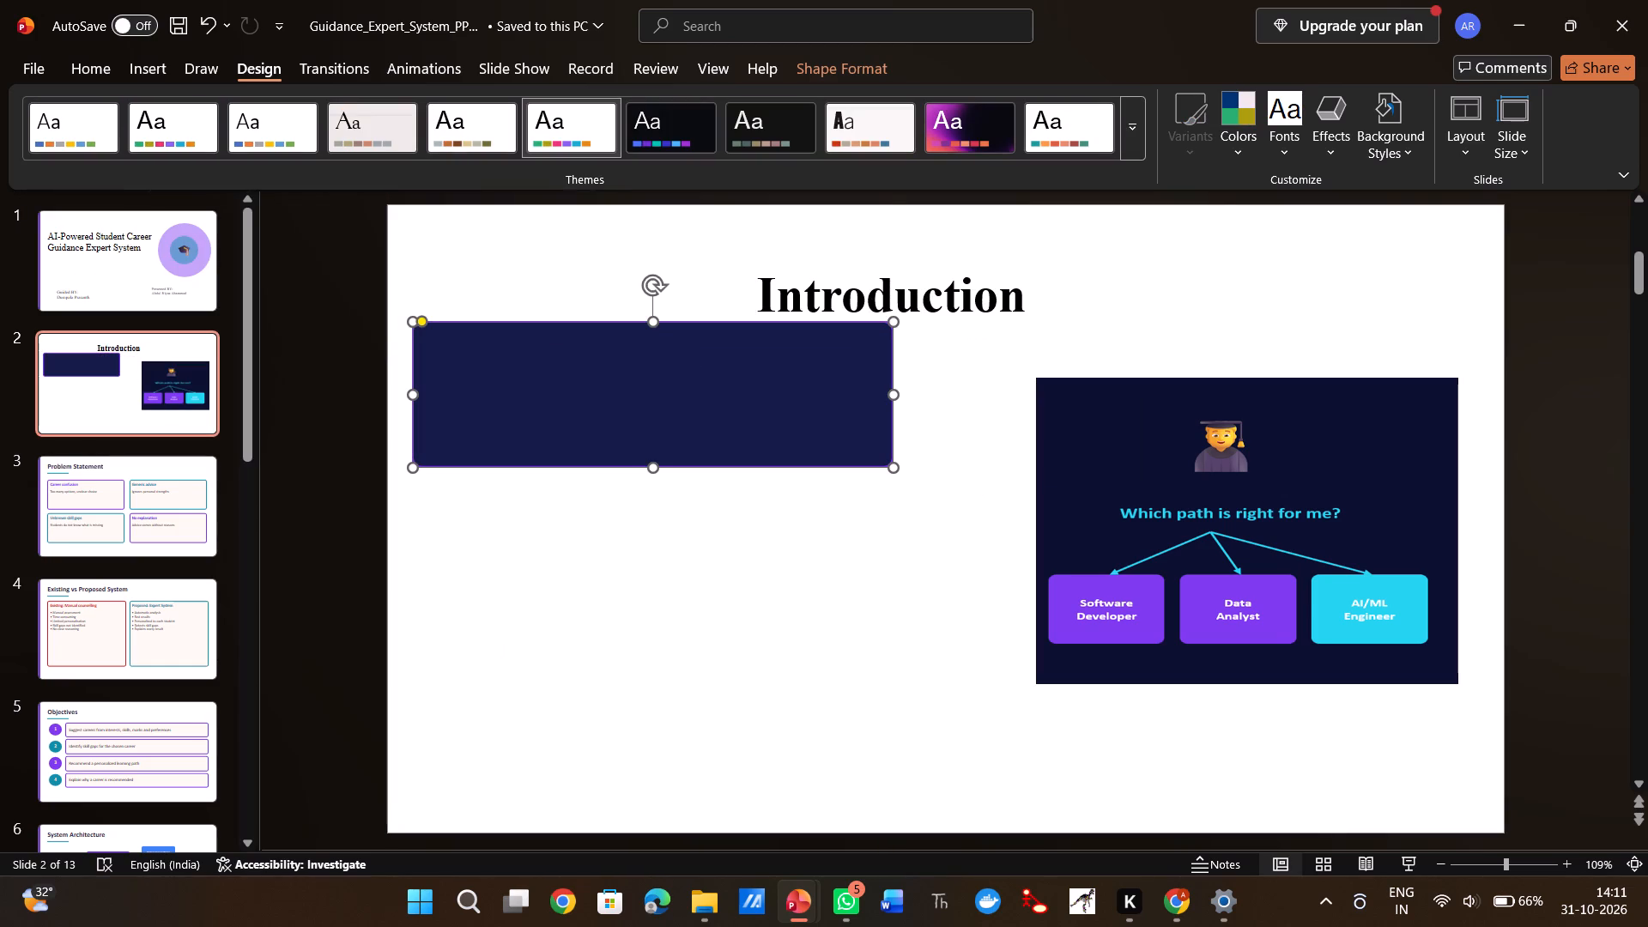
drag(652, 340, 653, 350)
Move the Introduction title up towards the slide's top edge, clear of the rounded box.
click(815, 285)
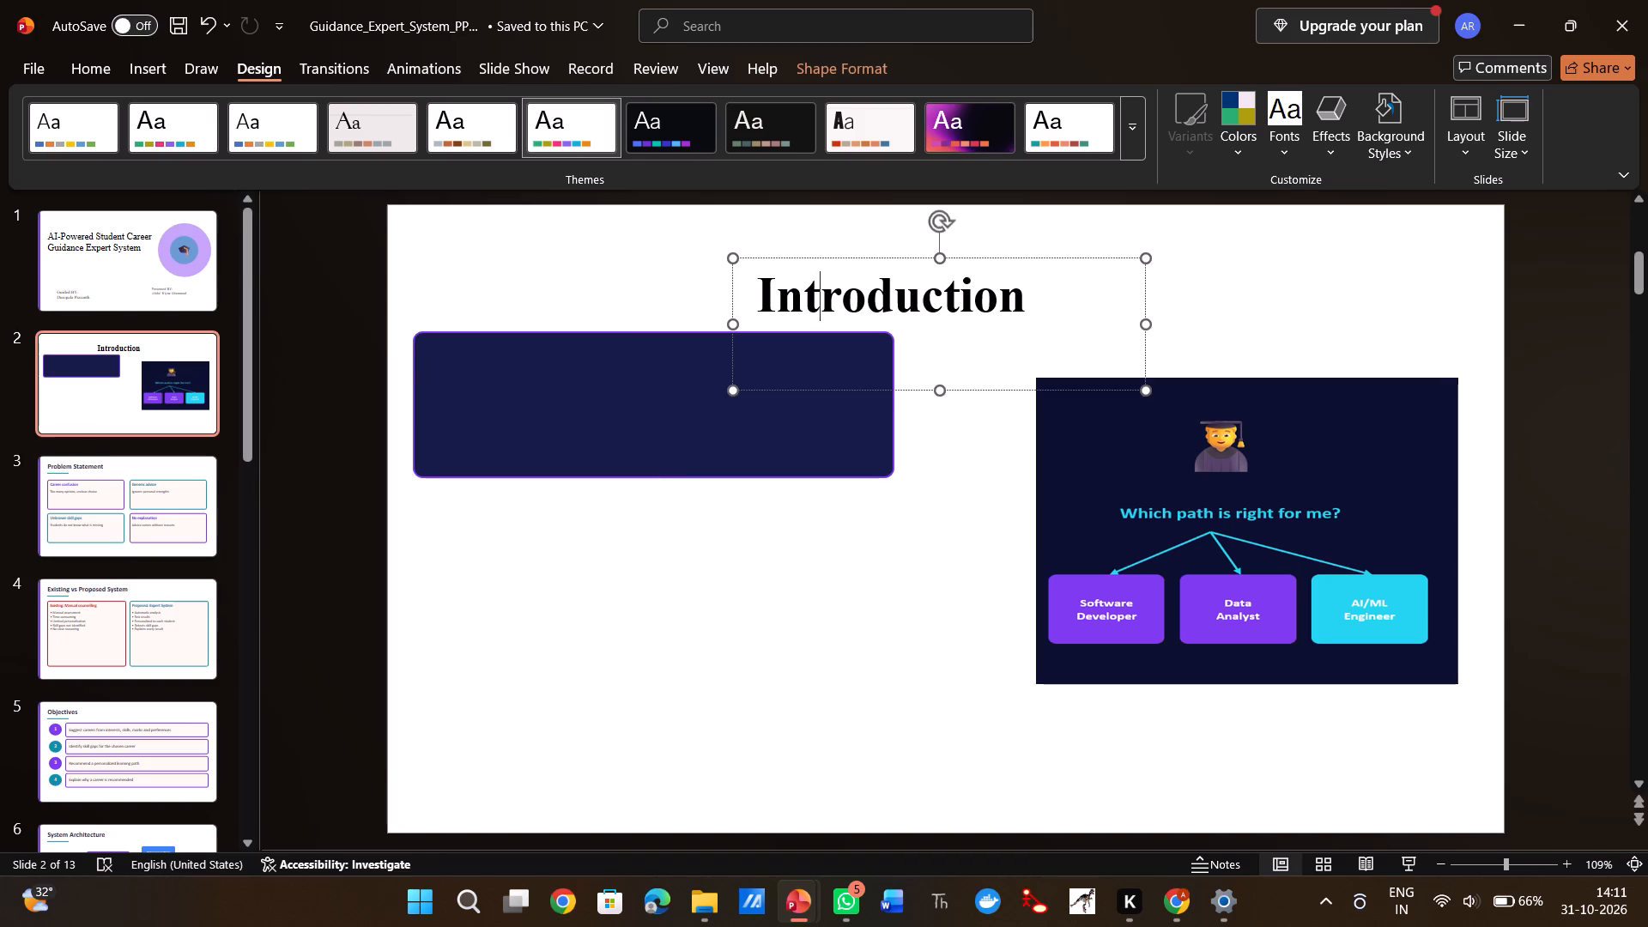
drag(831, 253, 824, 220)
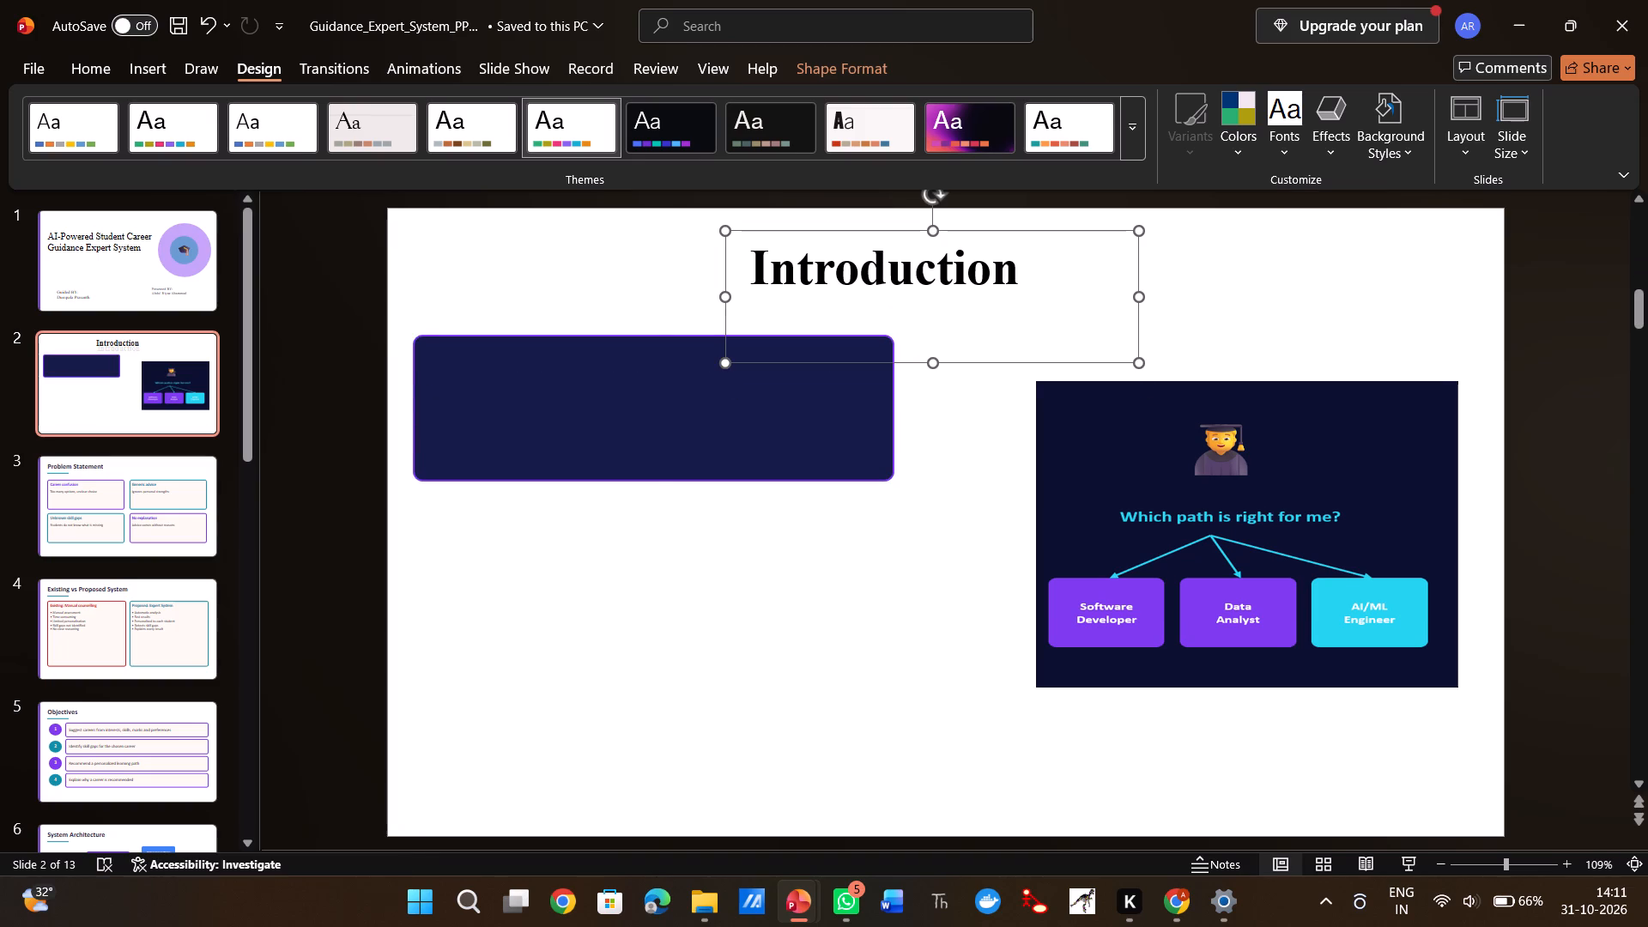
Delete the empty text box overlapping the rounded navy box on the Introduction slide.
click(669, 381)
click(576, 606)
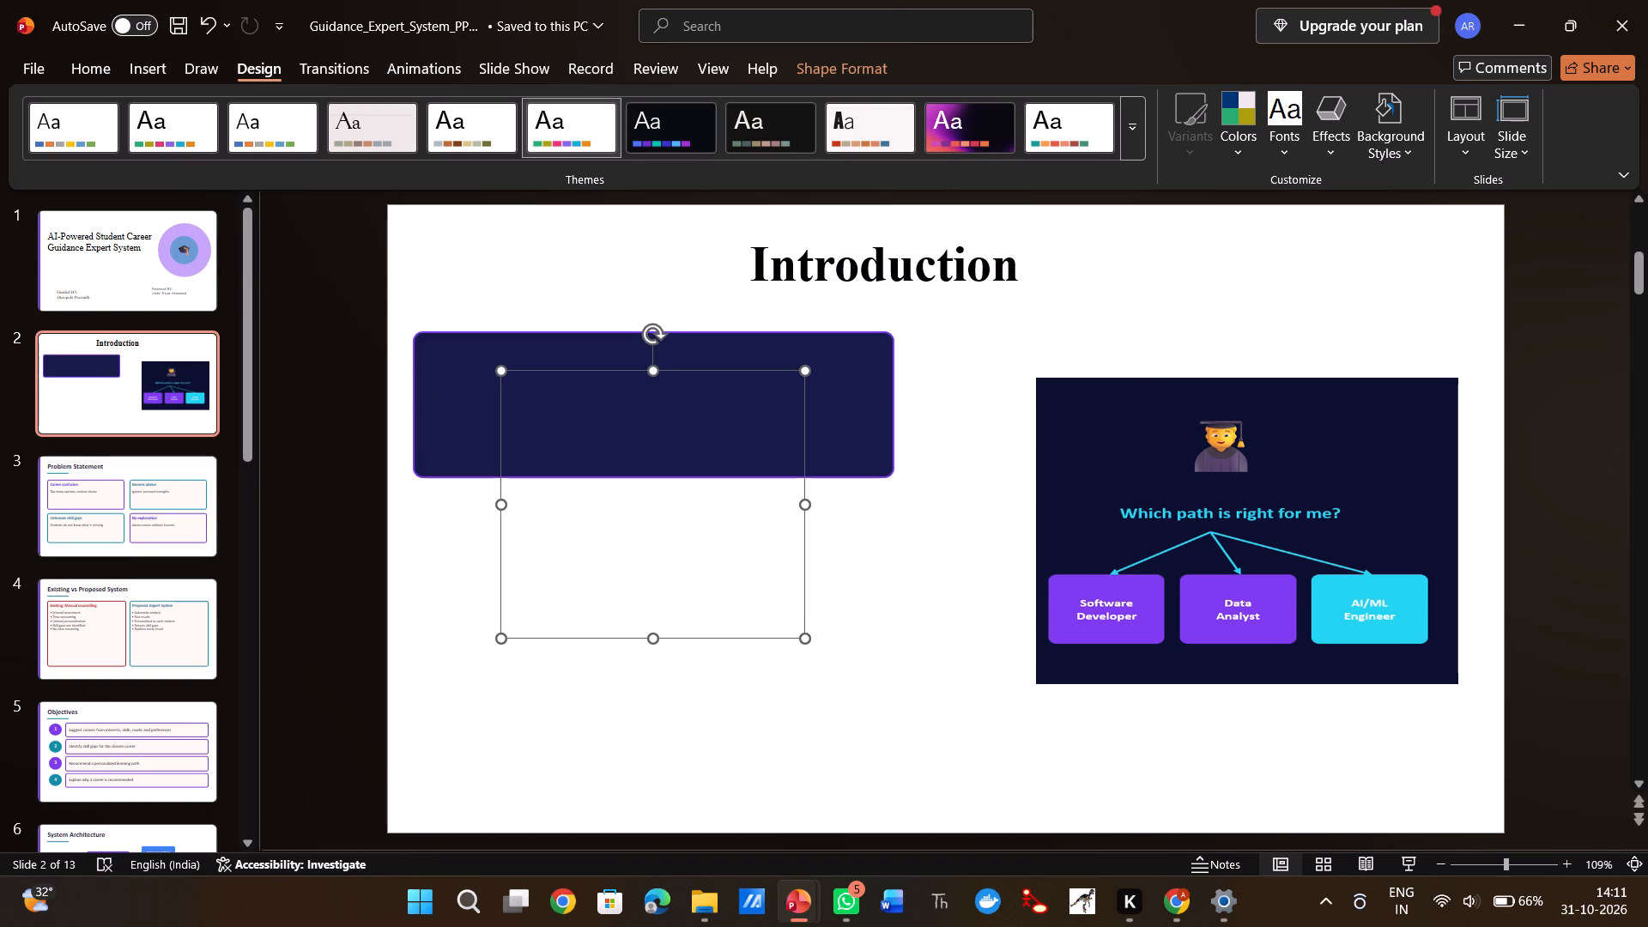
click(564, 639)
key(BackSpace)
Paste two more copies of the rounded navy box and stack them below the first, left-aligned with equal gaps.
key(ctrl+v)
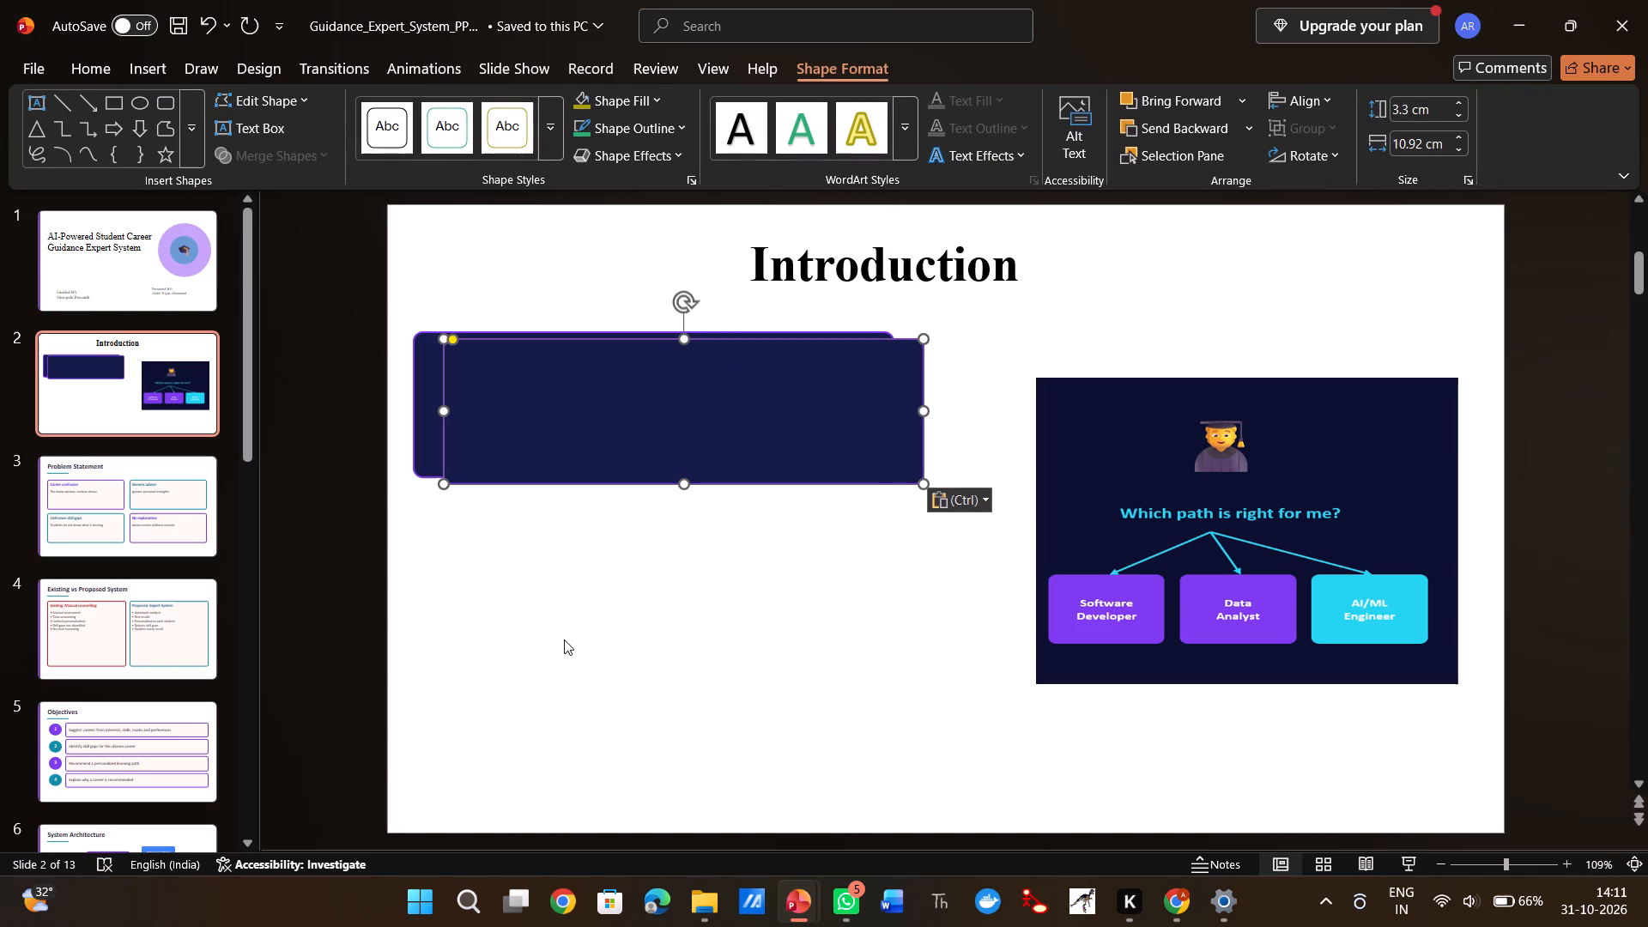
drag(620, 440, 591, 601)
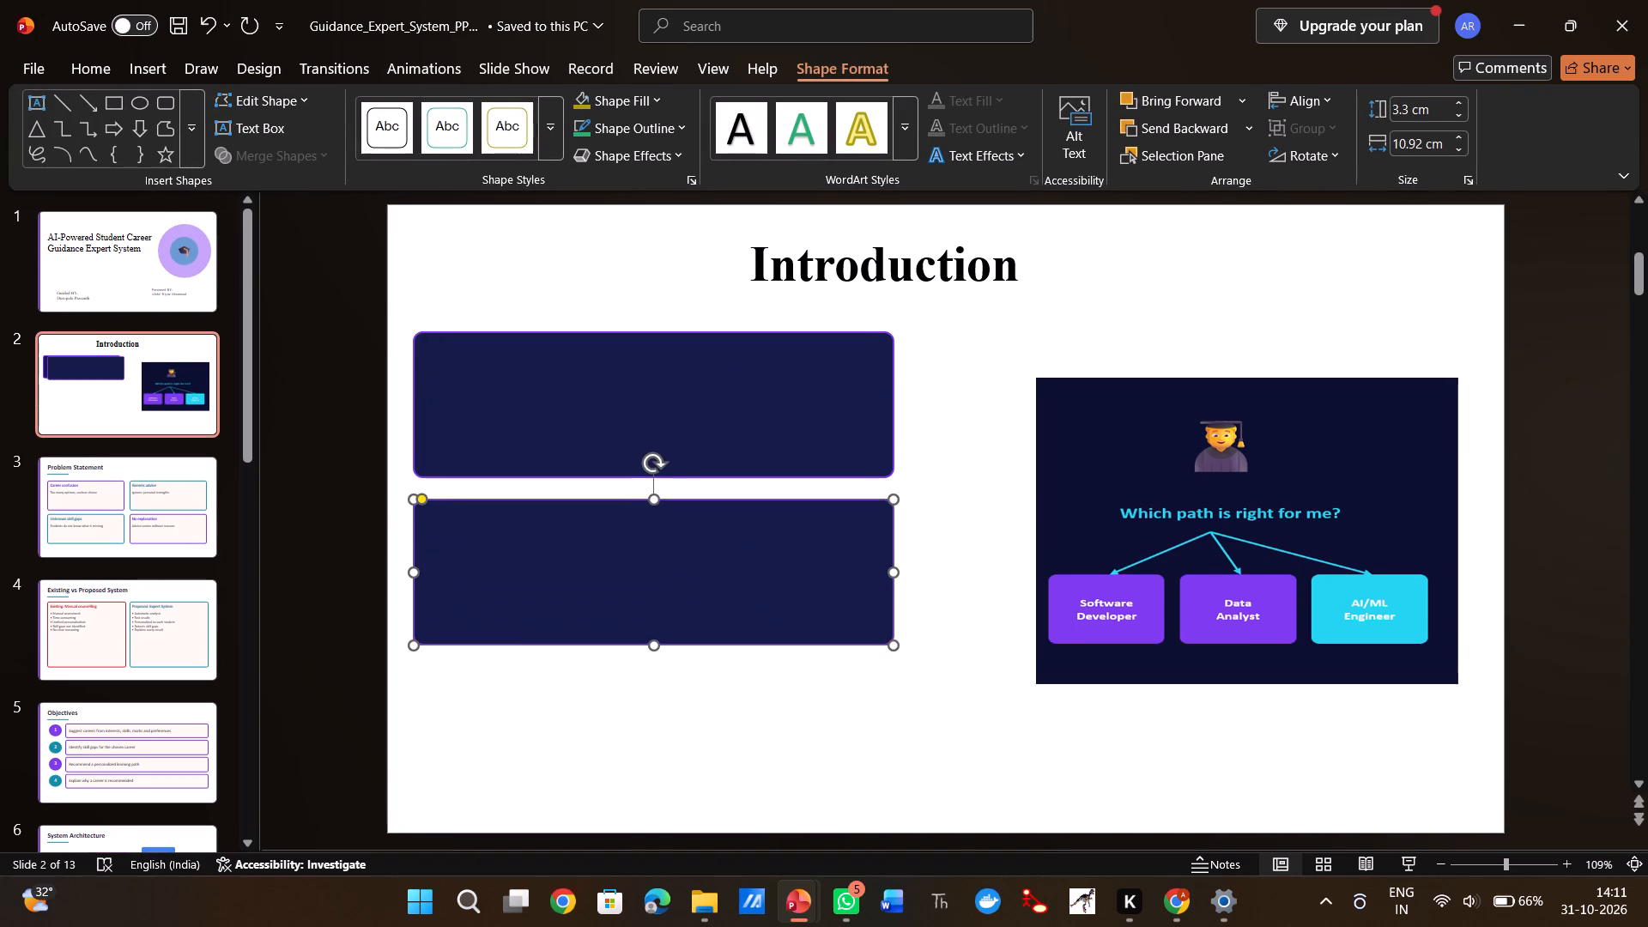
click(601, 763)
key(ctrl+v)
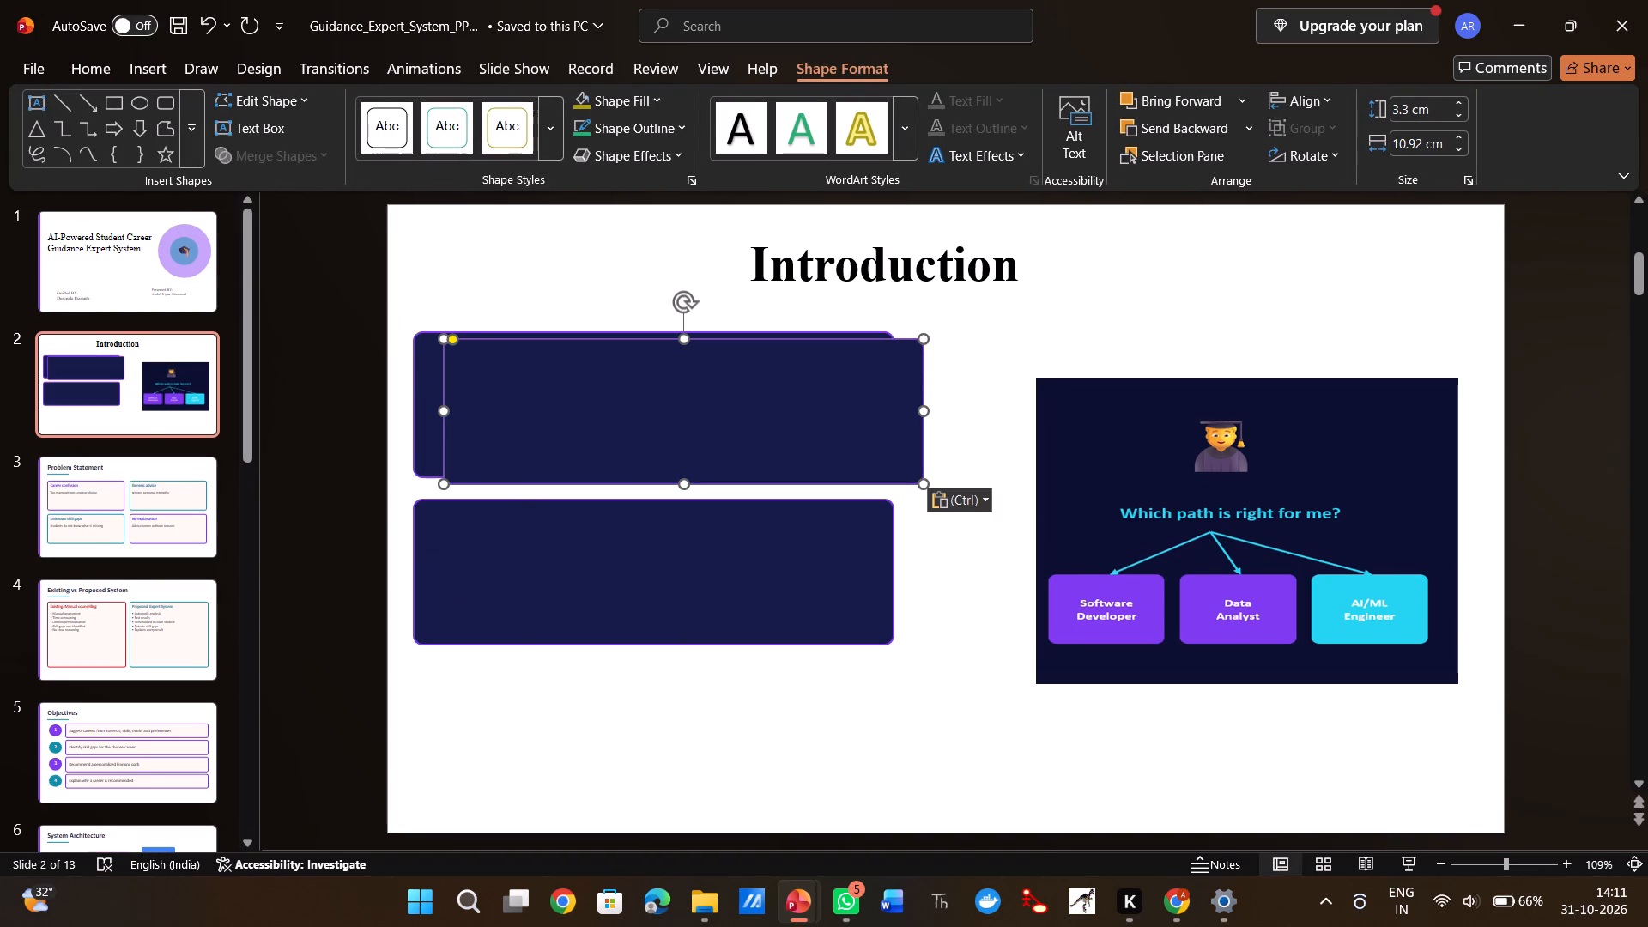
drag(676, 388, 639, 722)
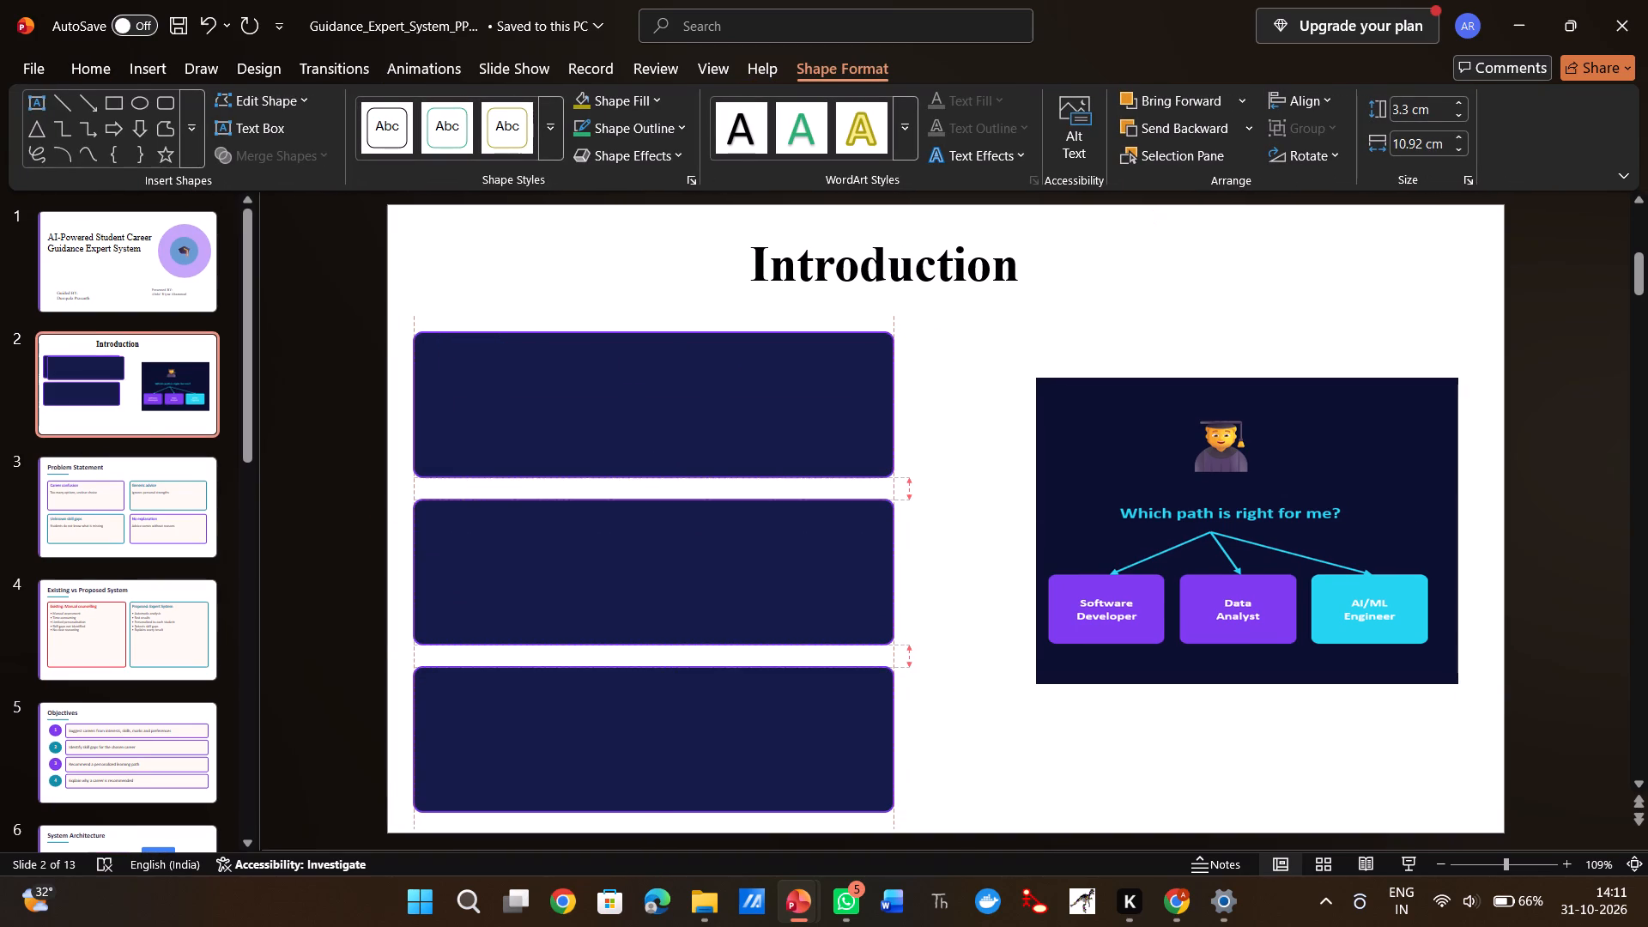
click(966, 597)
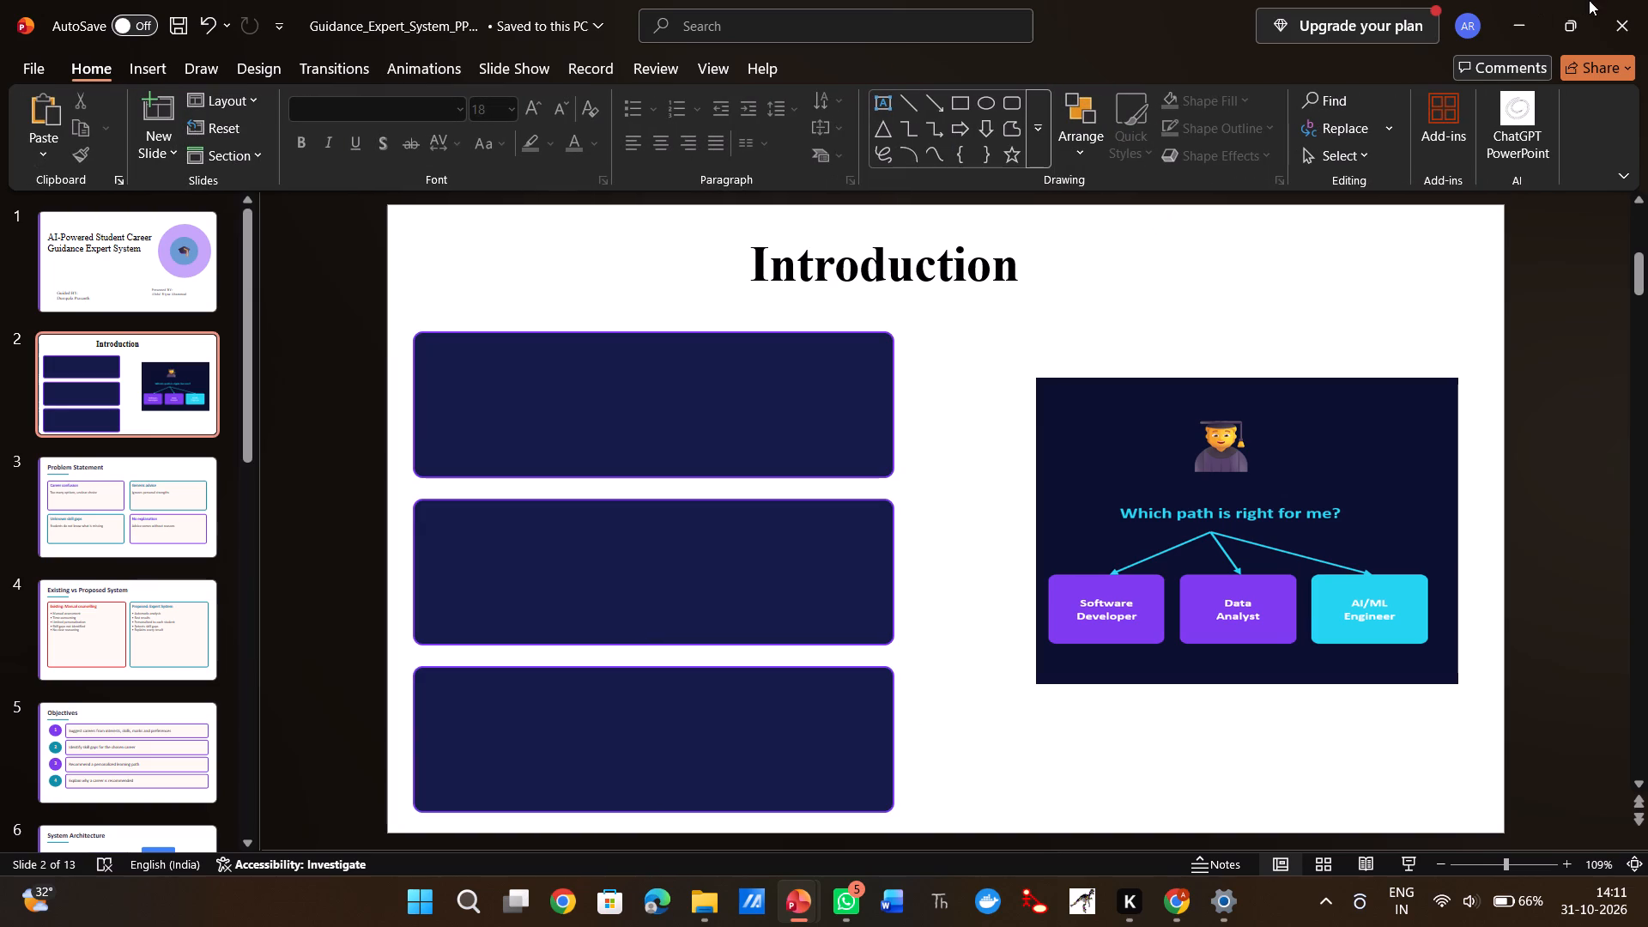
Arrange the Guidance_Expert_System and Career_Guidance_Capstone decks side by side.
click(1486, 88)
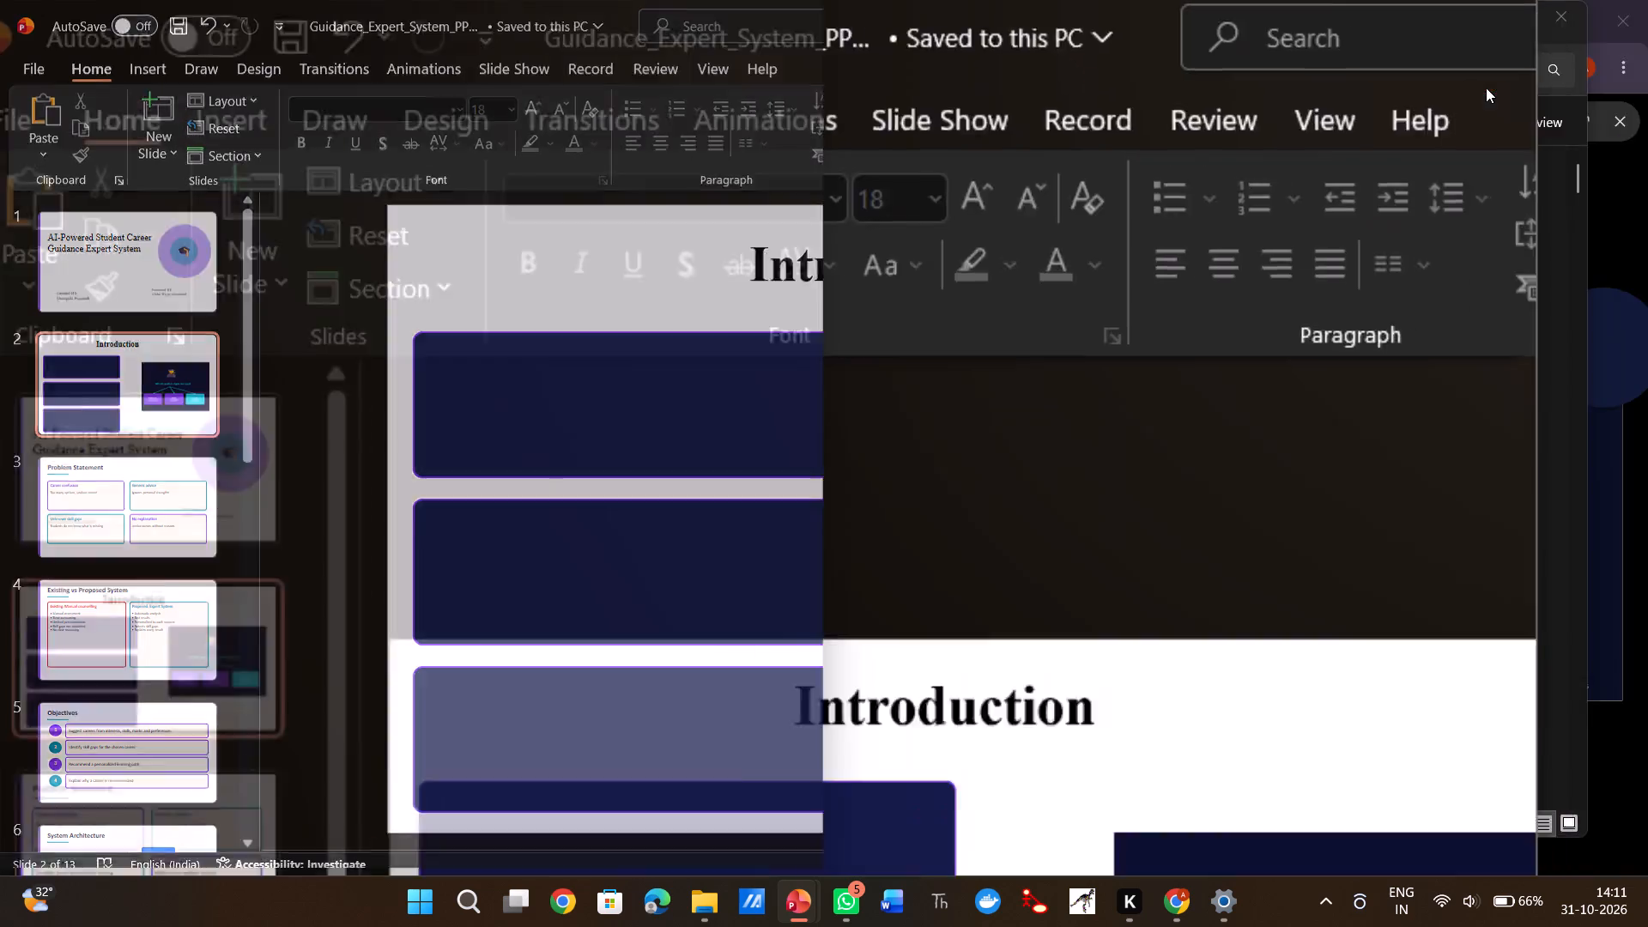
click(1118, 427)
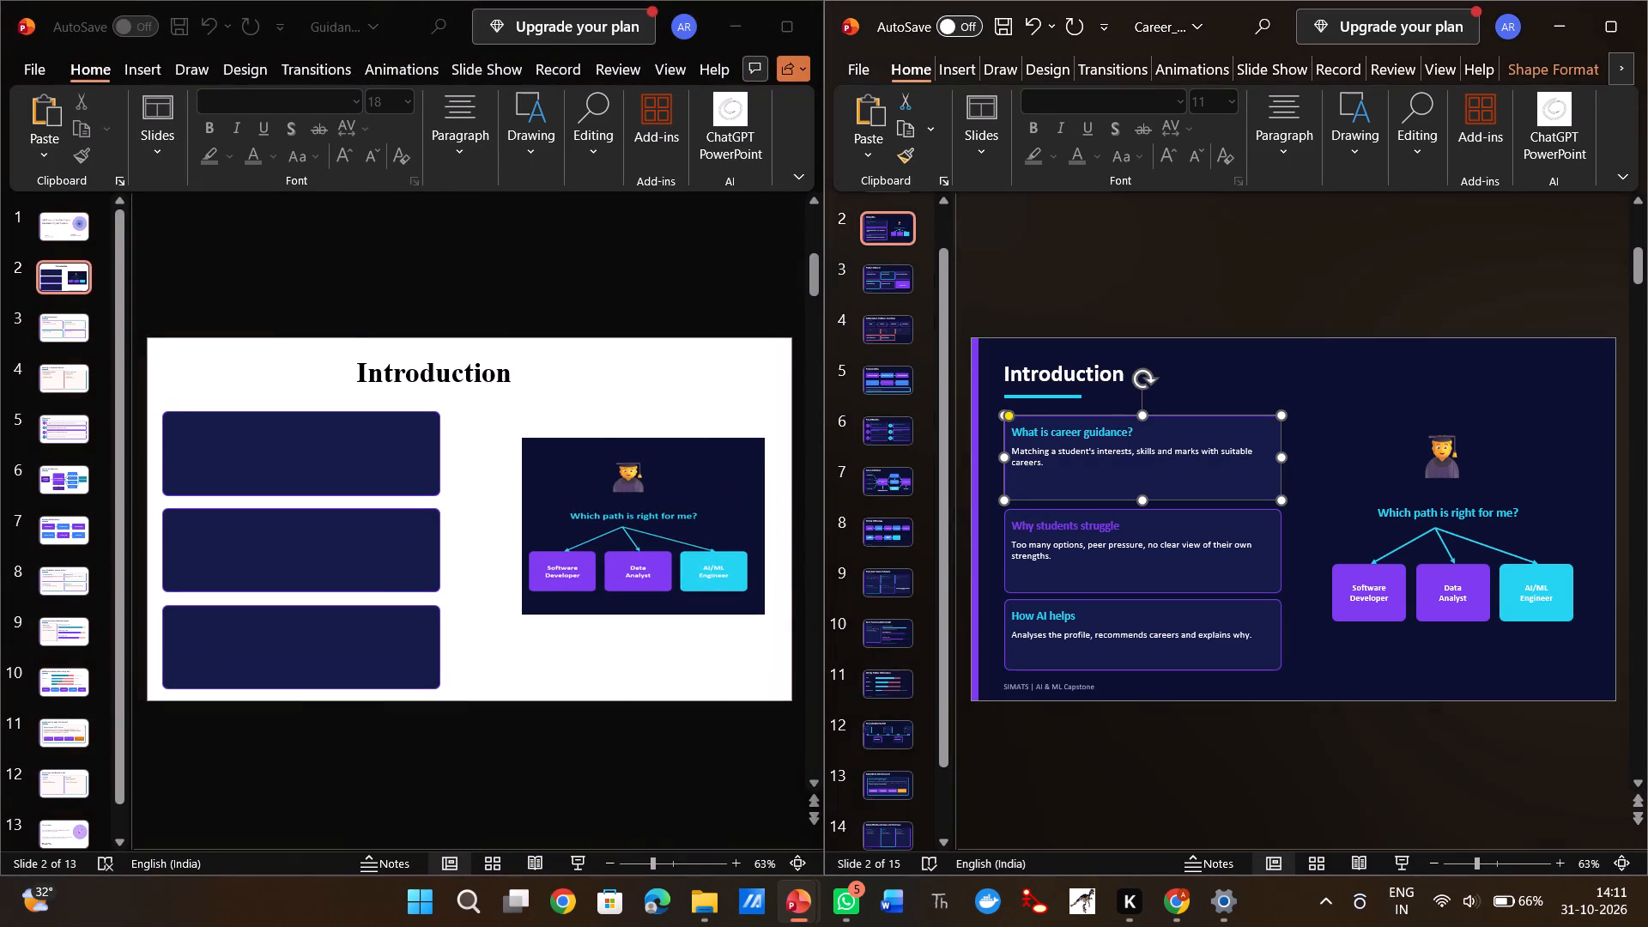
Copy the heading "What is career guidance?" from the Career_Guidance_Capstone Introduction slide into the top rounded box of the Guidance_Expert_System slide.
click(1096, 442)
key(ctrl+a)
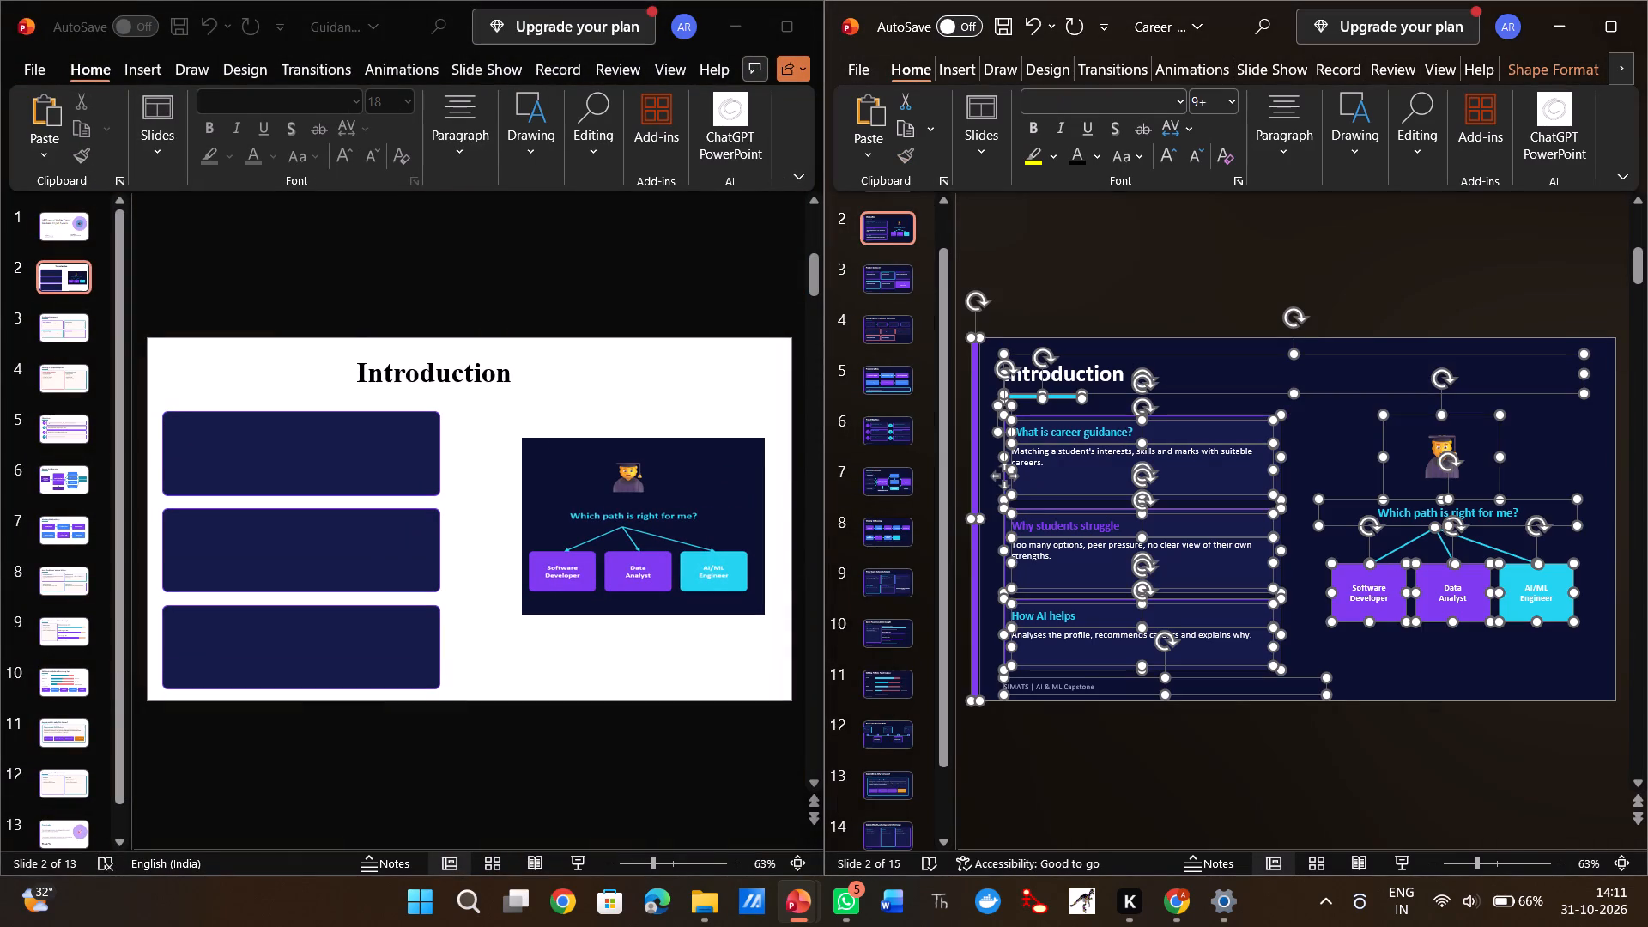
click(1063, 417)
click(1063, 426)
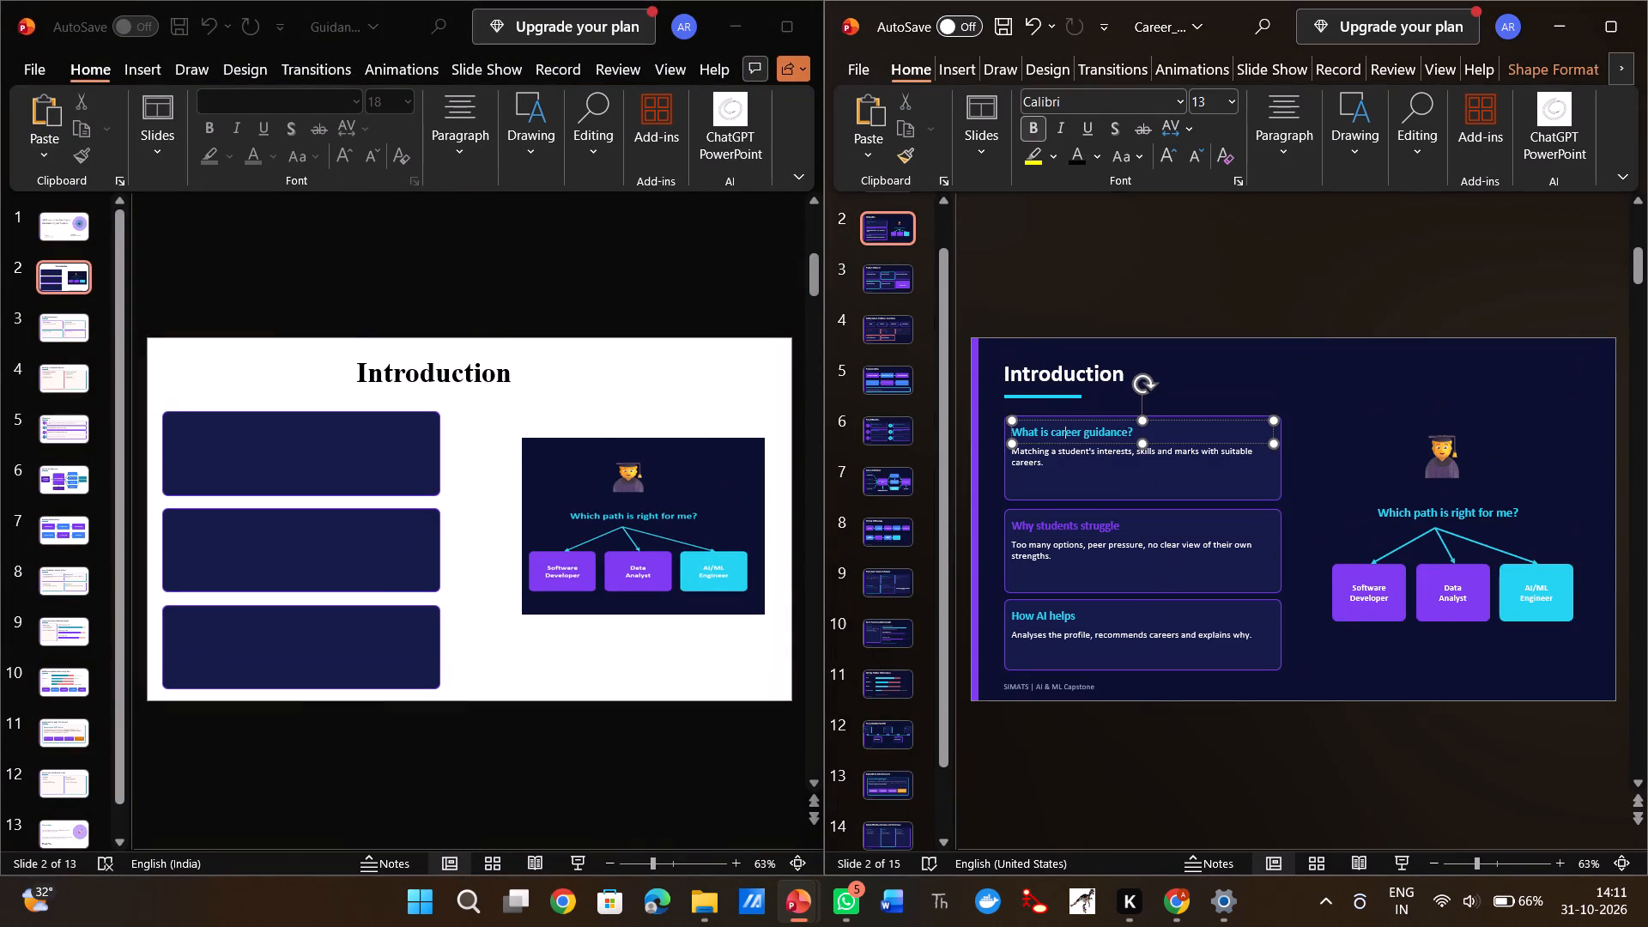
key(ctrl+a)
key(ctrl+c)
double_click(314, 430)
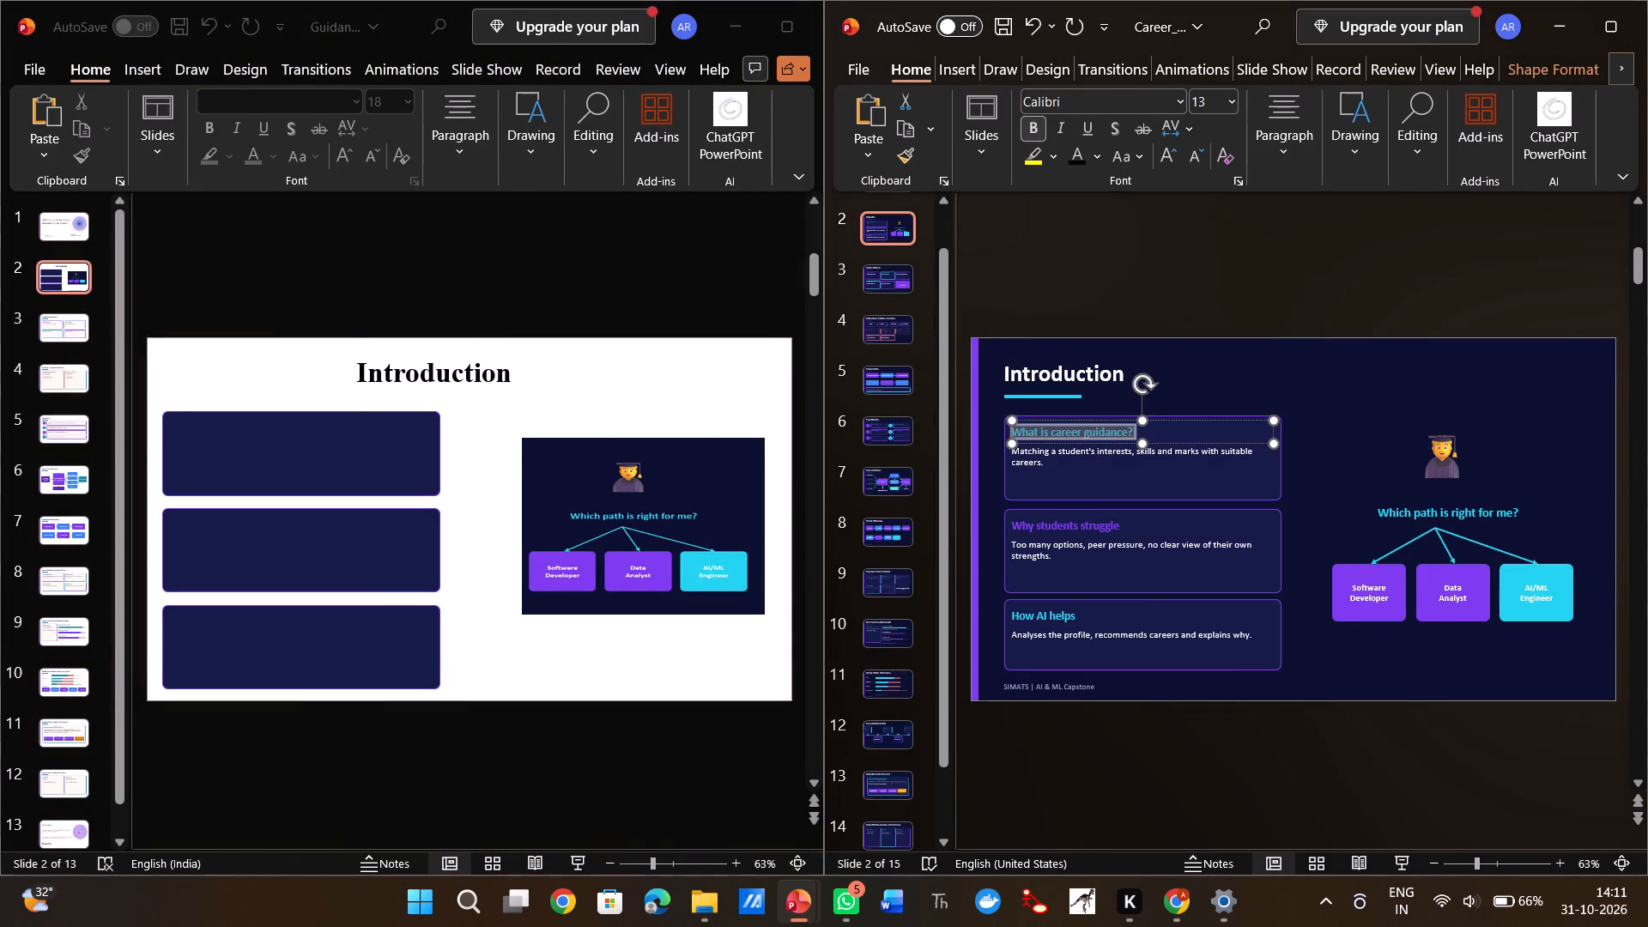
double_click(280, 432)
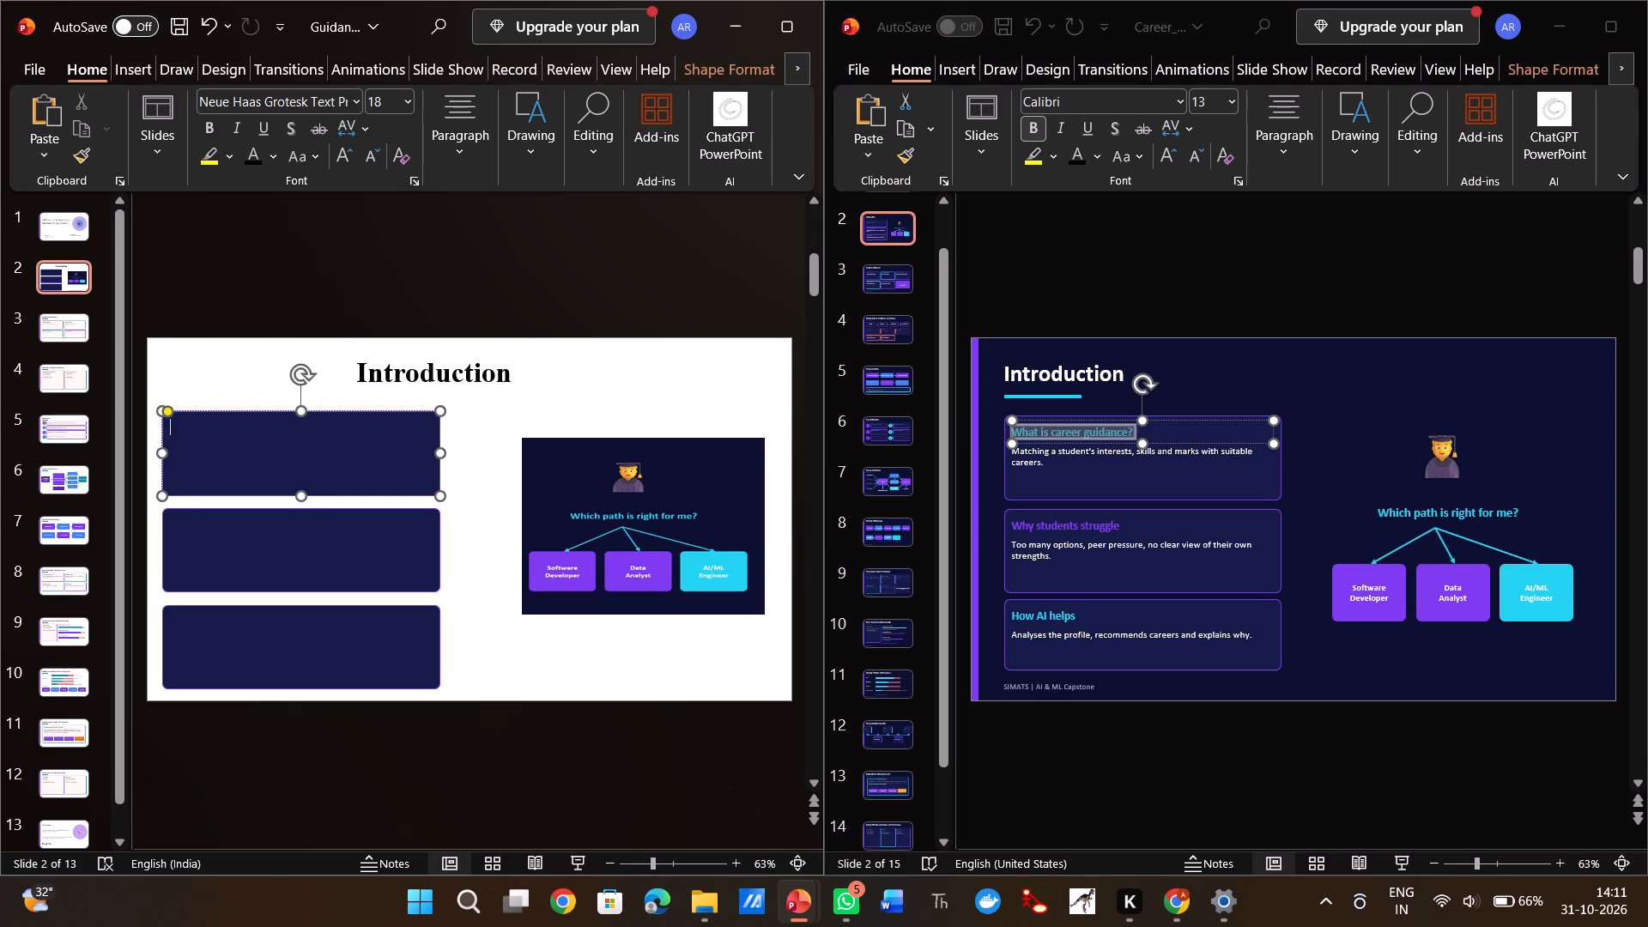
key(ctrl+v)
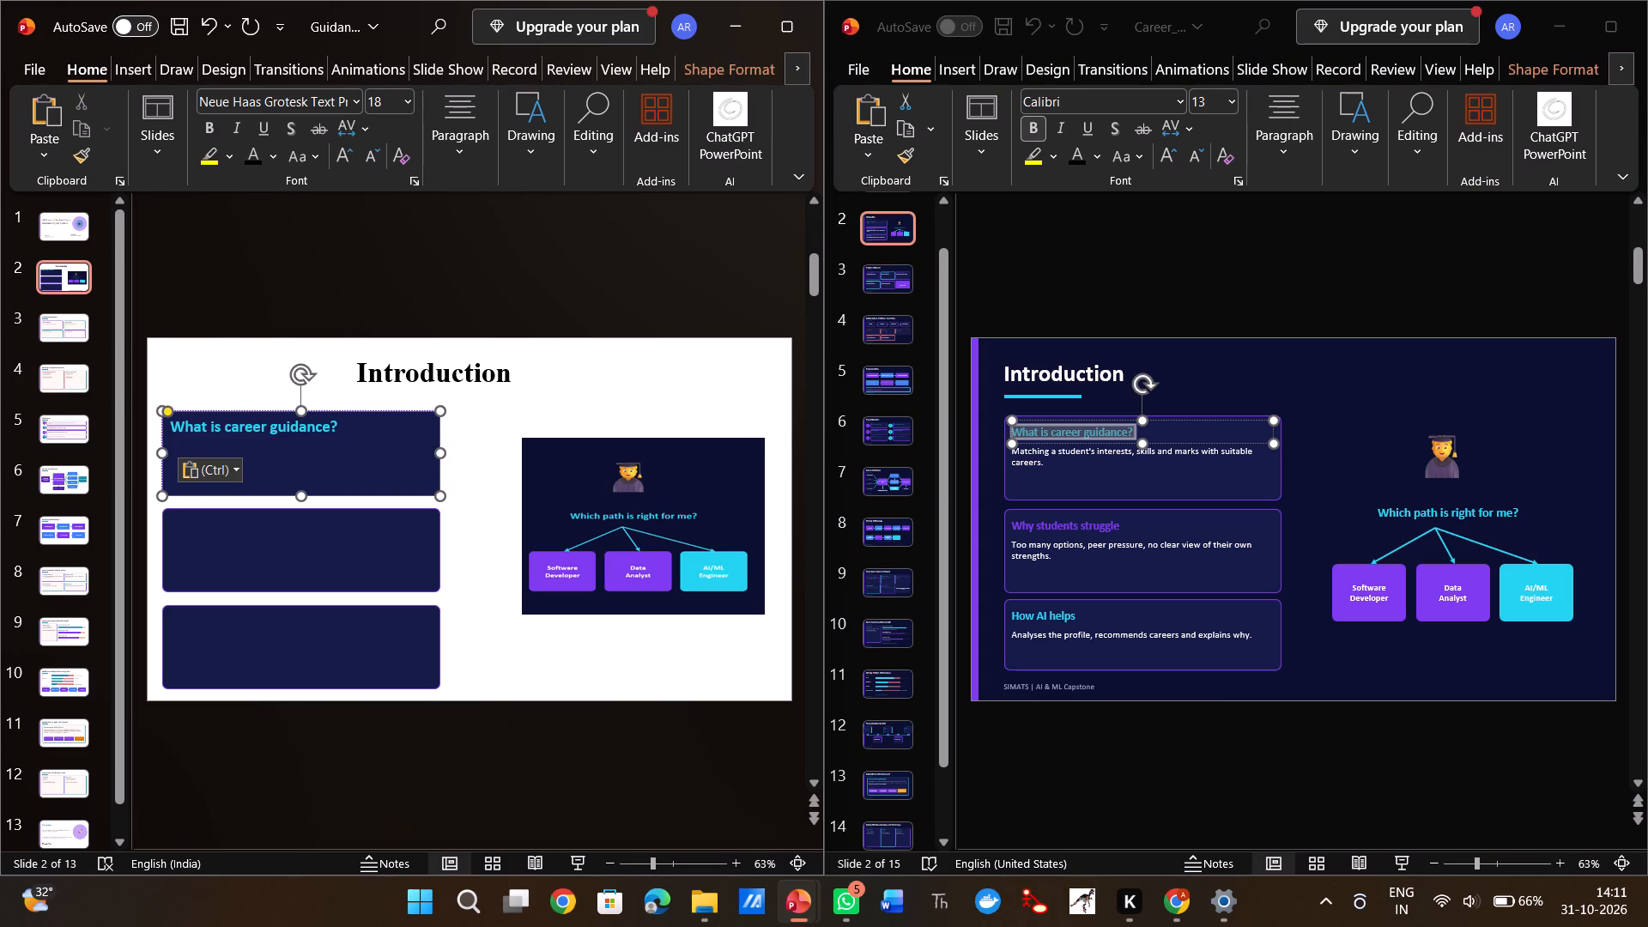
Copy the description "Matching a student's interests, skills and marks with suitable careers." from the capstone deck under the top box's heading.
click(1086, 454)
double_click(1086, 454)
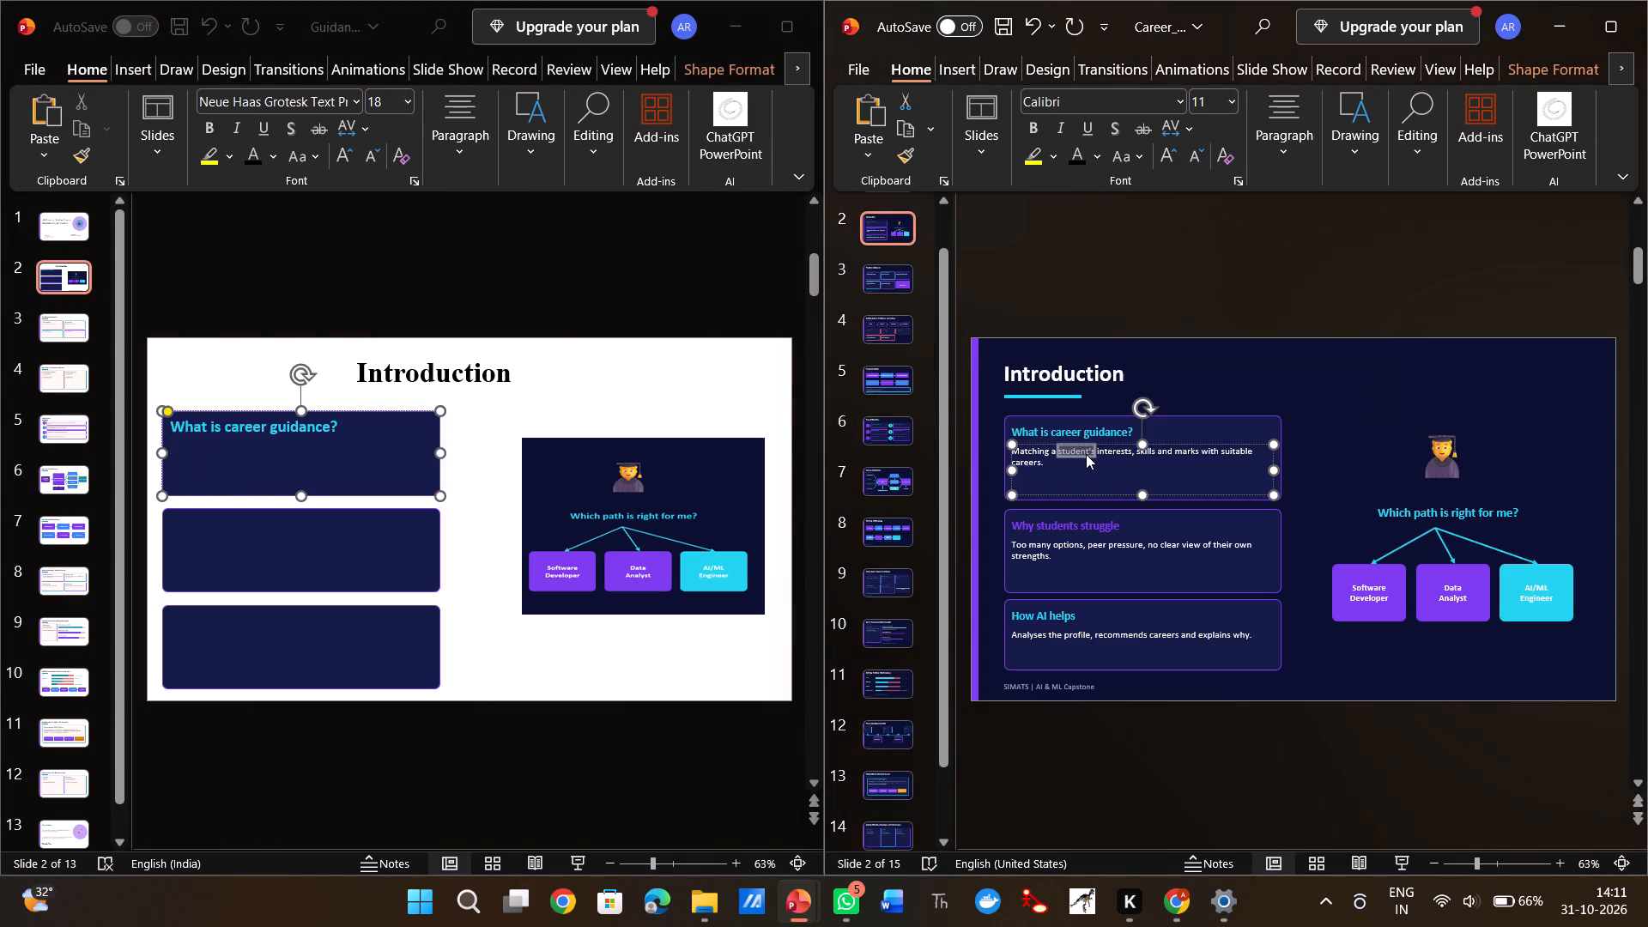
key(ctrl+a)
key(ctrl+c)
click(388, 479)
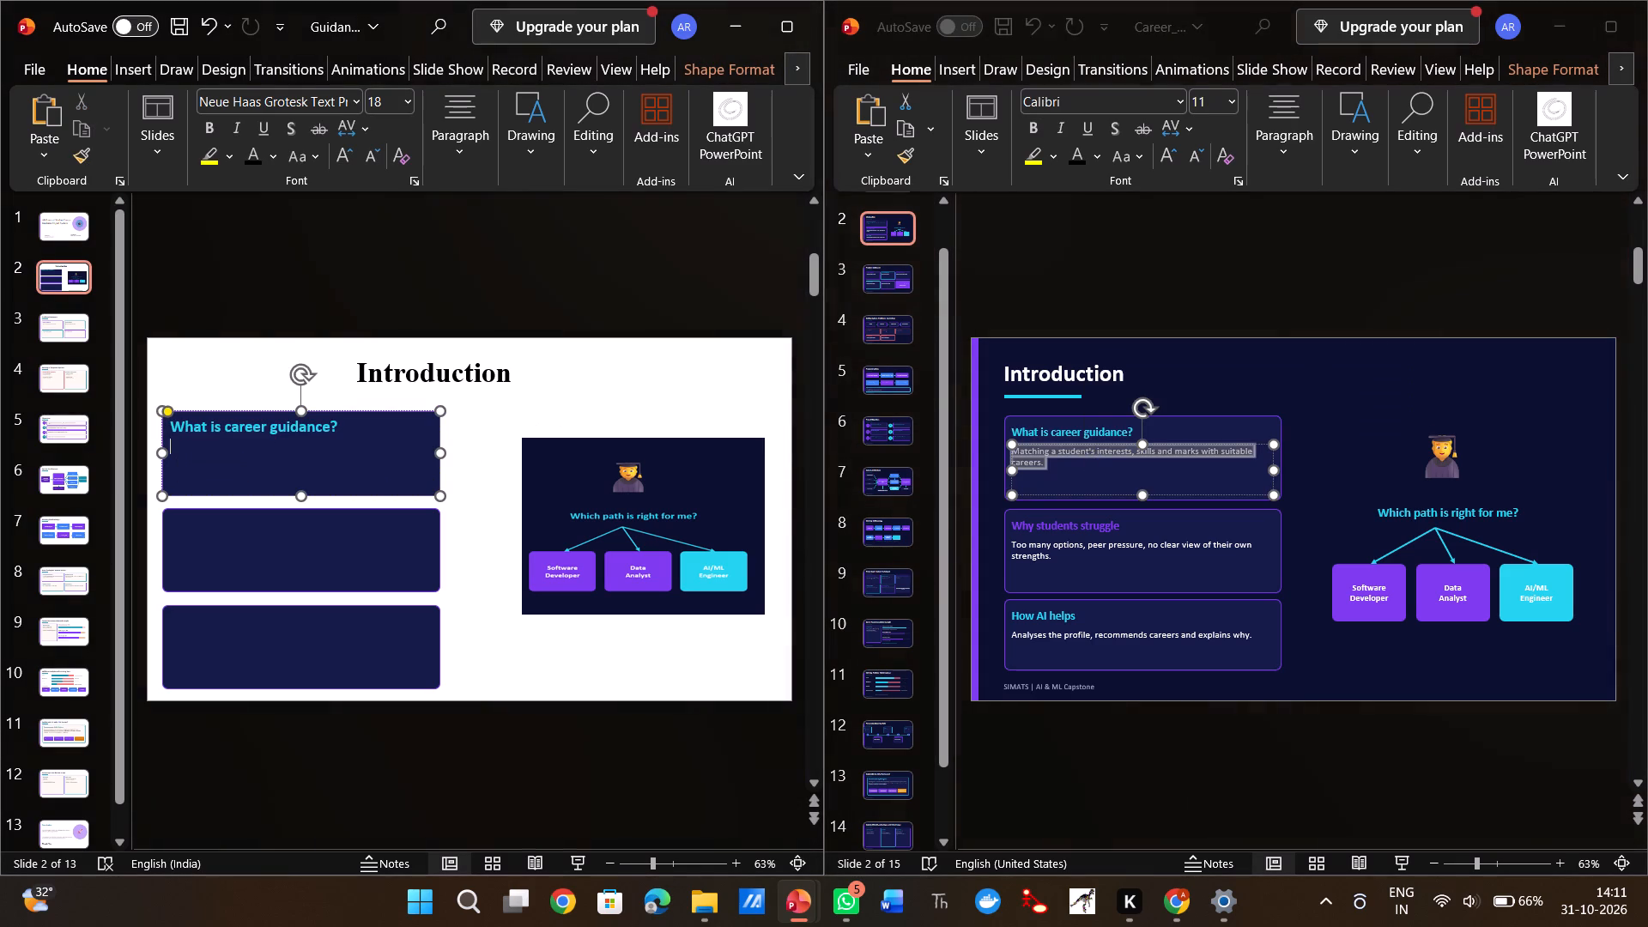
key(ctrl+c)
key(ctrl+v)
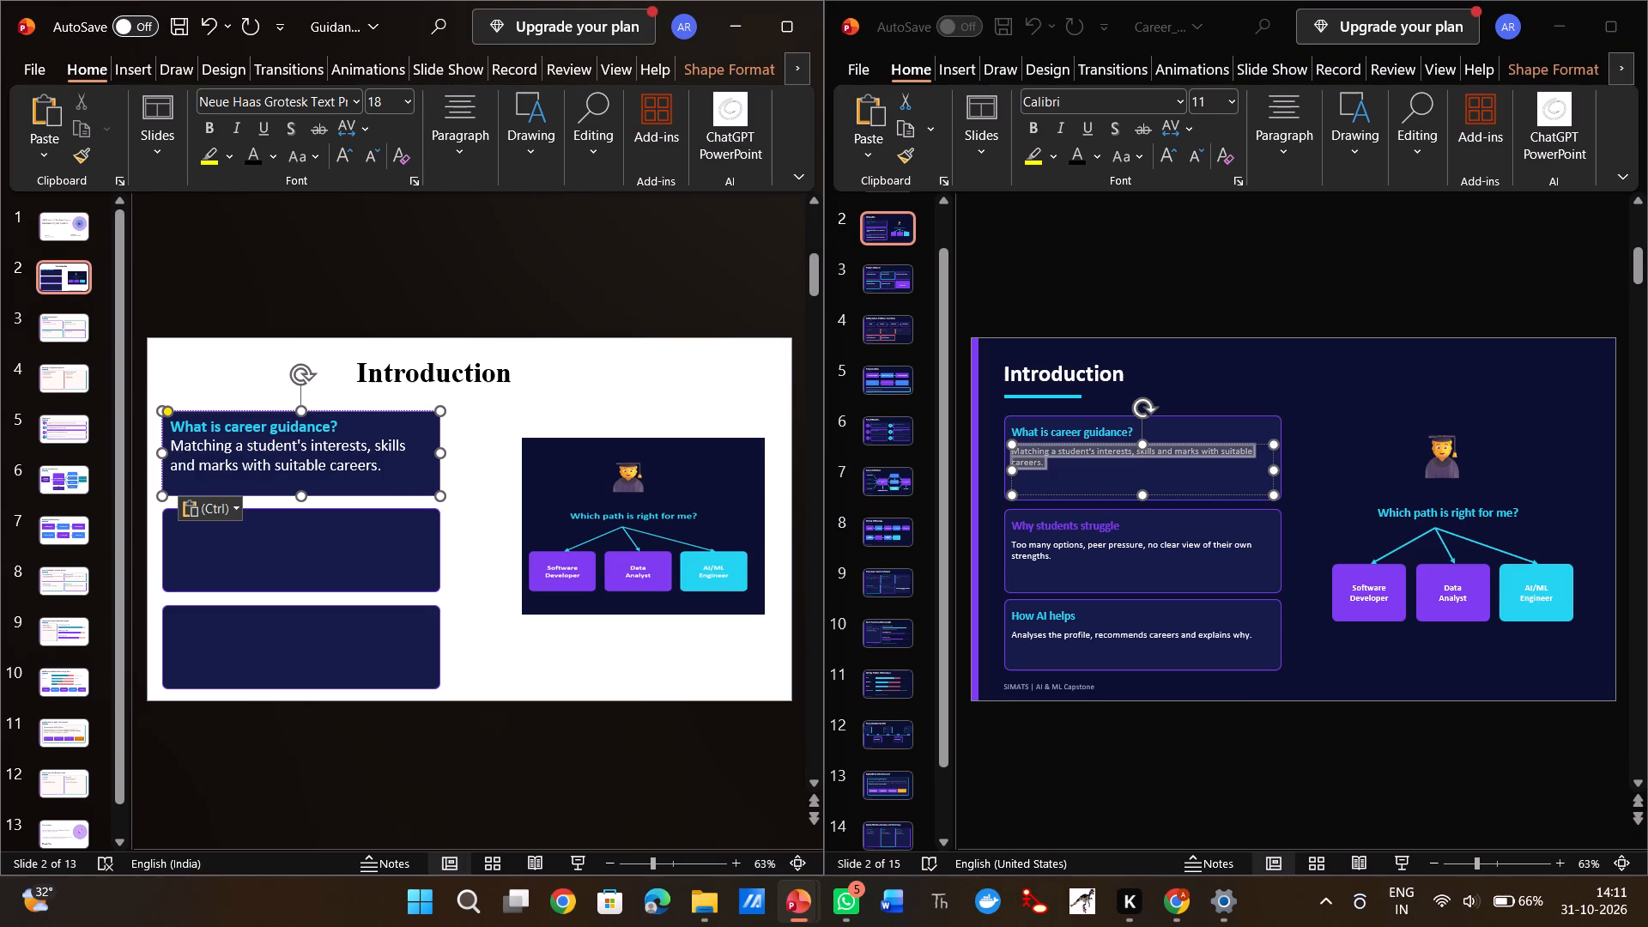
Copy the heading "Why students struggle" from the capstone deck into the middle rounded box.
click(344, 554)
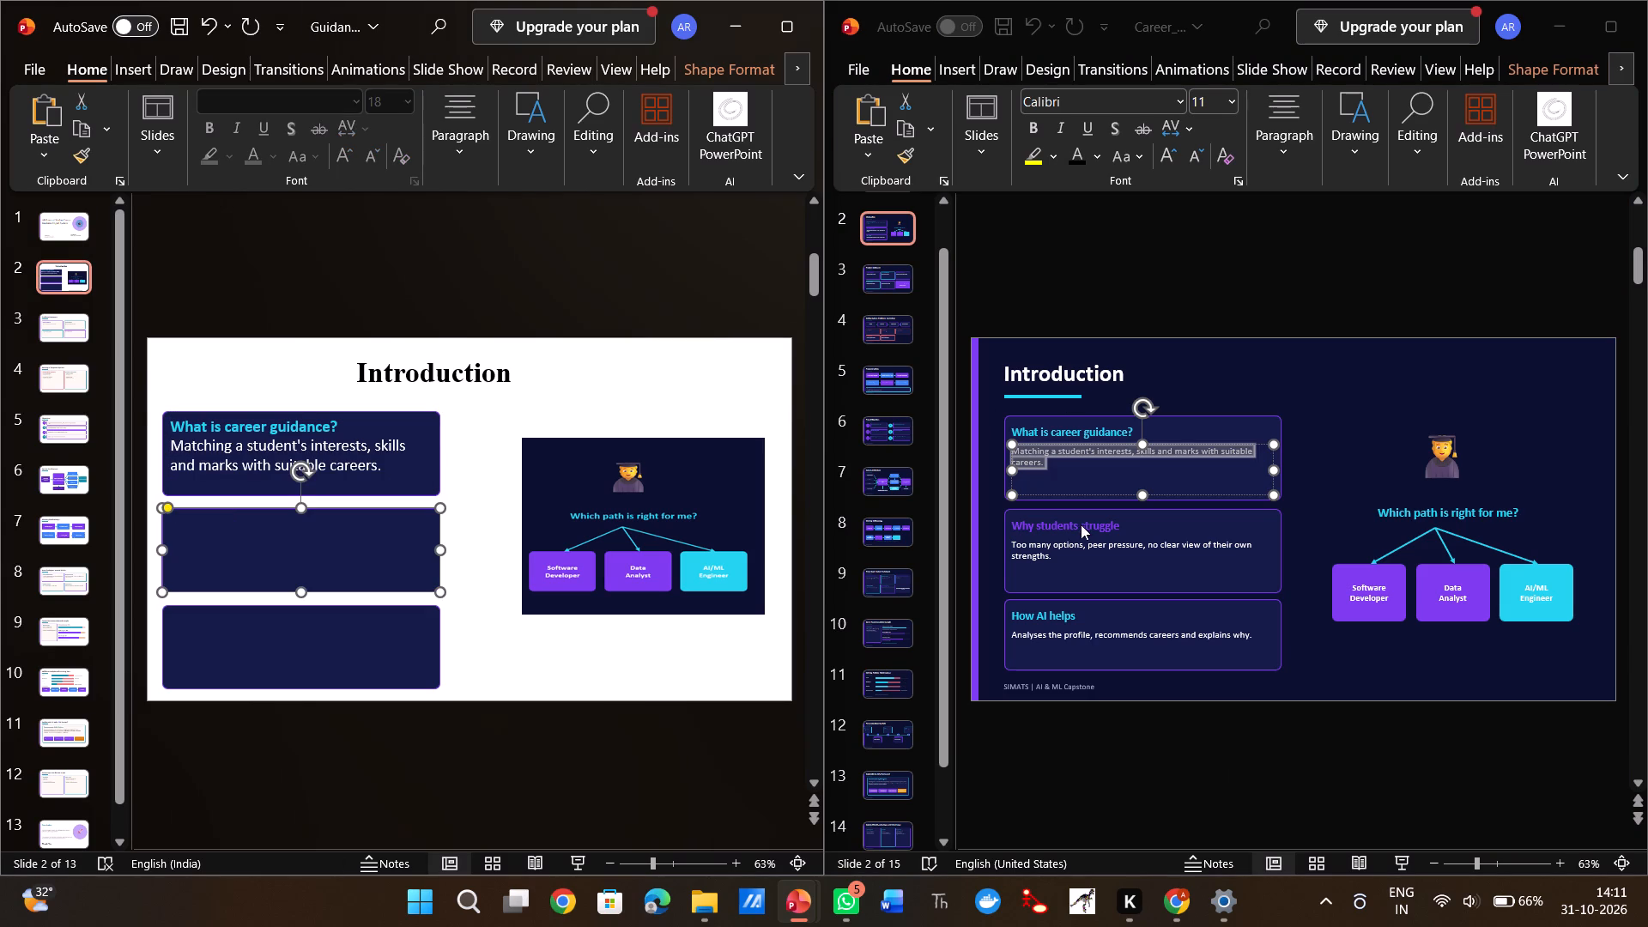
click(1079, 524)
double_click(1079, 524)
key(ctrl+a)
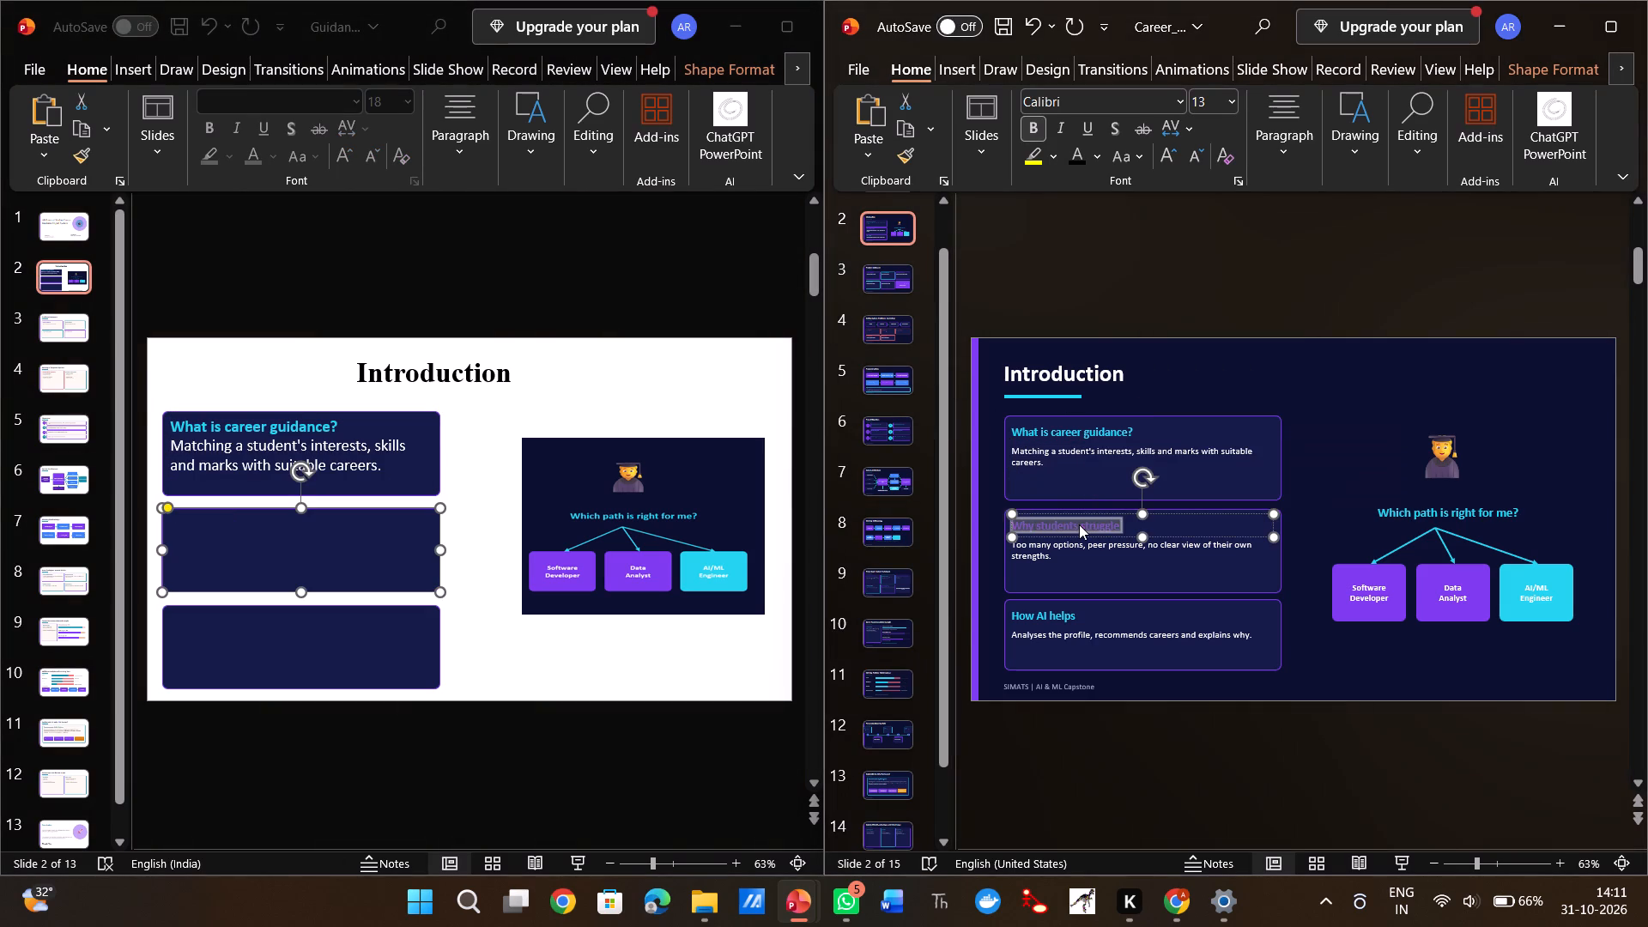
key(ctrl+c)
double_click(256, 536)
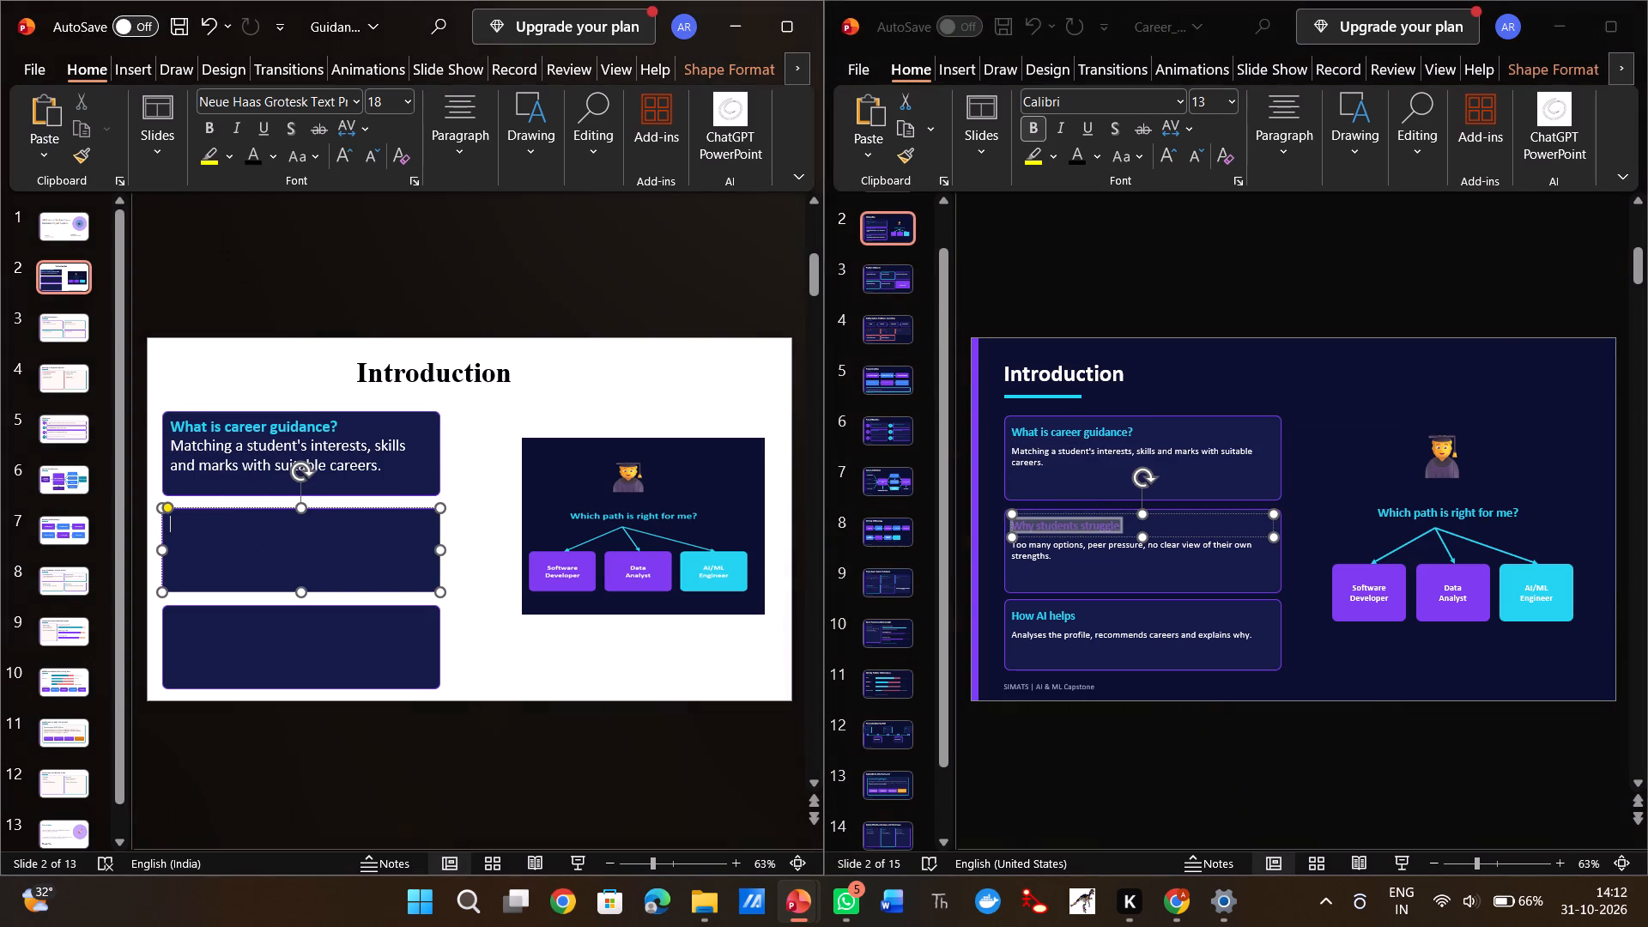
key(ctrl+v)
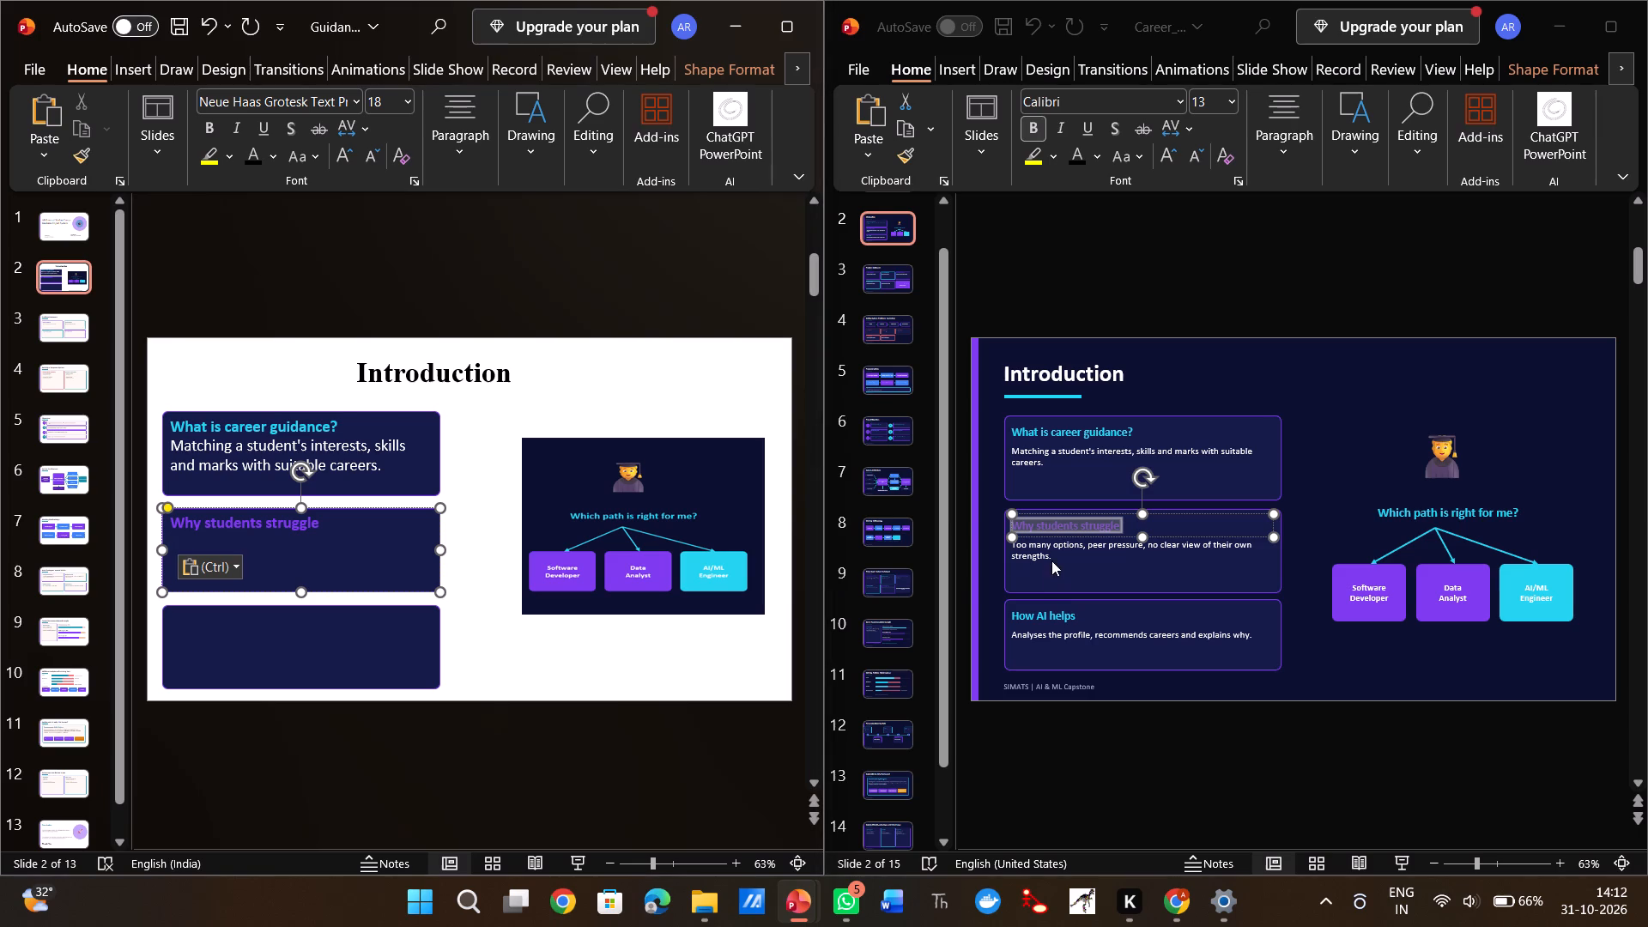
Copy the description "Too many options, peer pressure, no clear view of their own strengths." under the middle box's heading.
double_click(1051, 556)
key(ctrl+a)
key(ctrl+c)
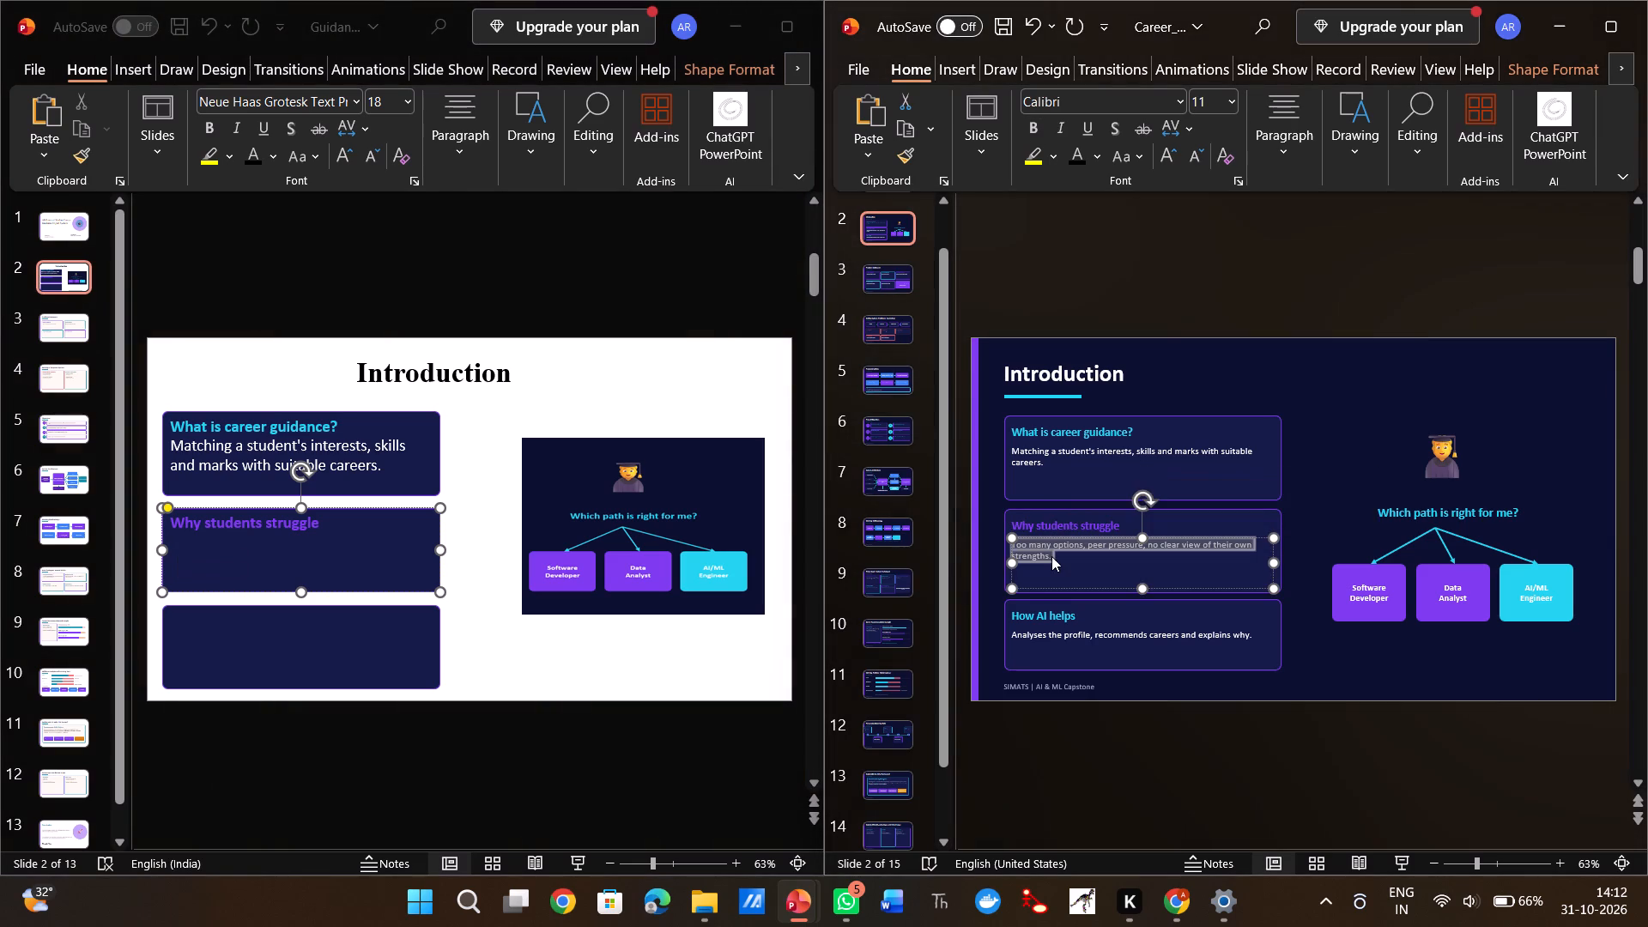
double_click(317, 543)
key(ctrl+v)
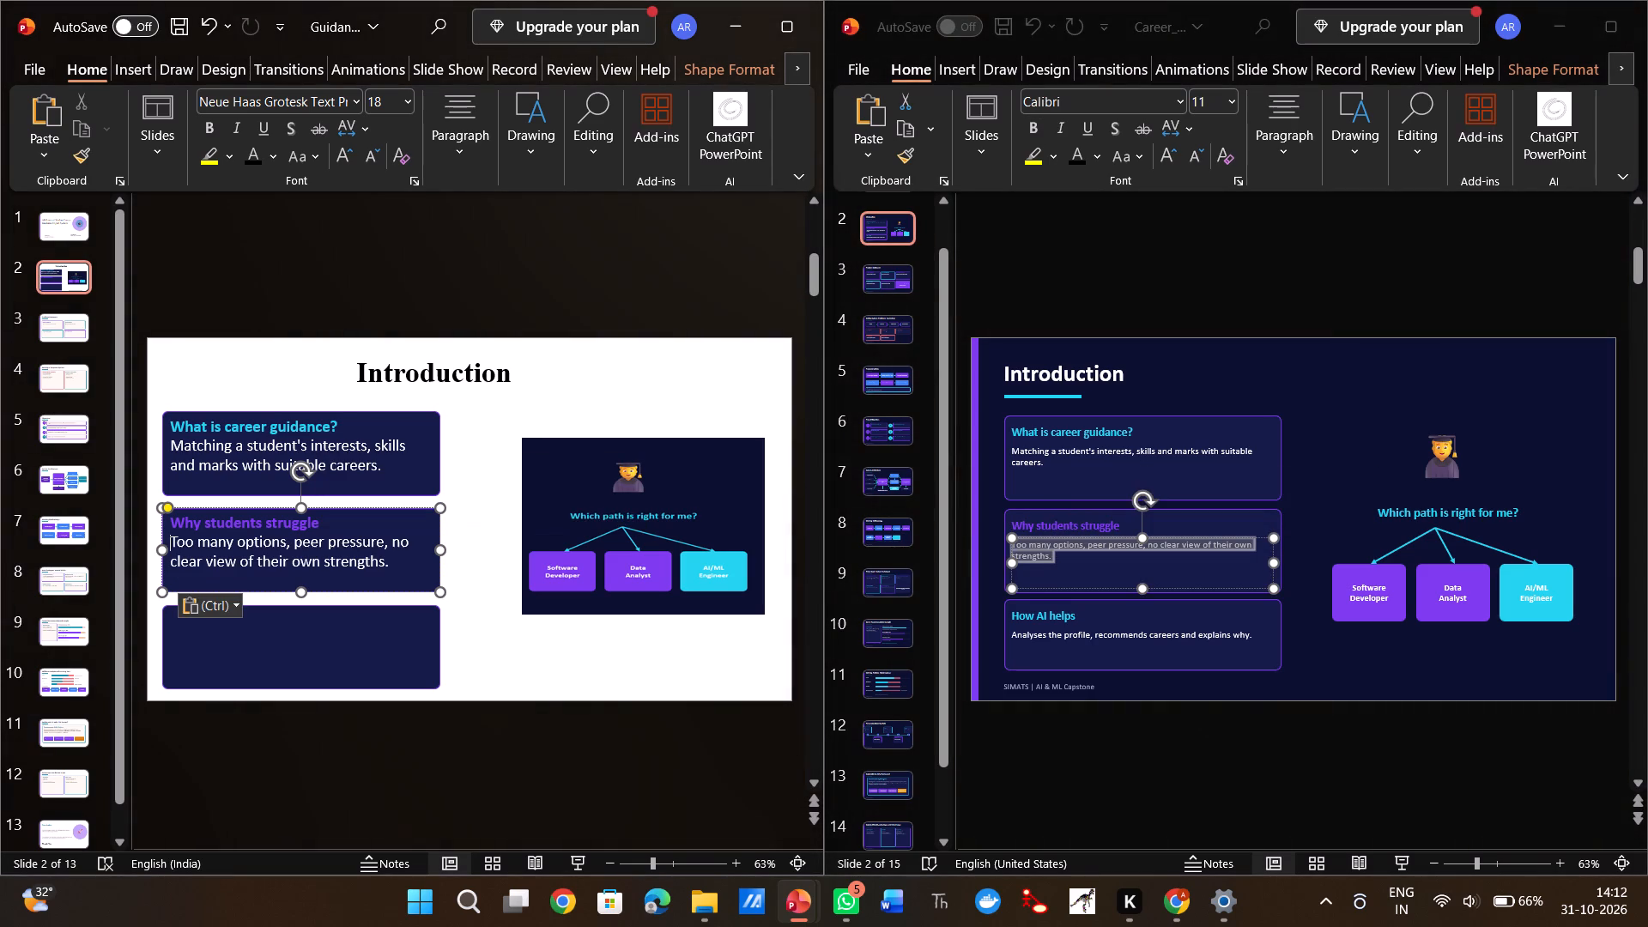
Copy the heading "How AI helps" from the capstone deck into the bottom rounded box.
double_click(1062, 611)
key(ctrl+a)
key(ctrl+c)
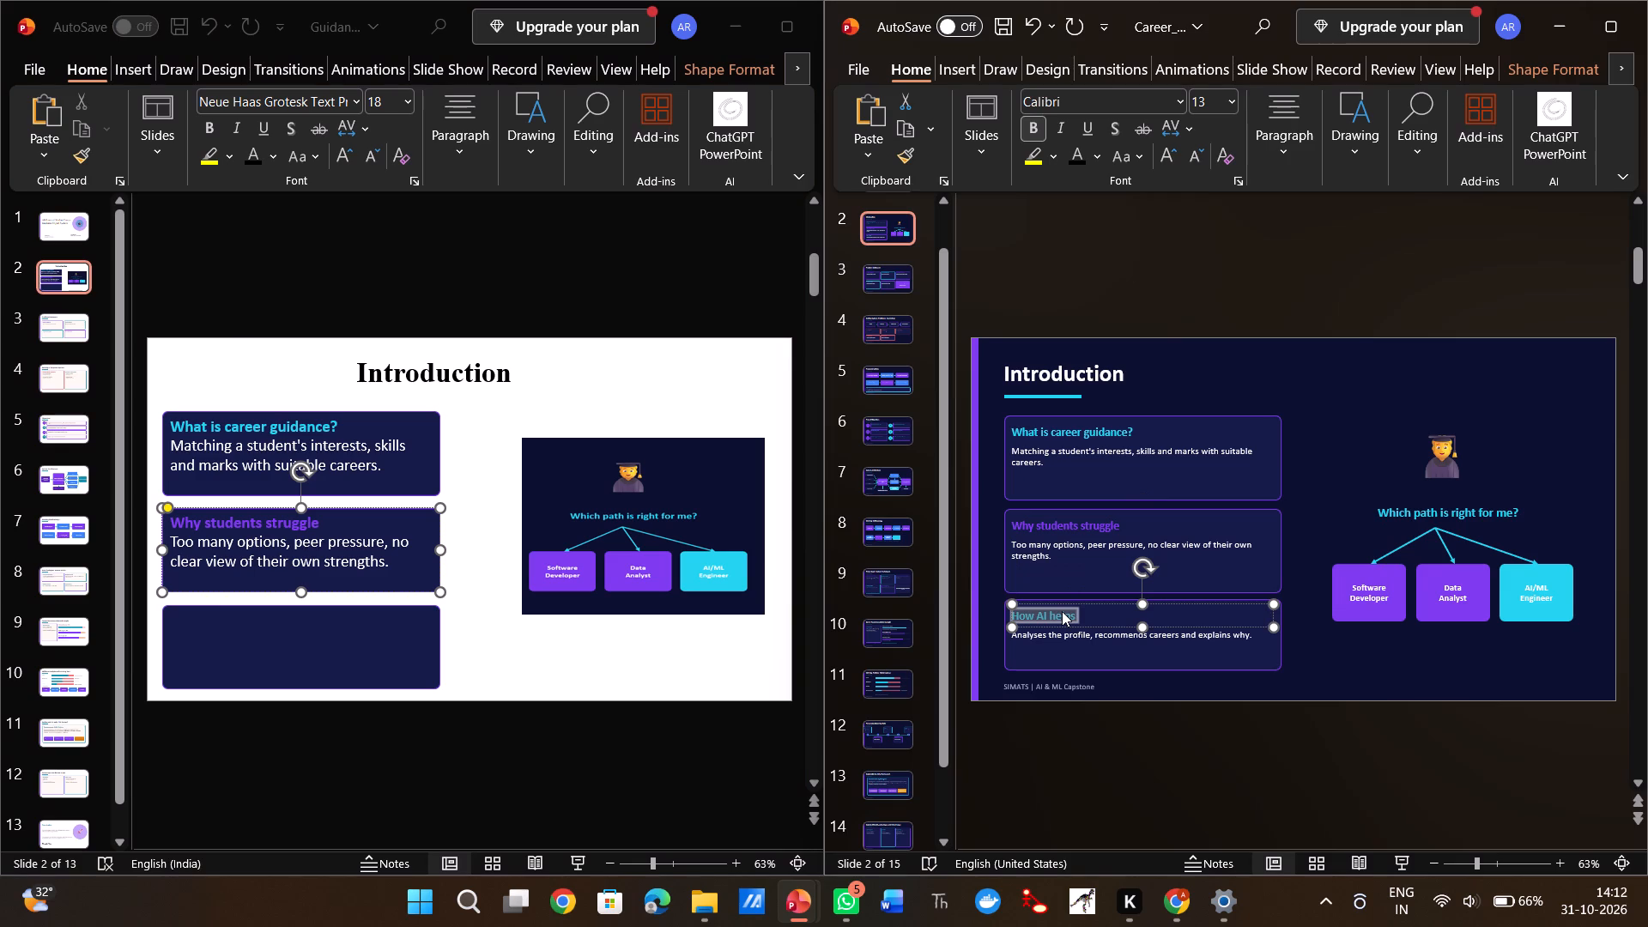
double_click(296, 609)
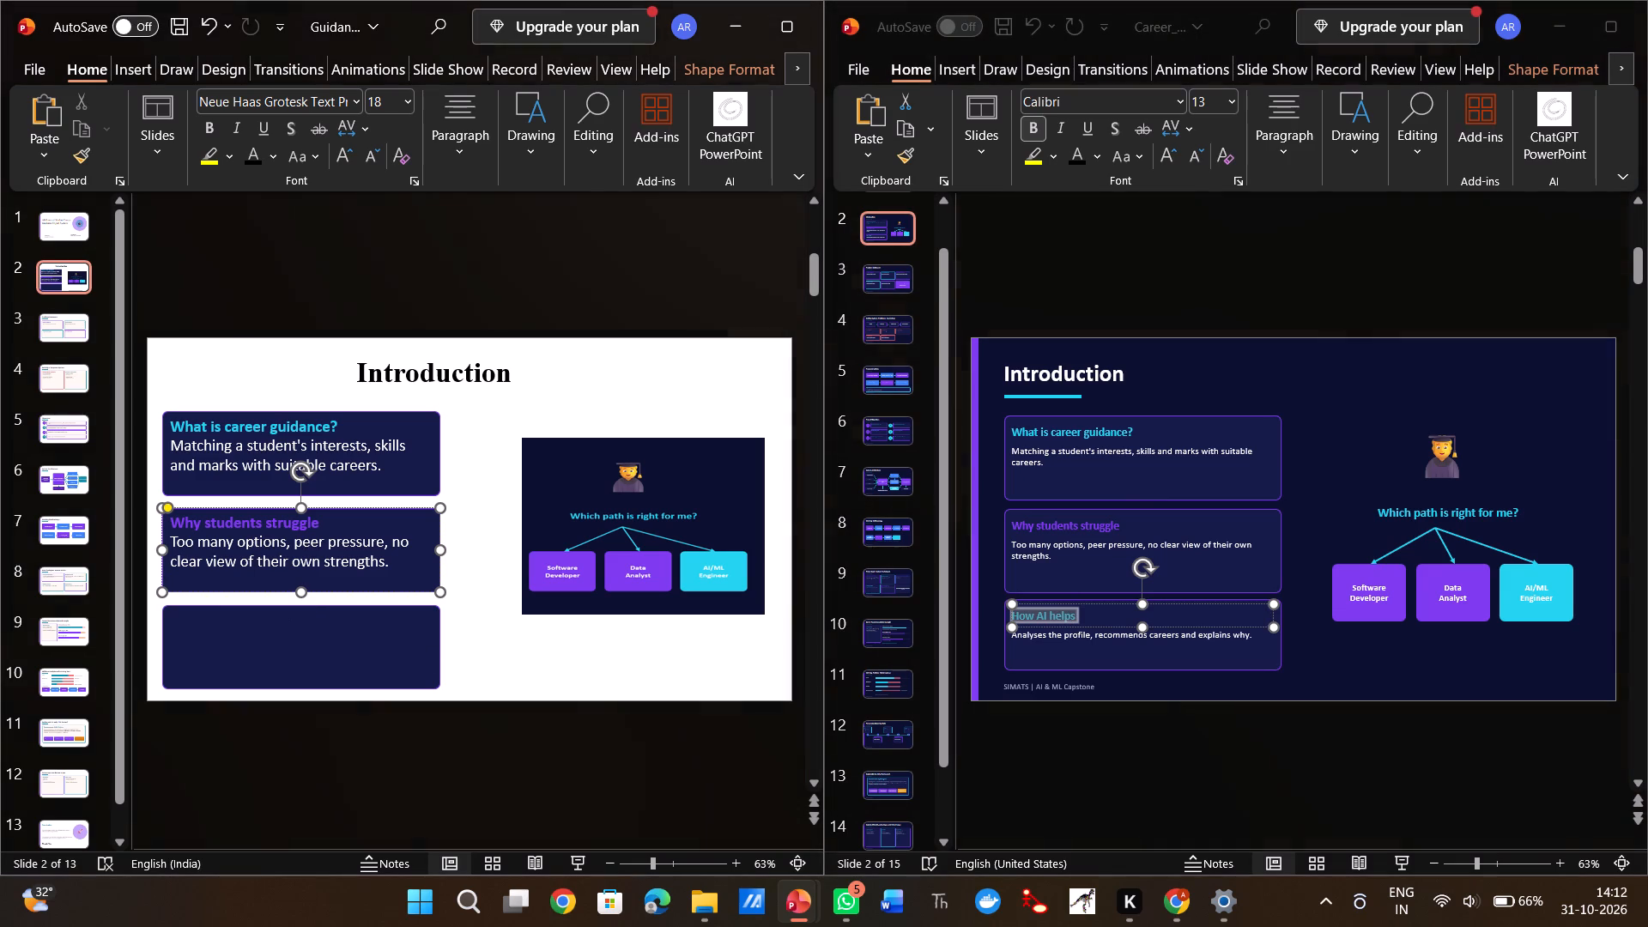
double_click(288, 628)
key(ctrl+v)
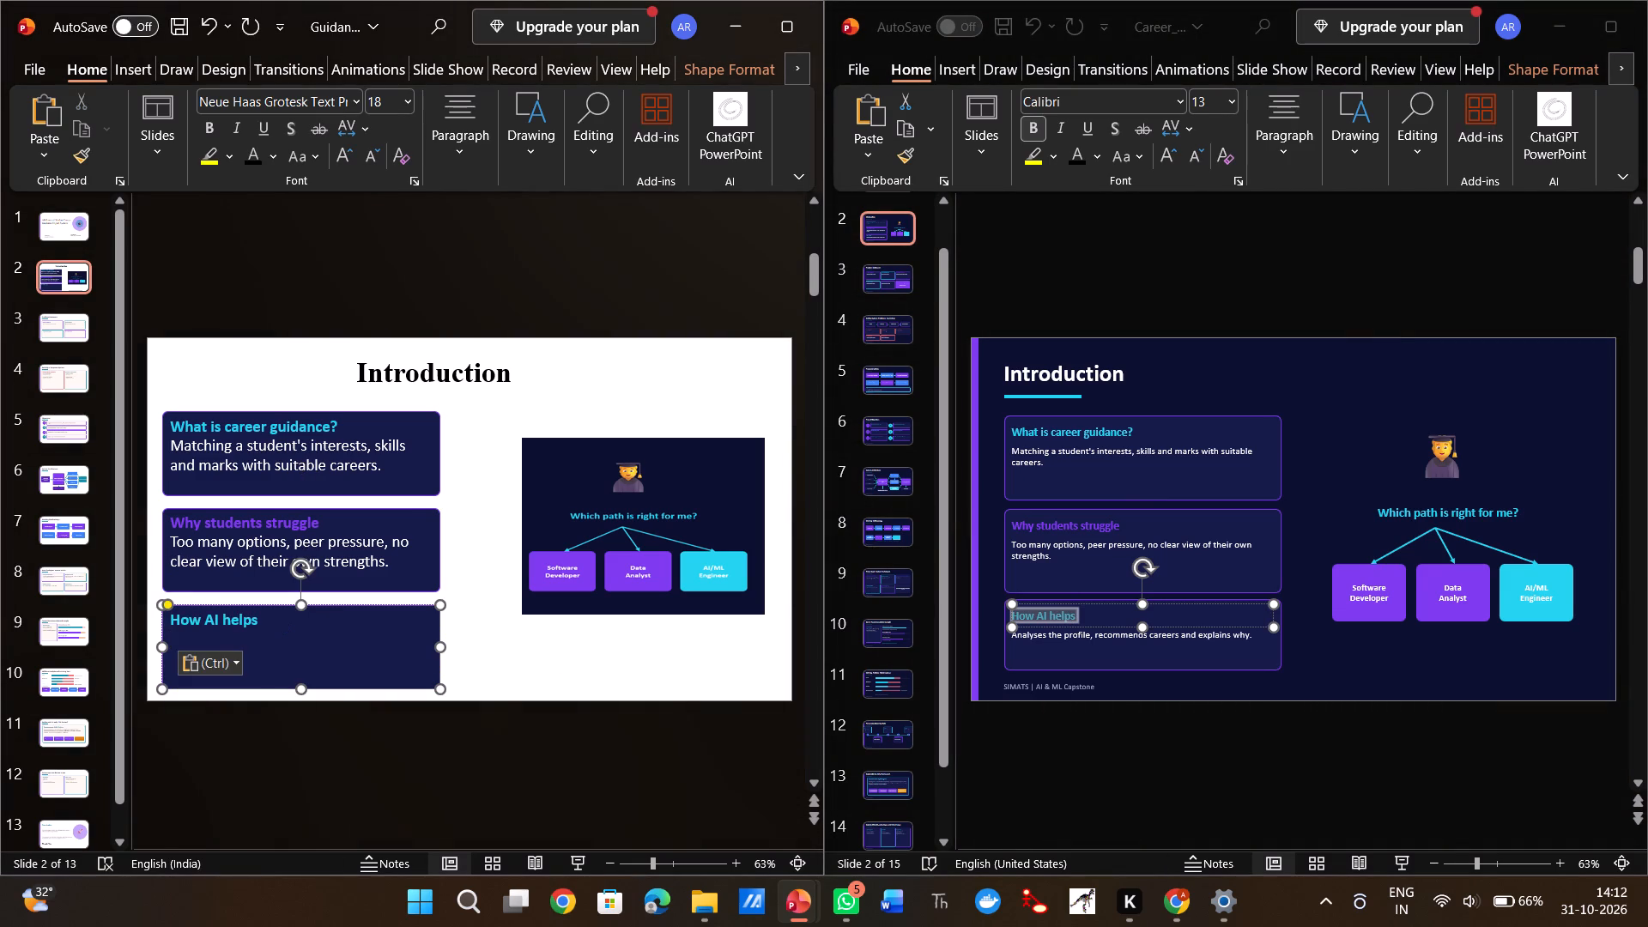
Copy the description "Analyses the profile, recommends careers and explains why." from the capstone deck under the bottom box's heading.
double_click(1134, 635)
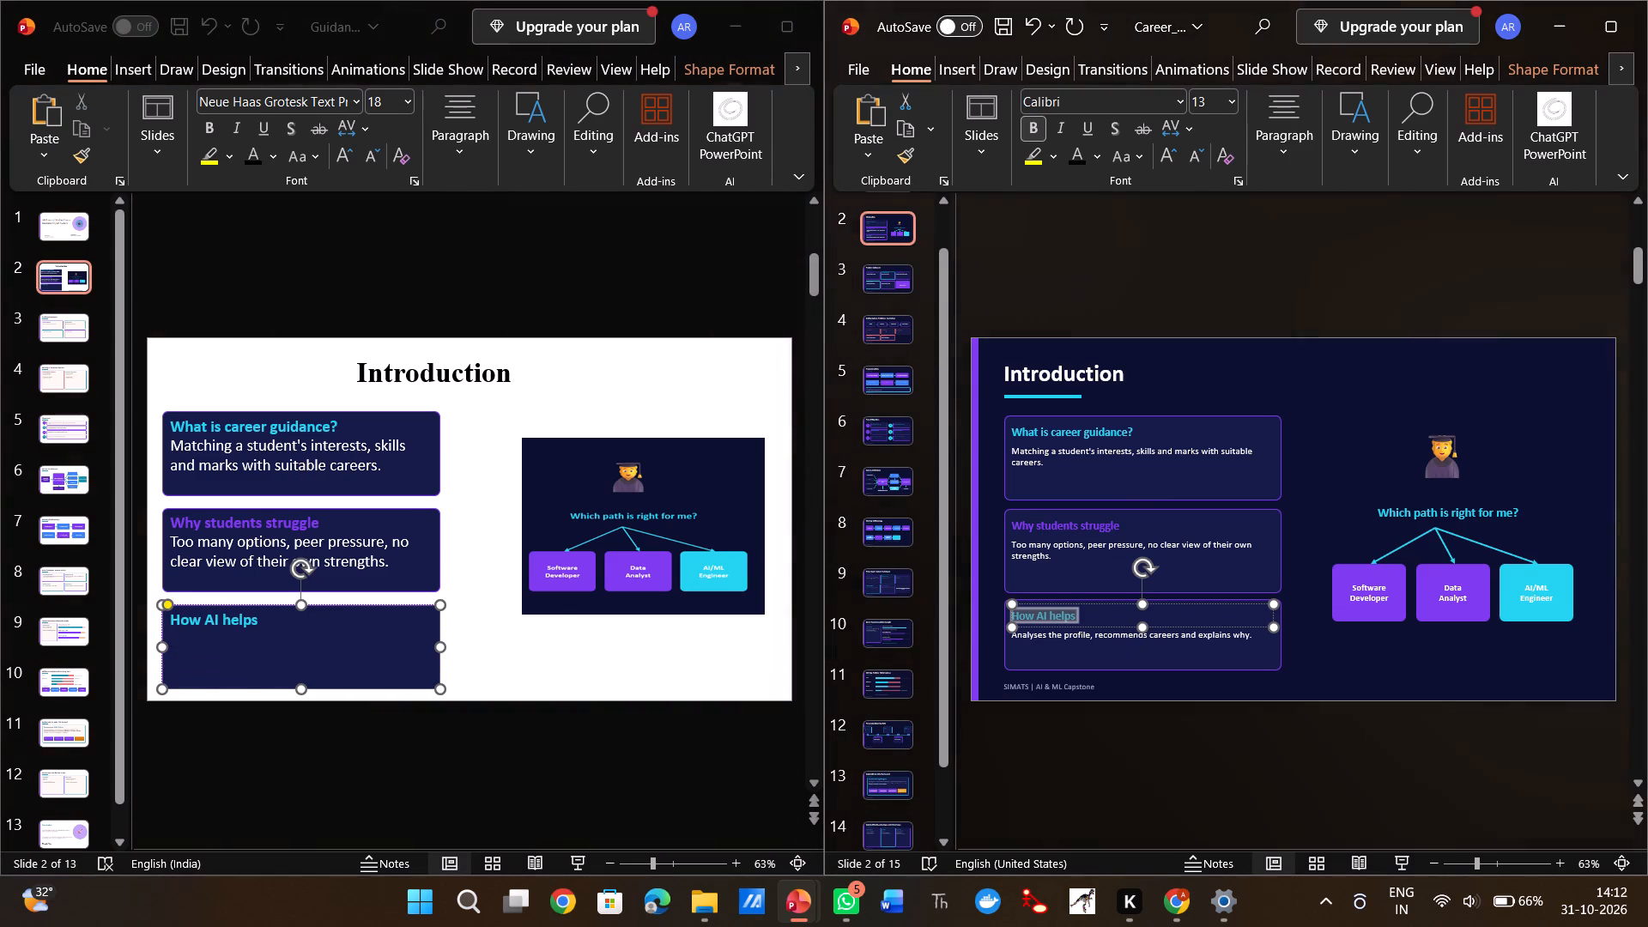
key(ctrl+a)
key(ctrl+c)
key(ctrl+c)
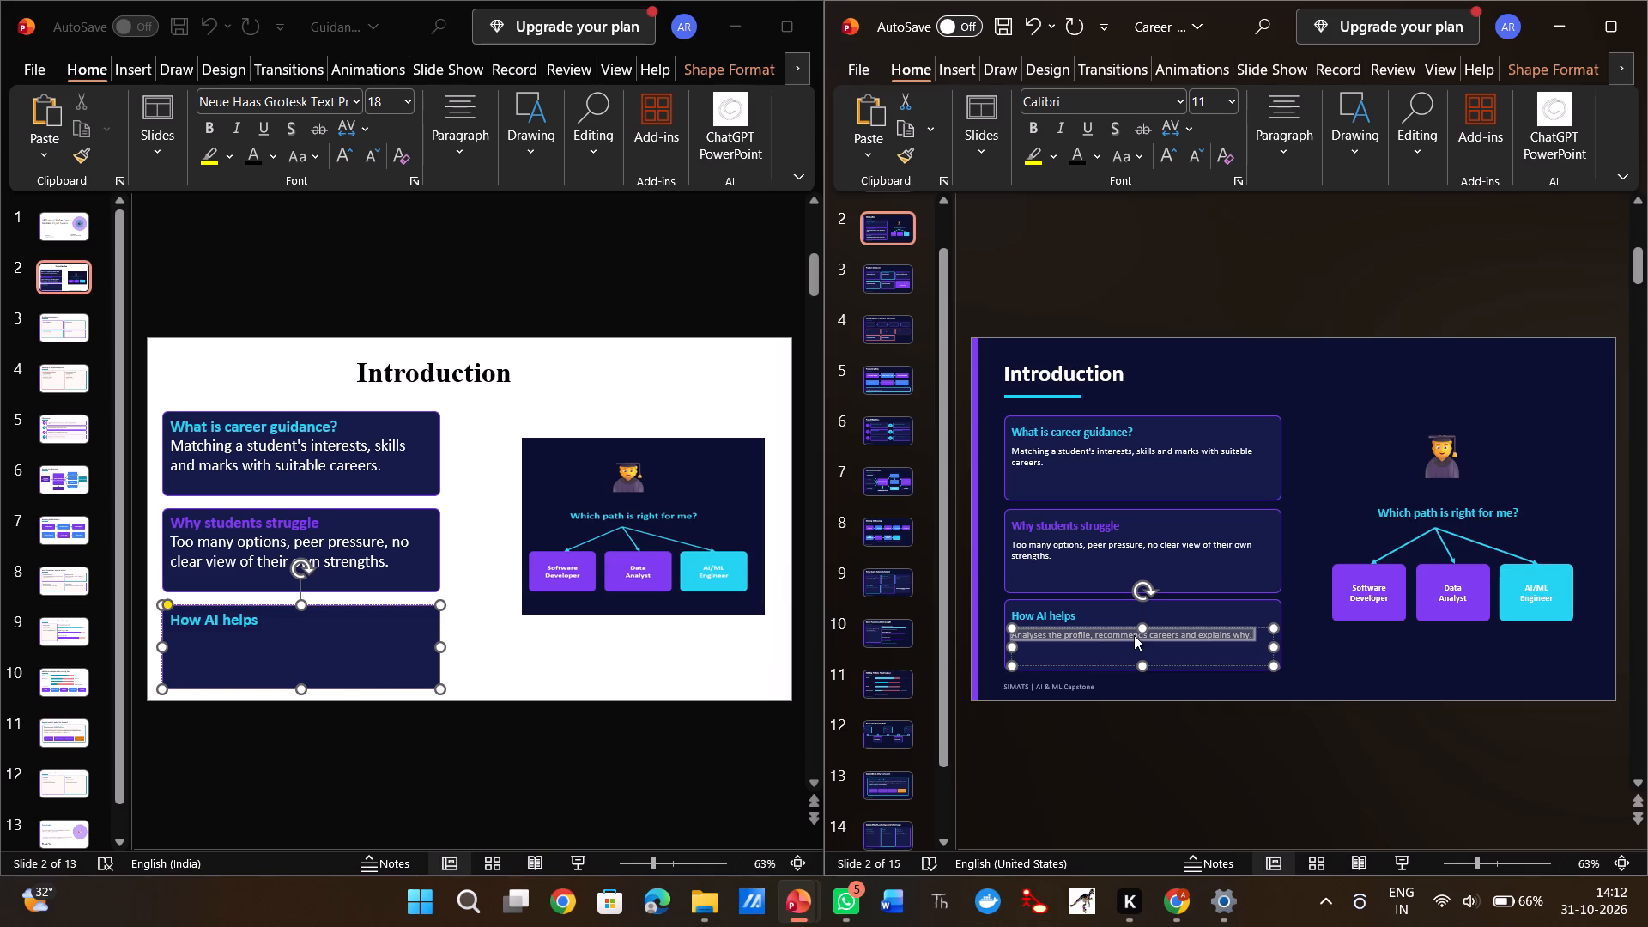
double_click(331, 630)
key(ctrl+v)
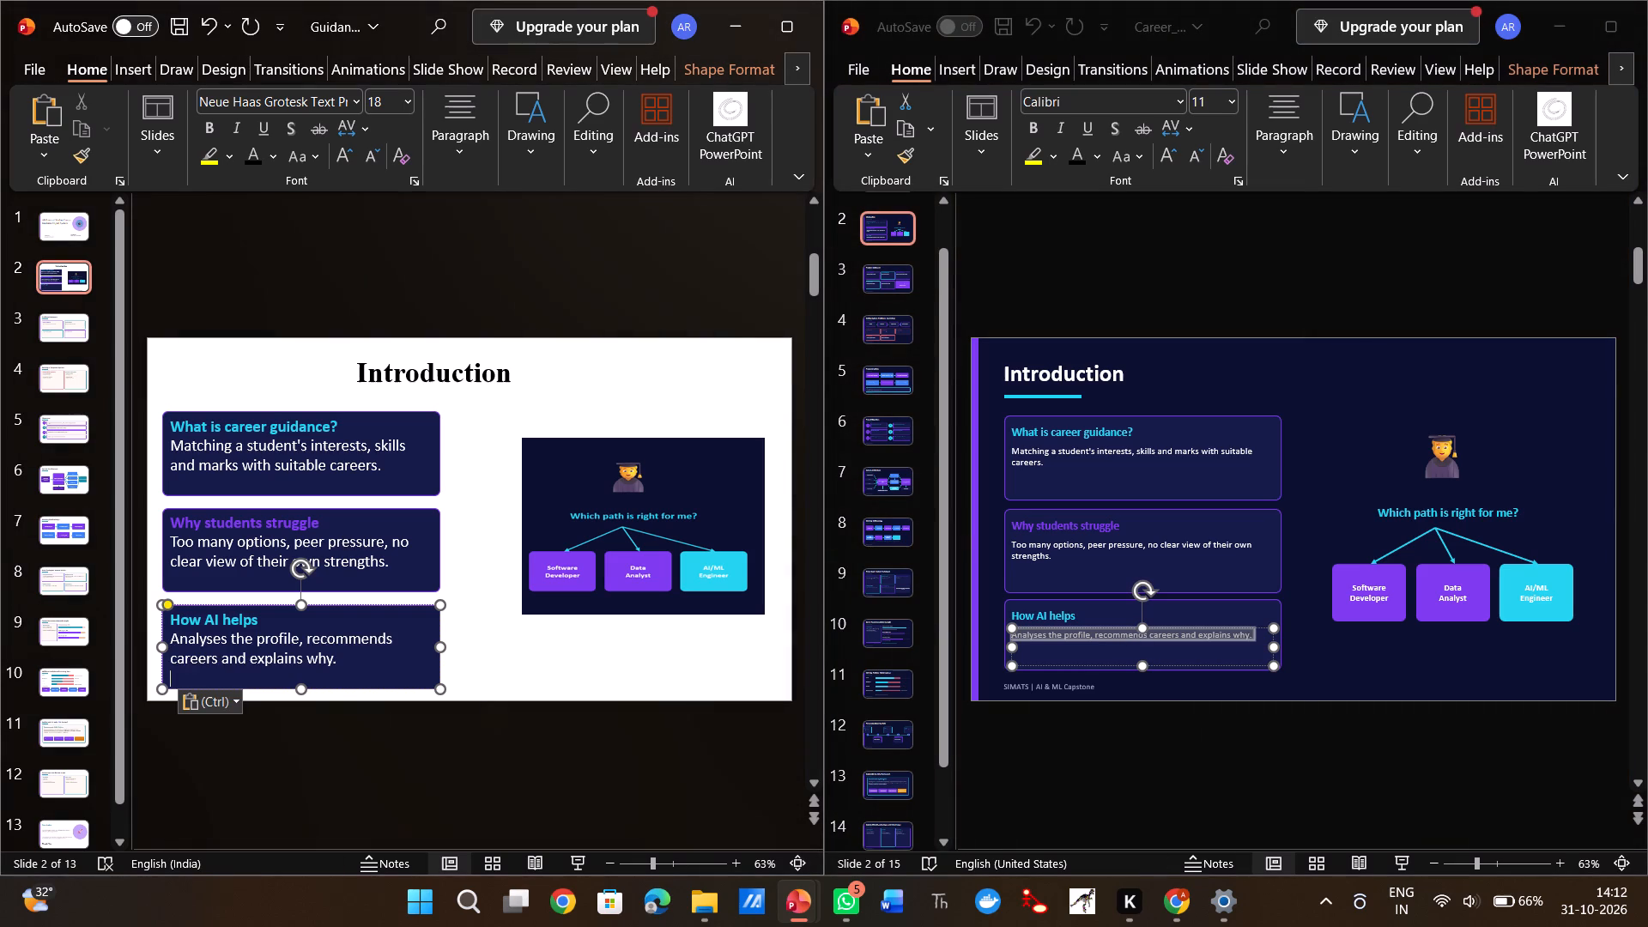
click(547, 360)
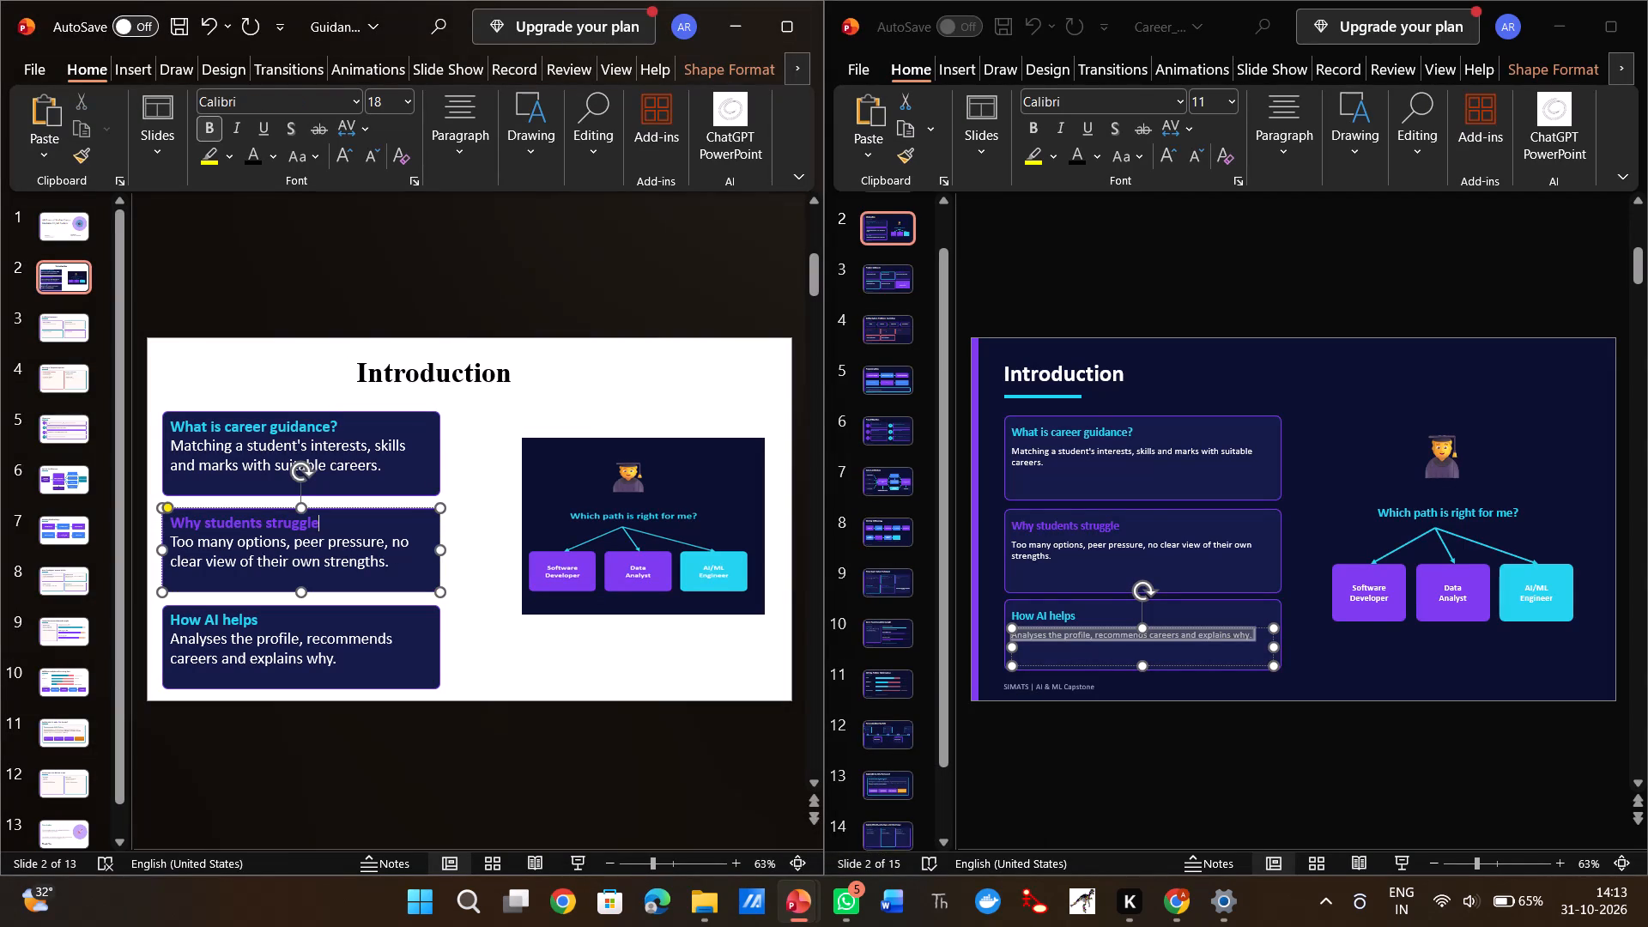
key(ctrl+a)
key(BackSpace)
key(ctrl+v)
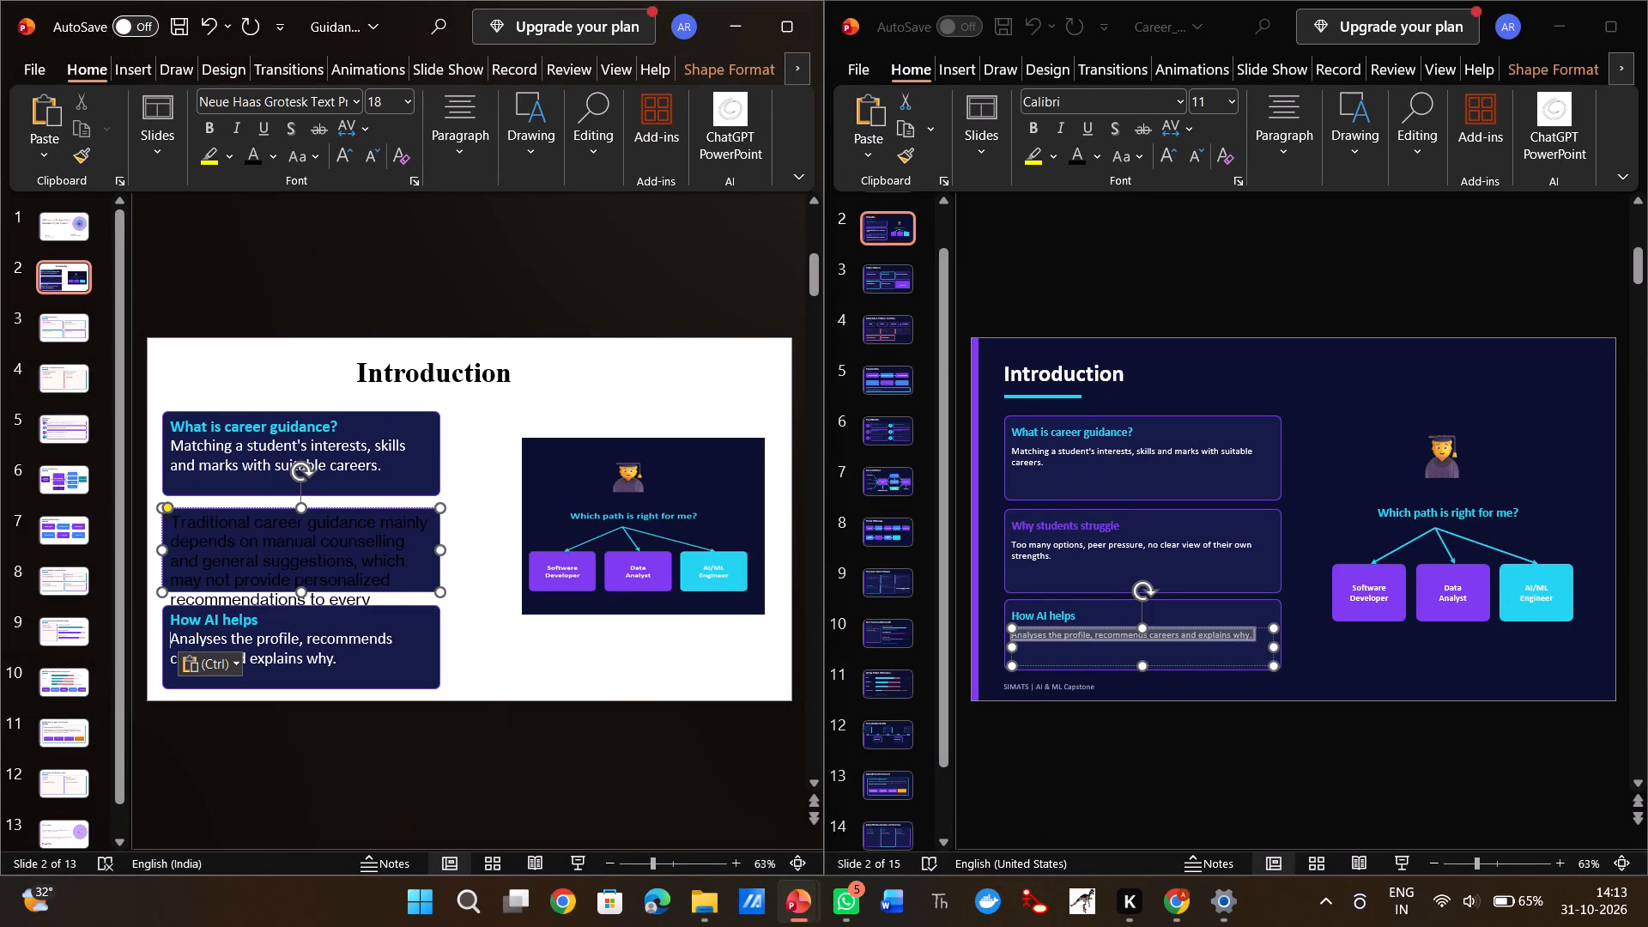
Set the font of all the middle box's text to Times New Roman.
click(332, 530)
key(ctrl+a)
click(355, 96)
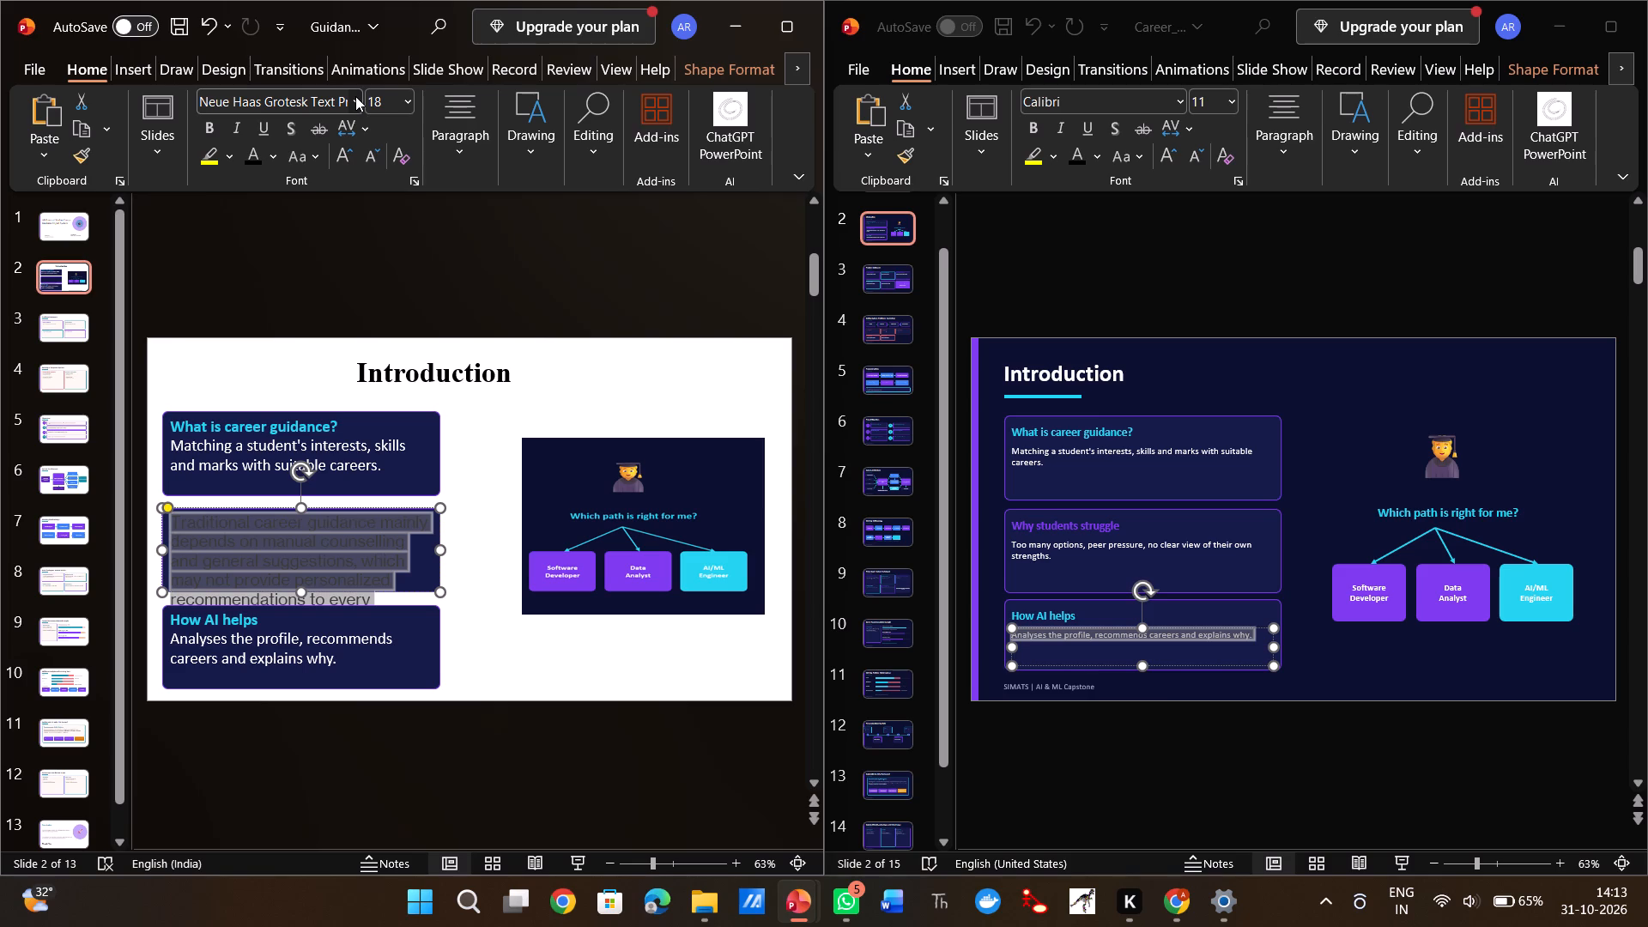
click(322, 90)
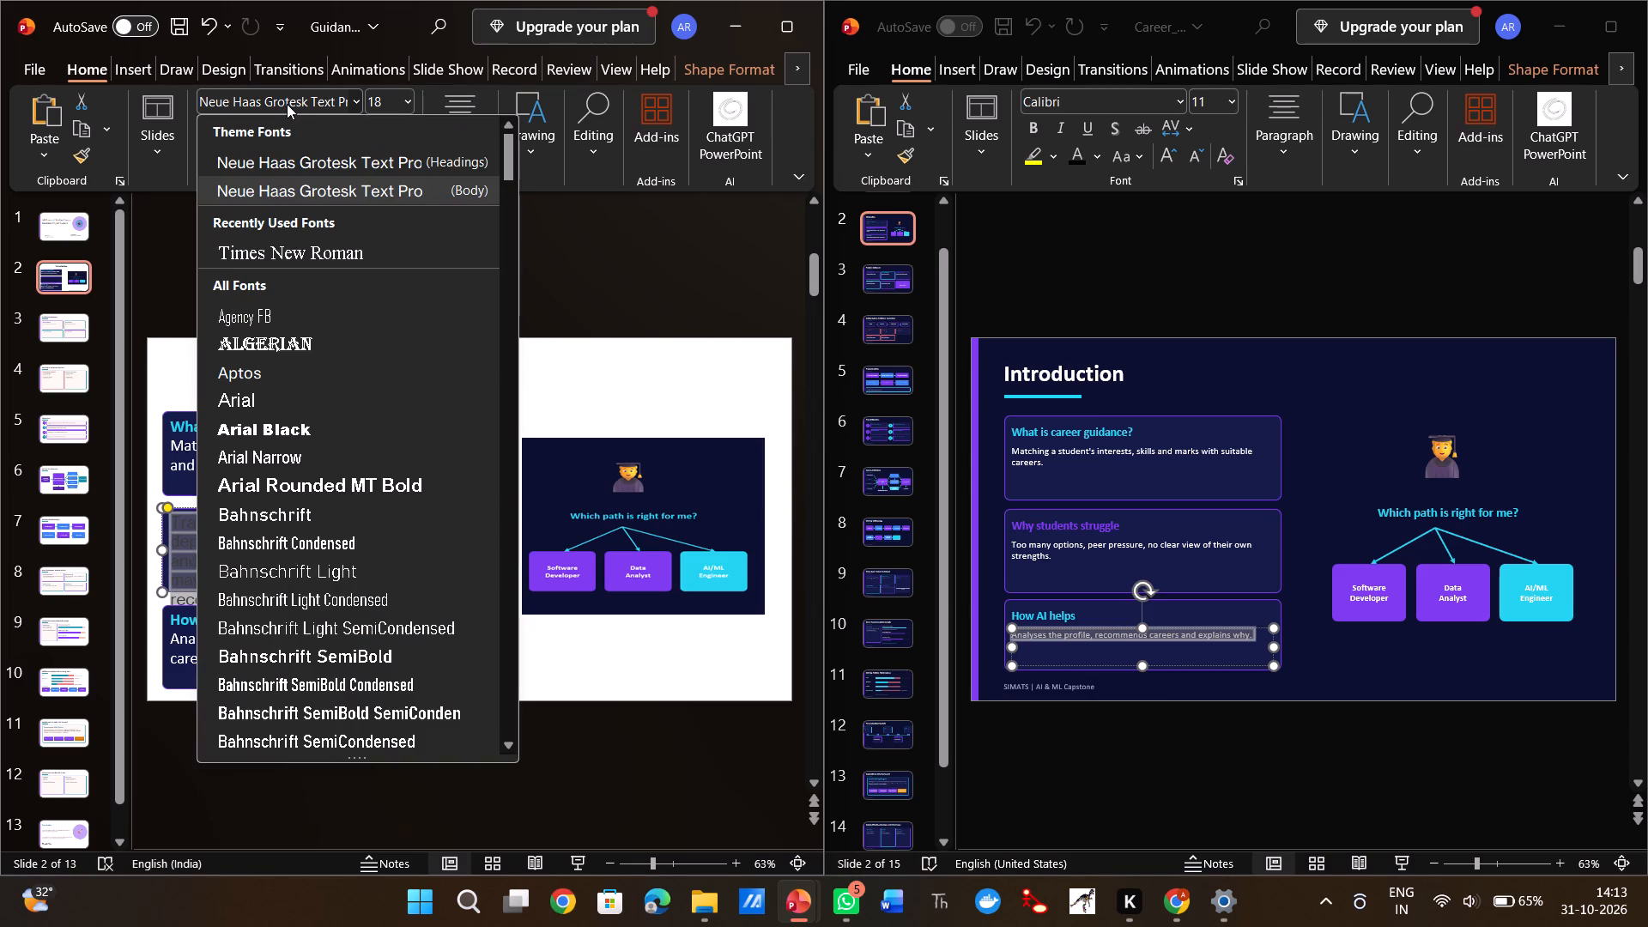
click(280, 93)
double_click(280, 93)
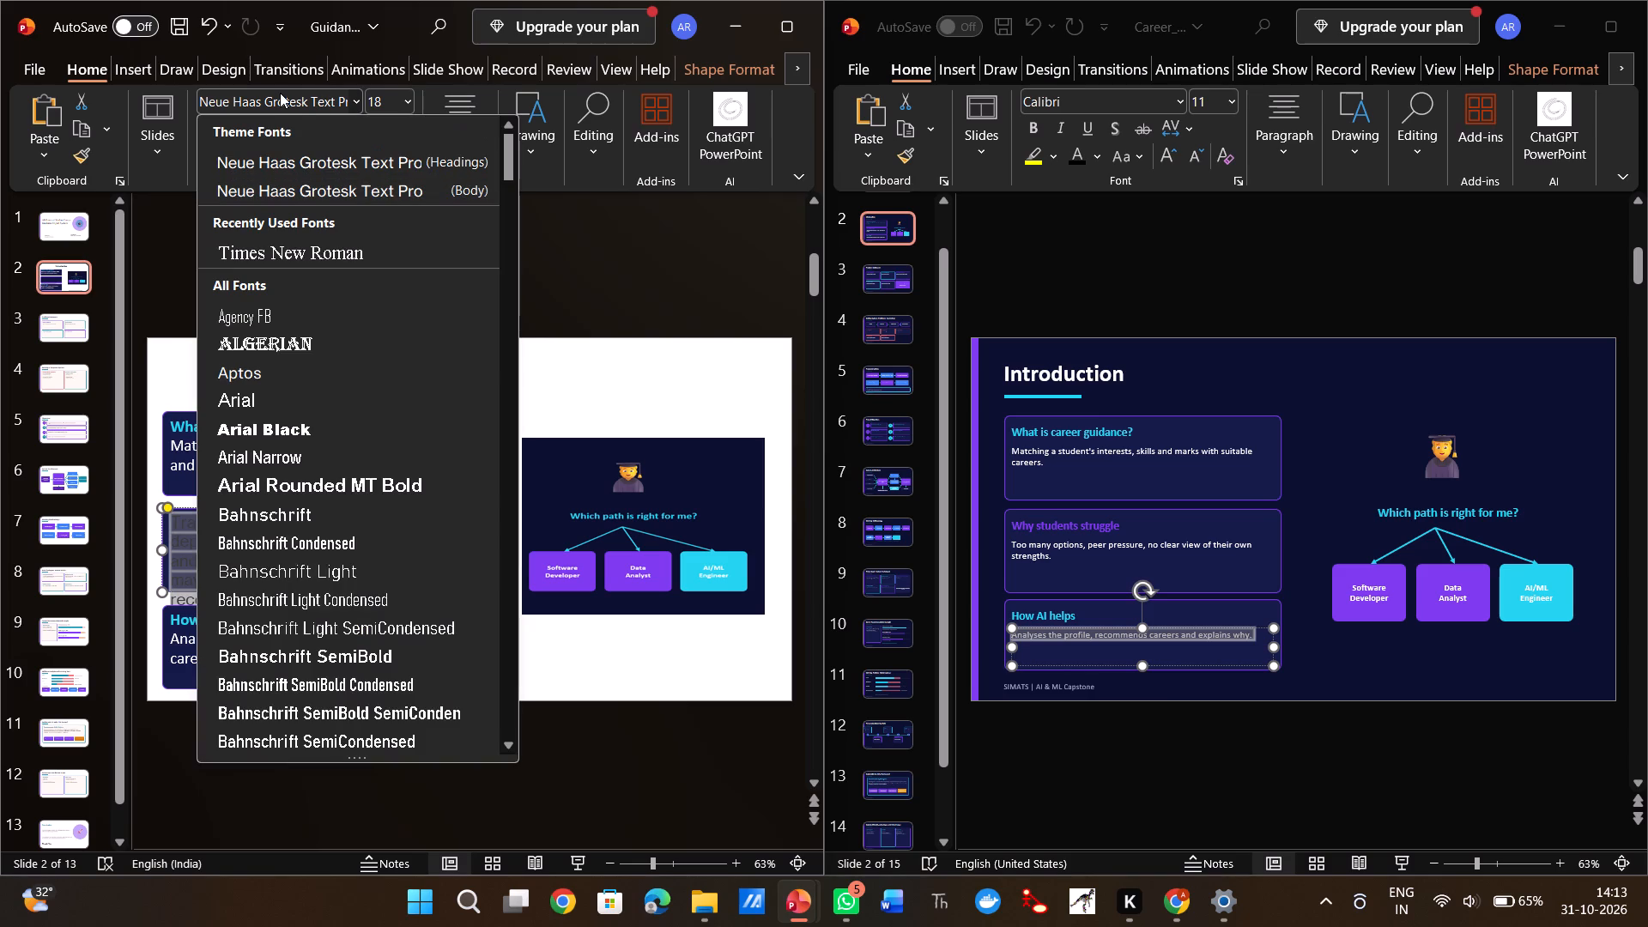
click(289, 263)
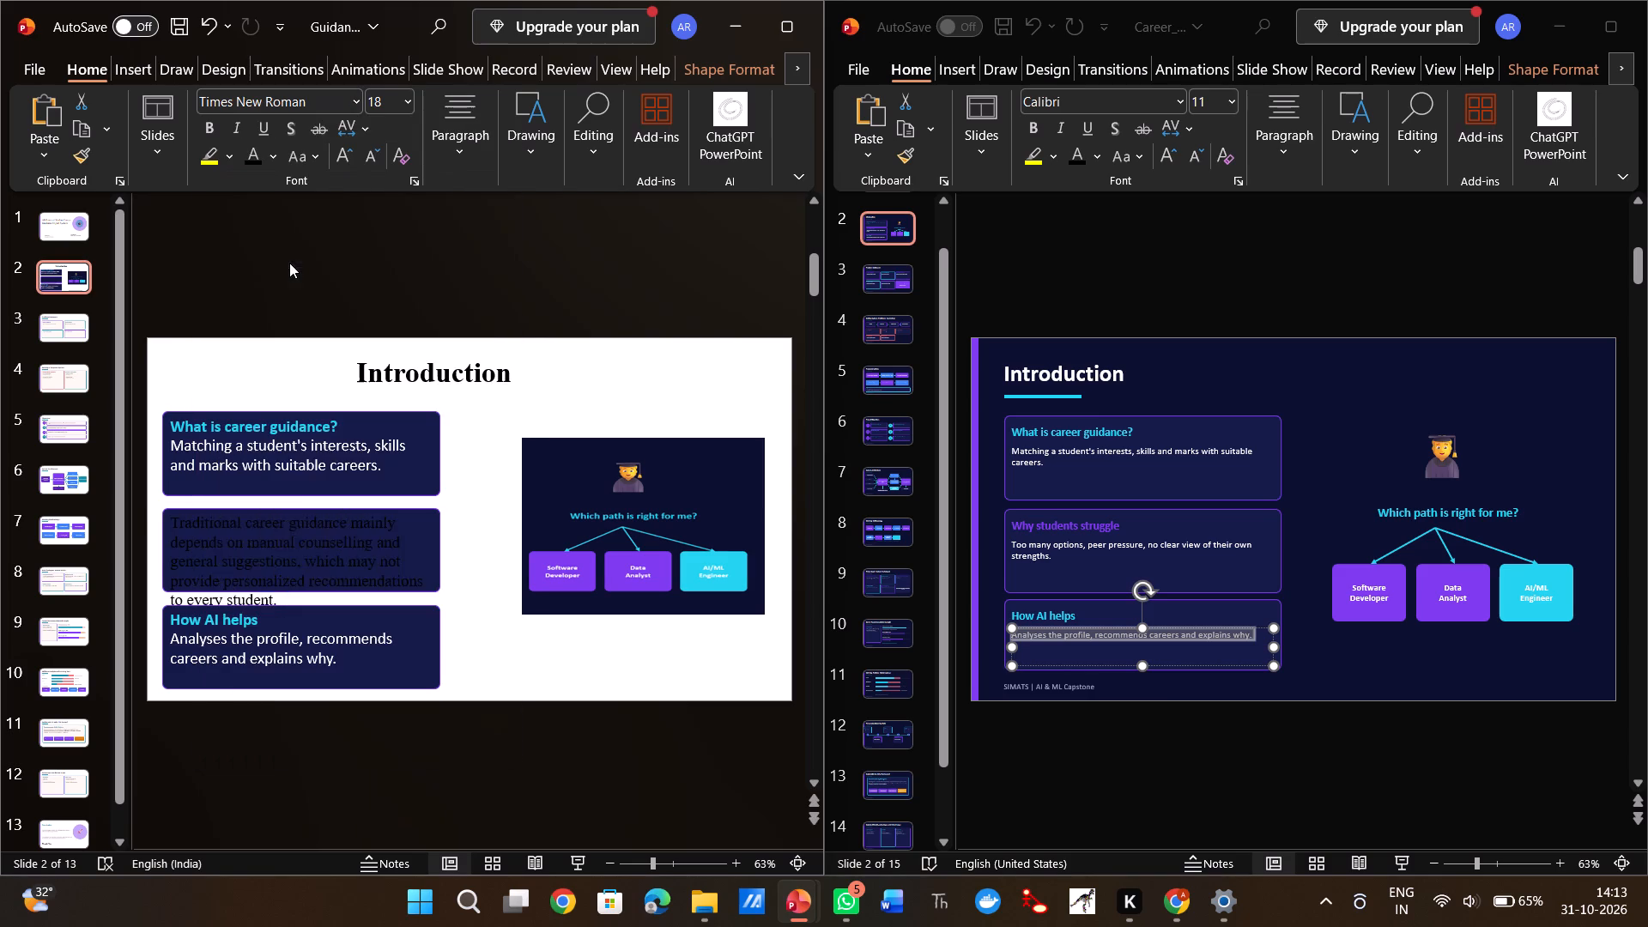
Set the font size of the middle box's text to 16.
drag(398, 77, 403, 95)
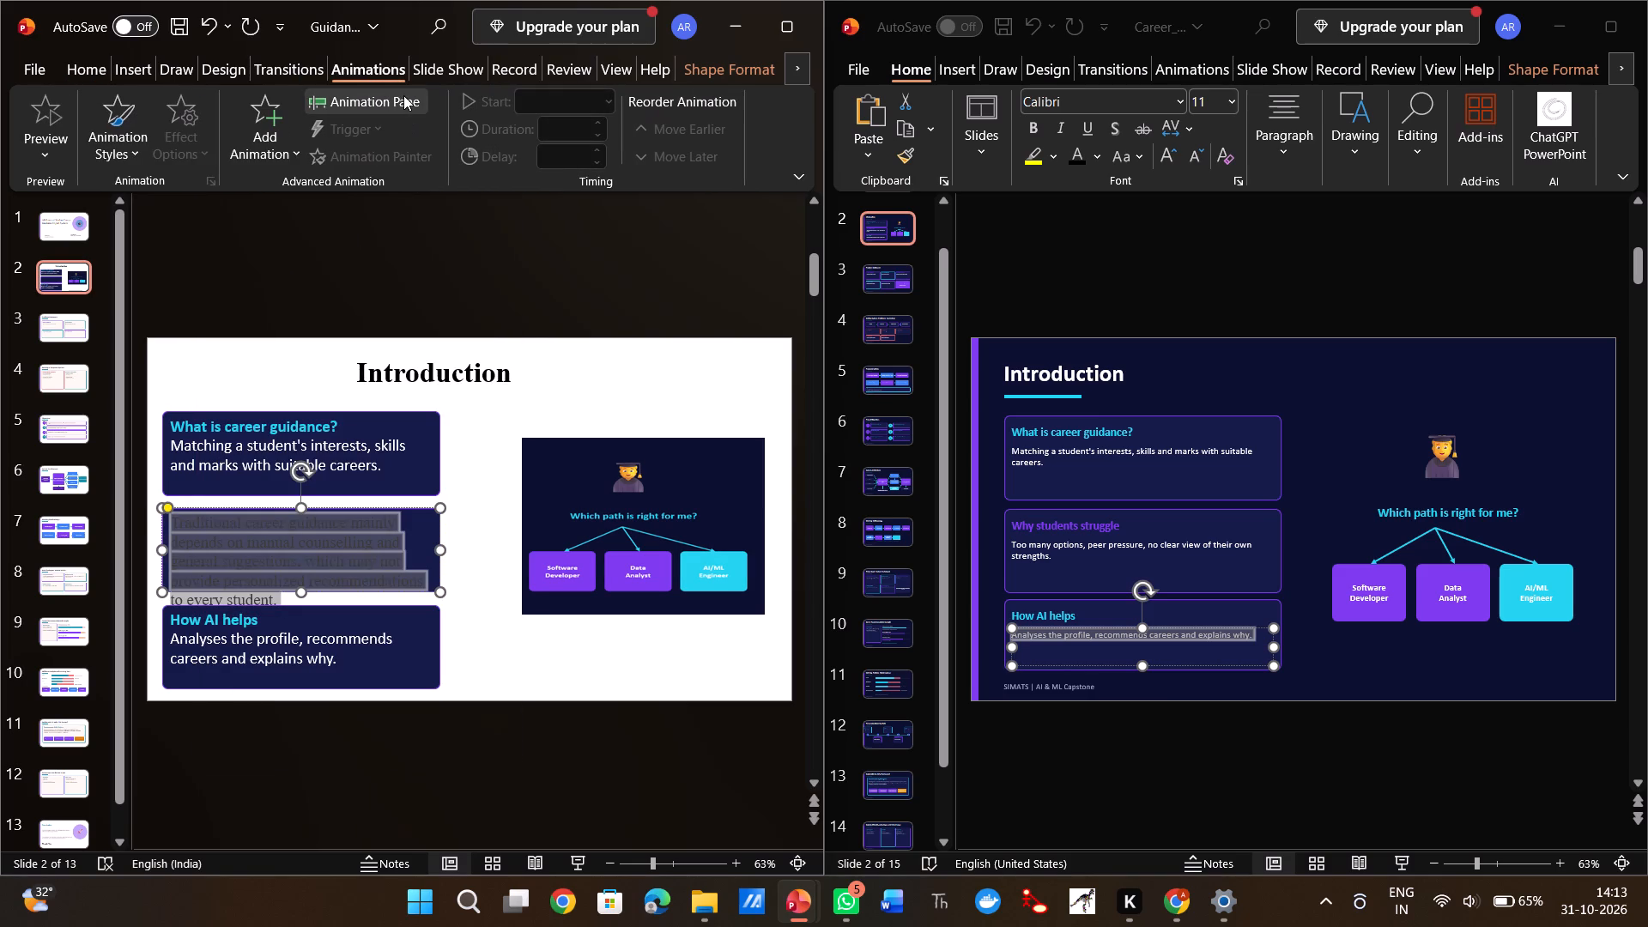
click(103, 79)
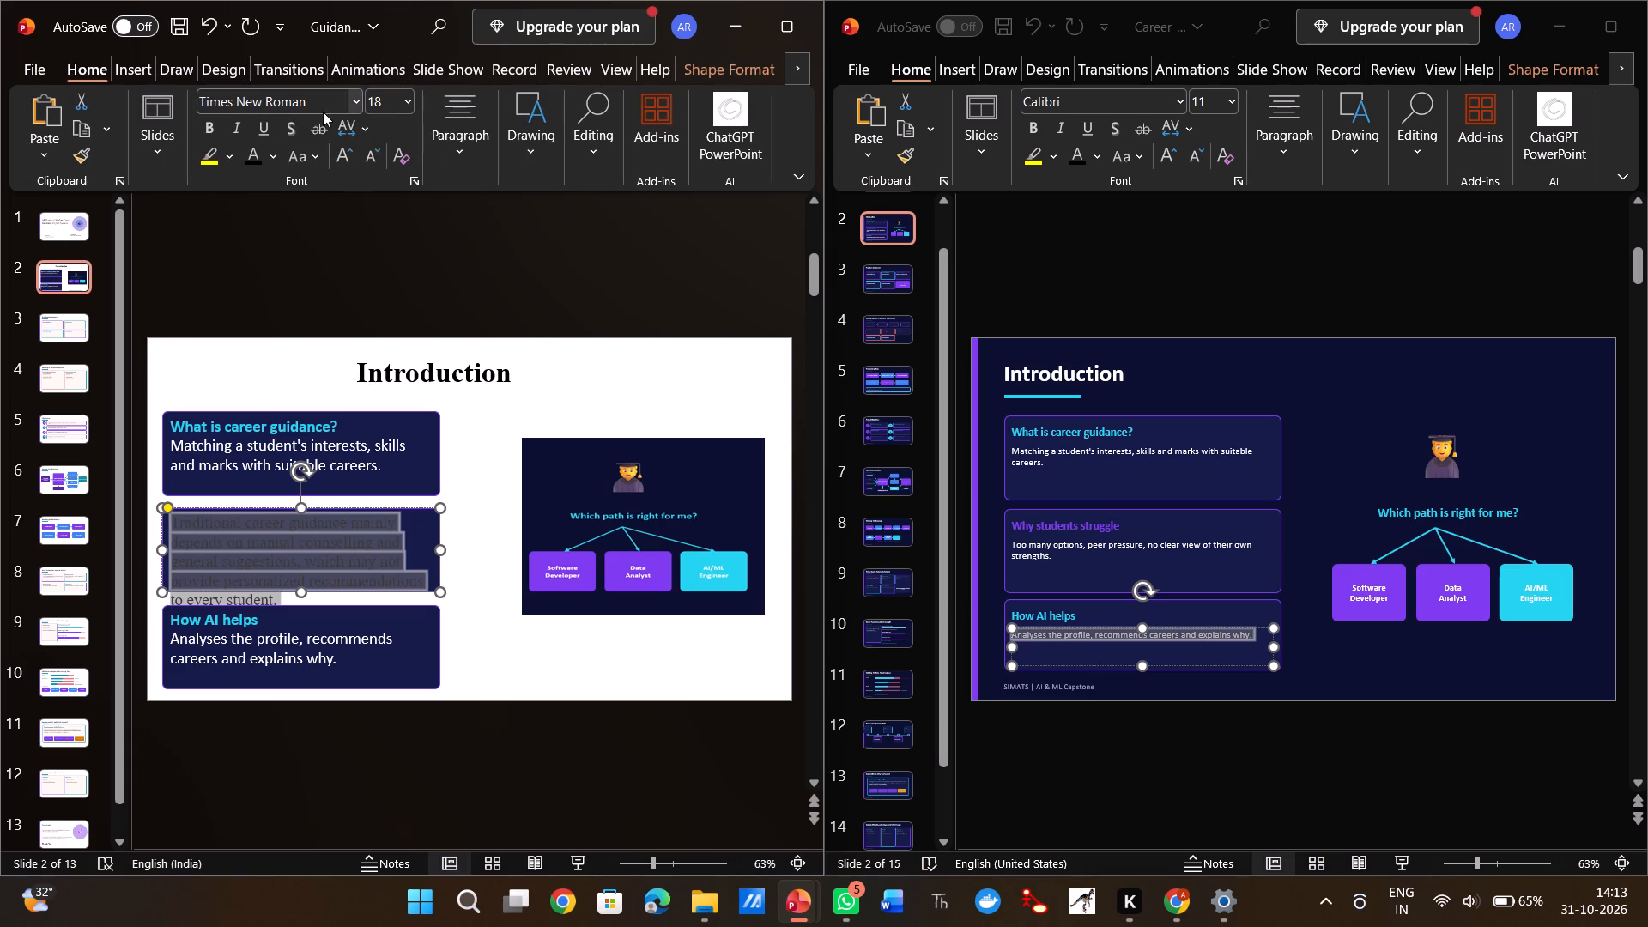
click(405, 100)
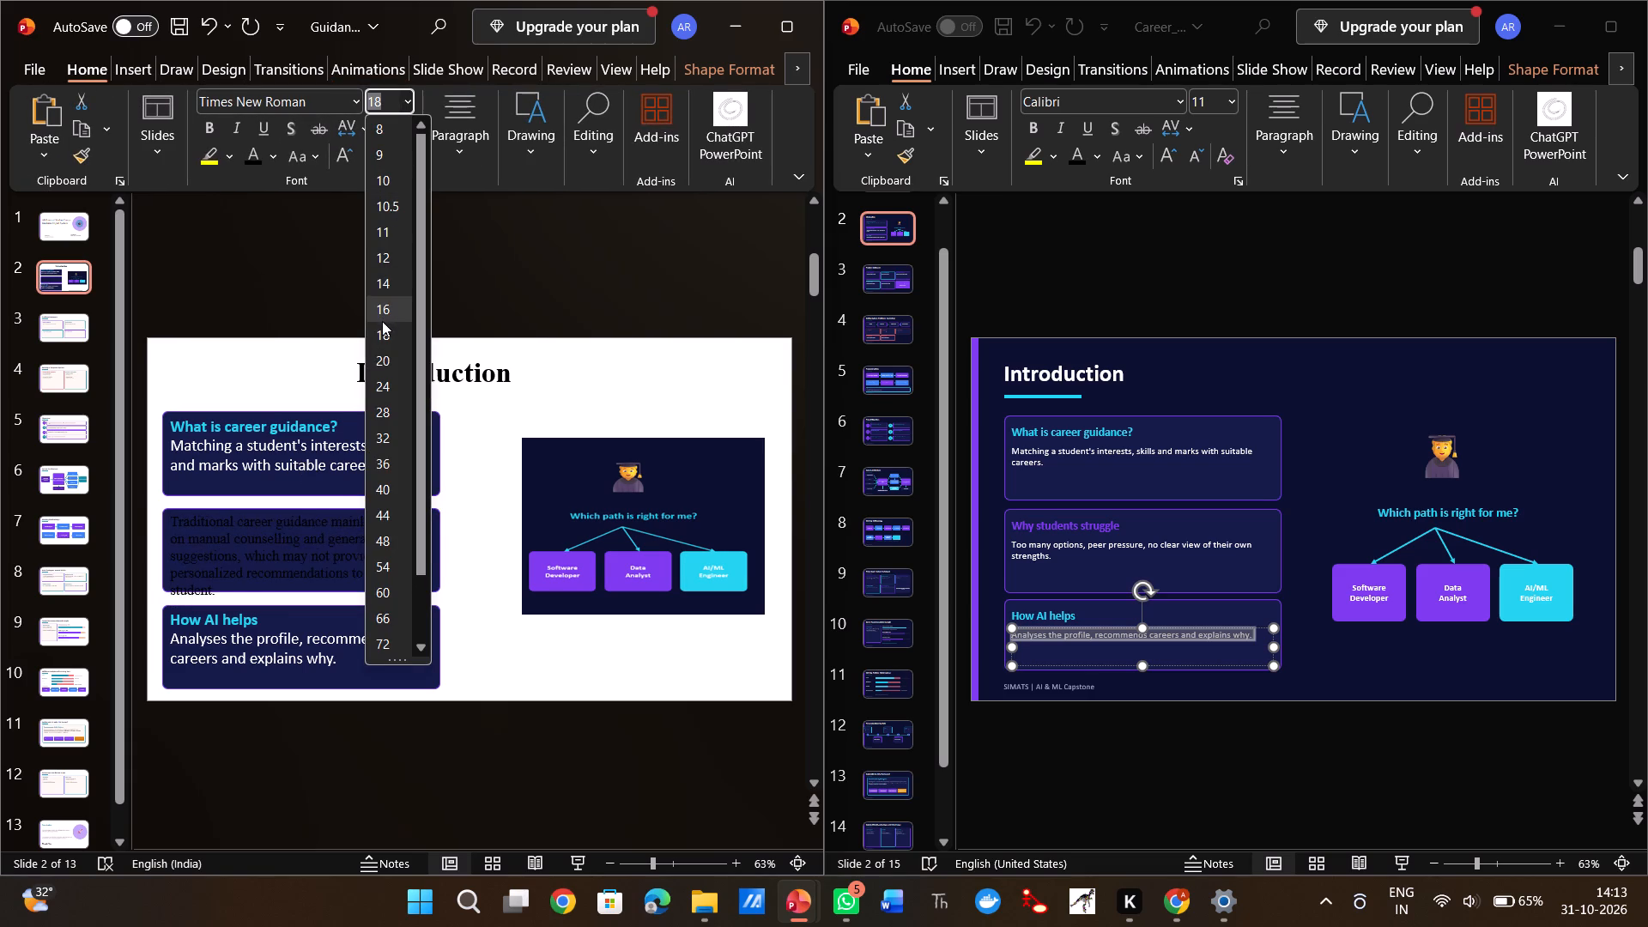
click(383, 316)
click(342, 645)
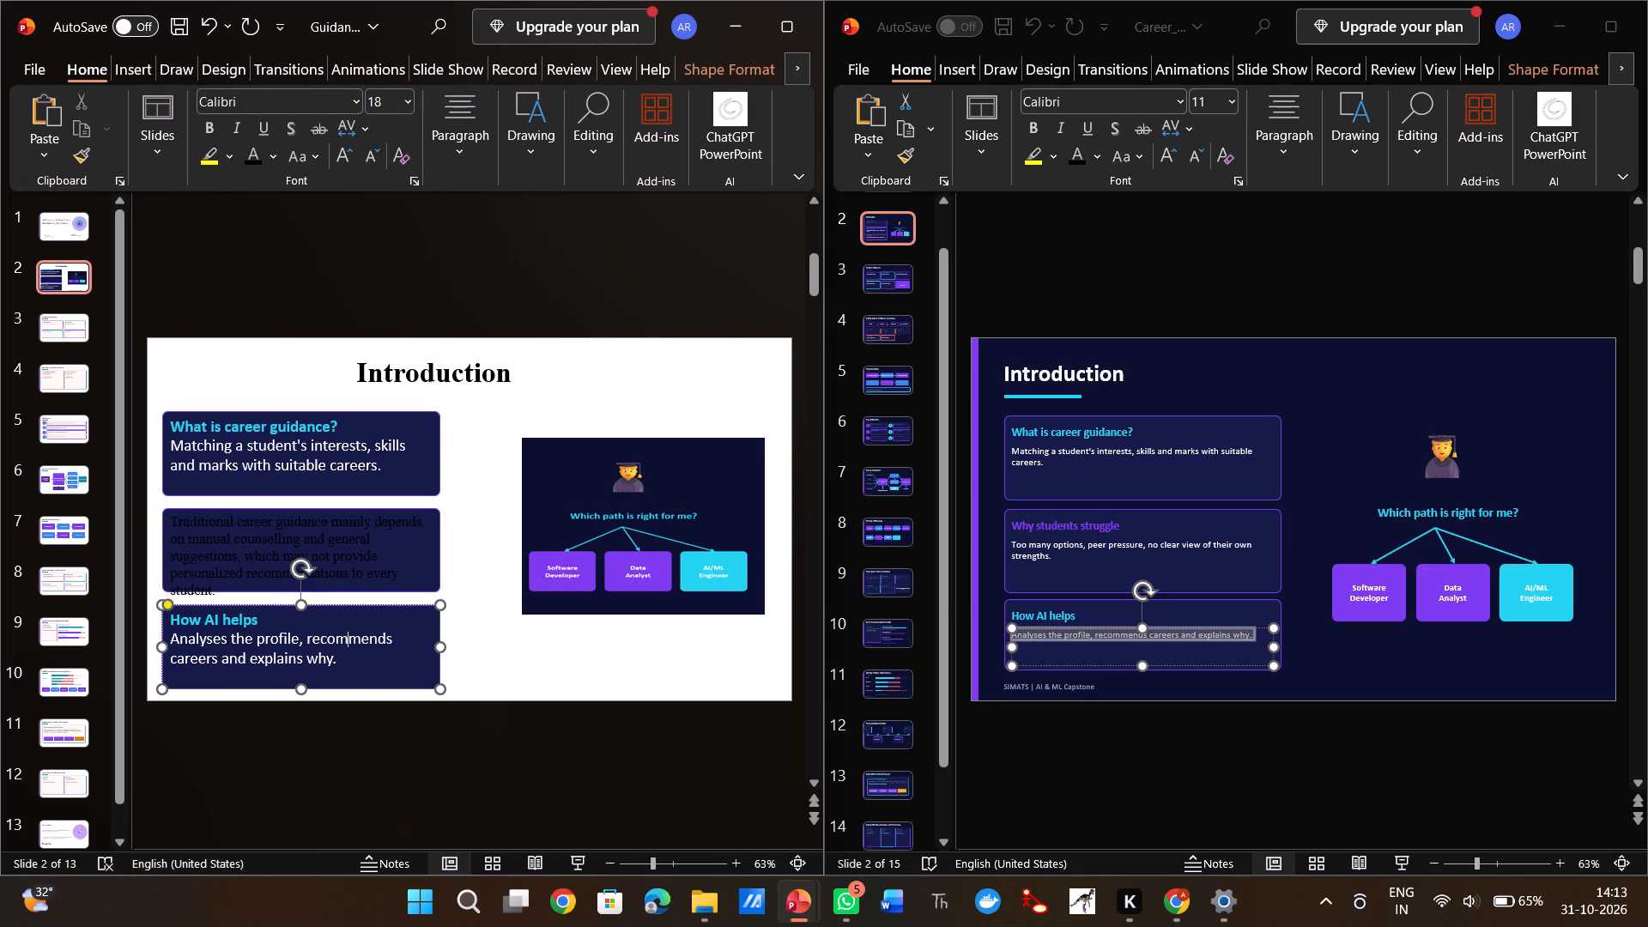
Change the font colour of all the text in the middle rounded box to white.
click(349, 538)
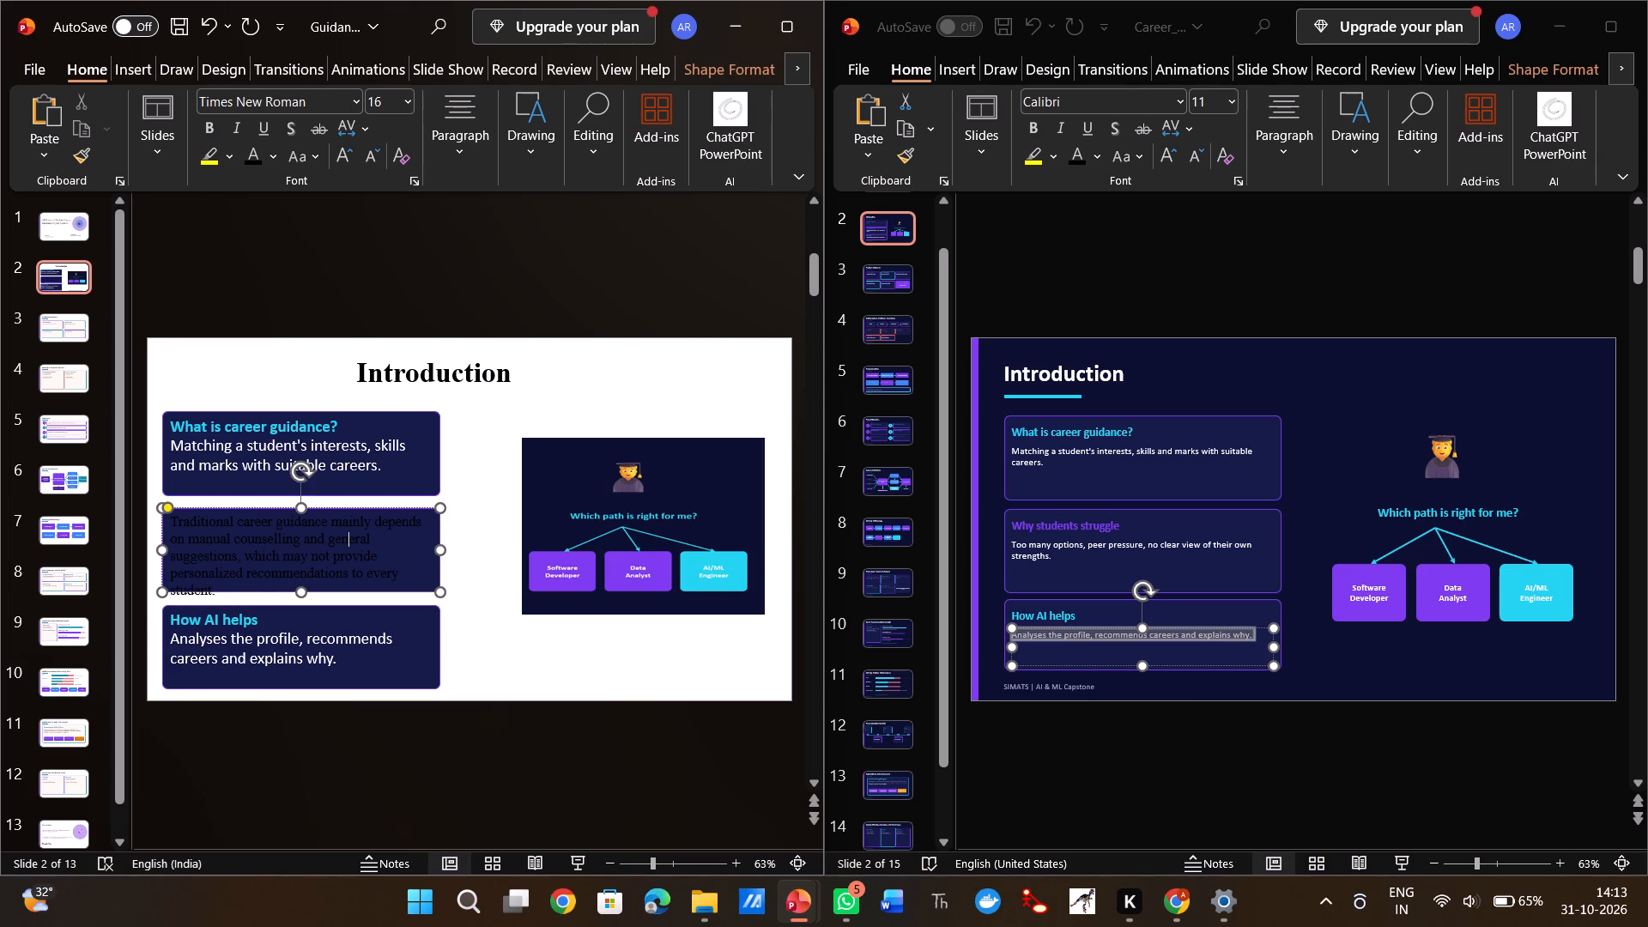
key(ctrl+a)
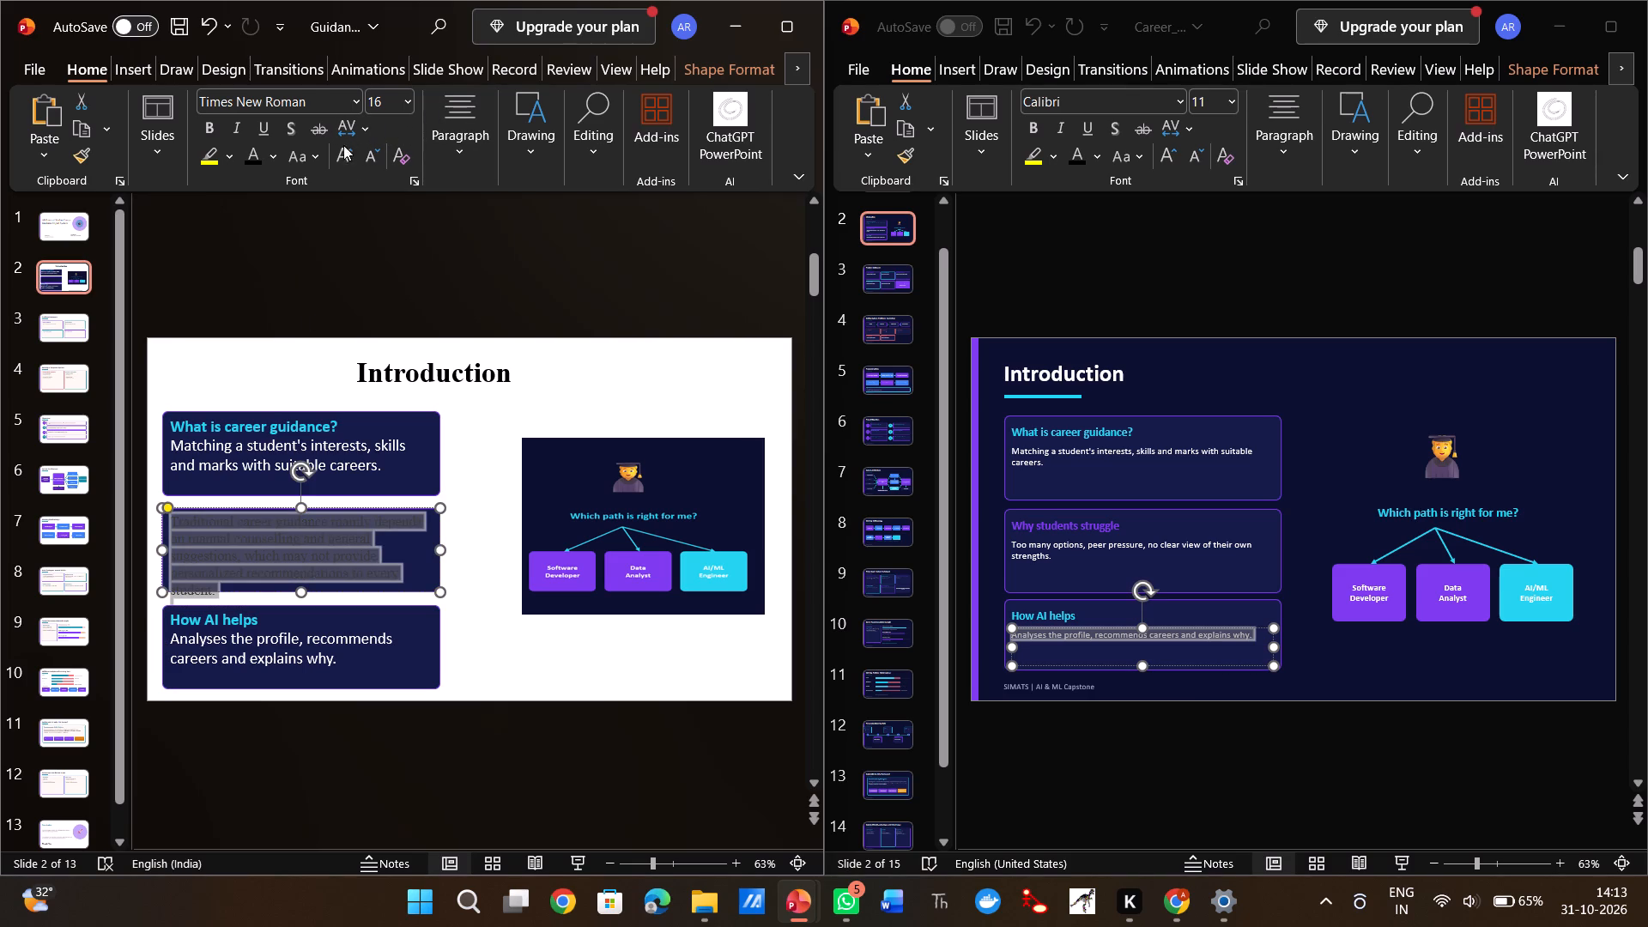
click(267, 149)
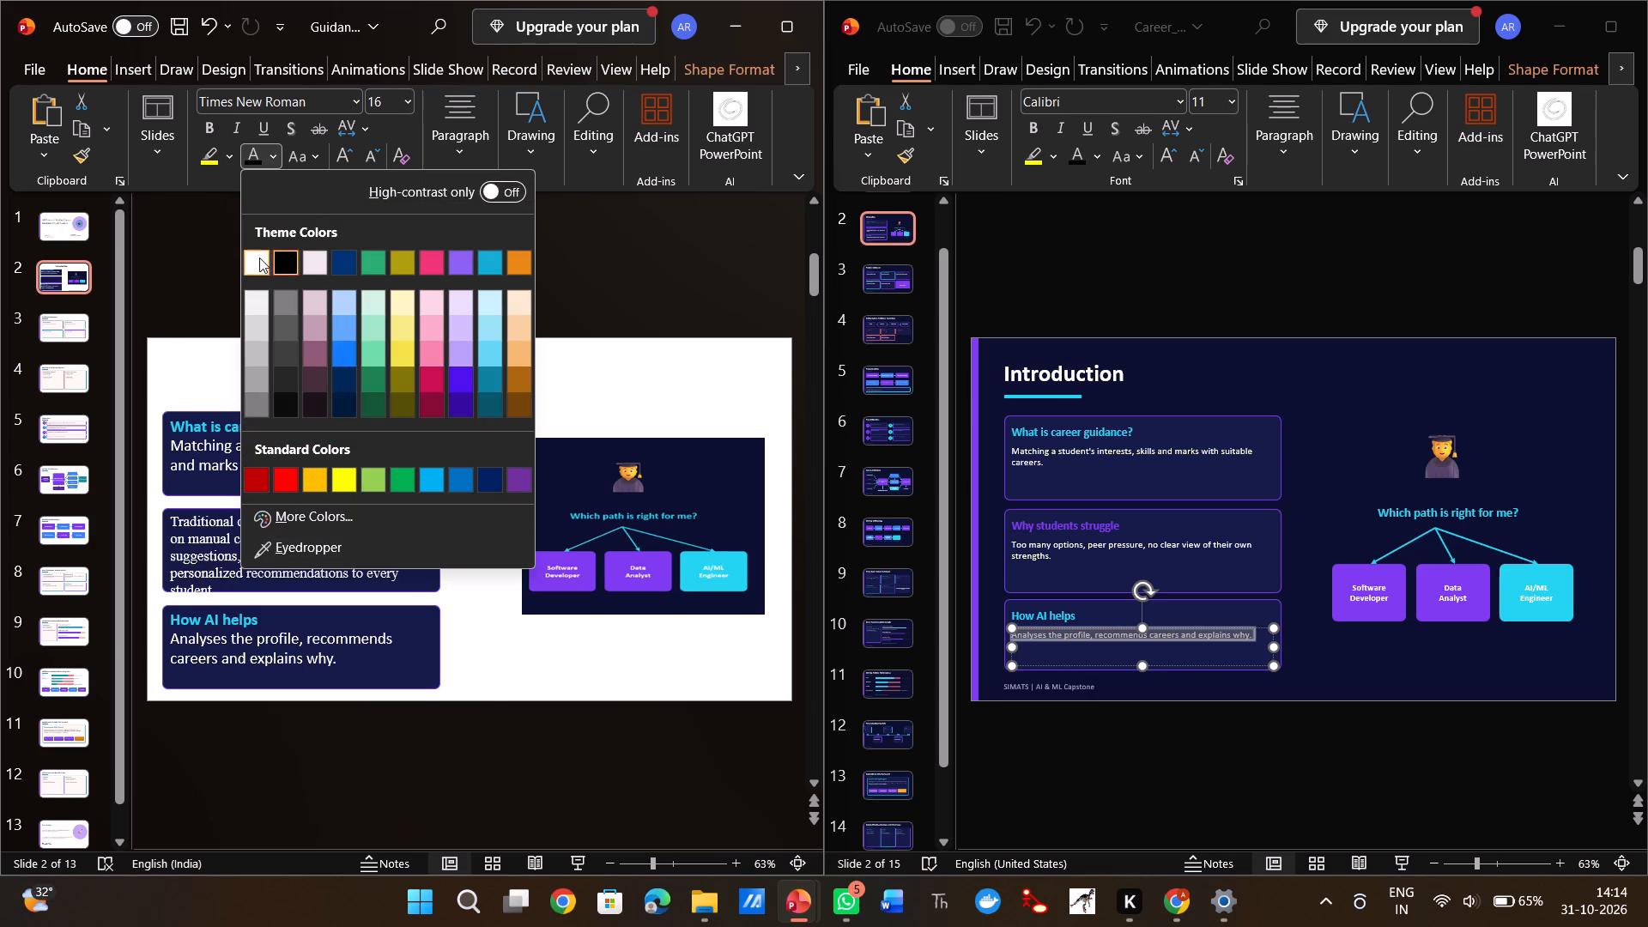
click(259, 257)
click(493, 353)
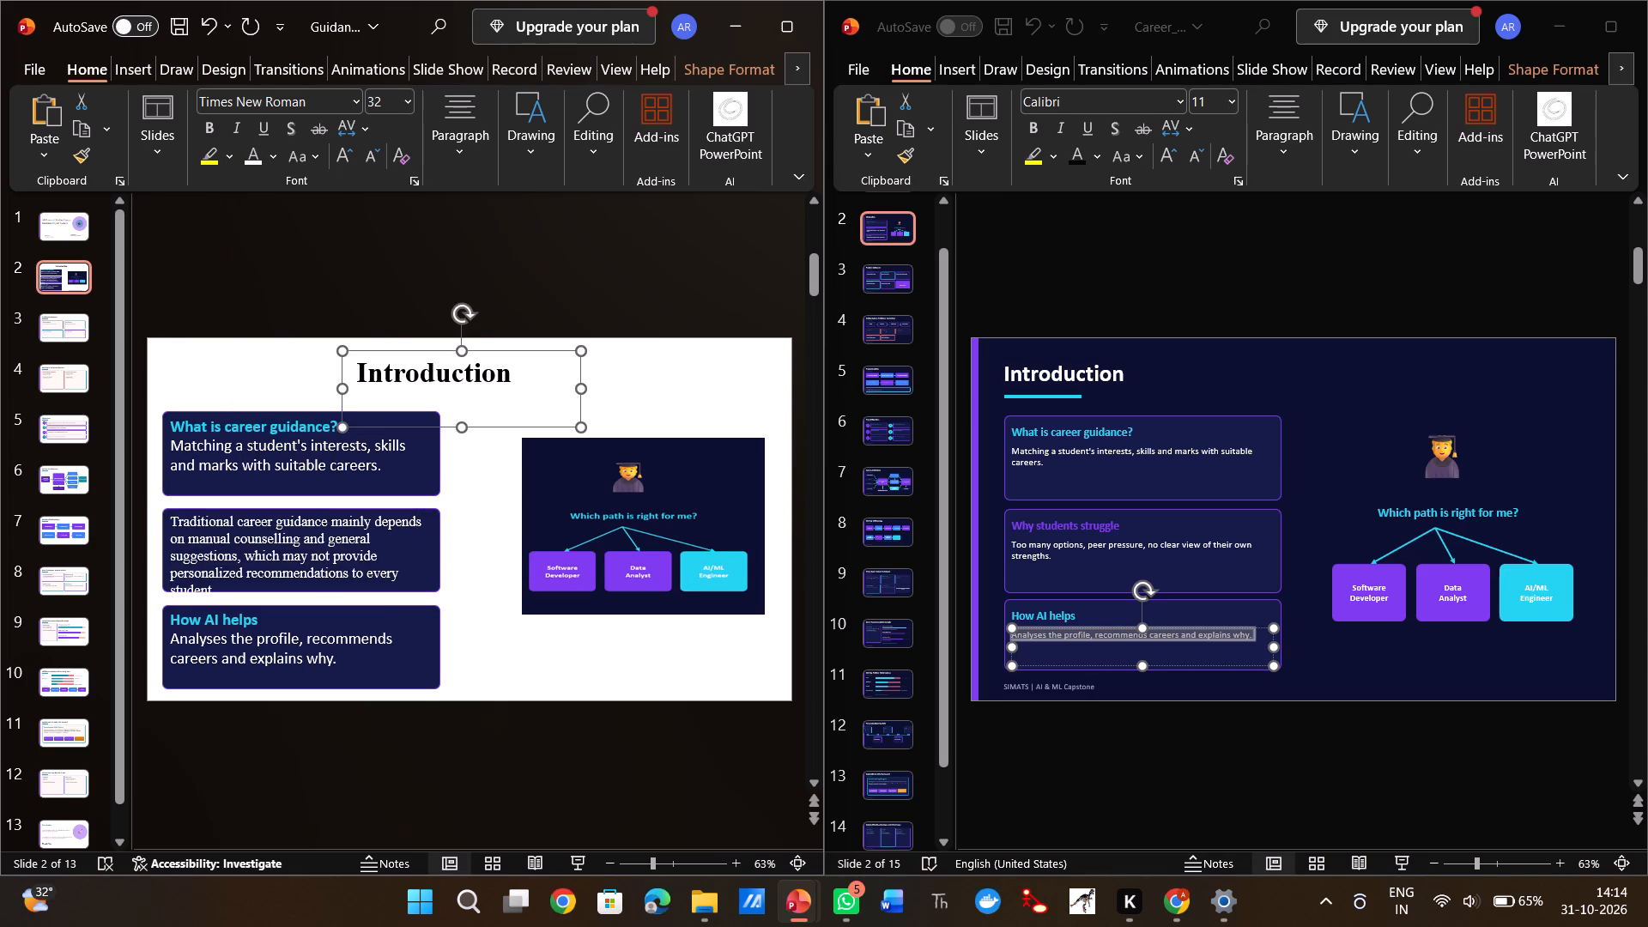
Resize the "What is career guidance?" box, extending its top edge up towards the Introduction title and raising its bottom edge slightly.
click(294, 530)
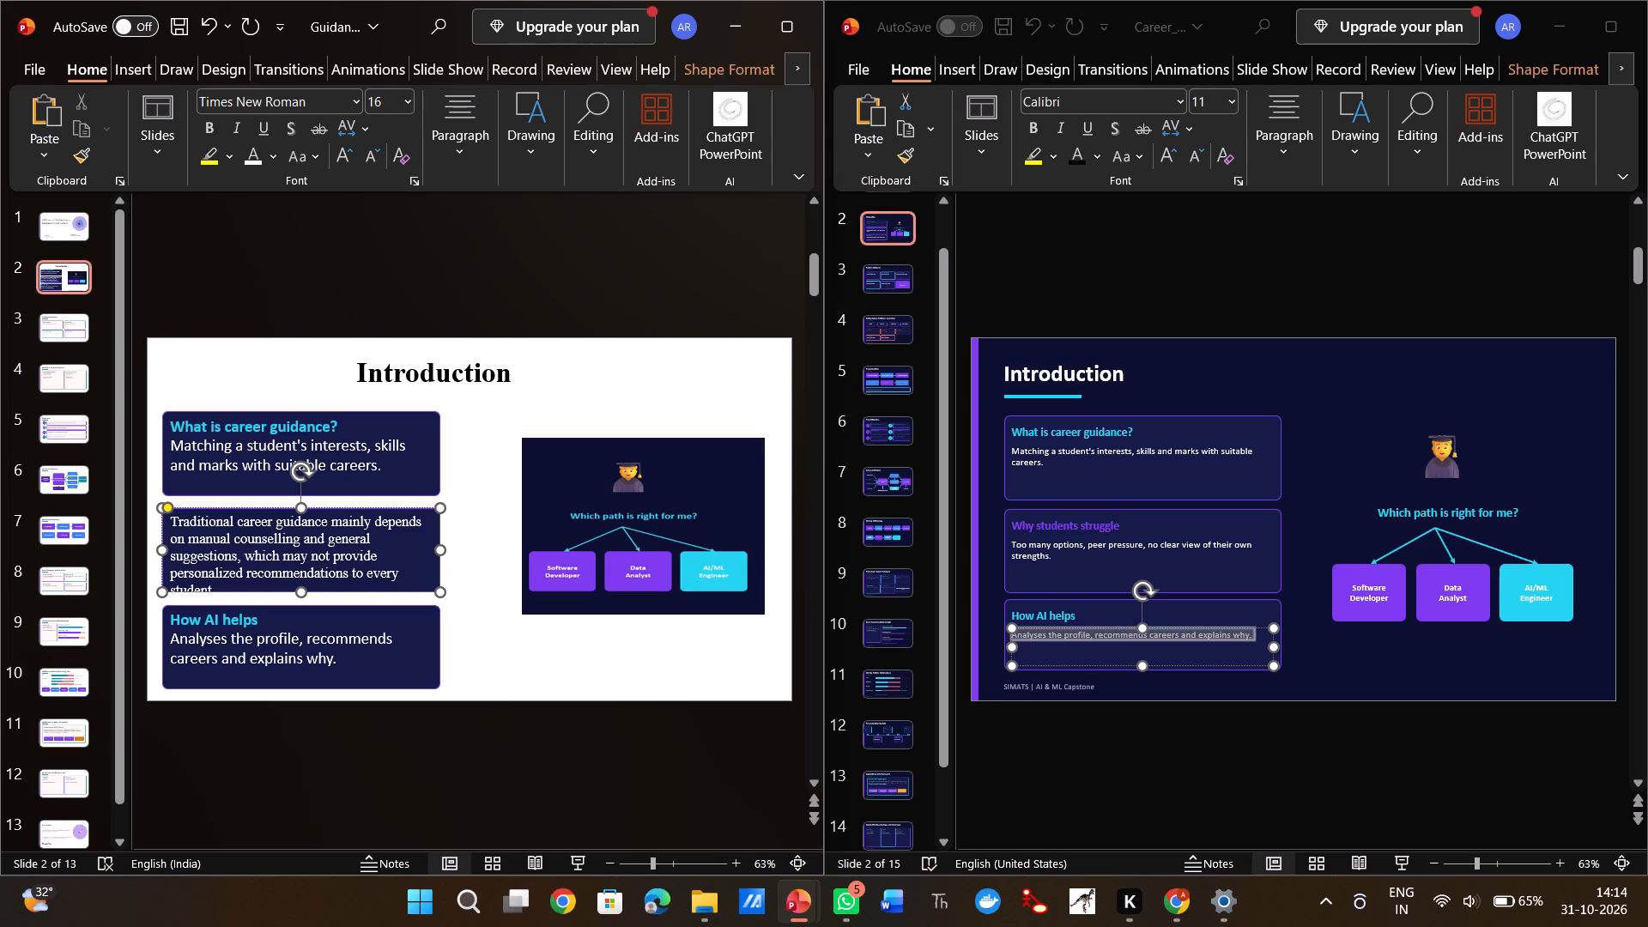
click(332, 459)
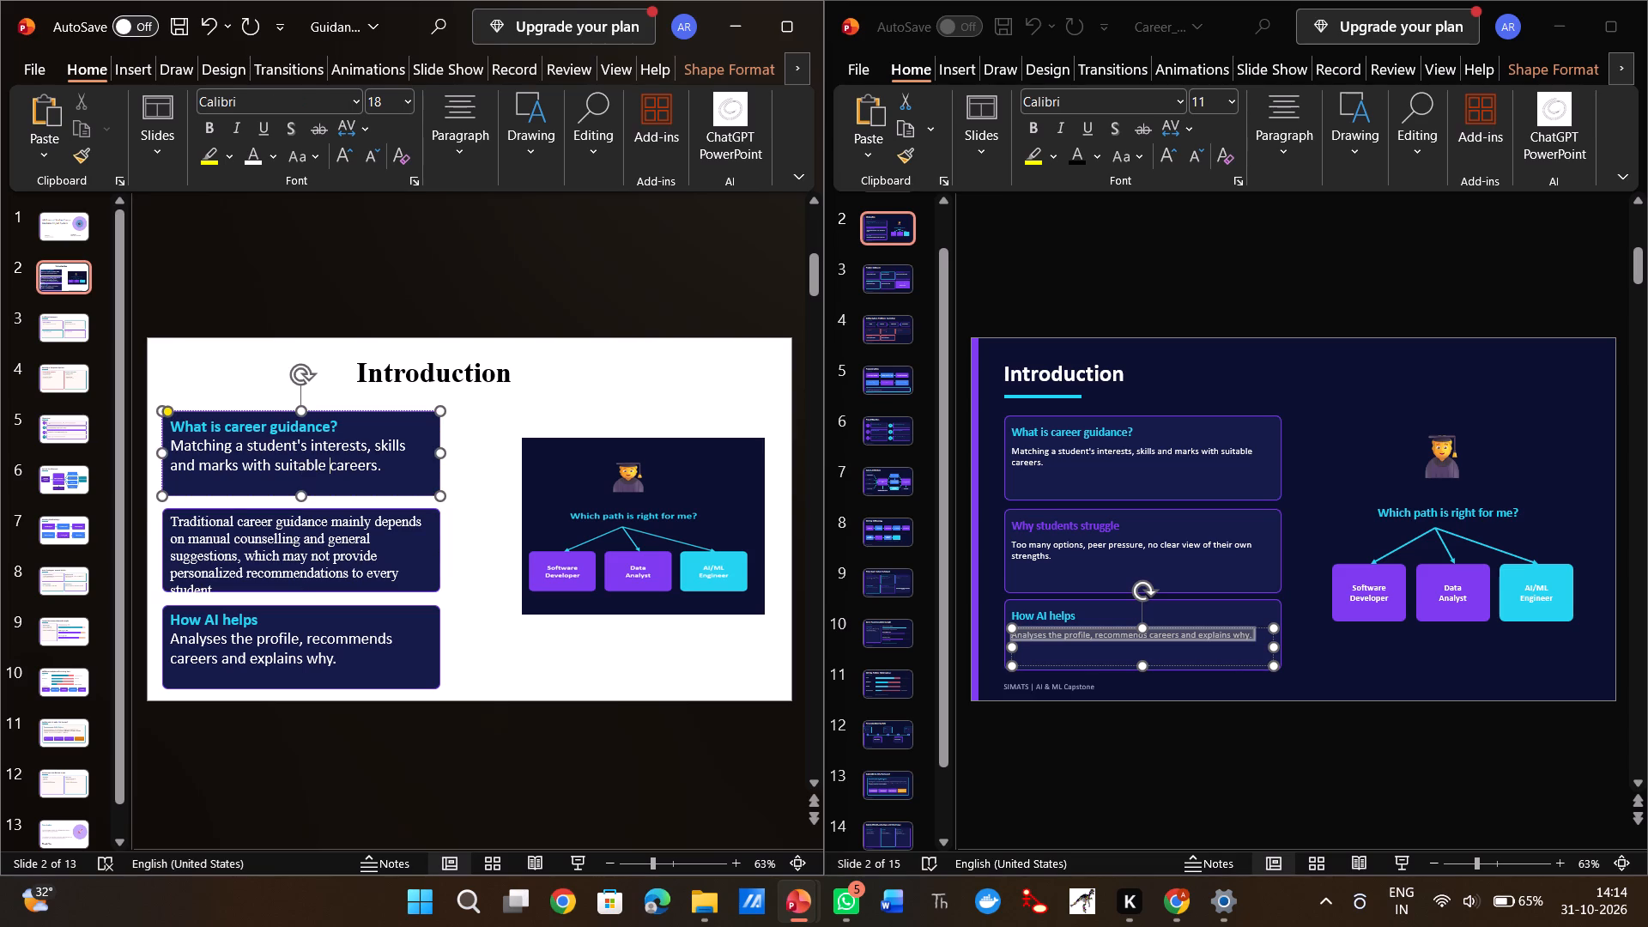
drag(303, 414, 303, 380)
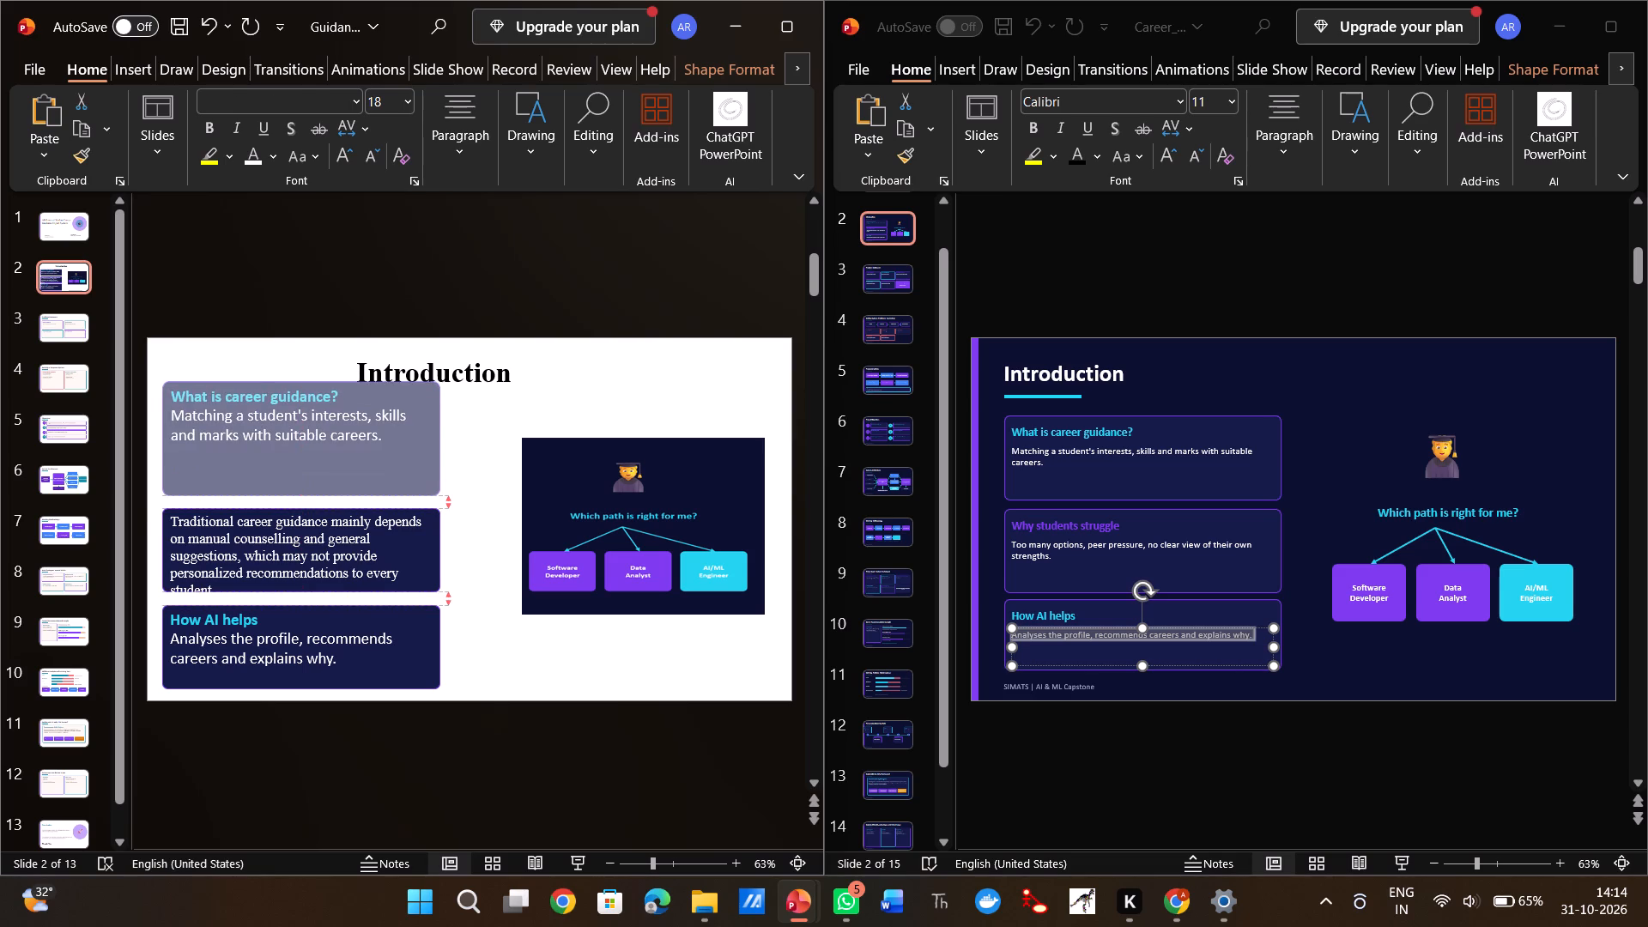
drag(303, 380, 301, 389)
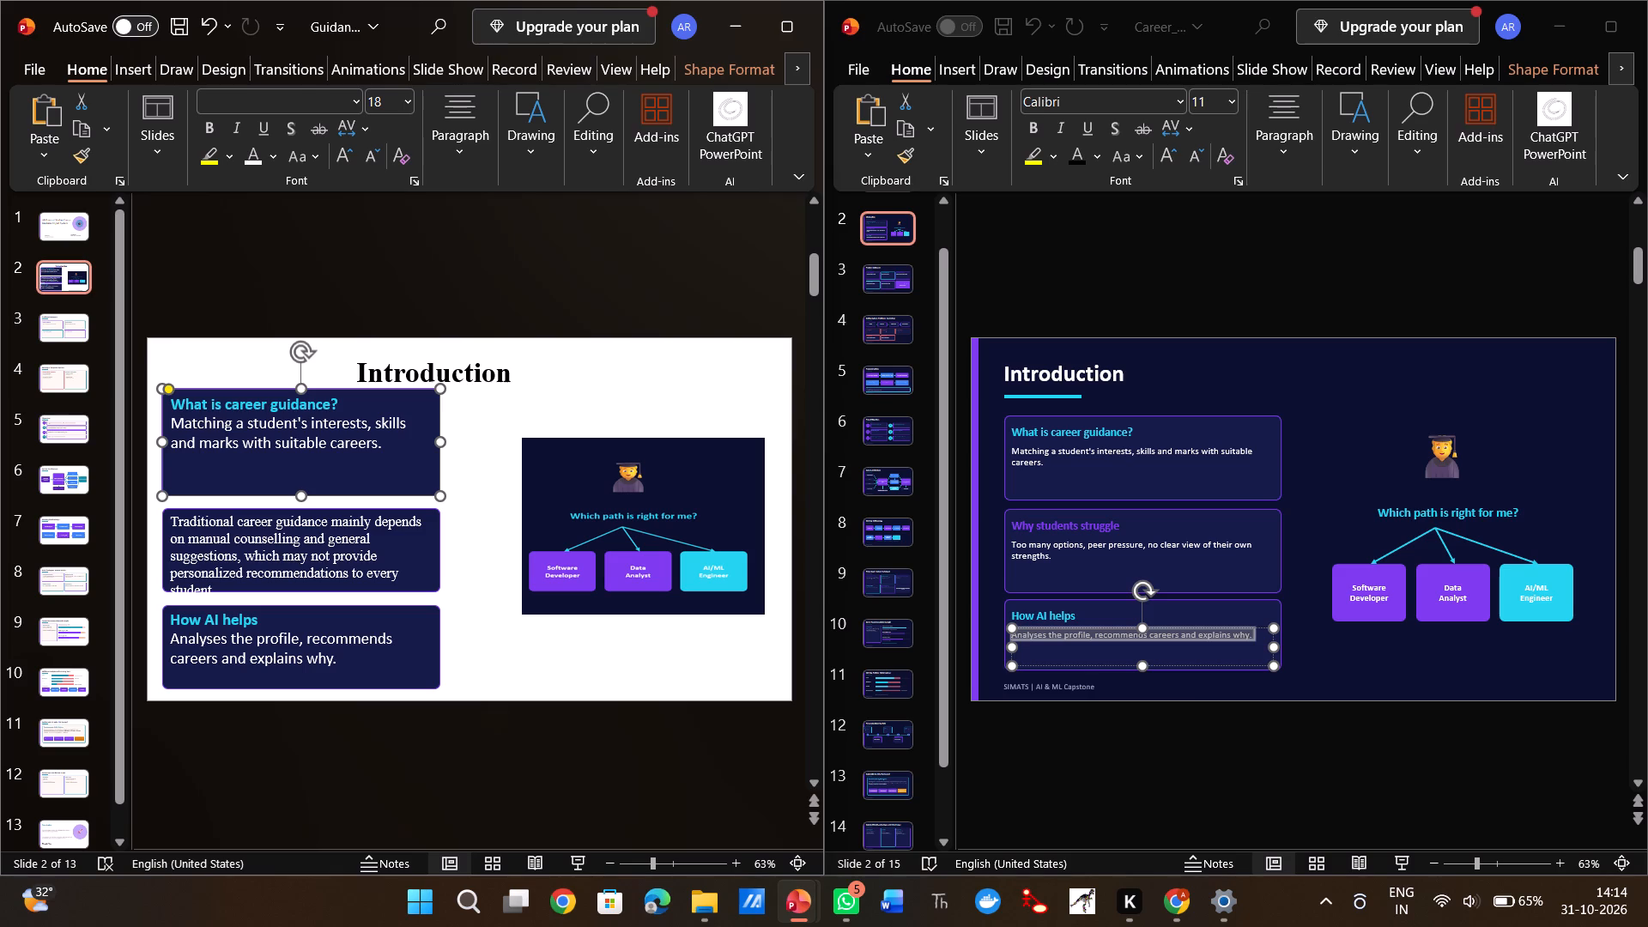
drag(298, 493, 299, 479)
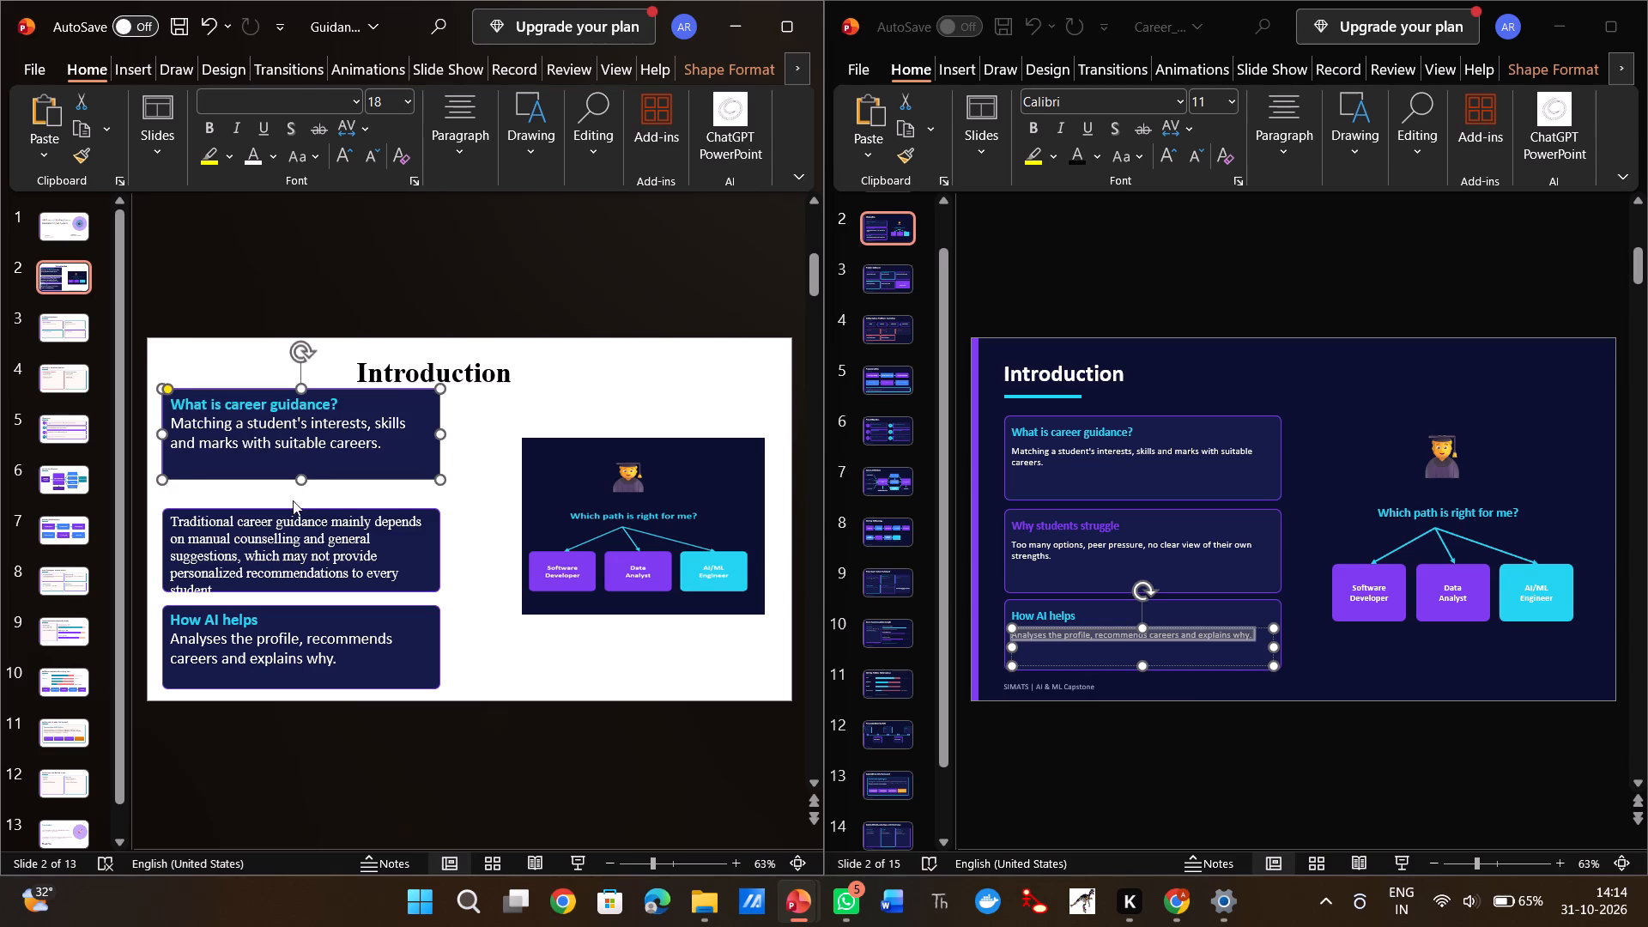
Extend the middle box's top edge slightly upward so all its text fits inside.
click(289, 514)
drag(297, 509, 299, 494)
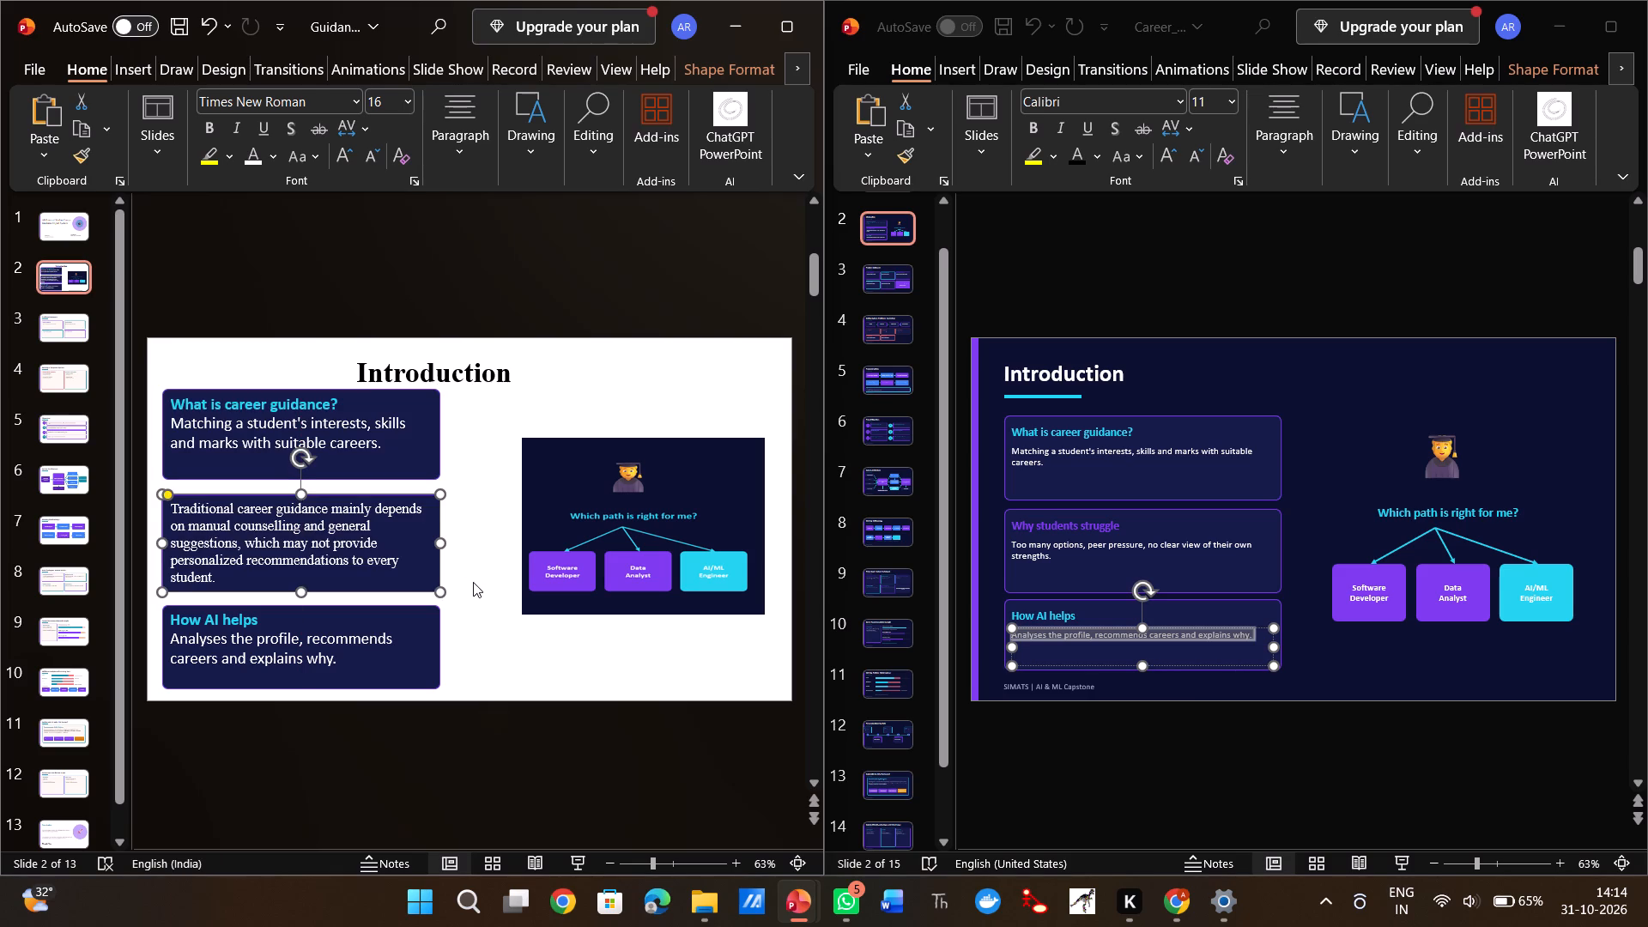
click(473, 582)
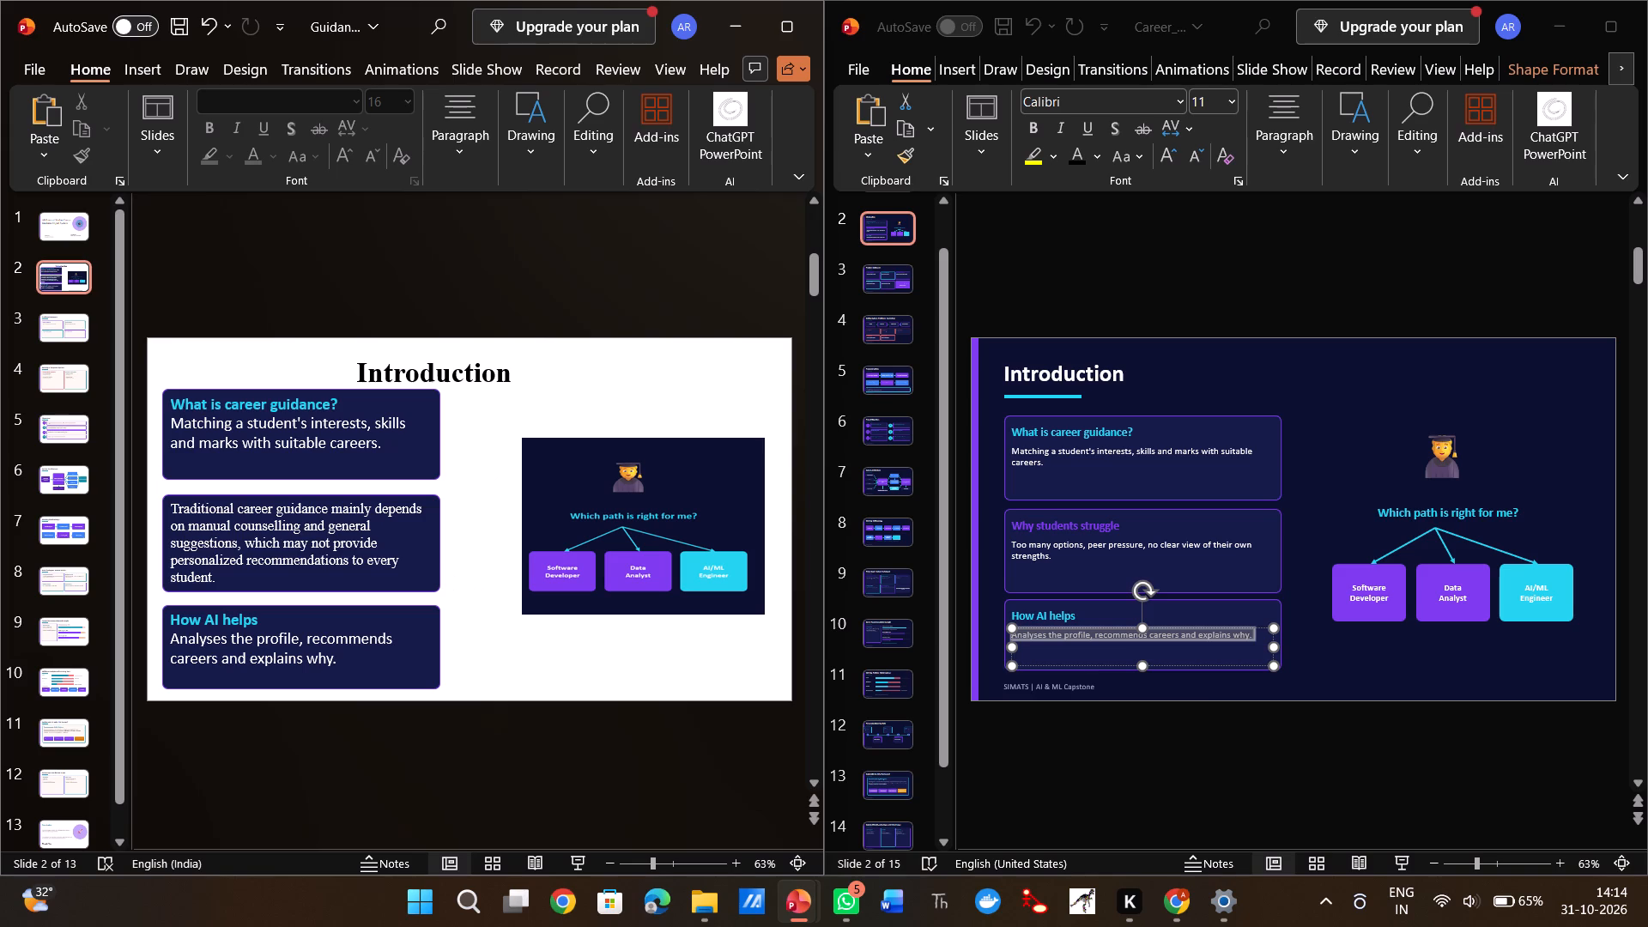
Set the font of every object on the Introduction slide to Times New Roman.
click(498, 618)
key(ctrl+a)
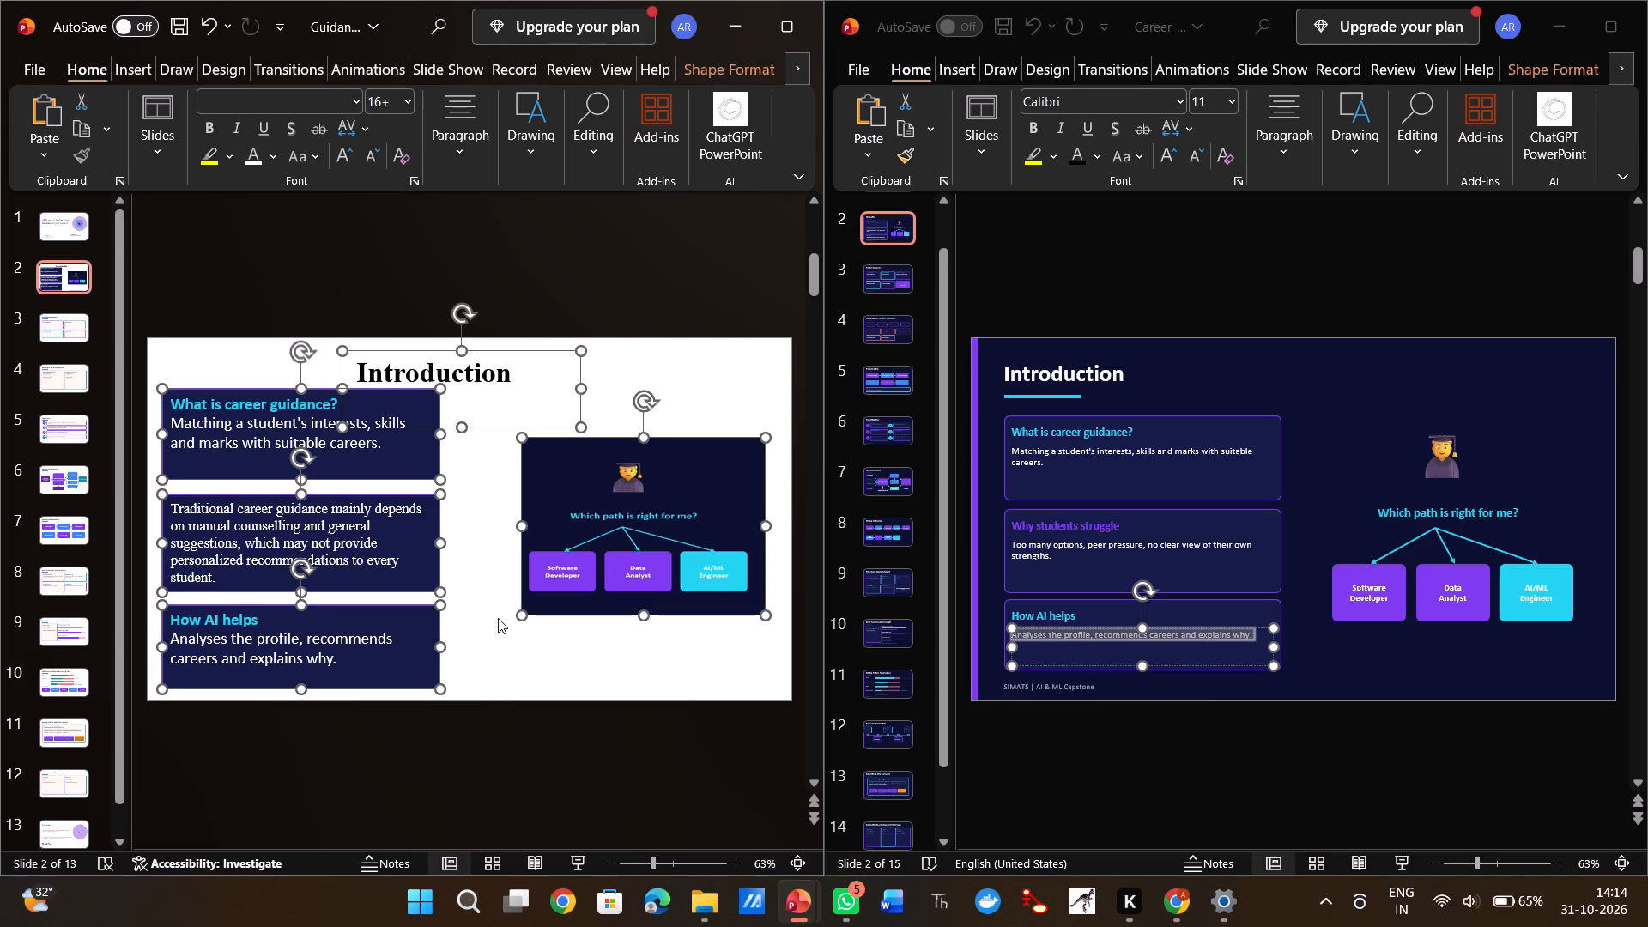
click(225, 96)
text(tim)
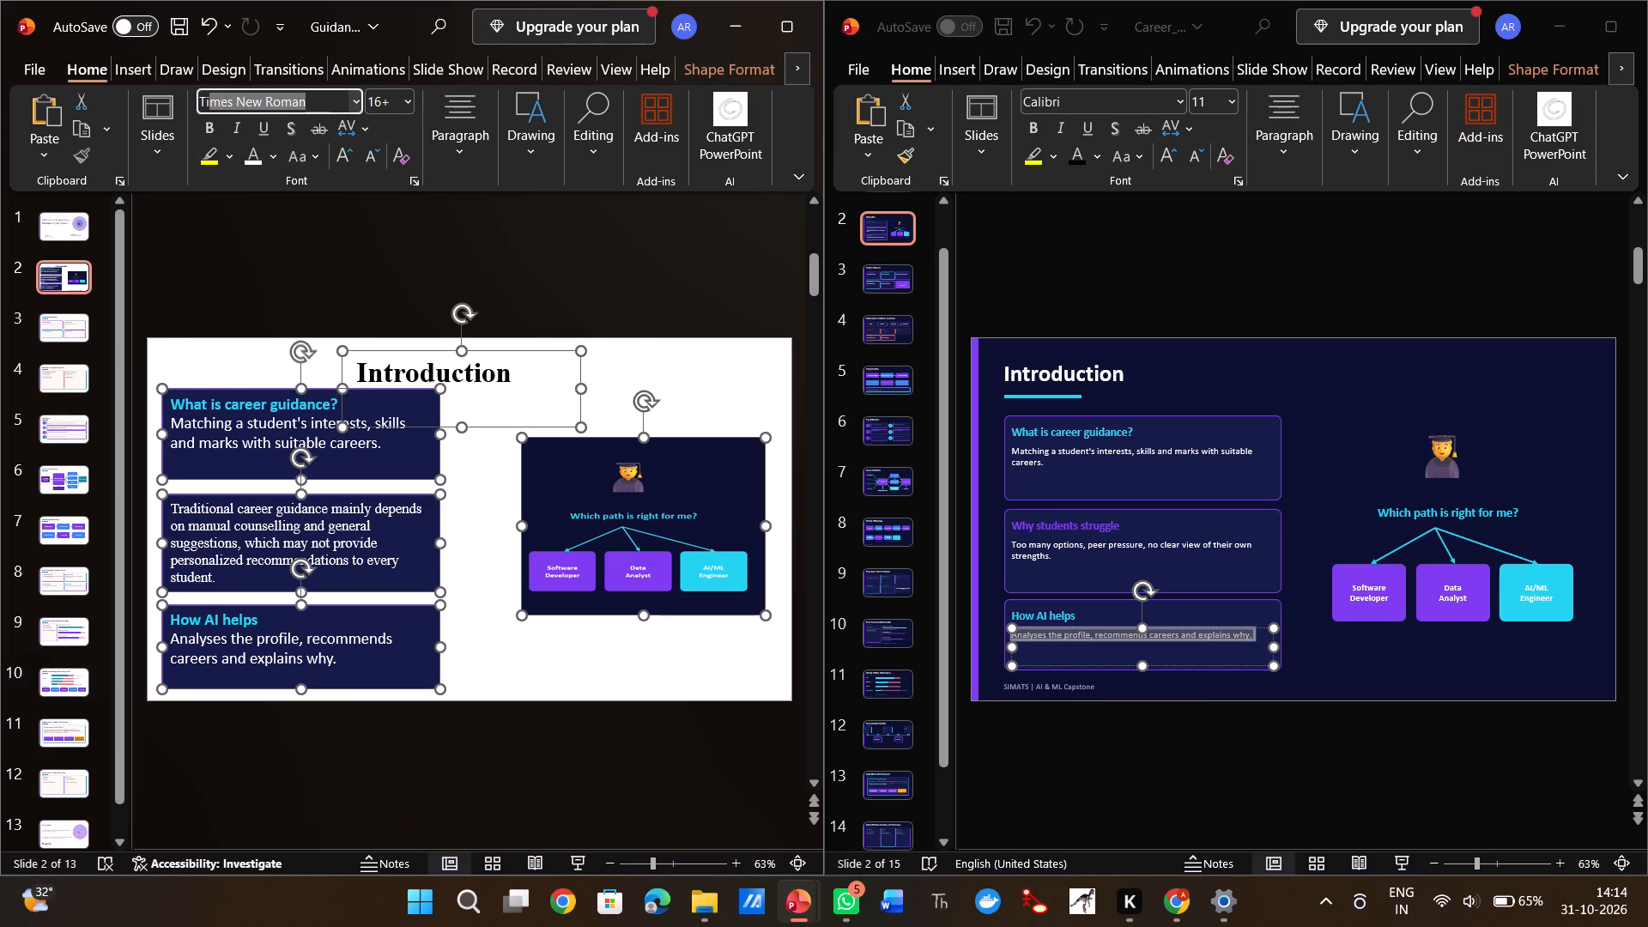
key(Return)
click(439, 792)
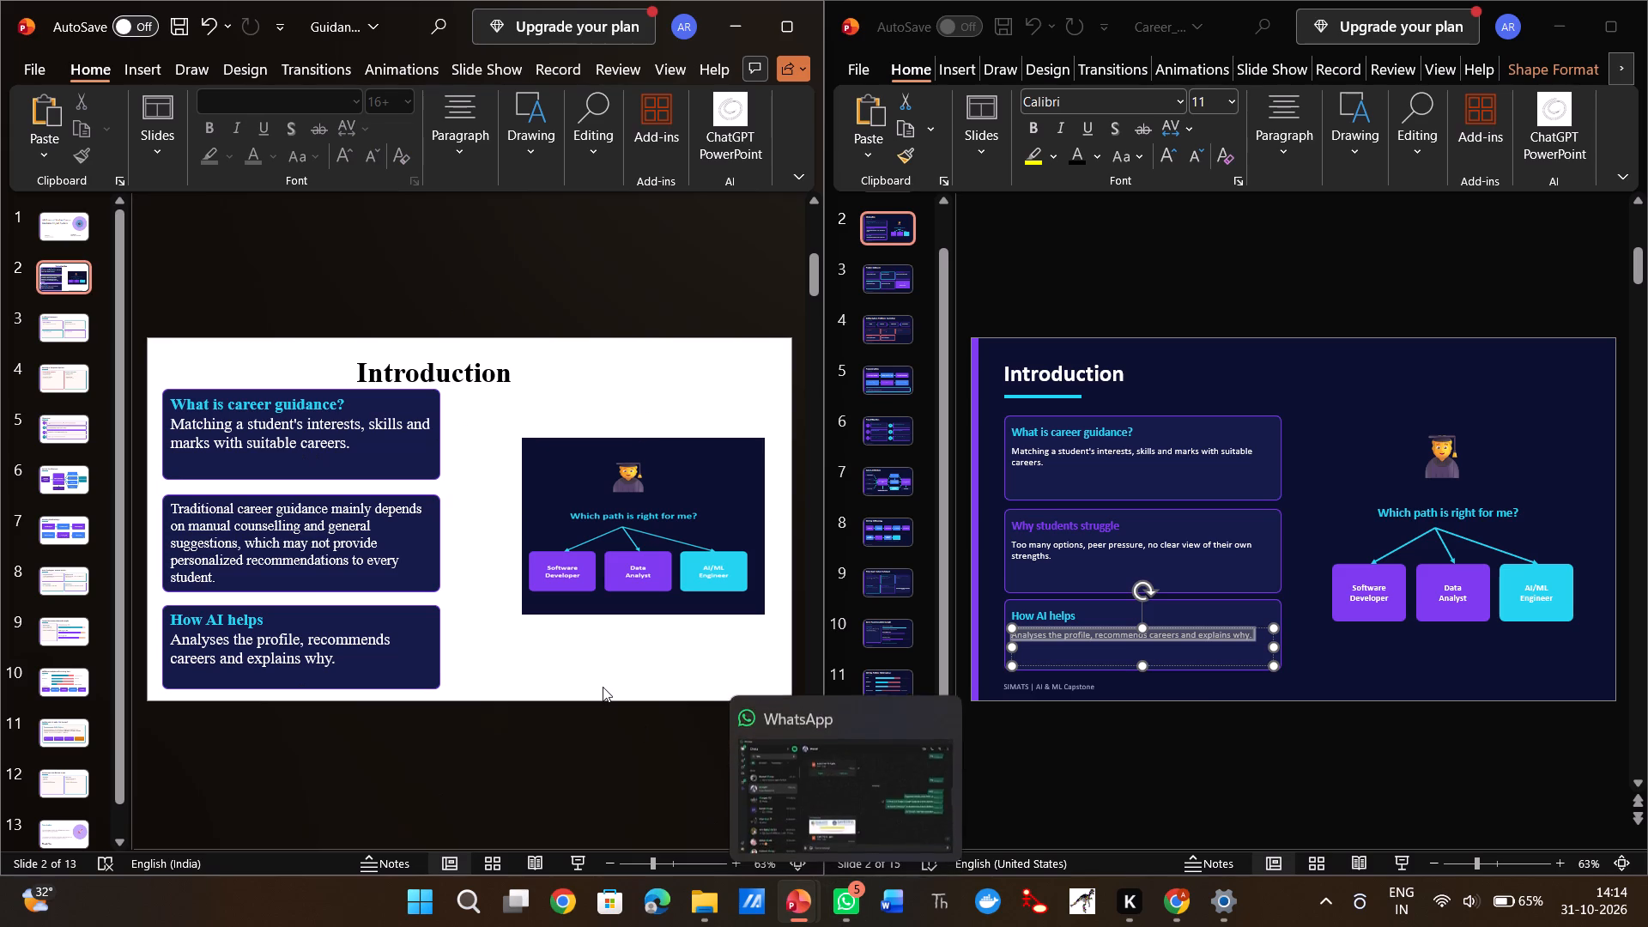
Review slides 3 and 4 against the Introduction slide and examine the text boxes on the Problem Statement slide.
click(71, 334)
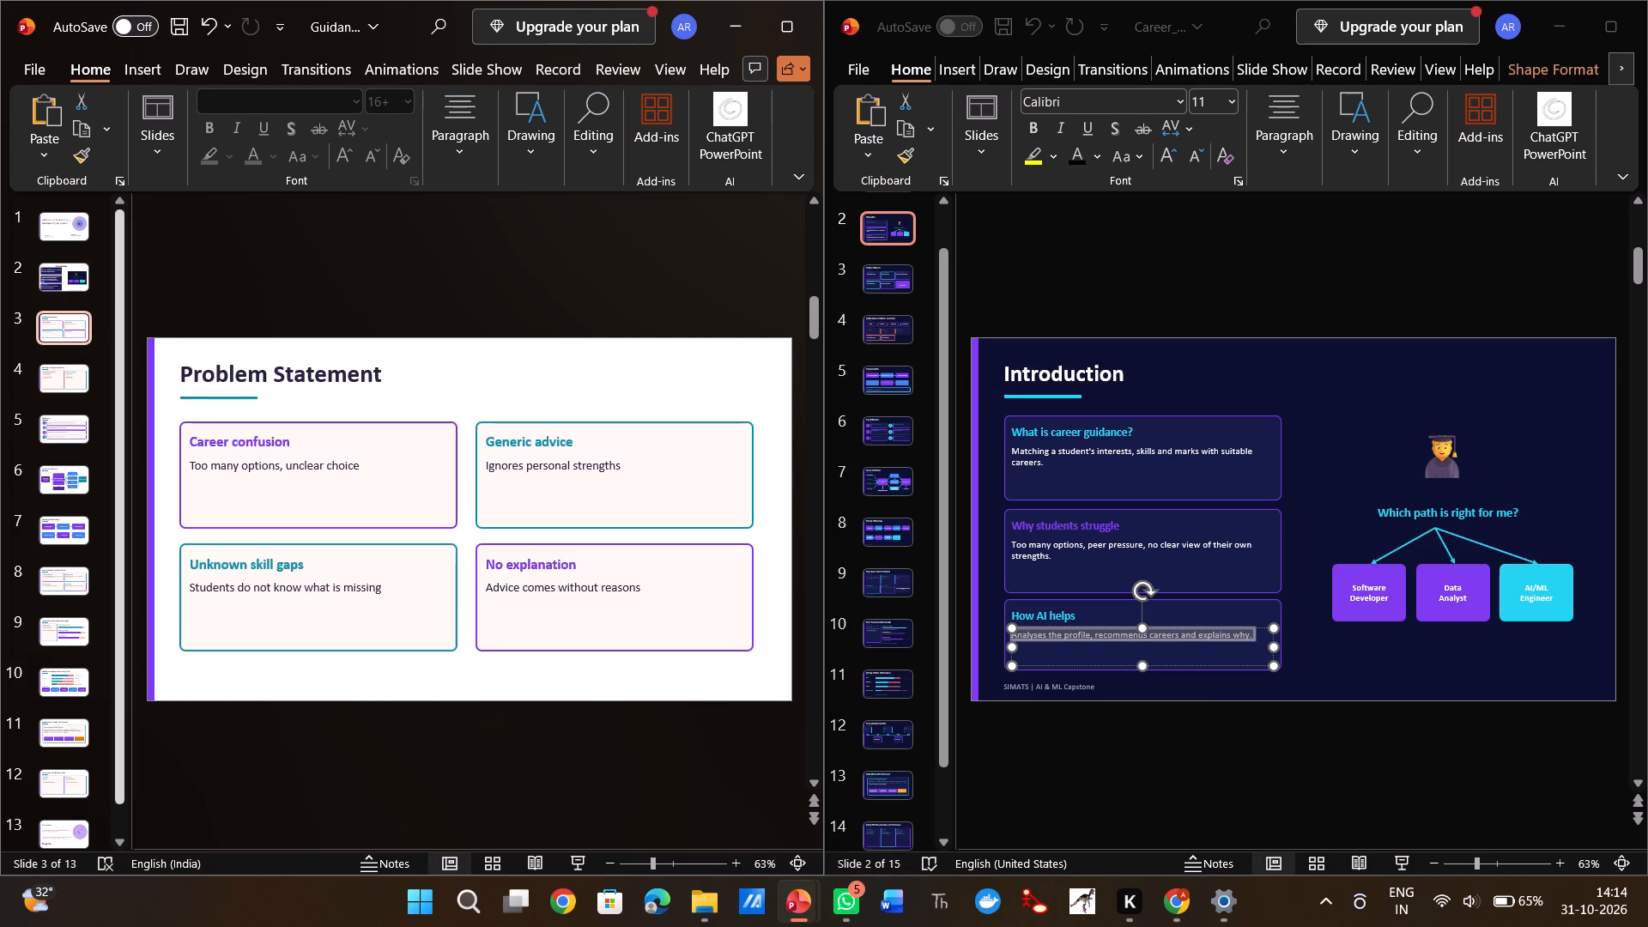
click(62, 276)
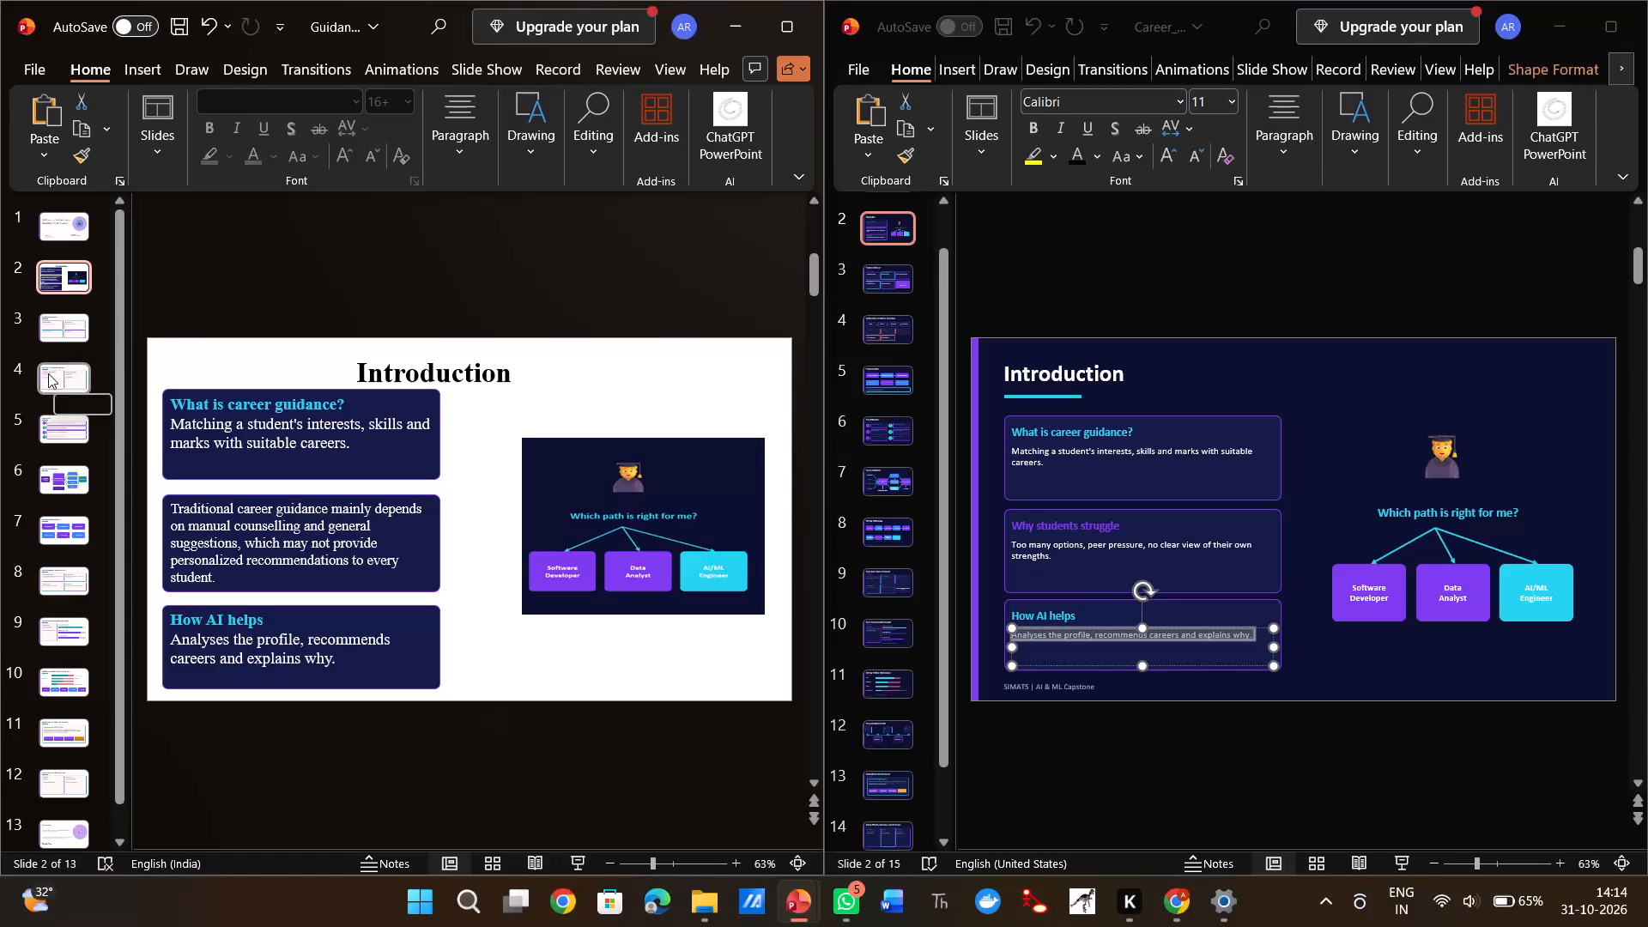
click(64, 337)
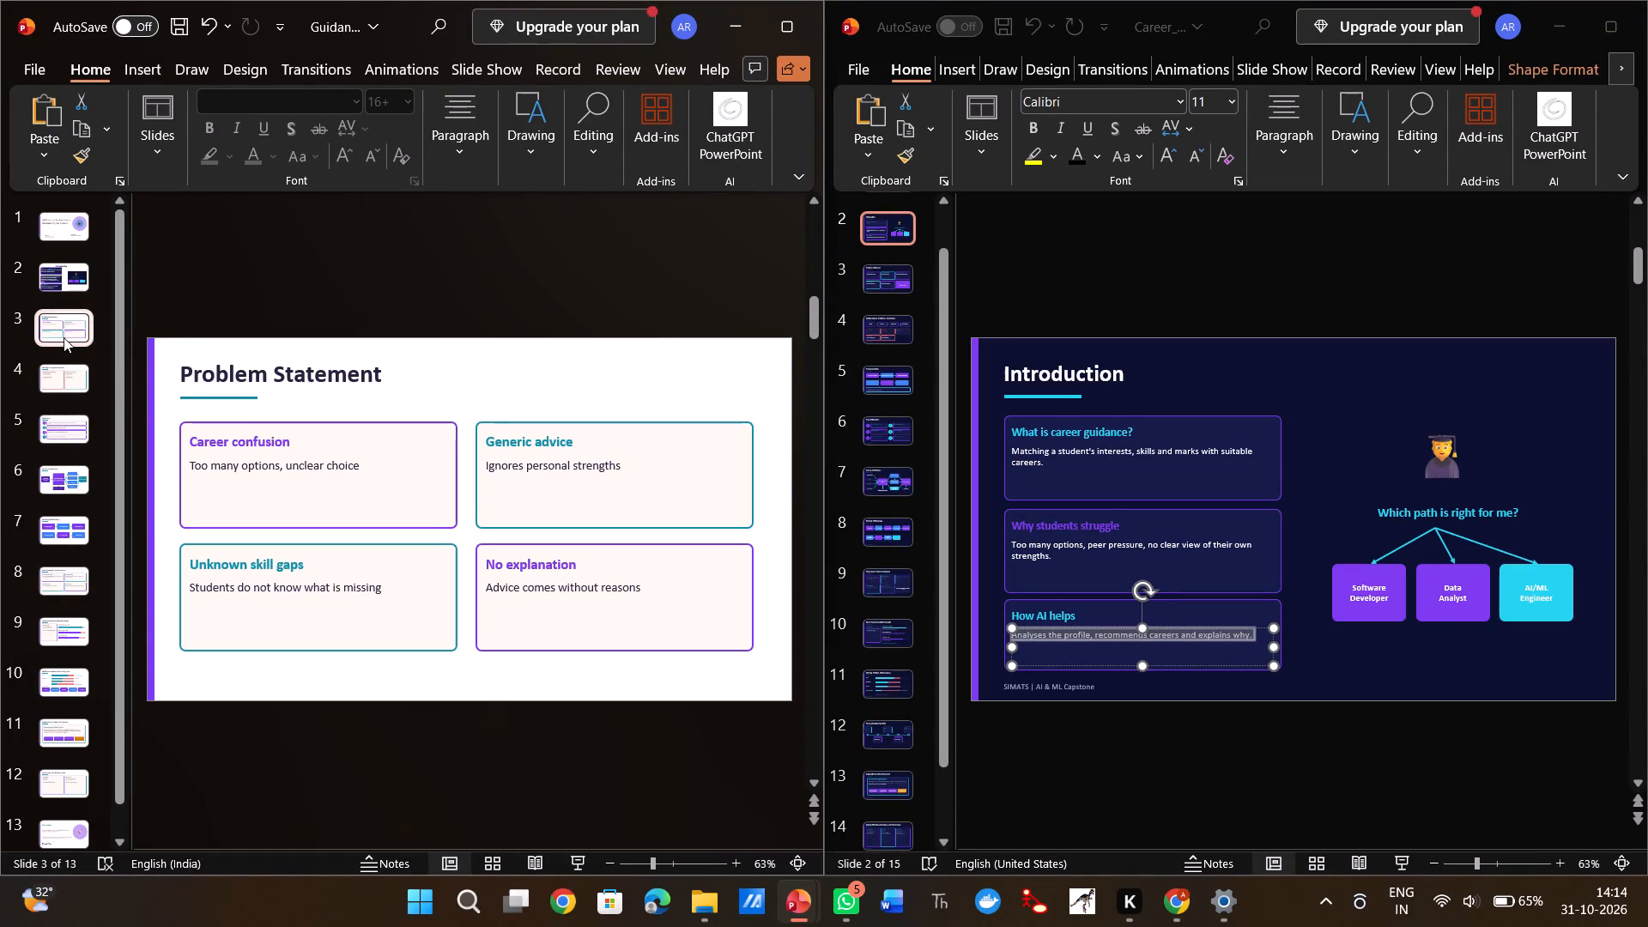
click(64, 380)
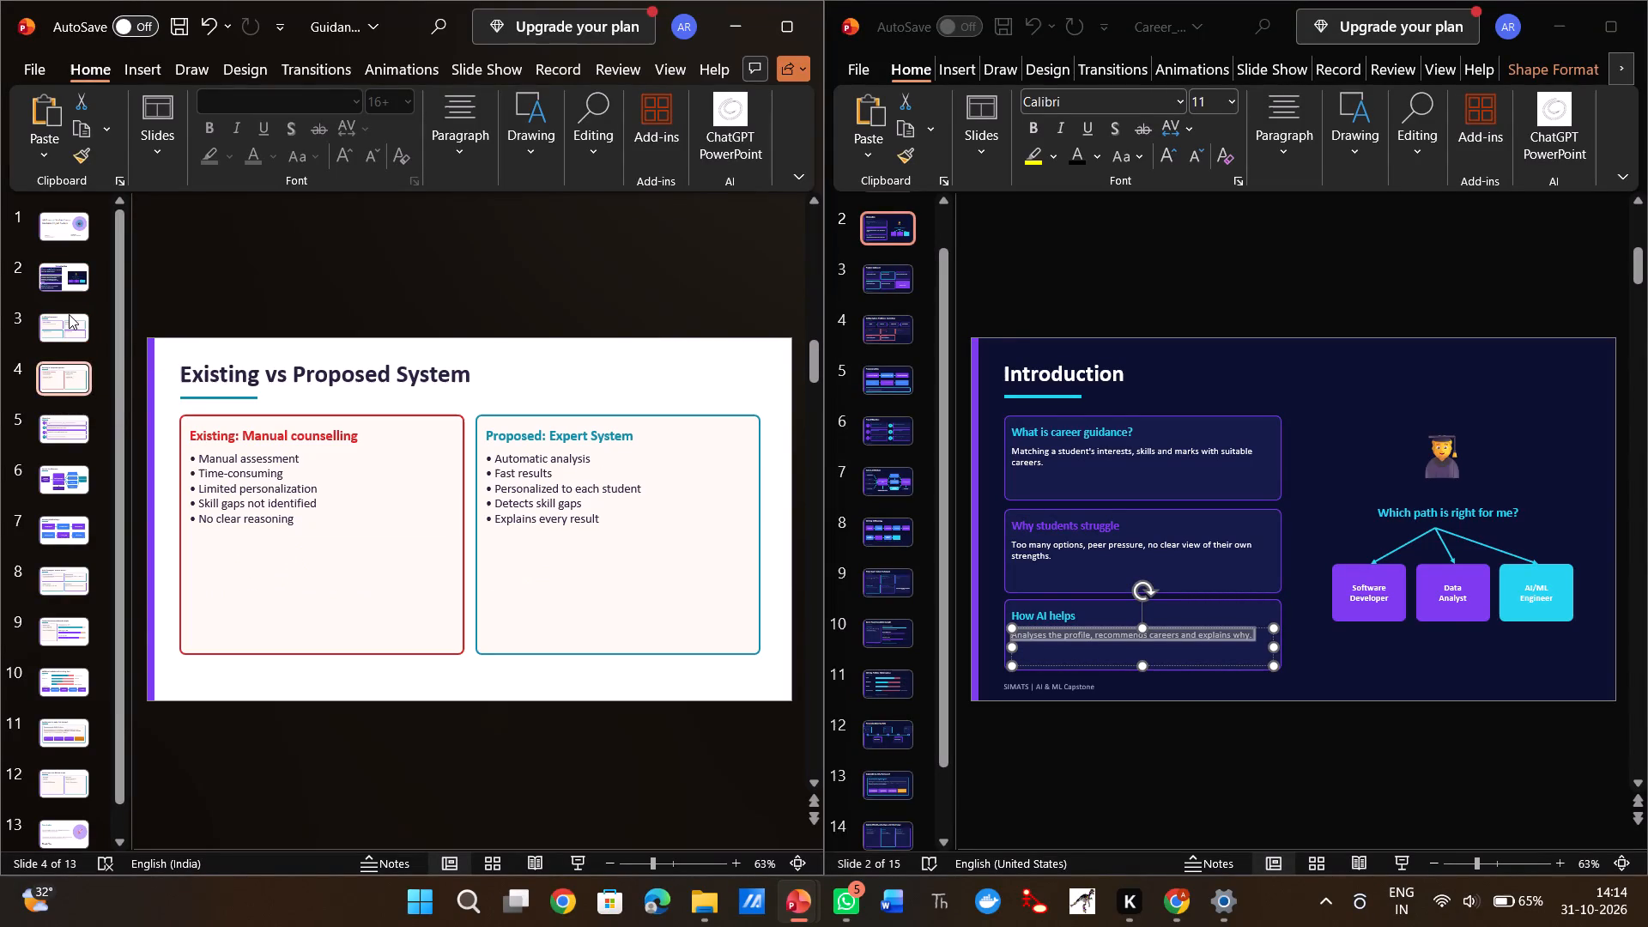
click(69, 314)
click(337, 480)
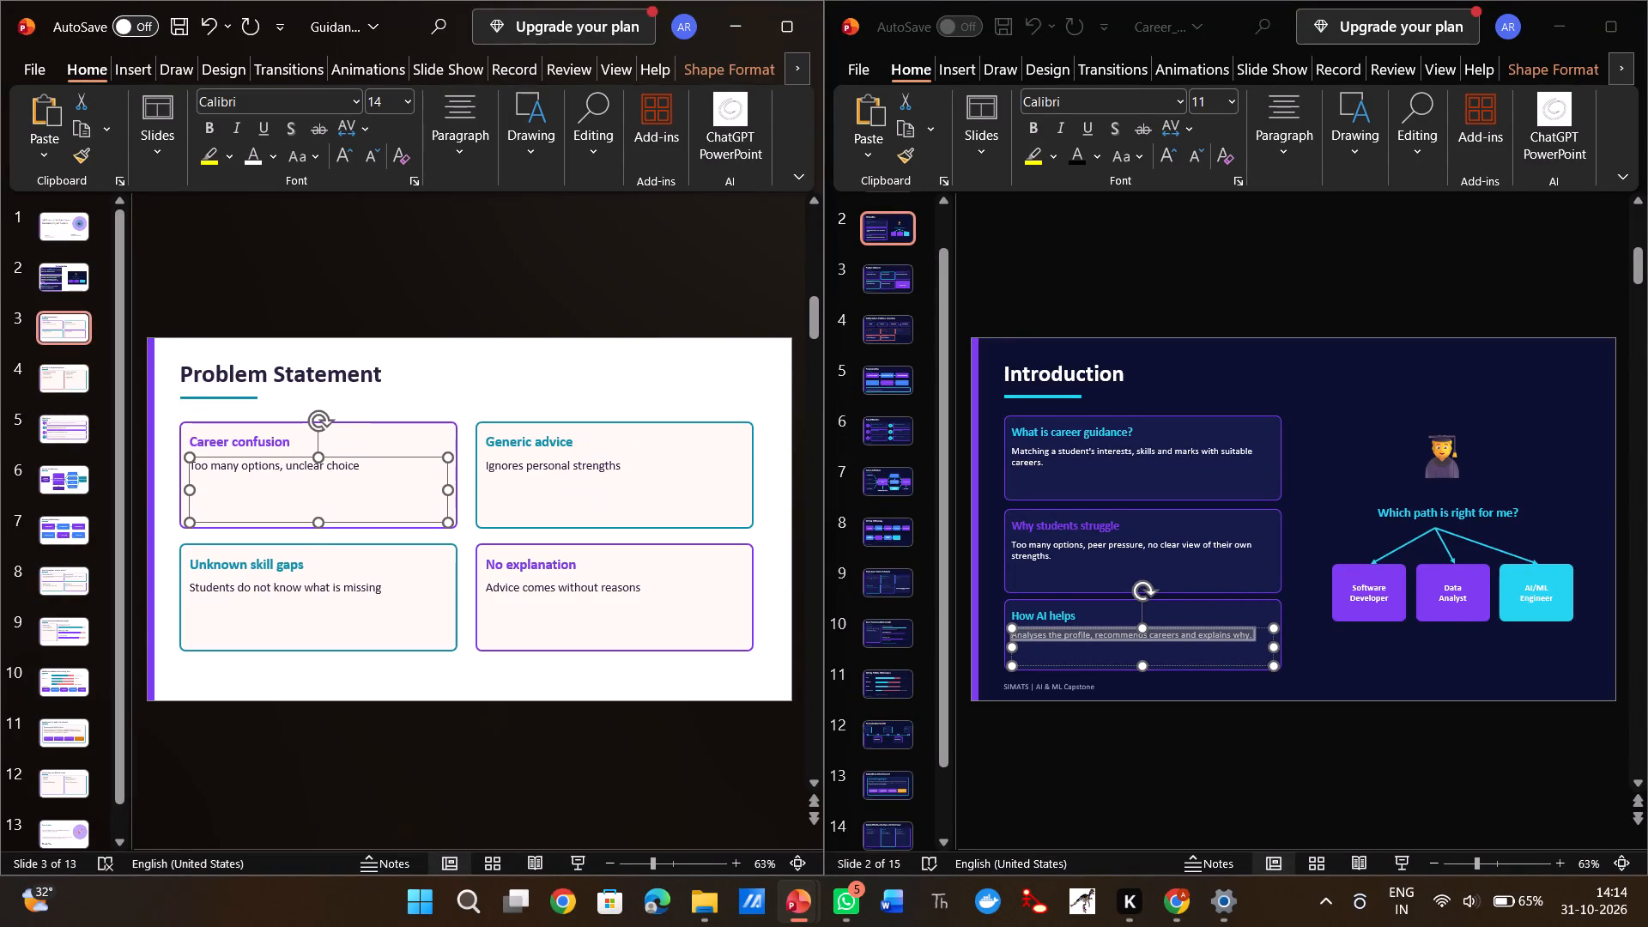
click(309, 558)
click(290, 597)
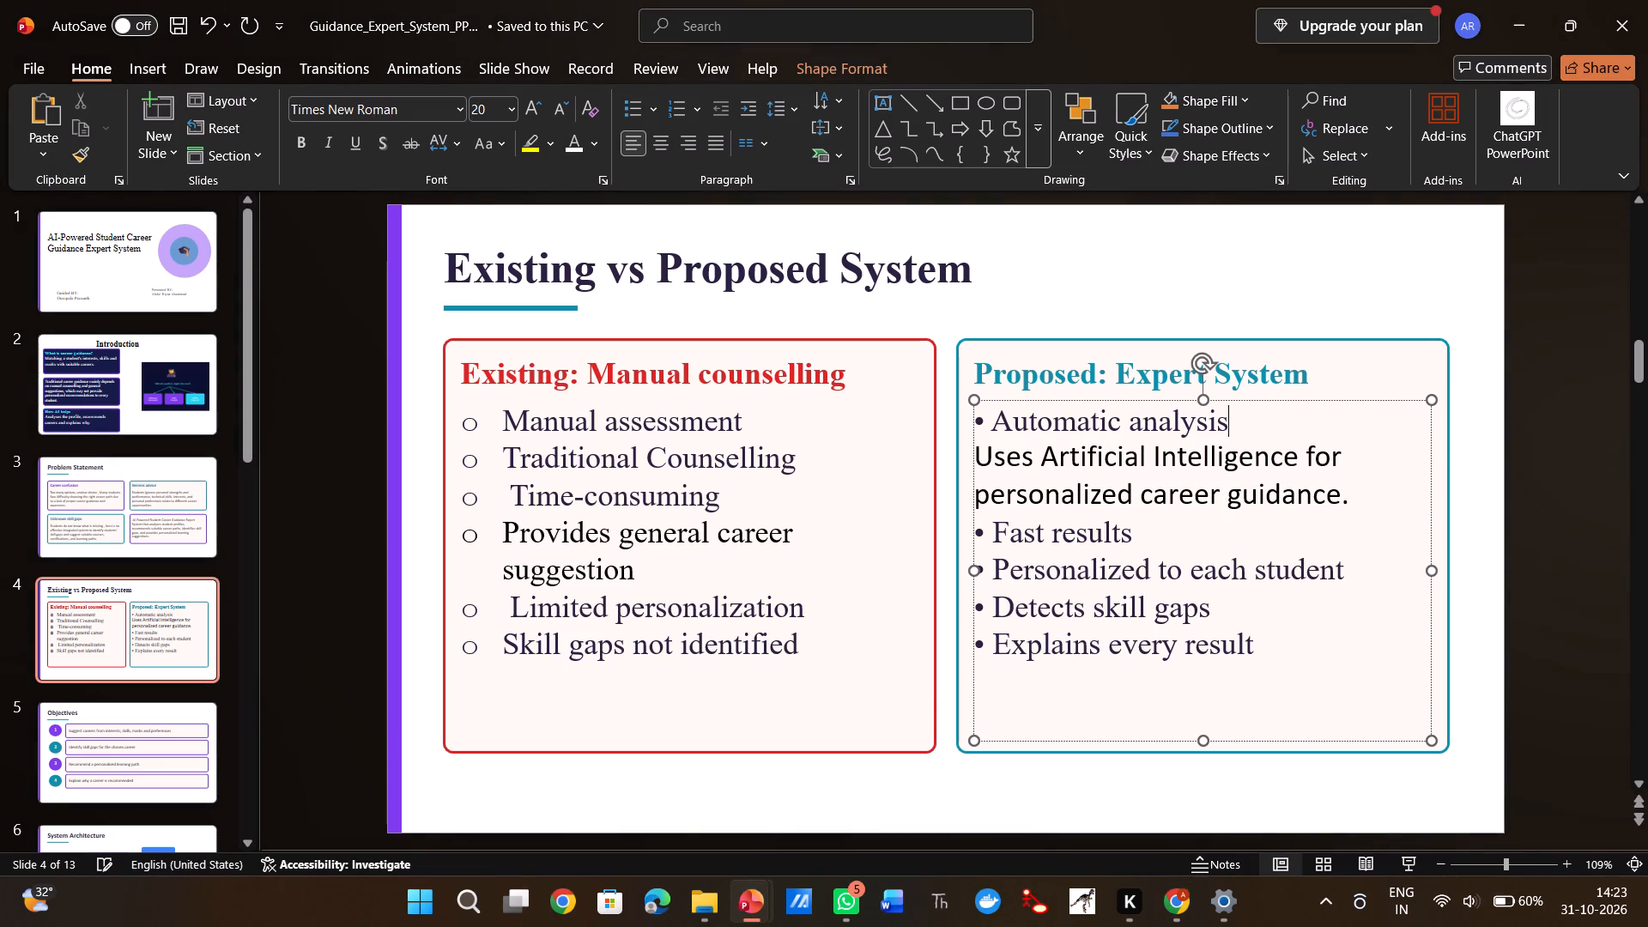
key(Return)
key(ctrl+v)
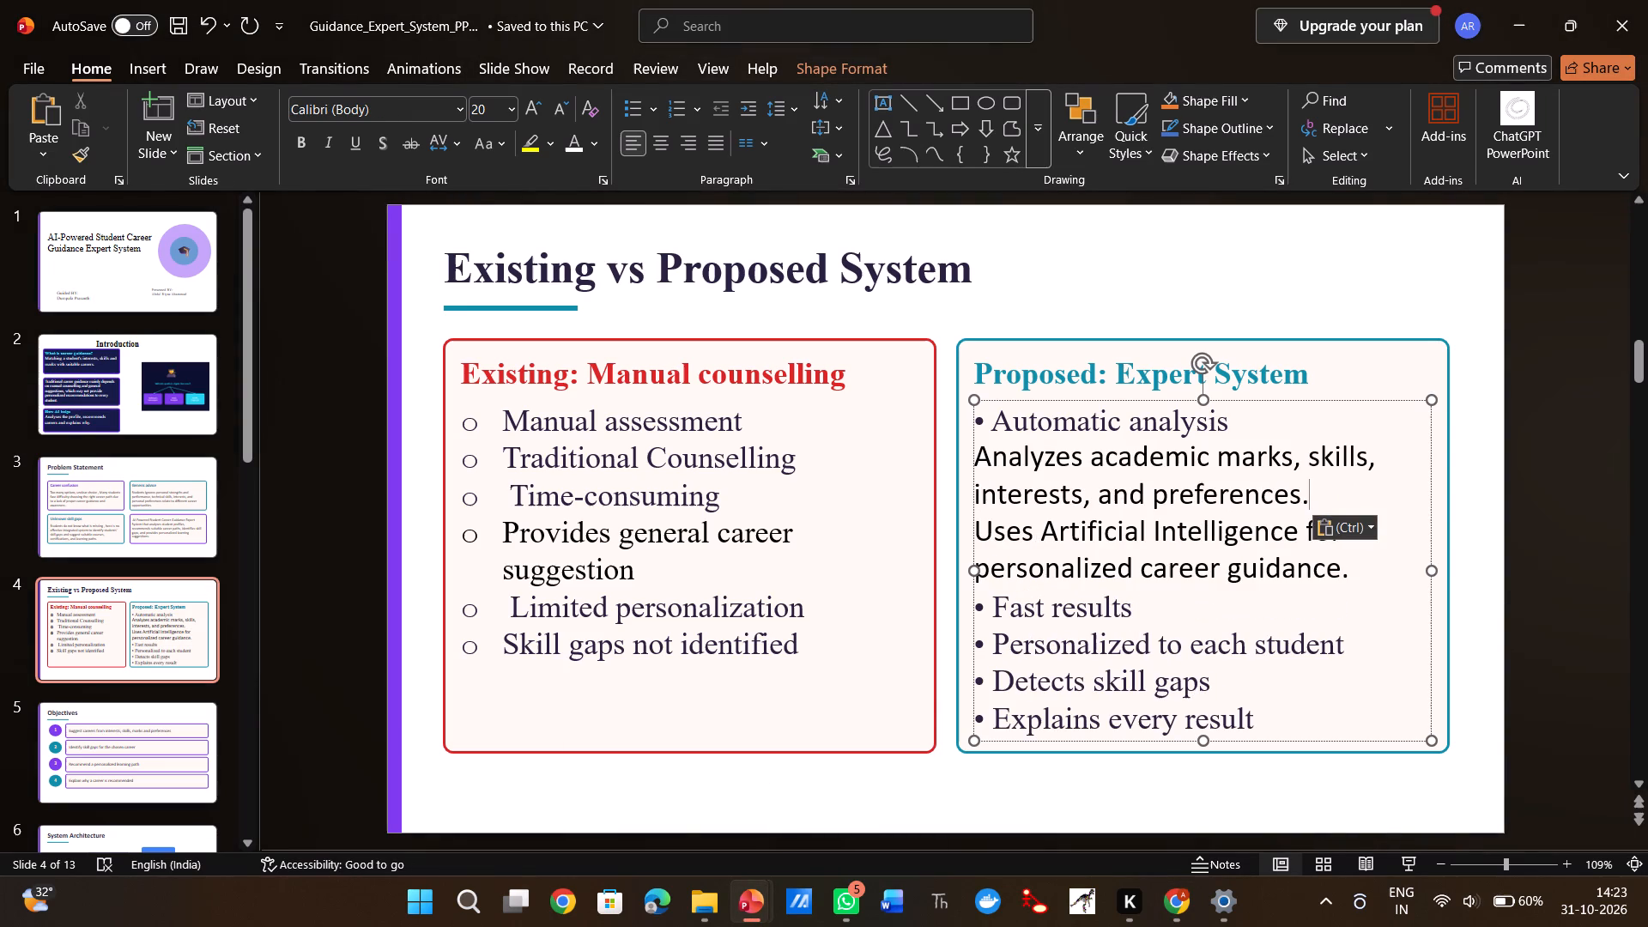
Set the font of all the text in the Proposed list to Times New Roman.
click(1183, 530)
key(ctrl+a)
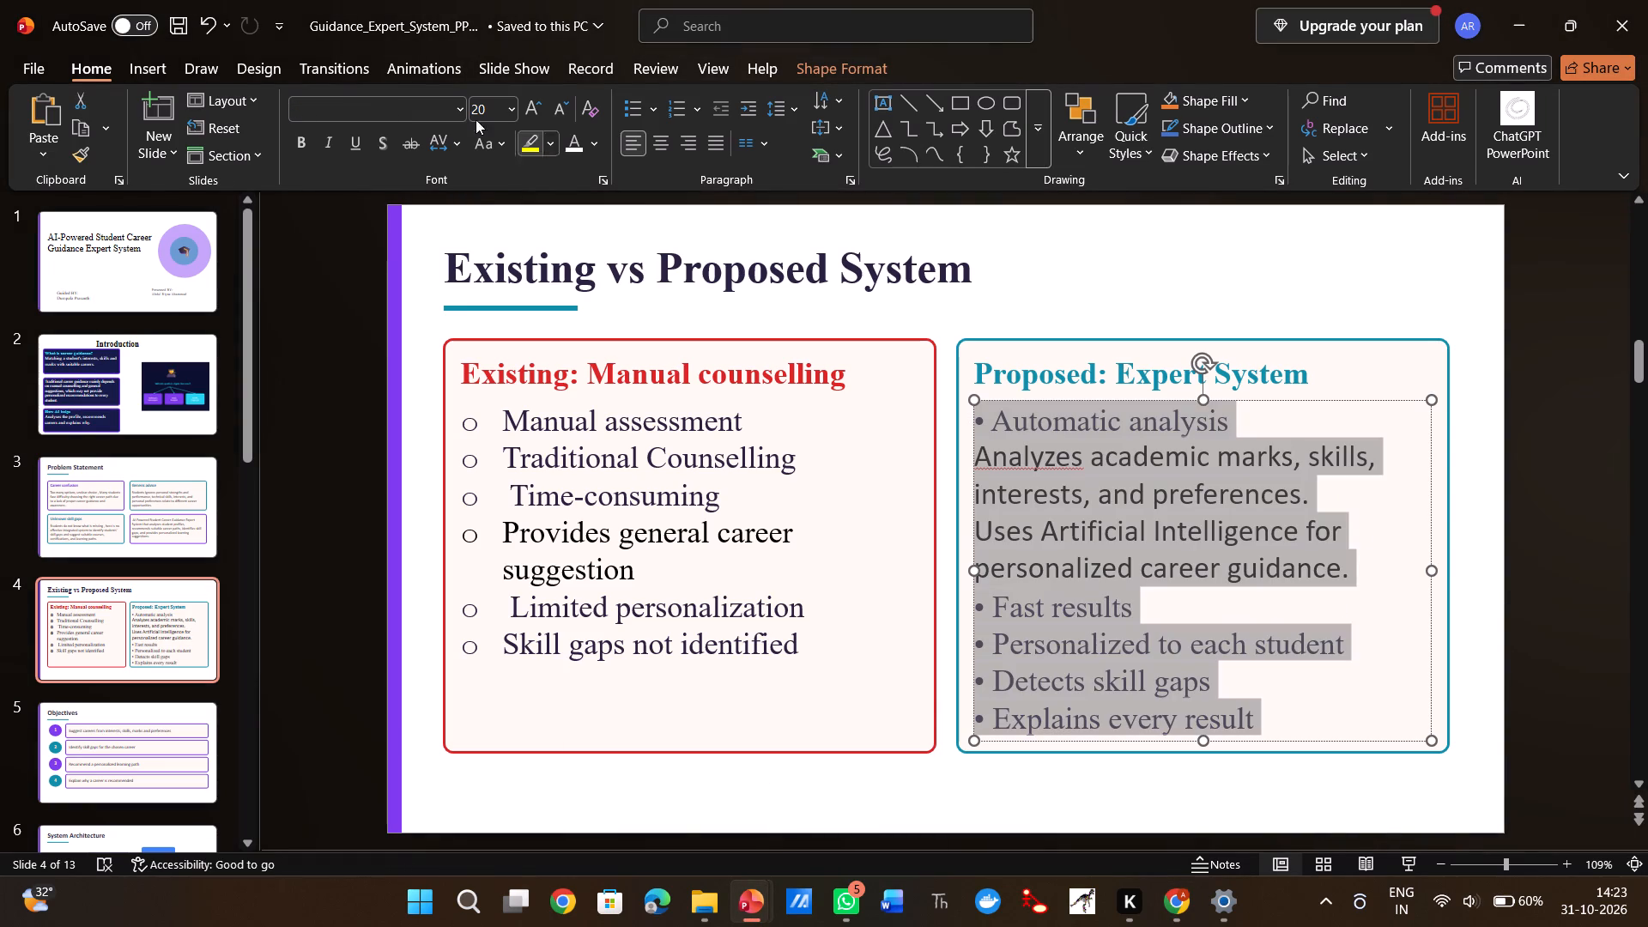
click(427, 97)
click(409, 105)
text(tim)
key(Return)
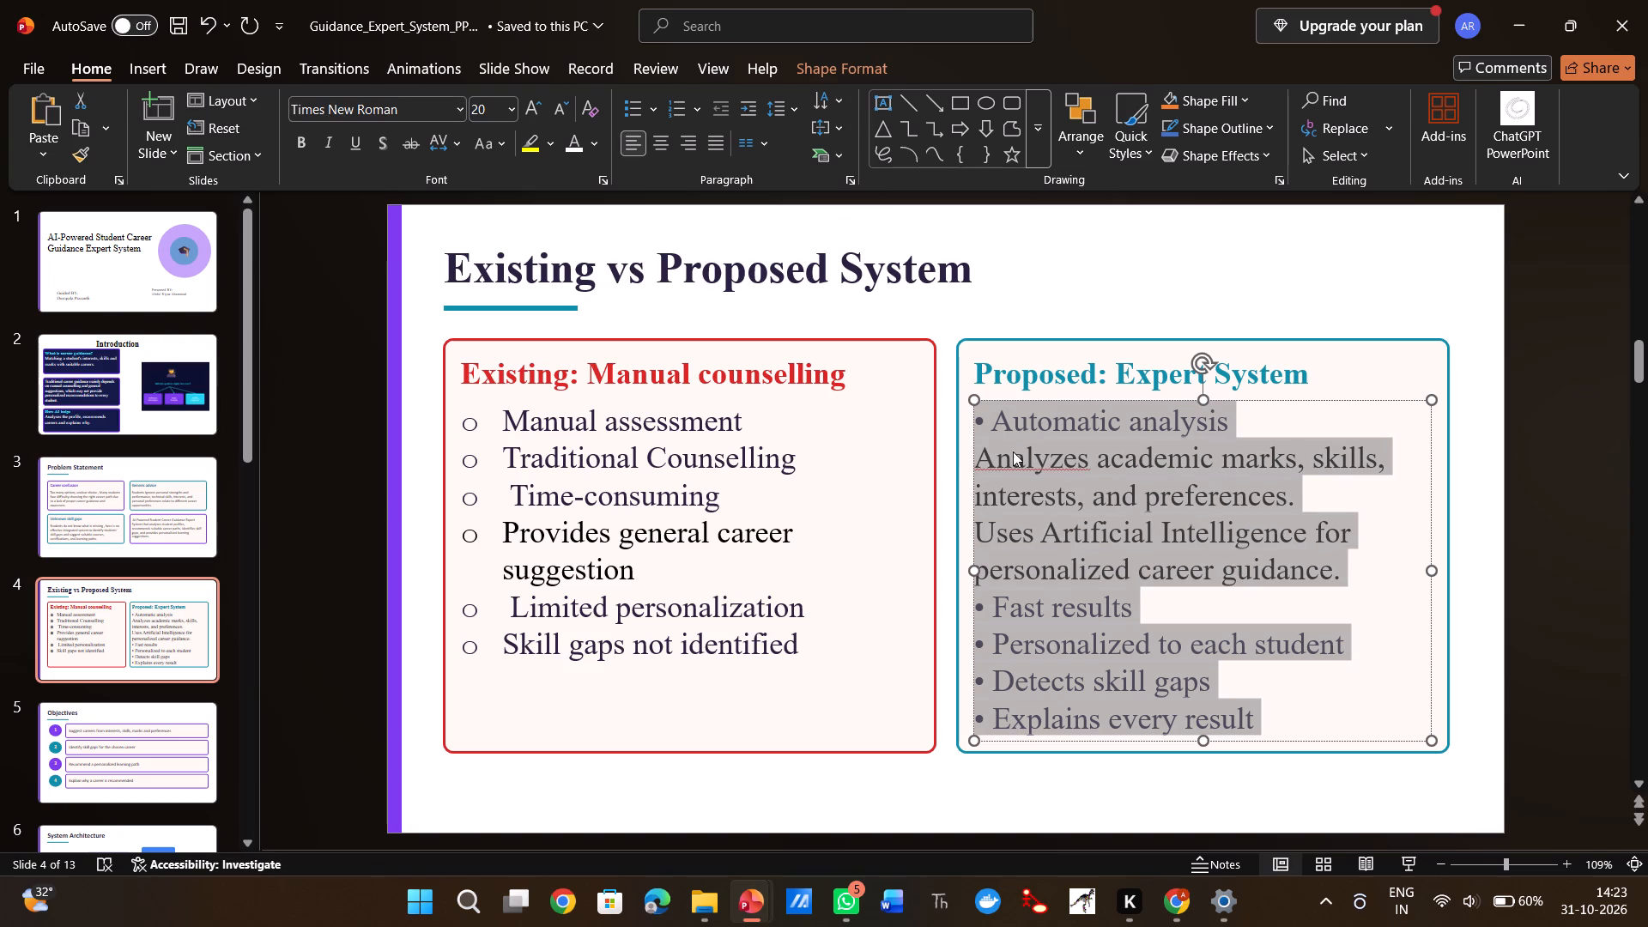
Remove the typed bullet characters in front of "Automatic analysis" and "Fast results" in the Proposed list.
click(1013, 451)
click(990, 415)
key(BackSpace)
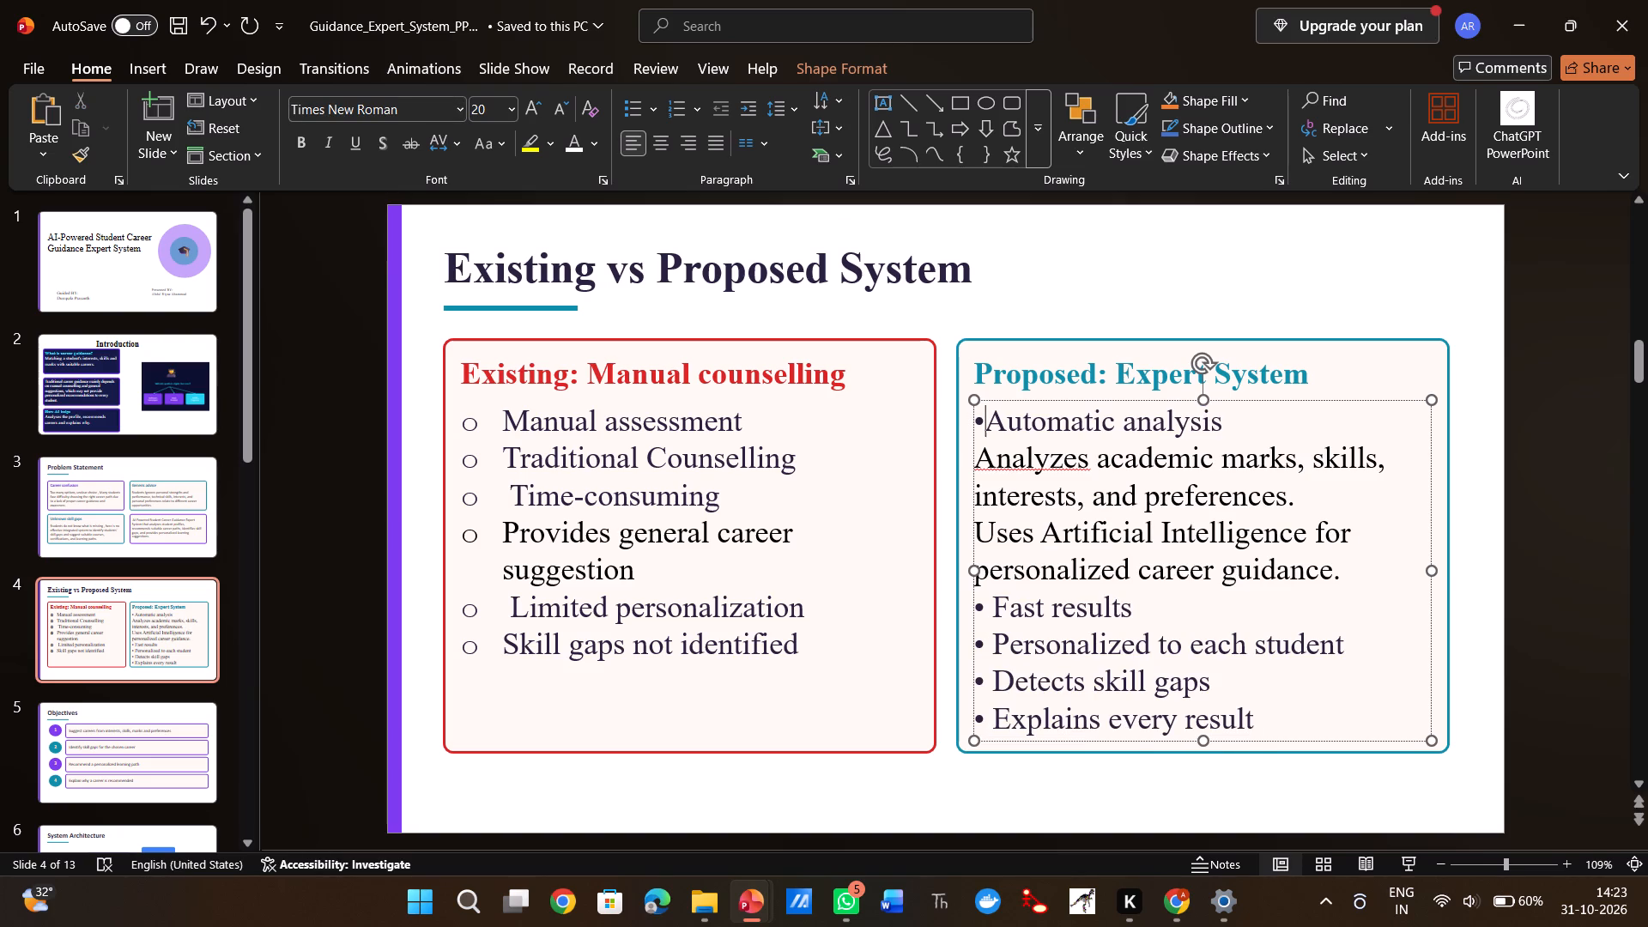
key(Down)
key(Down)
key(Down)
key(Down)
key(Down)
key(BackSpace)
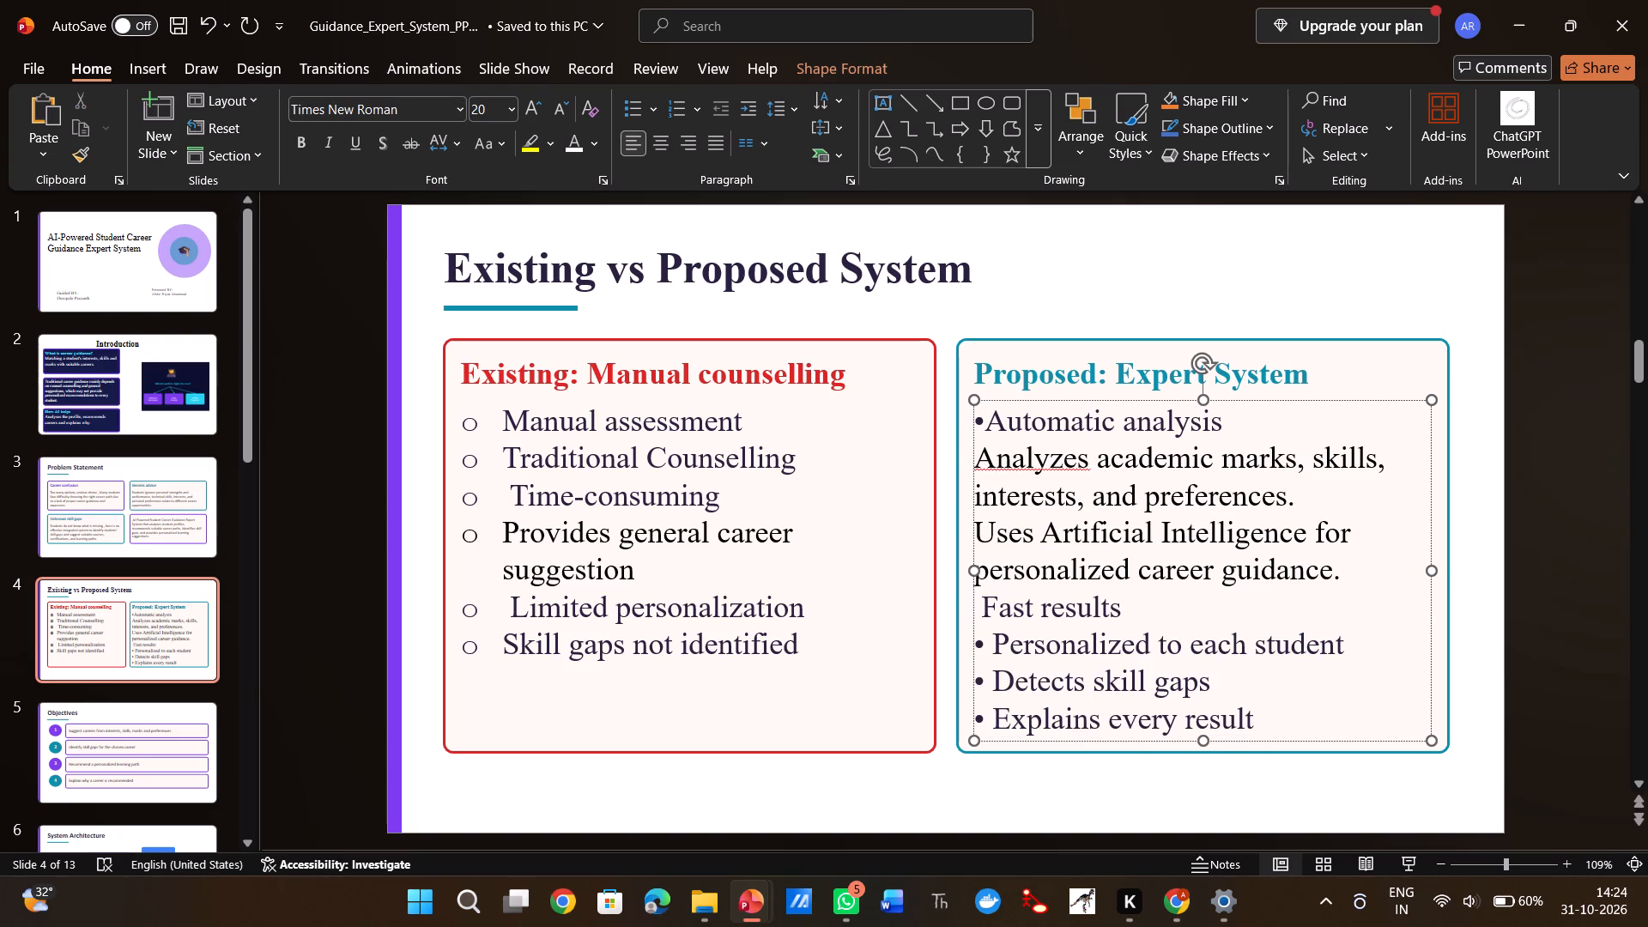
key(Down)
click(985, 429)
key(BackSpace)
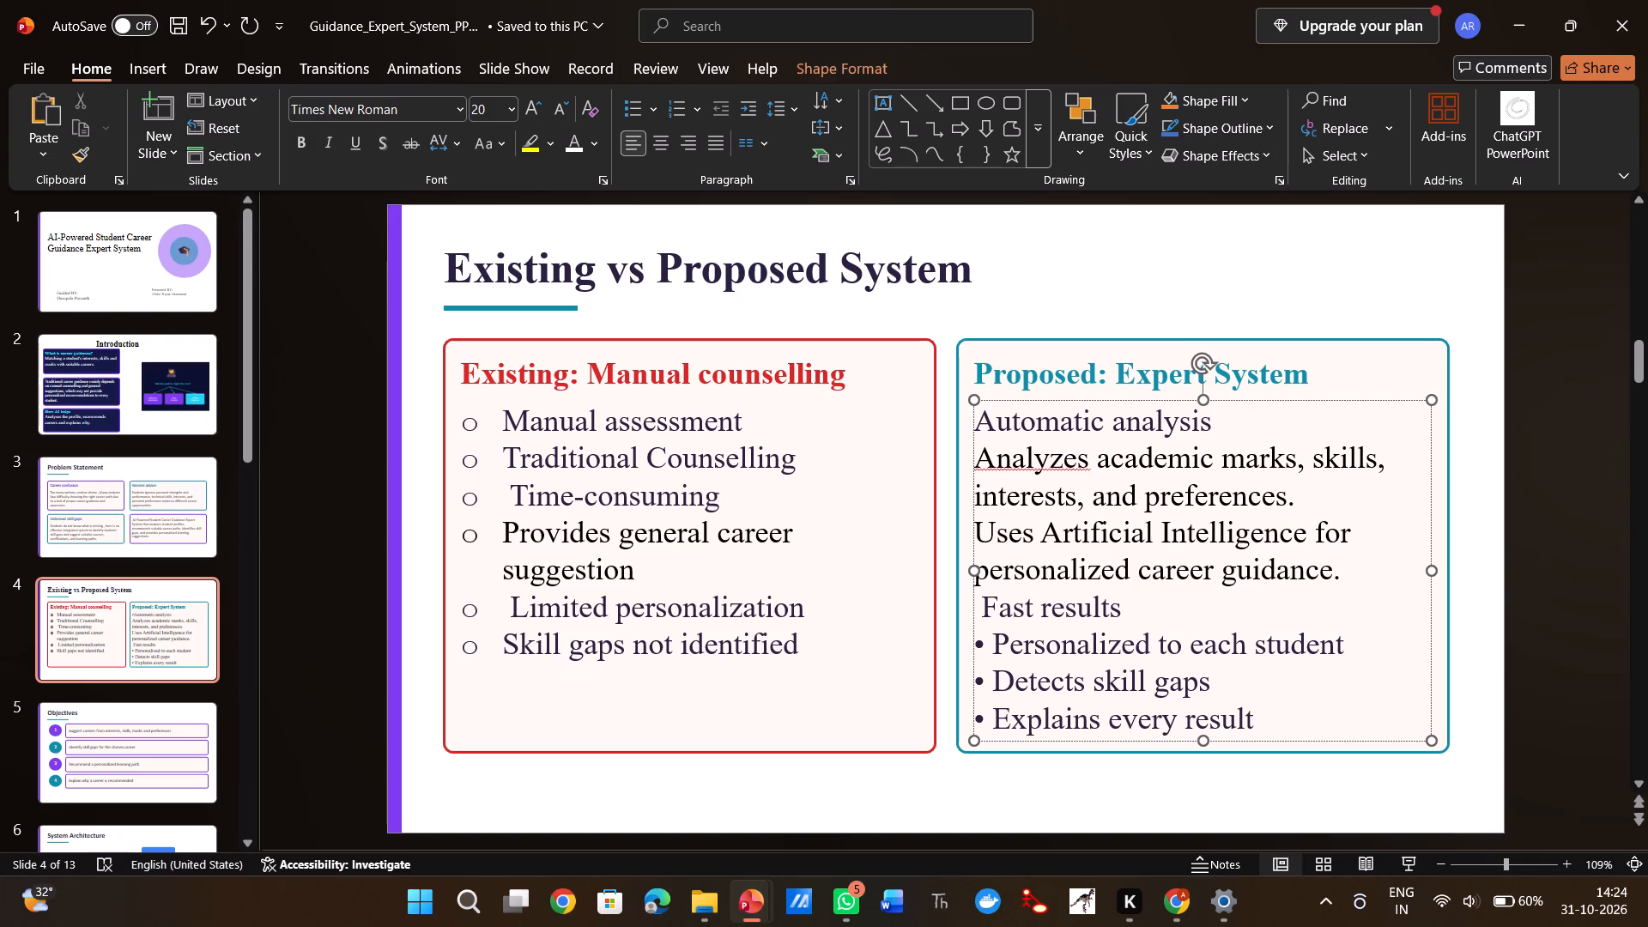
Remove the typed bullet characters in front of "Detects skill gaps", "Personalized to each student" and "Explains every result" in the Proposed list.
key(Down)
key(Down)
key(Down)
key(Down)
key(Down)
key(Down)
key(Down)
key(Right)
key(BackSpace)
key(Down)
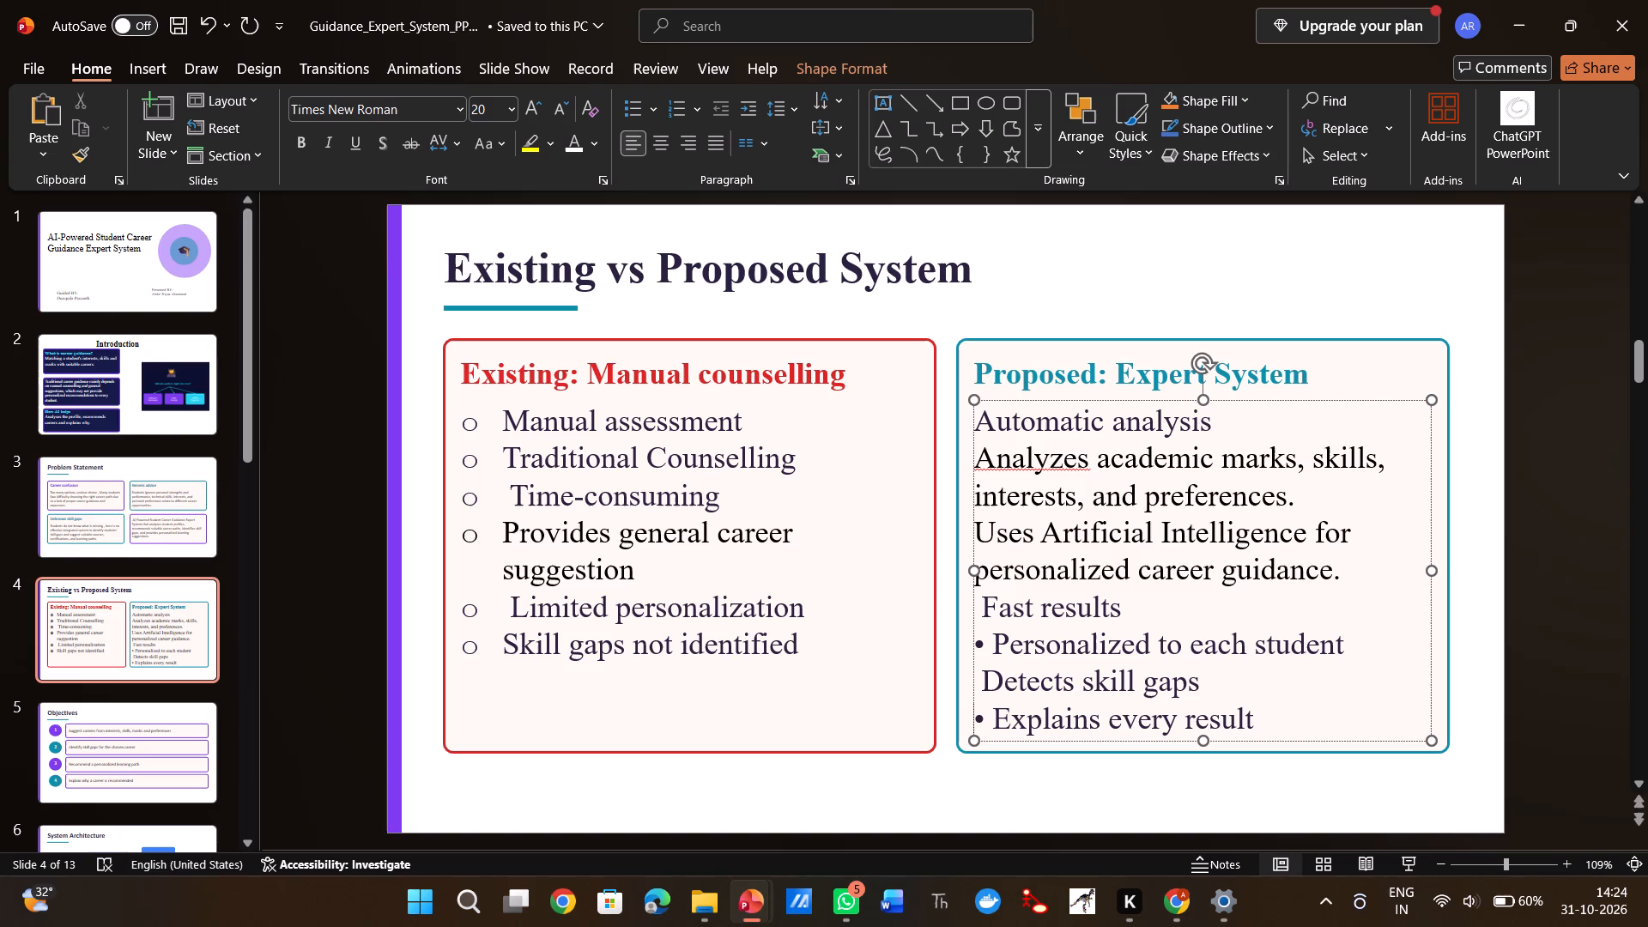
click(997, 628)
key(BackSpace)
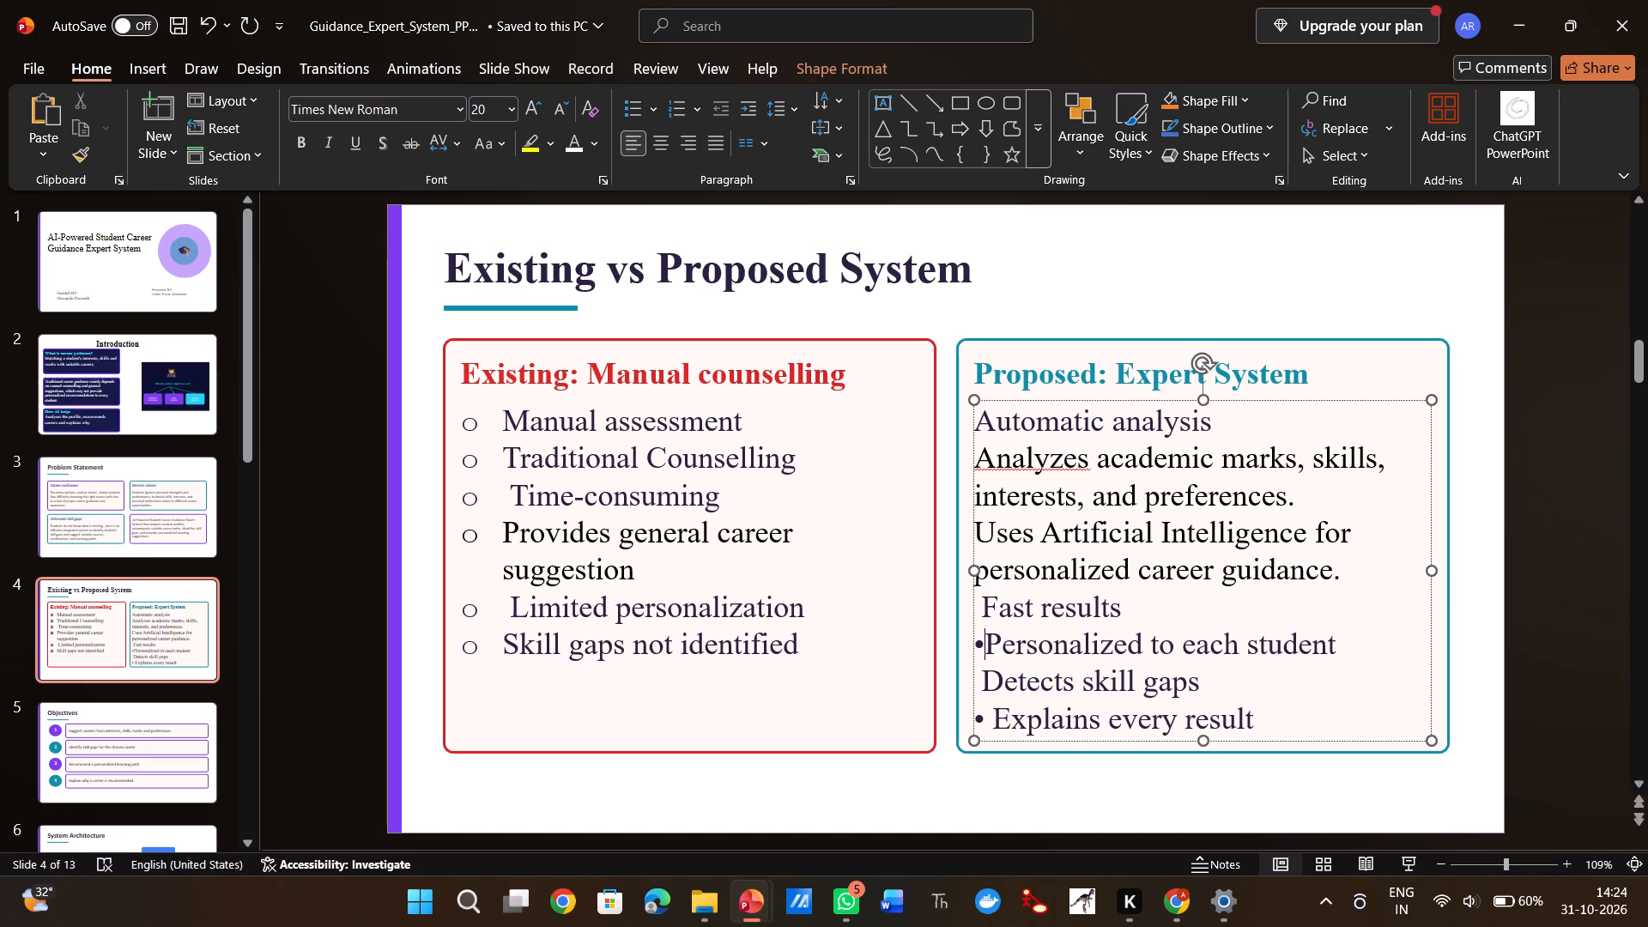
key(BackSpace)
key(Down)
key(Down)
key(Down)
key(Down)
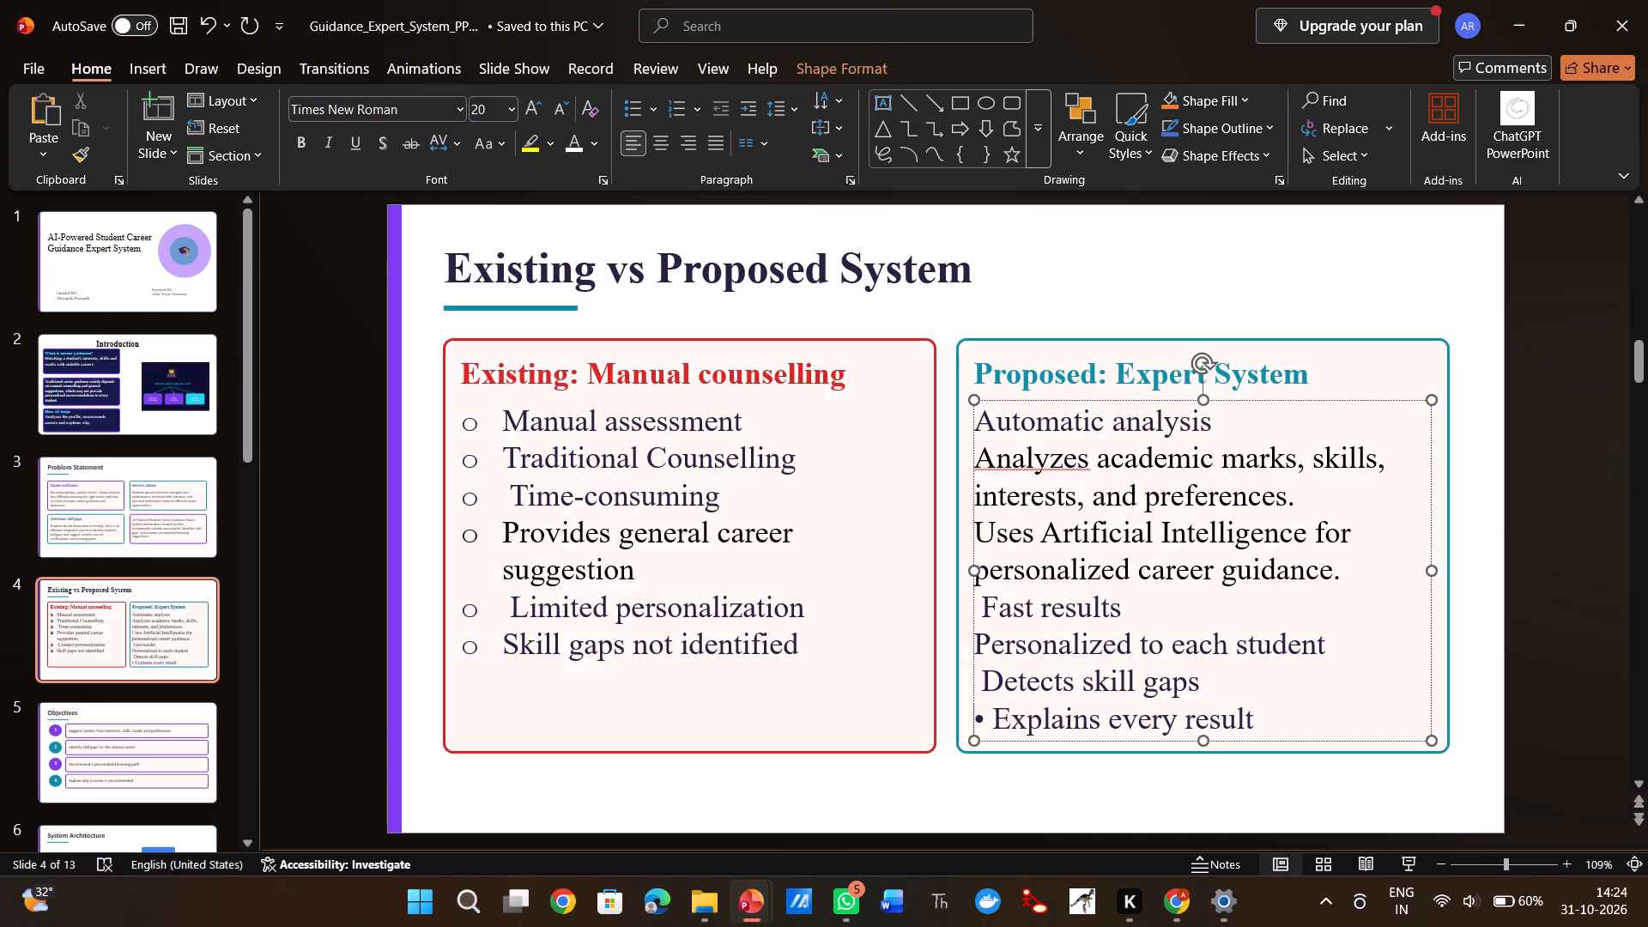
click(987, 711)
key(BackSpace)
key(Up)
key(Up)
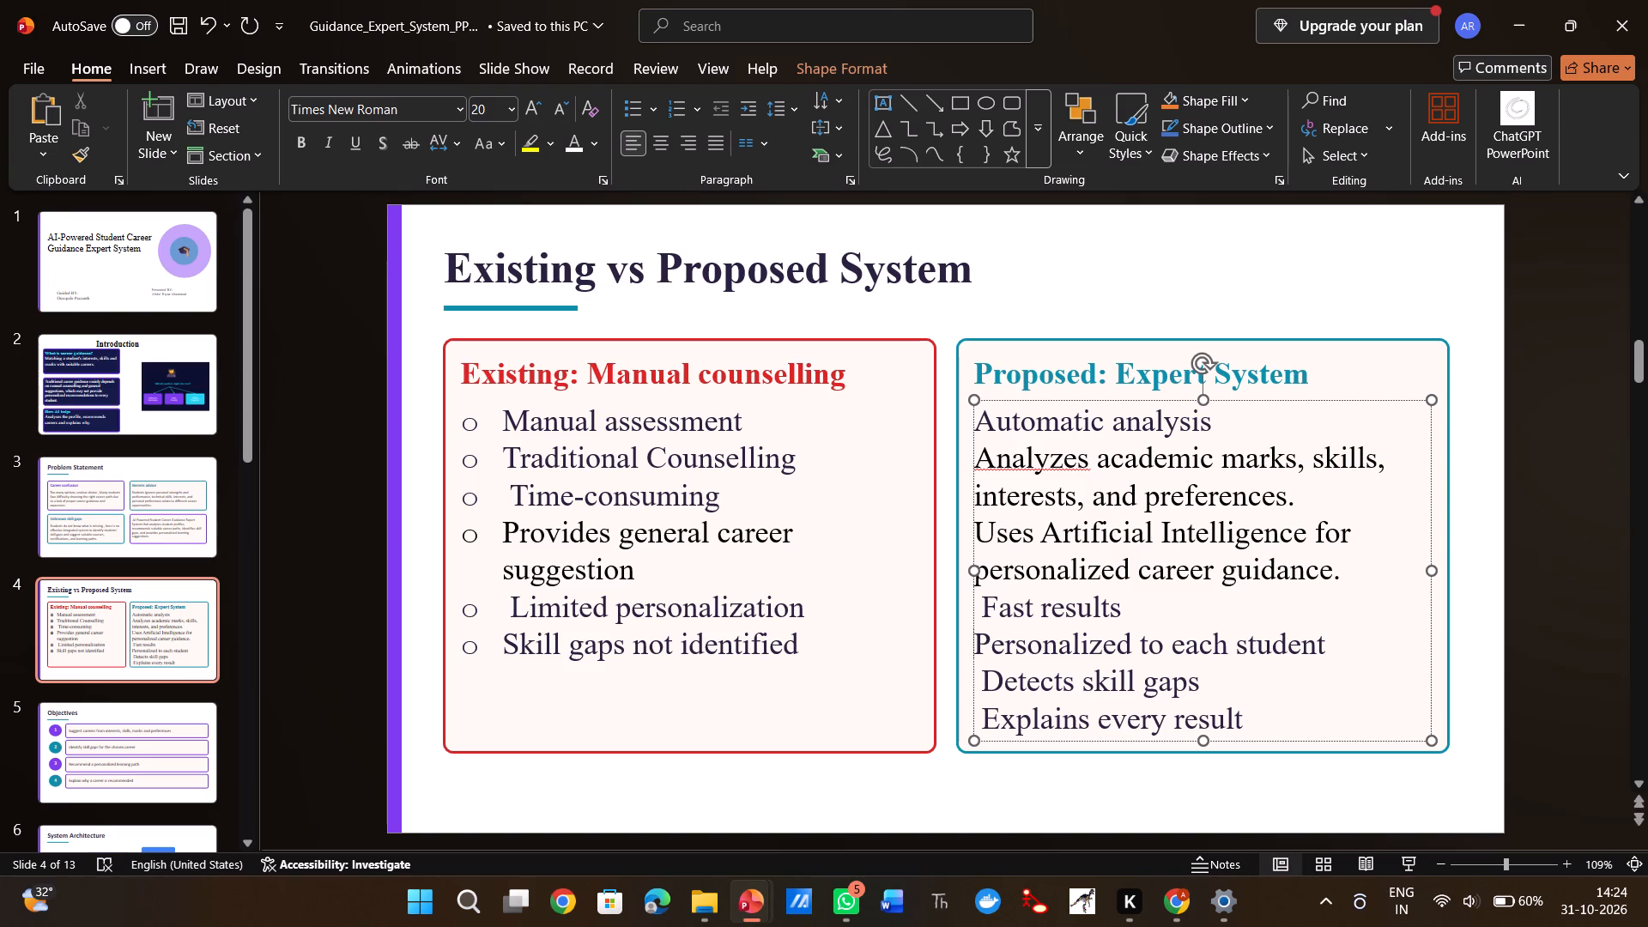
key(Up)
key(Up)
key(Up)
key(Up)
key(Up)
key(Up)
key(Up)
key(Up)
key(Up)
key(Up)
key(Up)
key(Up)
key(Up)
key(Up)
Set the font size of all the text in the Proposed list to 18.
click(1181, 645)
key(ctrl+a)
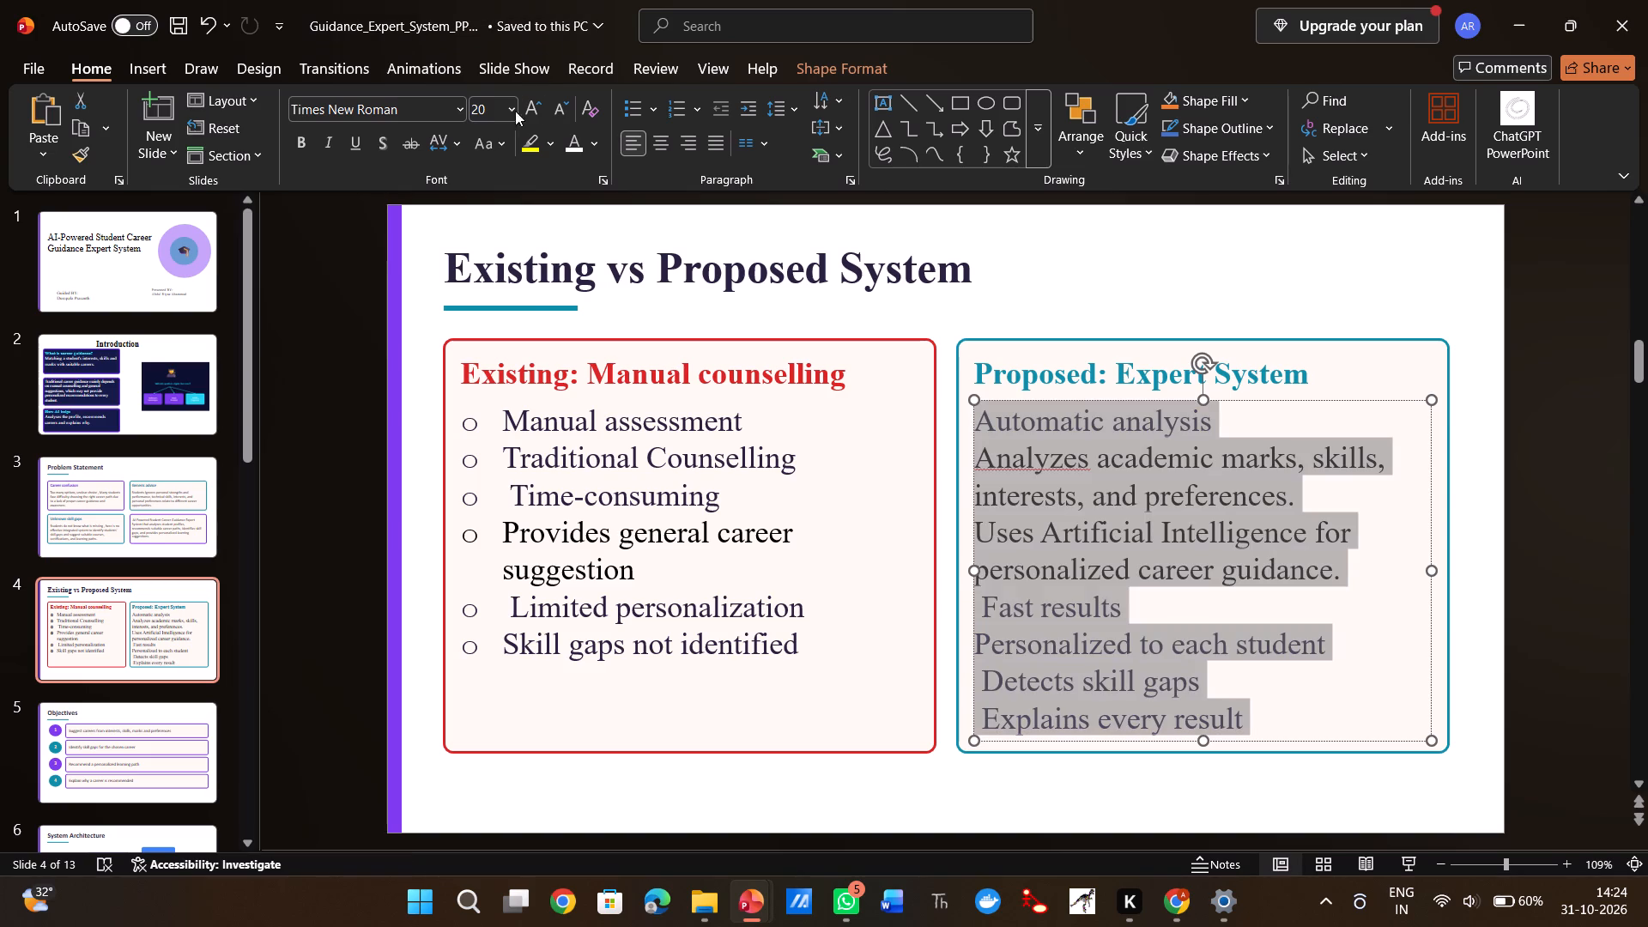
click(504, 116)
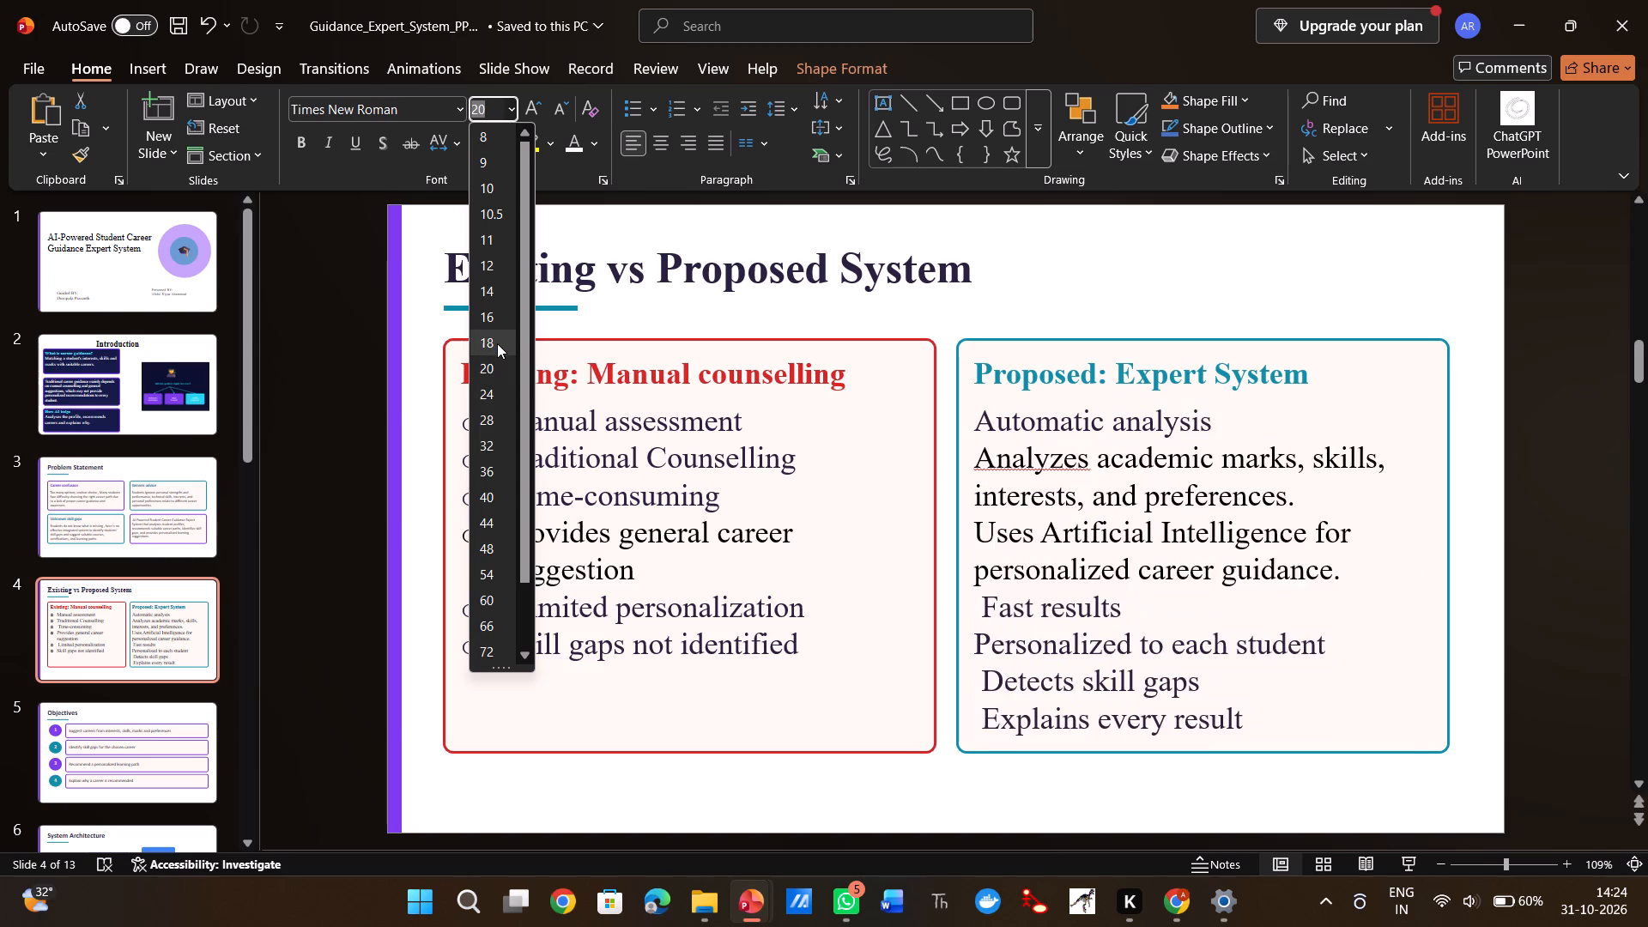
click(497, 343)
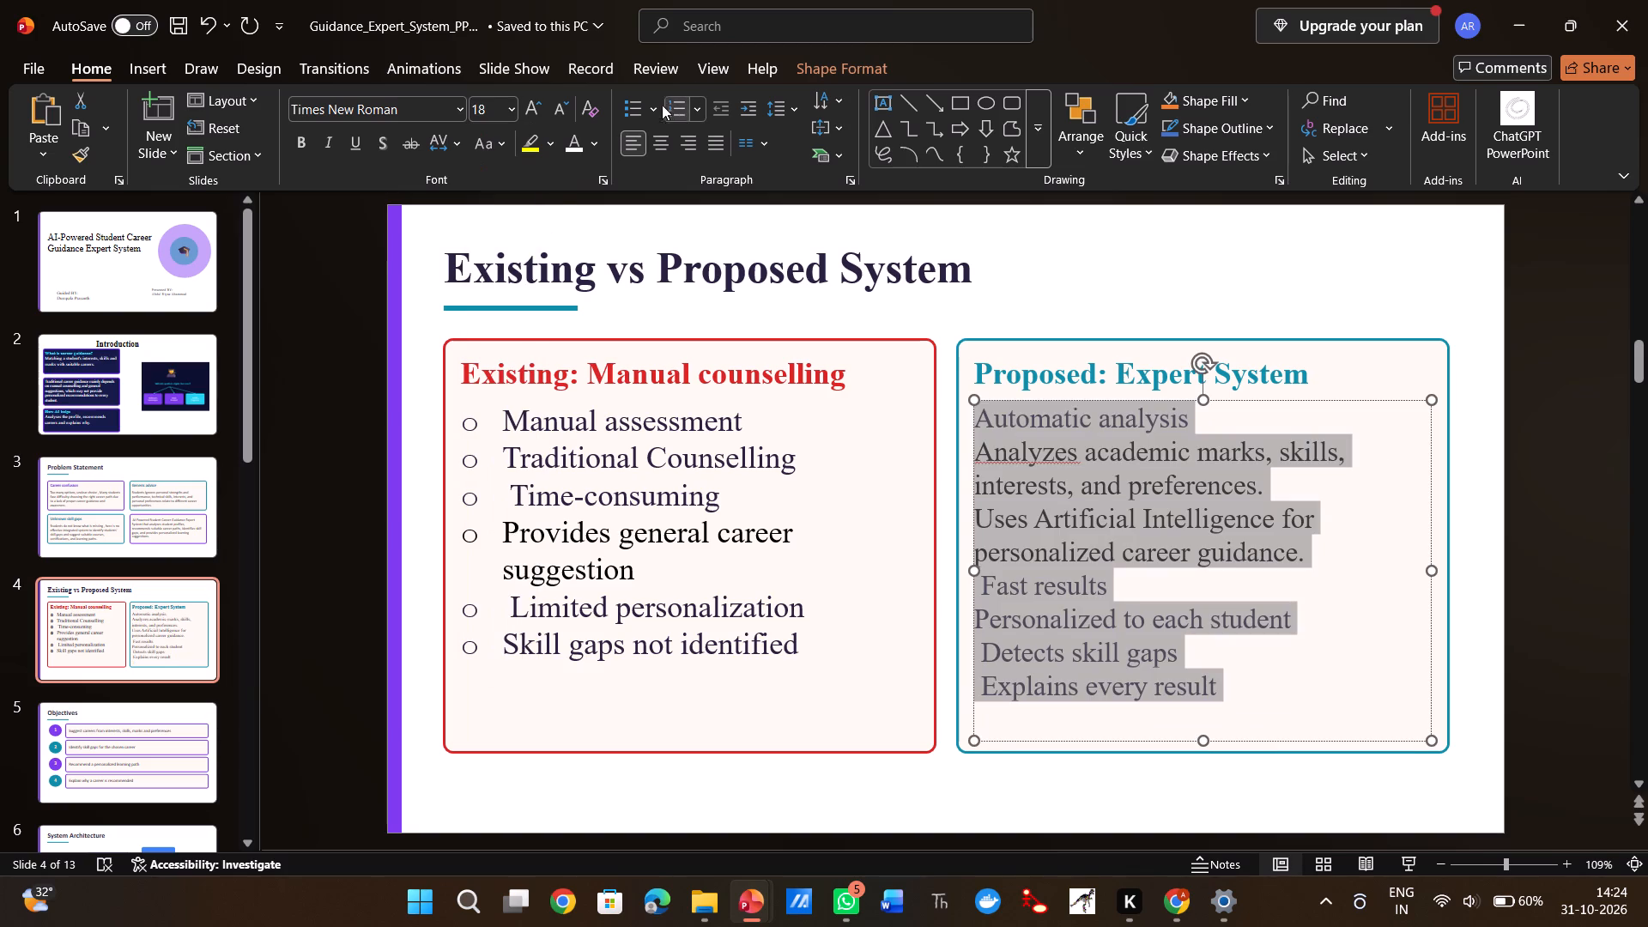
Apply hollow round bullets to all lines of the Proposed list.
click(653, 106)
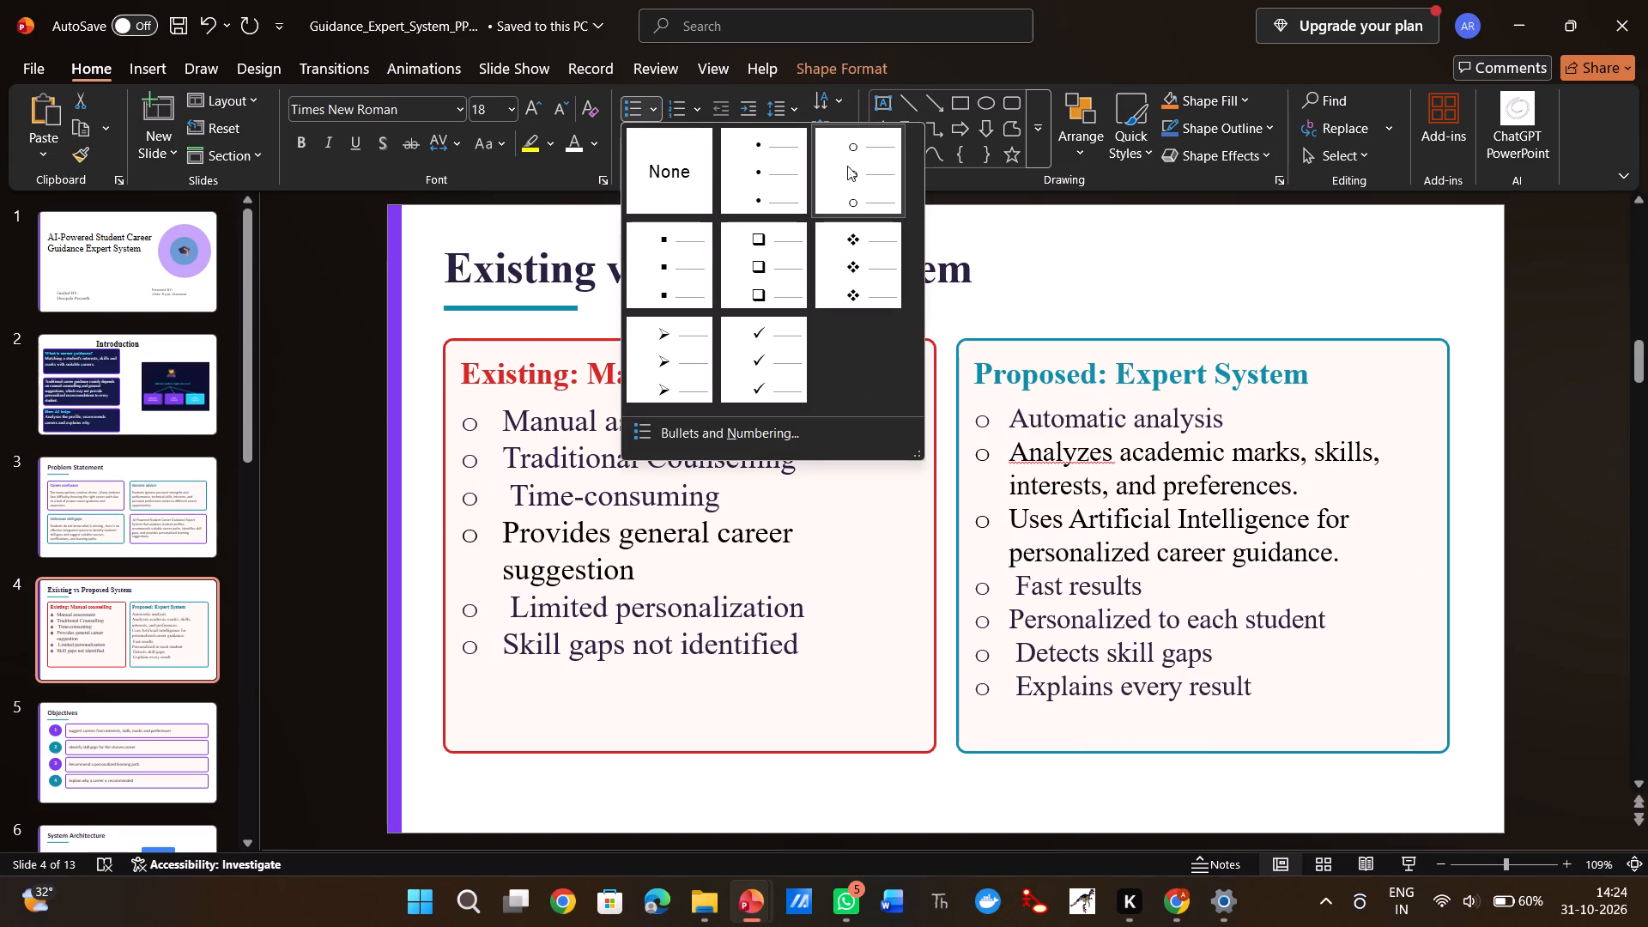
click(847, 166)
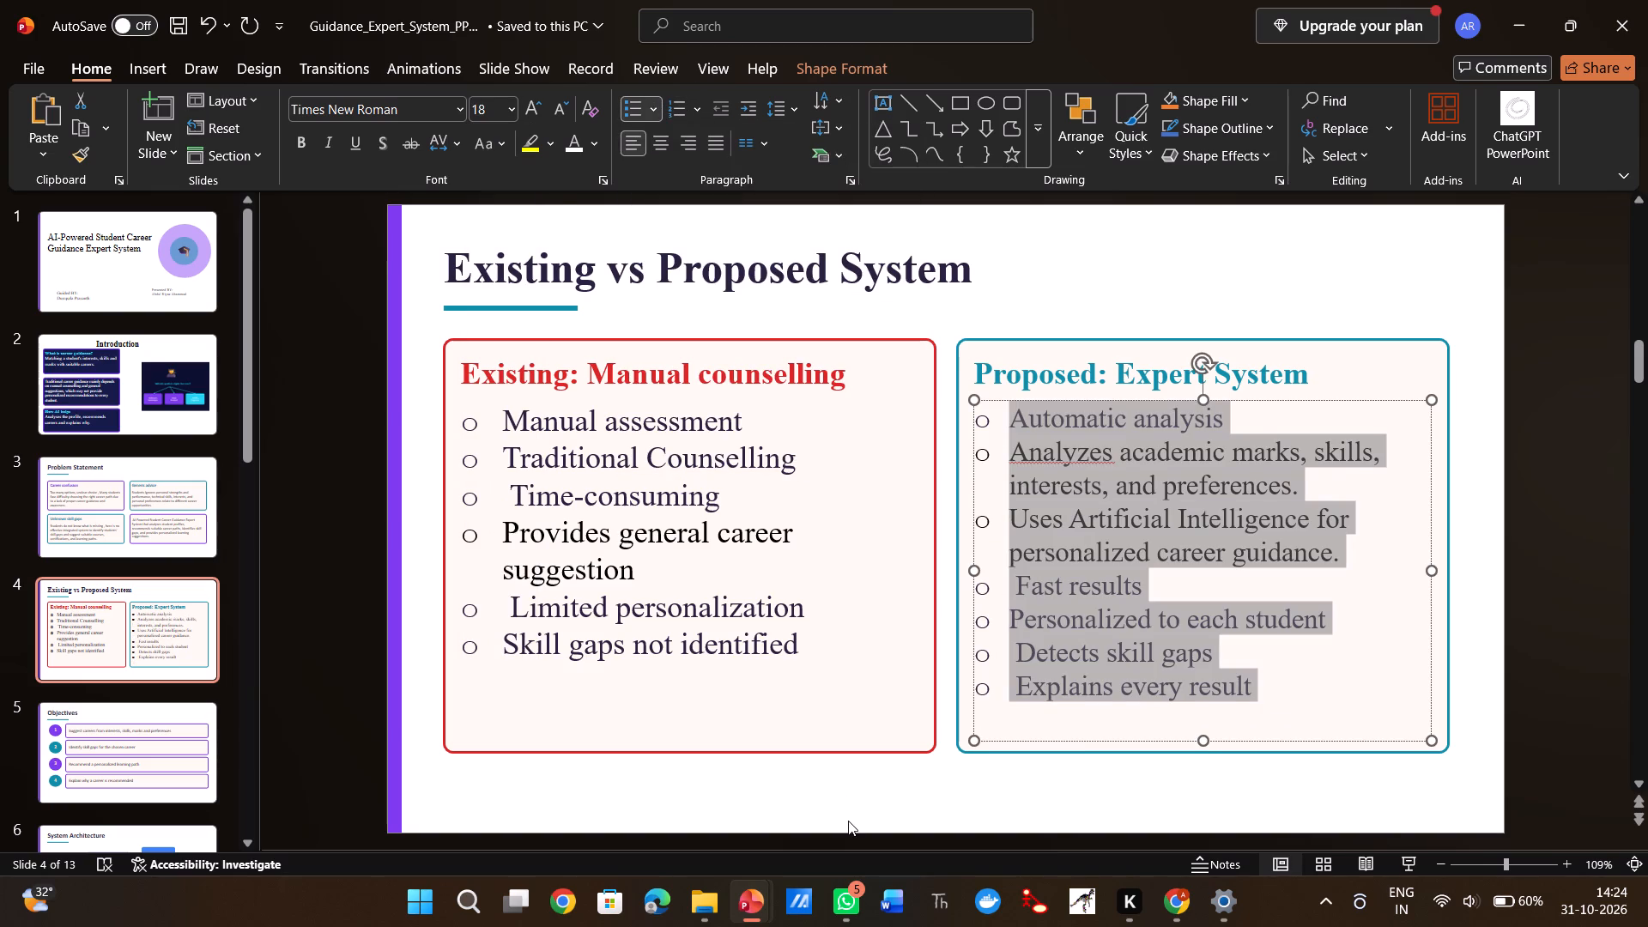
click(848, 821)
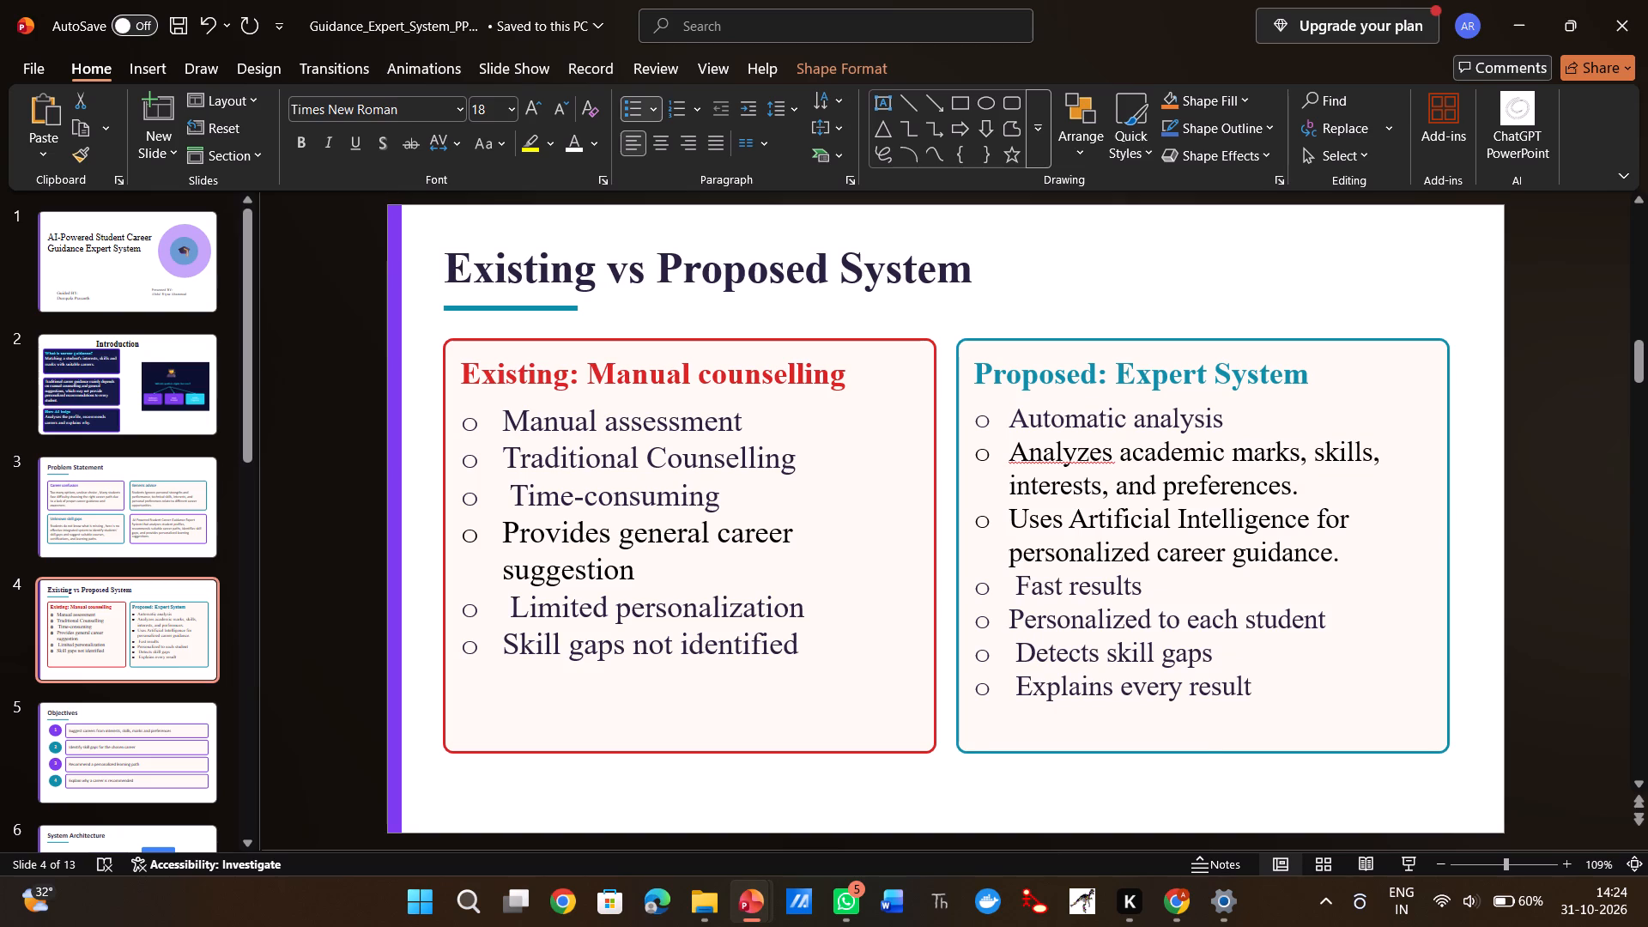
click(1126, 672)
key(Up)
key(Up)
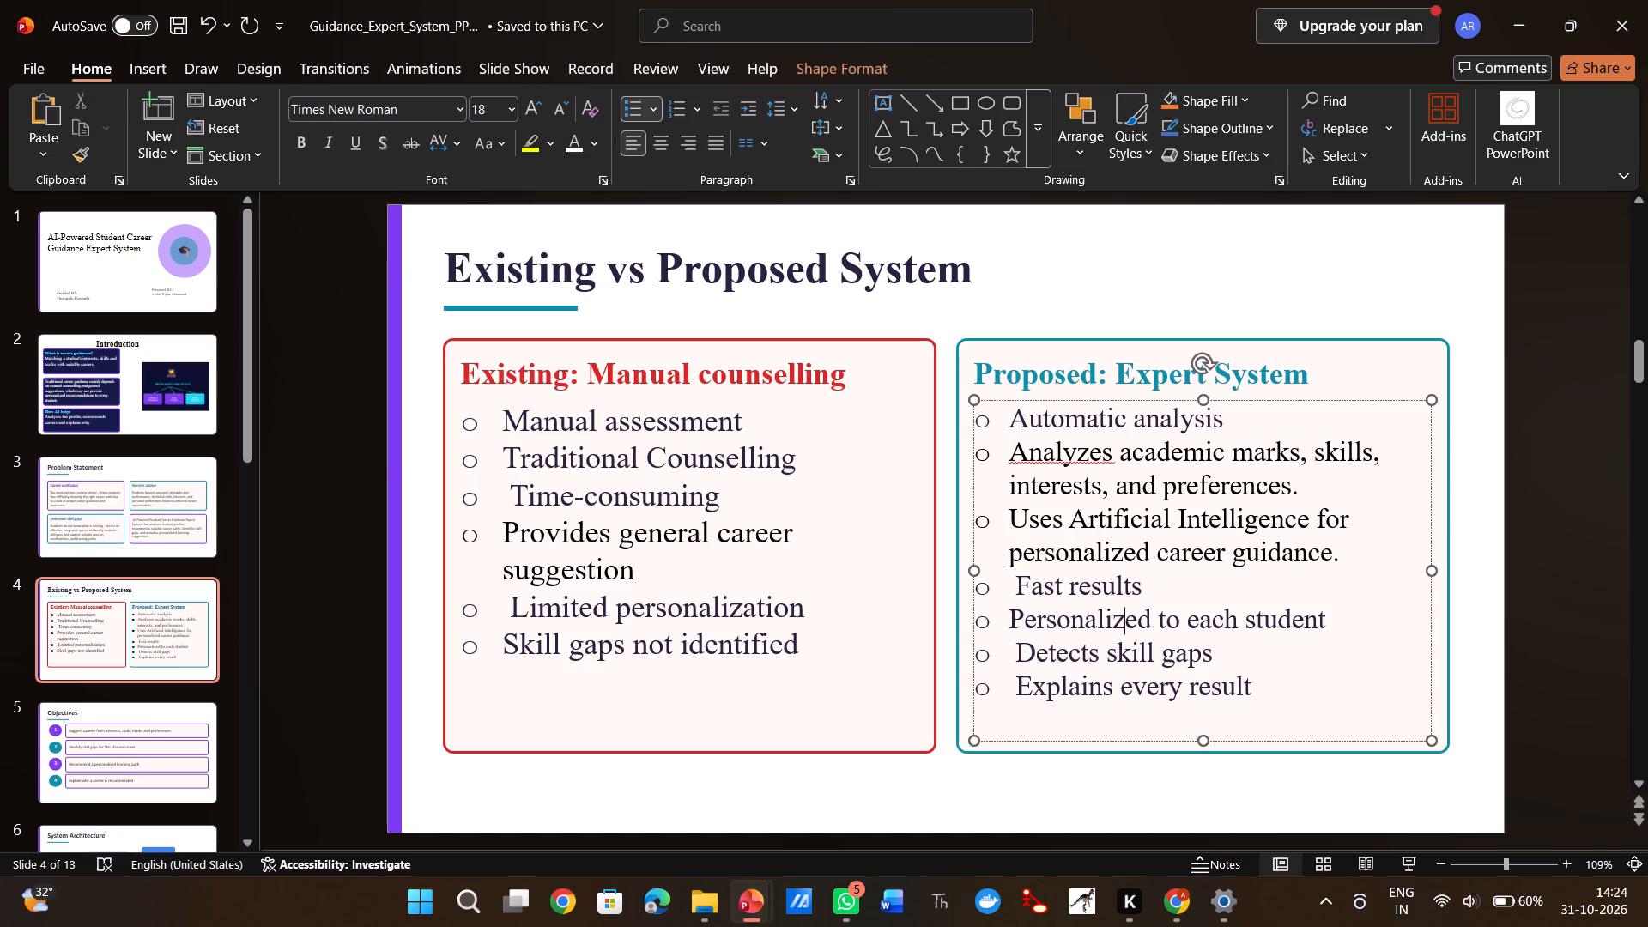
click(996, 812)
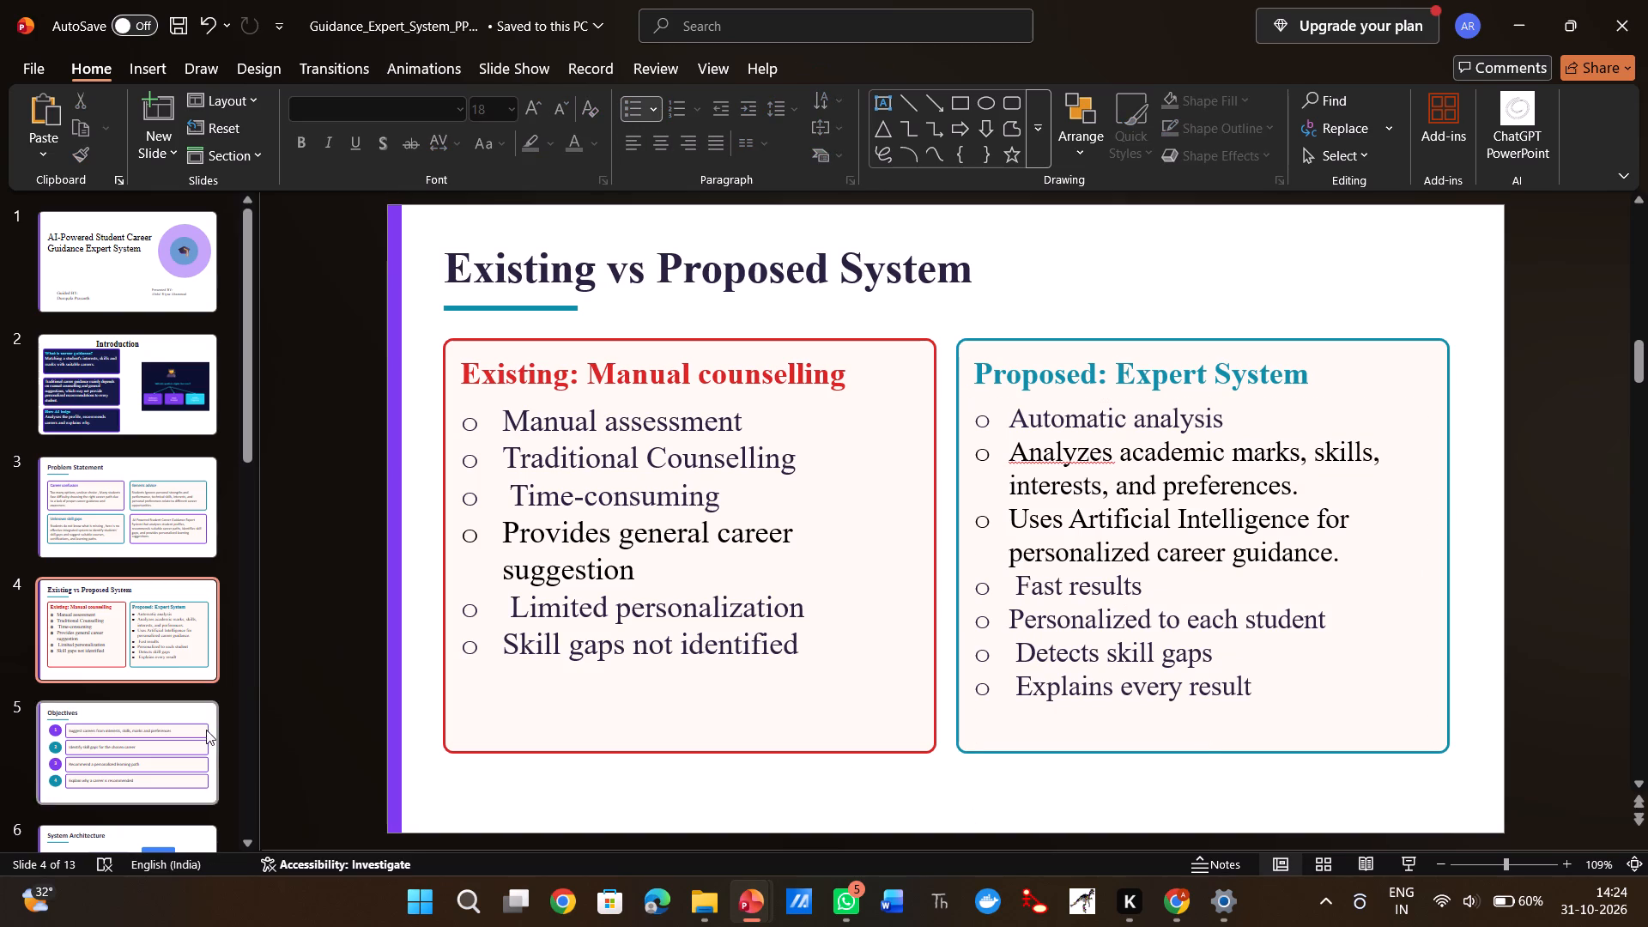
Change the font of all text on the System Architecture slide to Times New Roman.
click(186, 635)
key(Down)
key(Down)
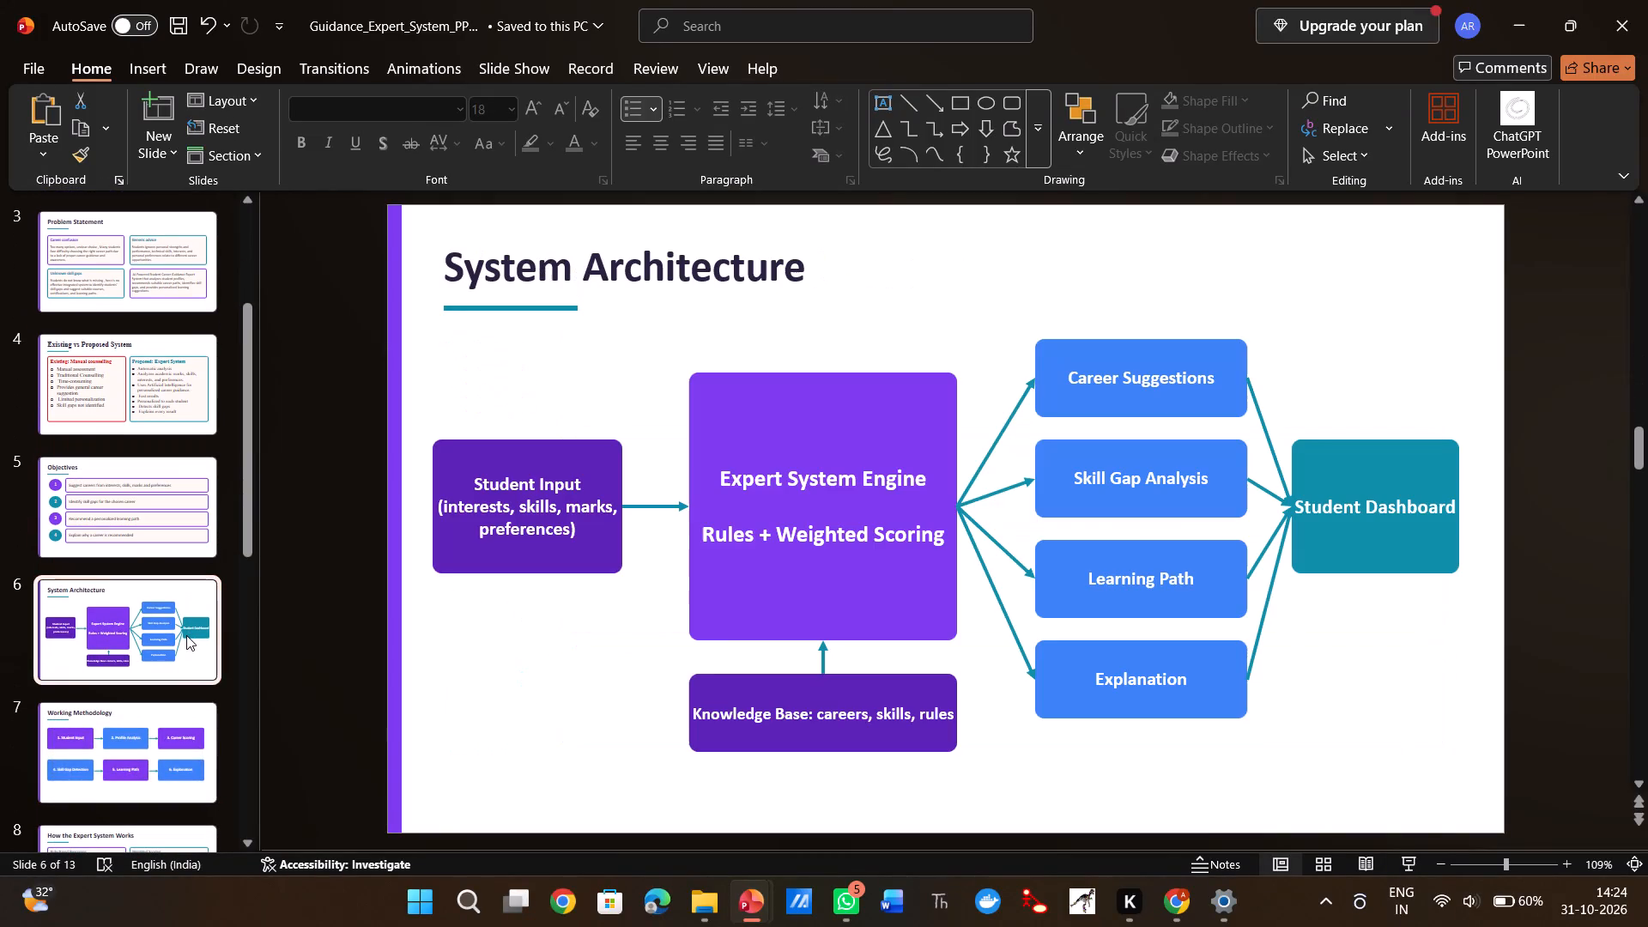
key(Down)
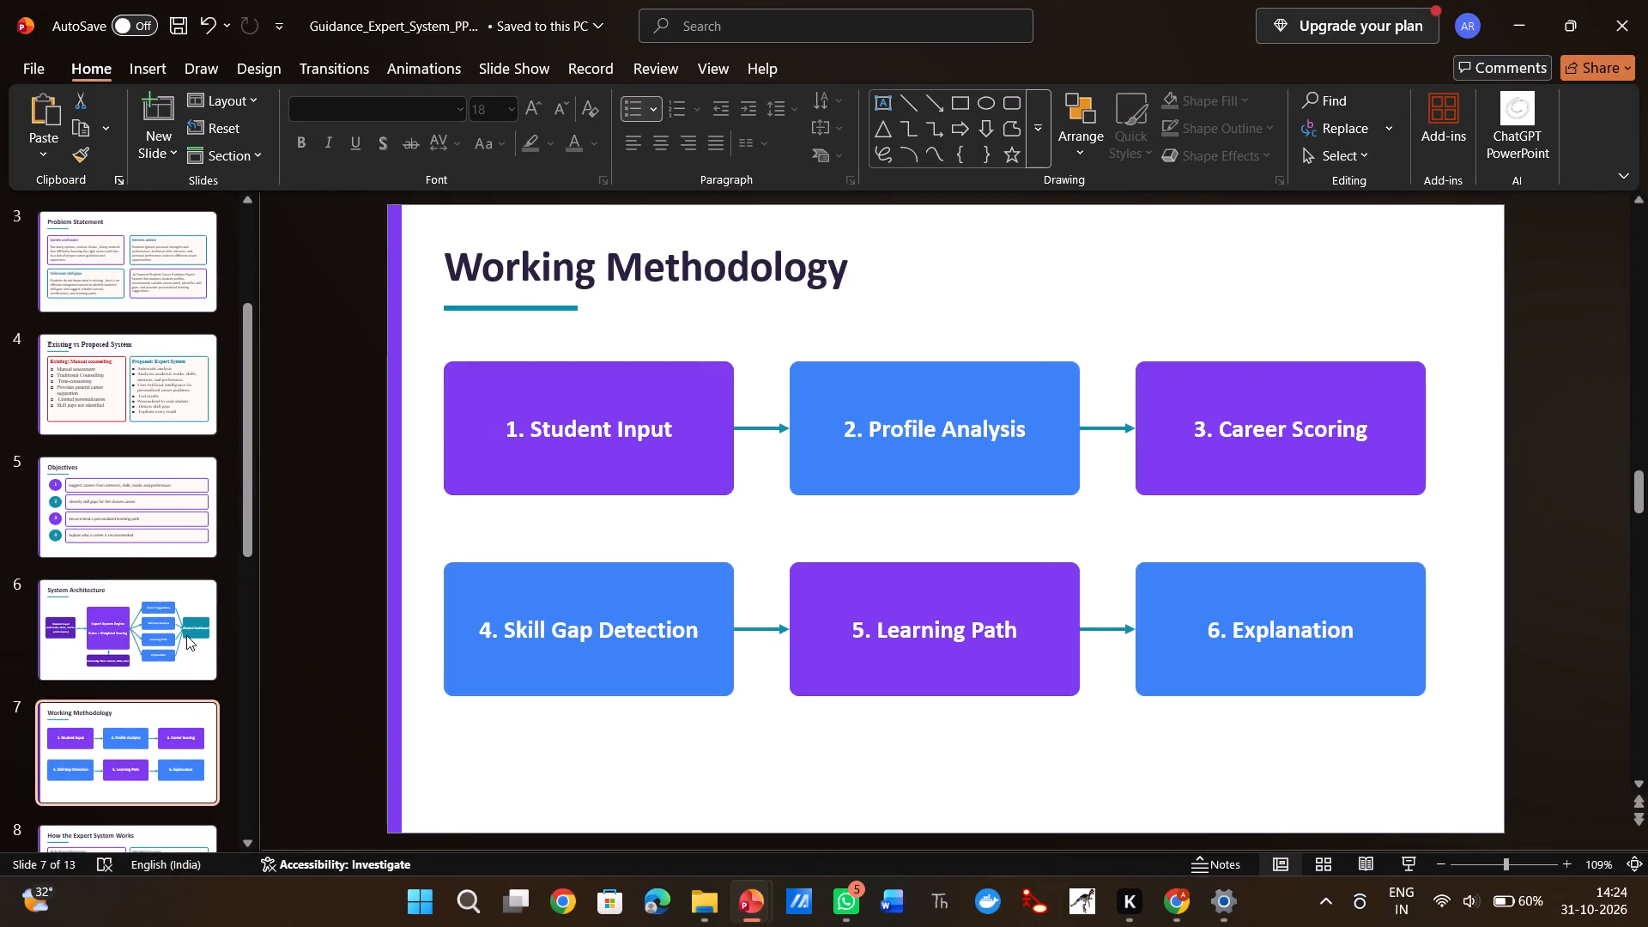
key(Up)
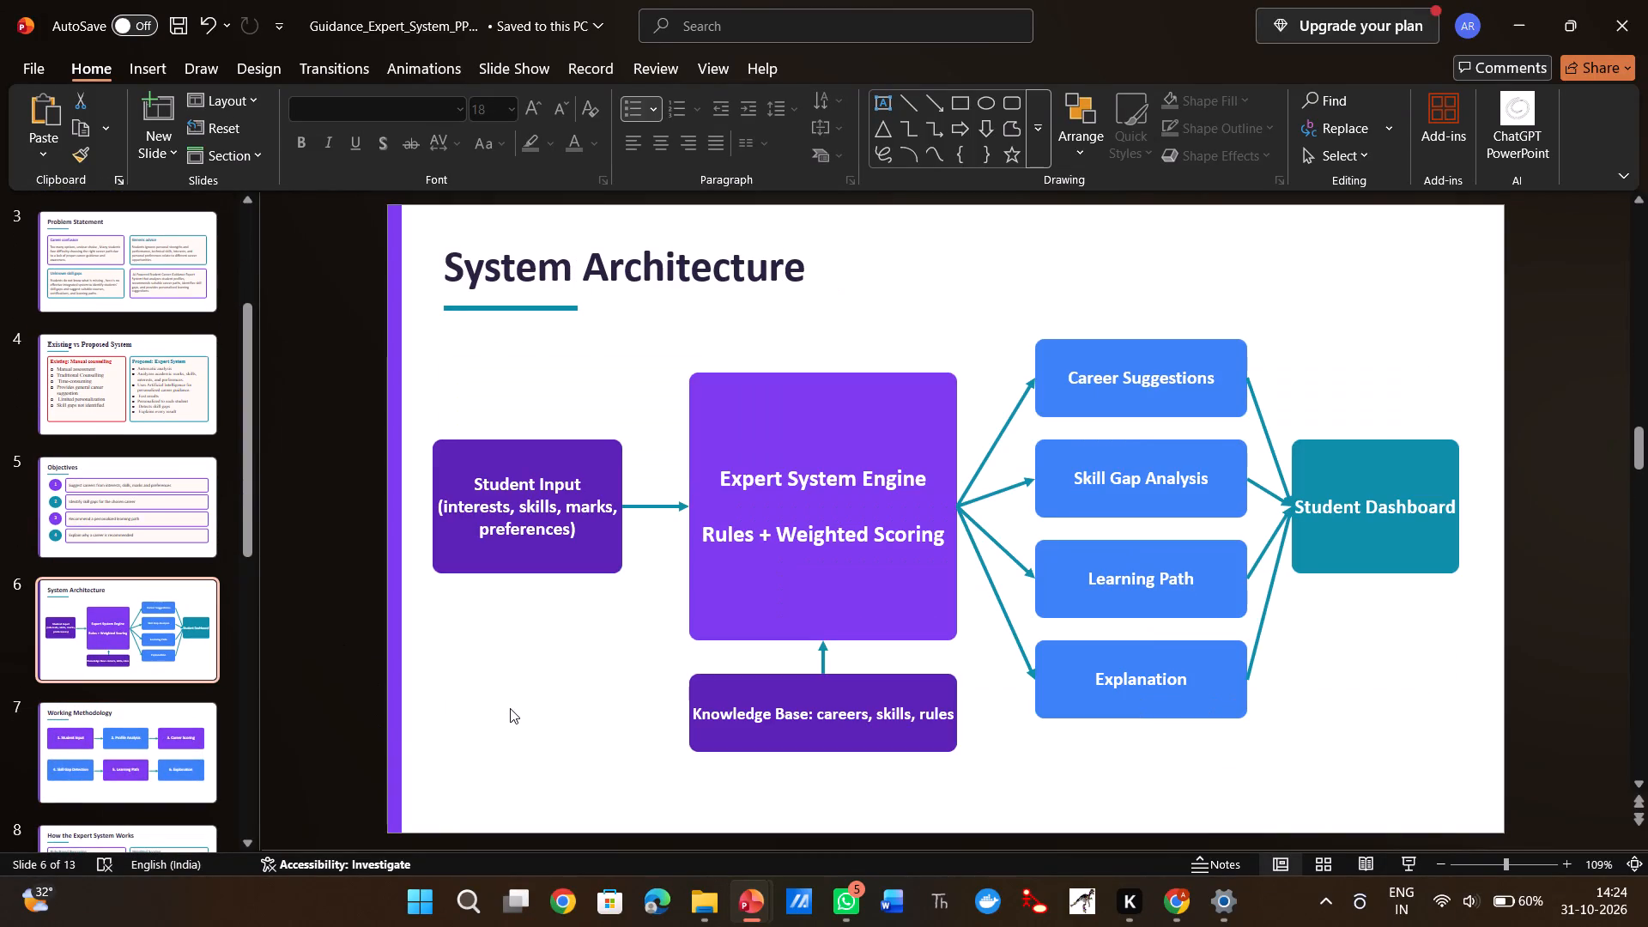
click(510, 708)
key(ctrl+a)
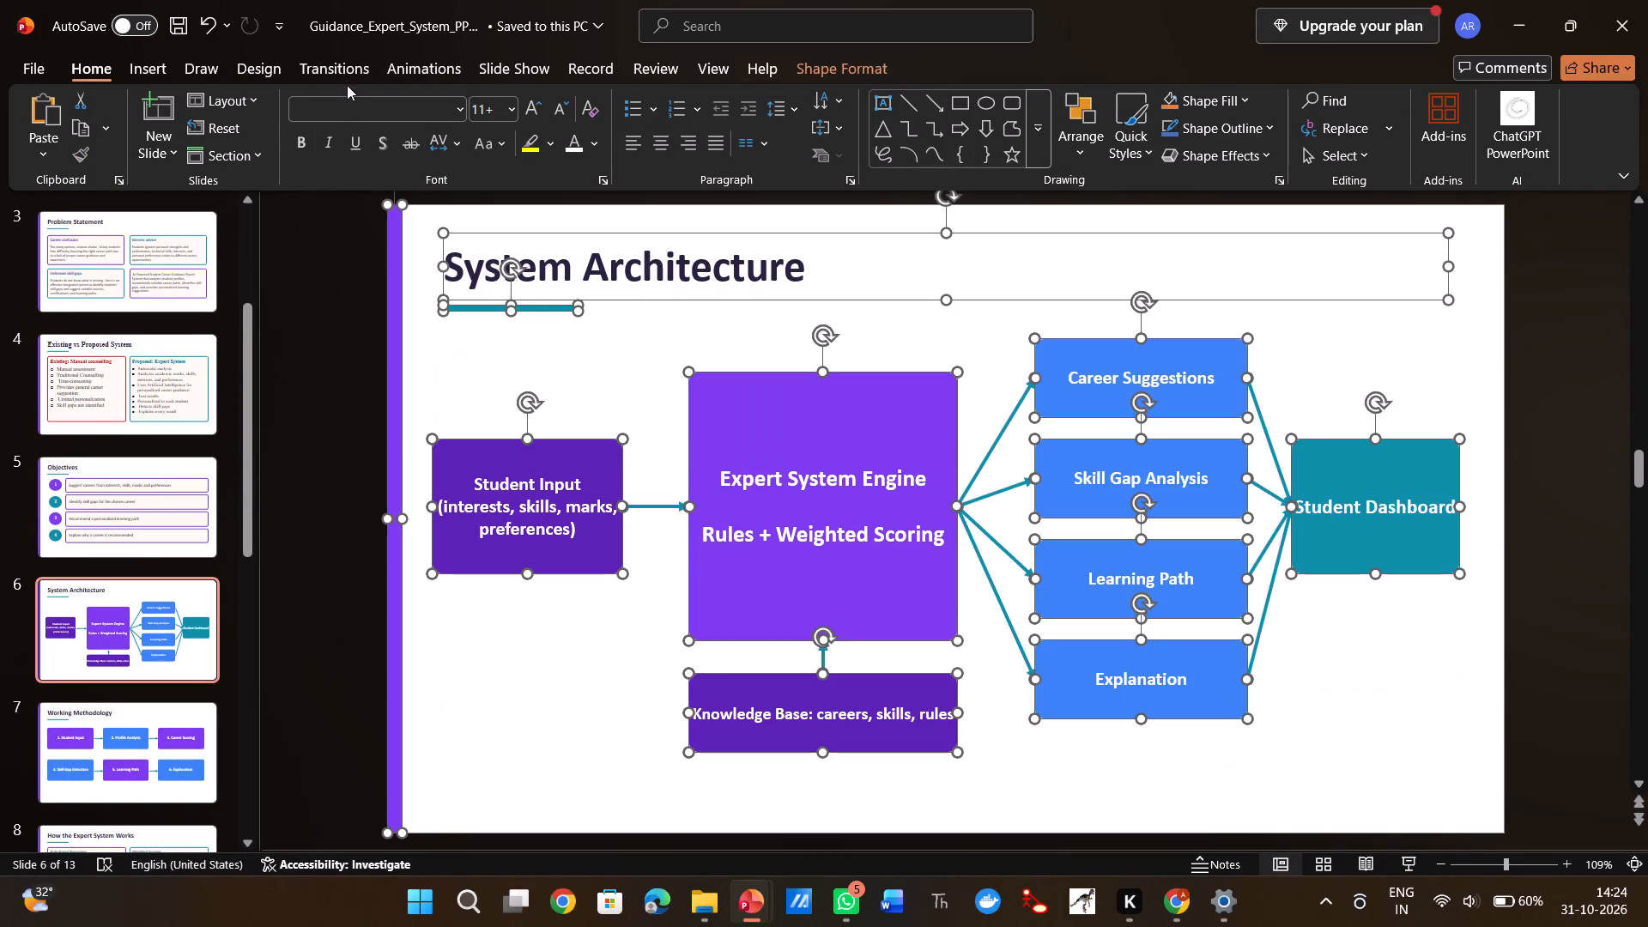
click(347, 97)
click(342, 106)
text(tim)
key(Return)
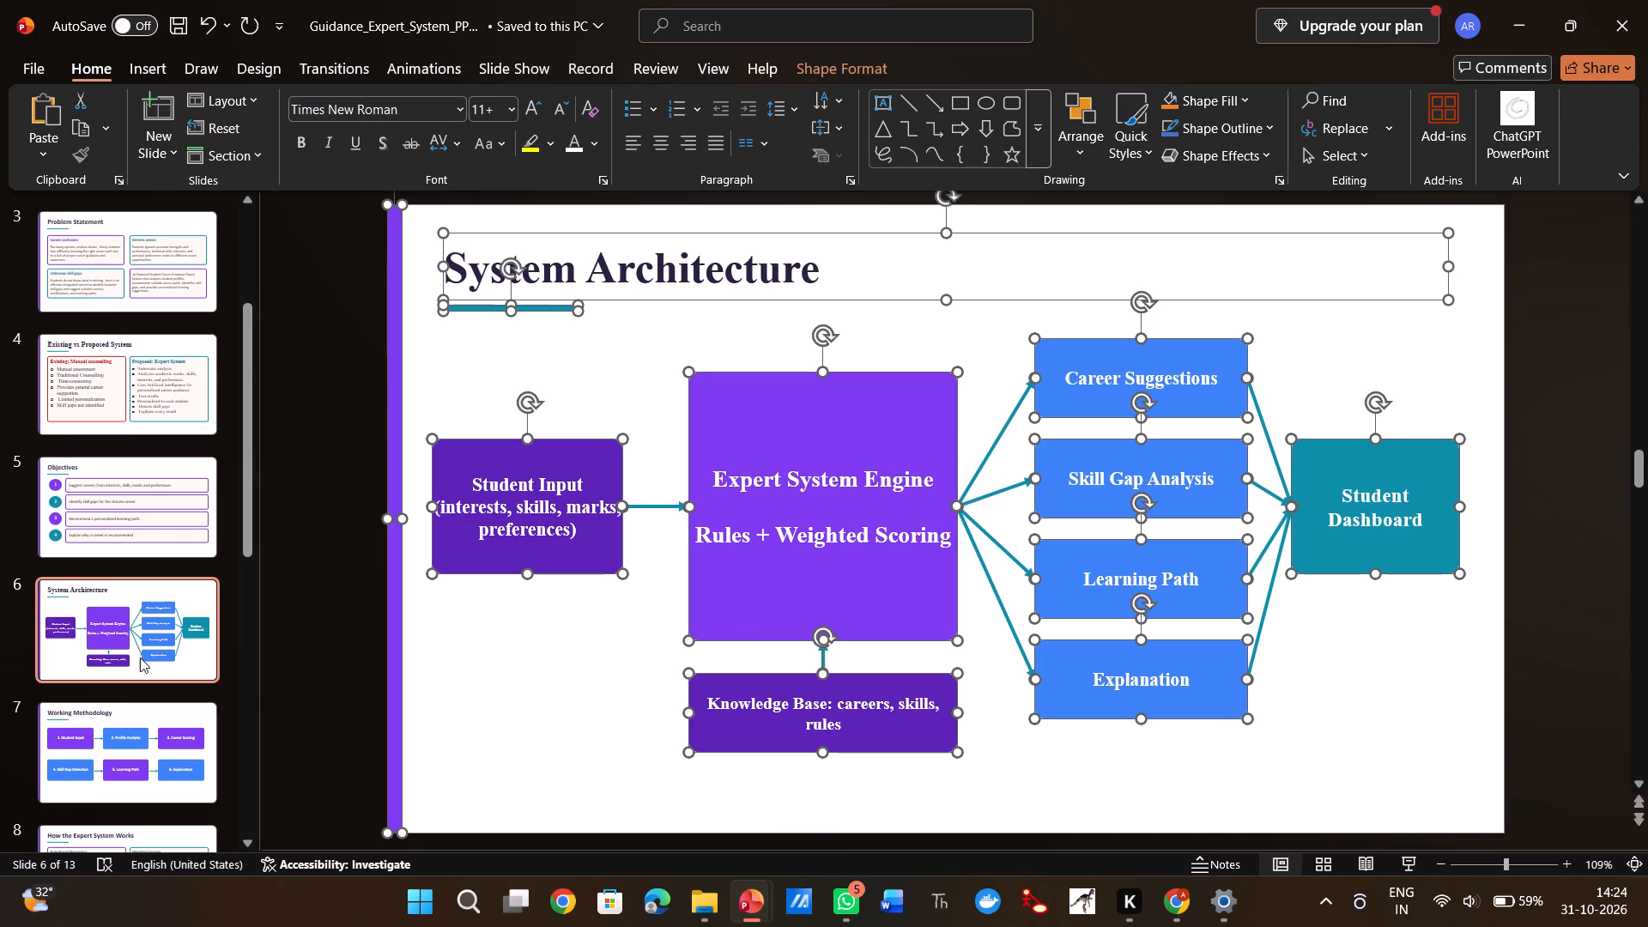
Change the font of all text on the Working Methodology slide to Times New Roman.
click(103, 767)
click(439, 700)
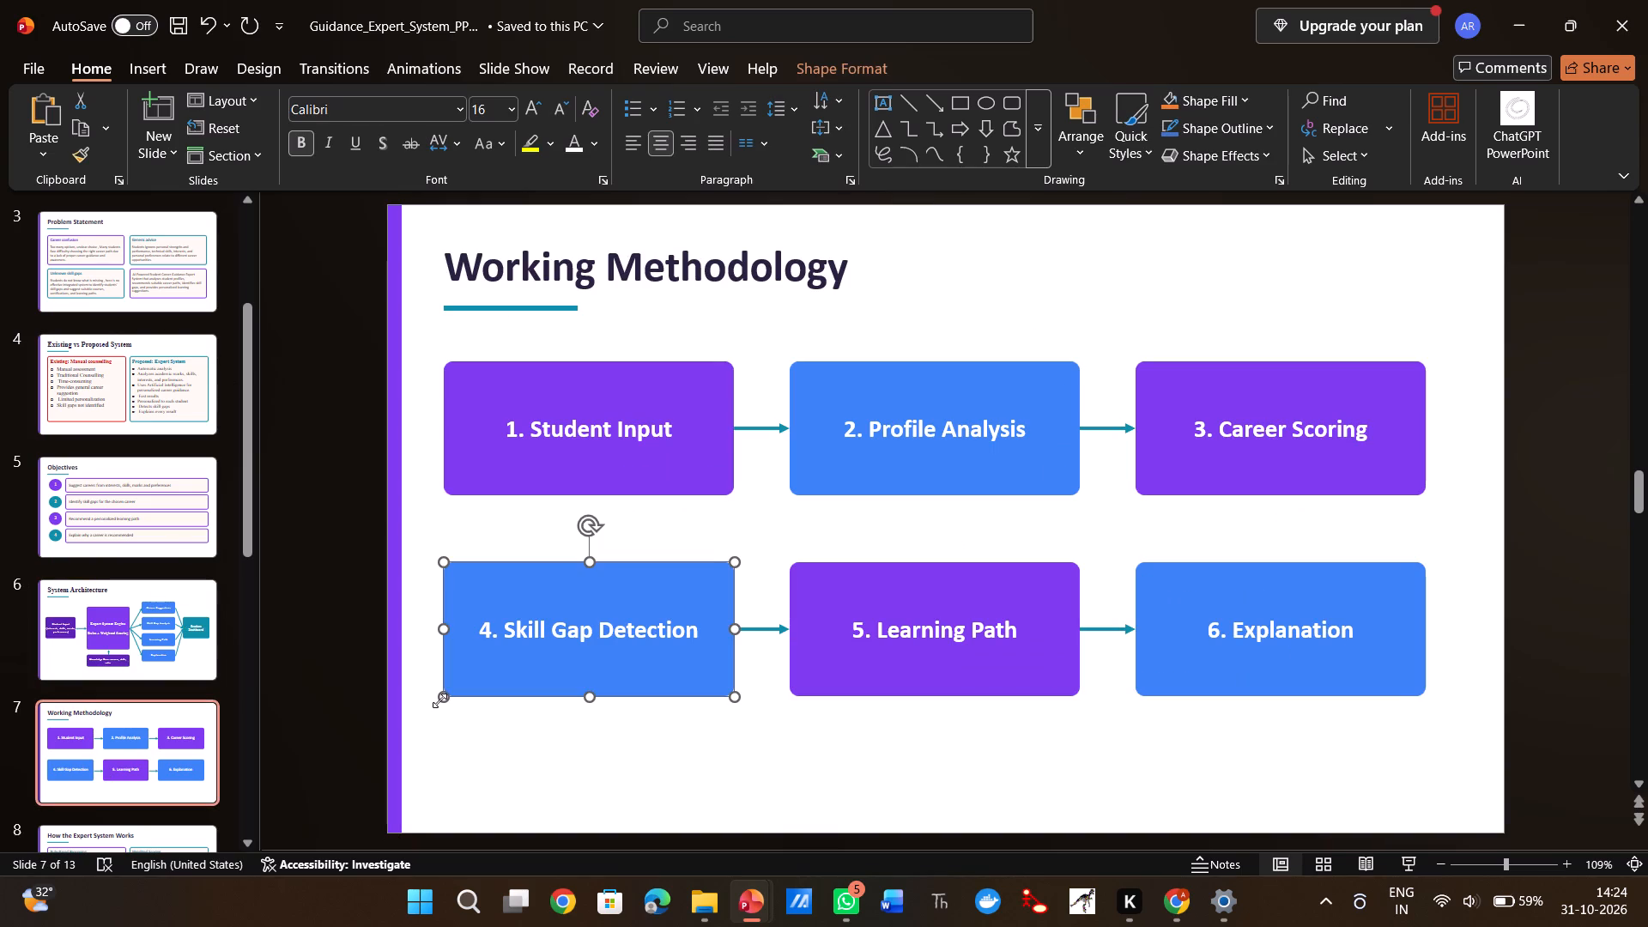
click(506, 738)
key(ctrl+a)
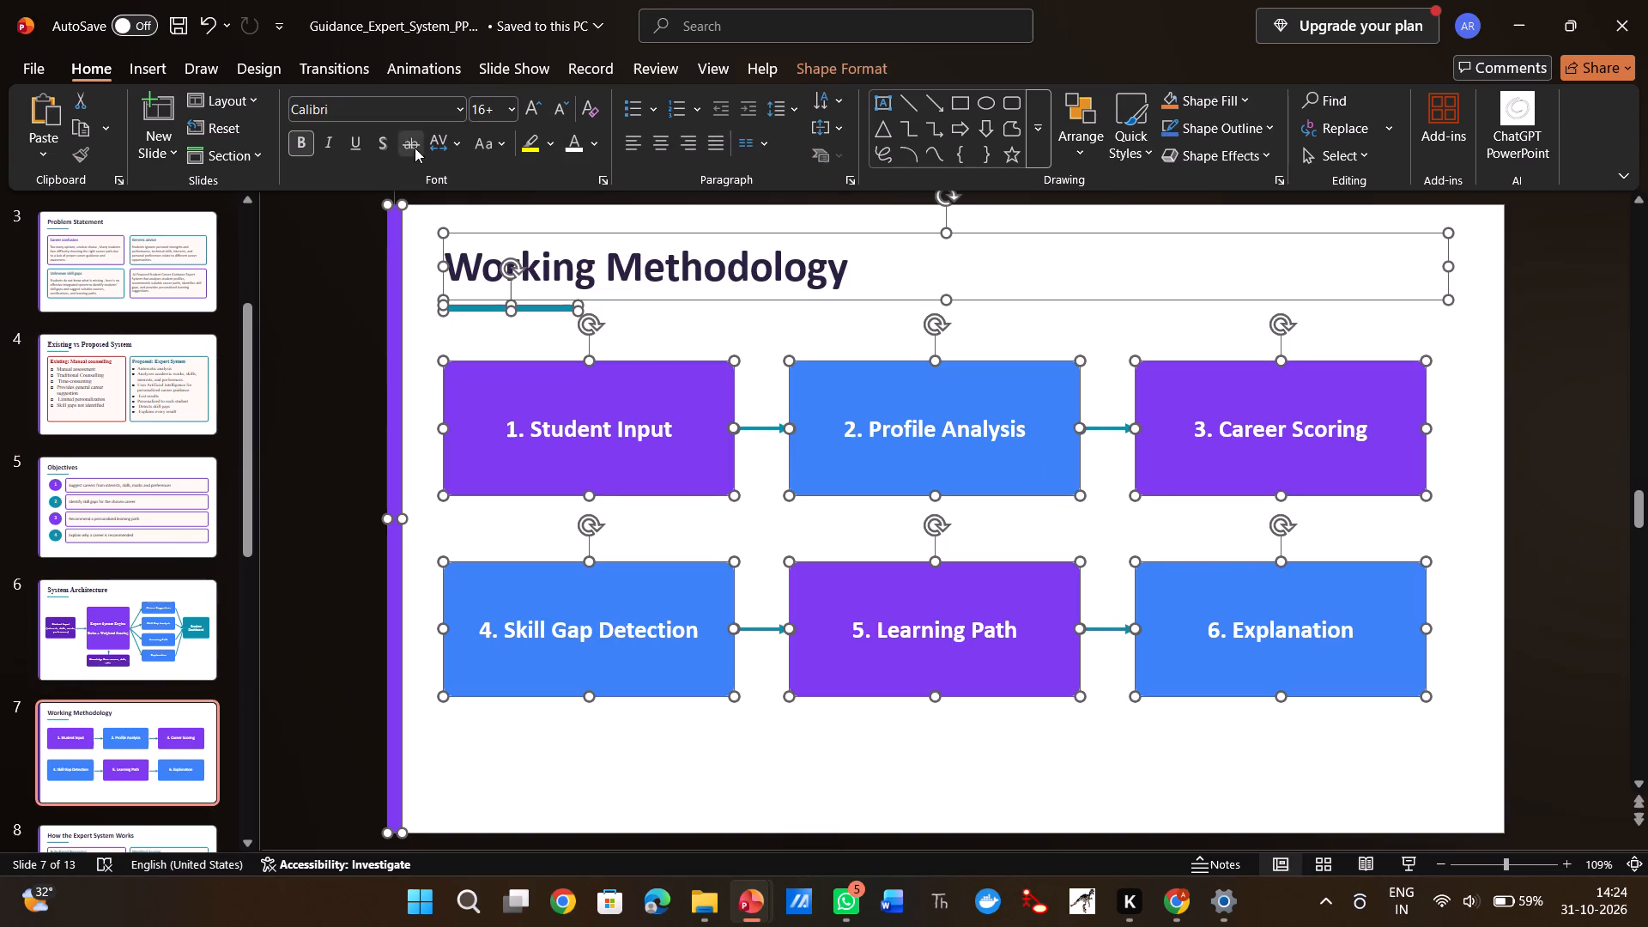
click(423, 106)
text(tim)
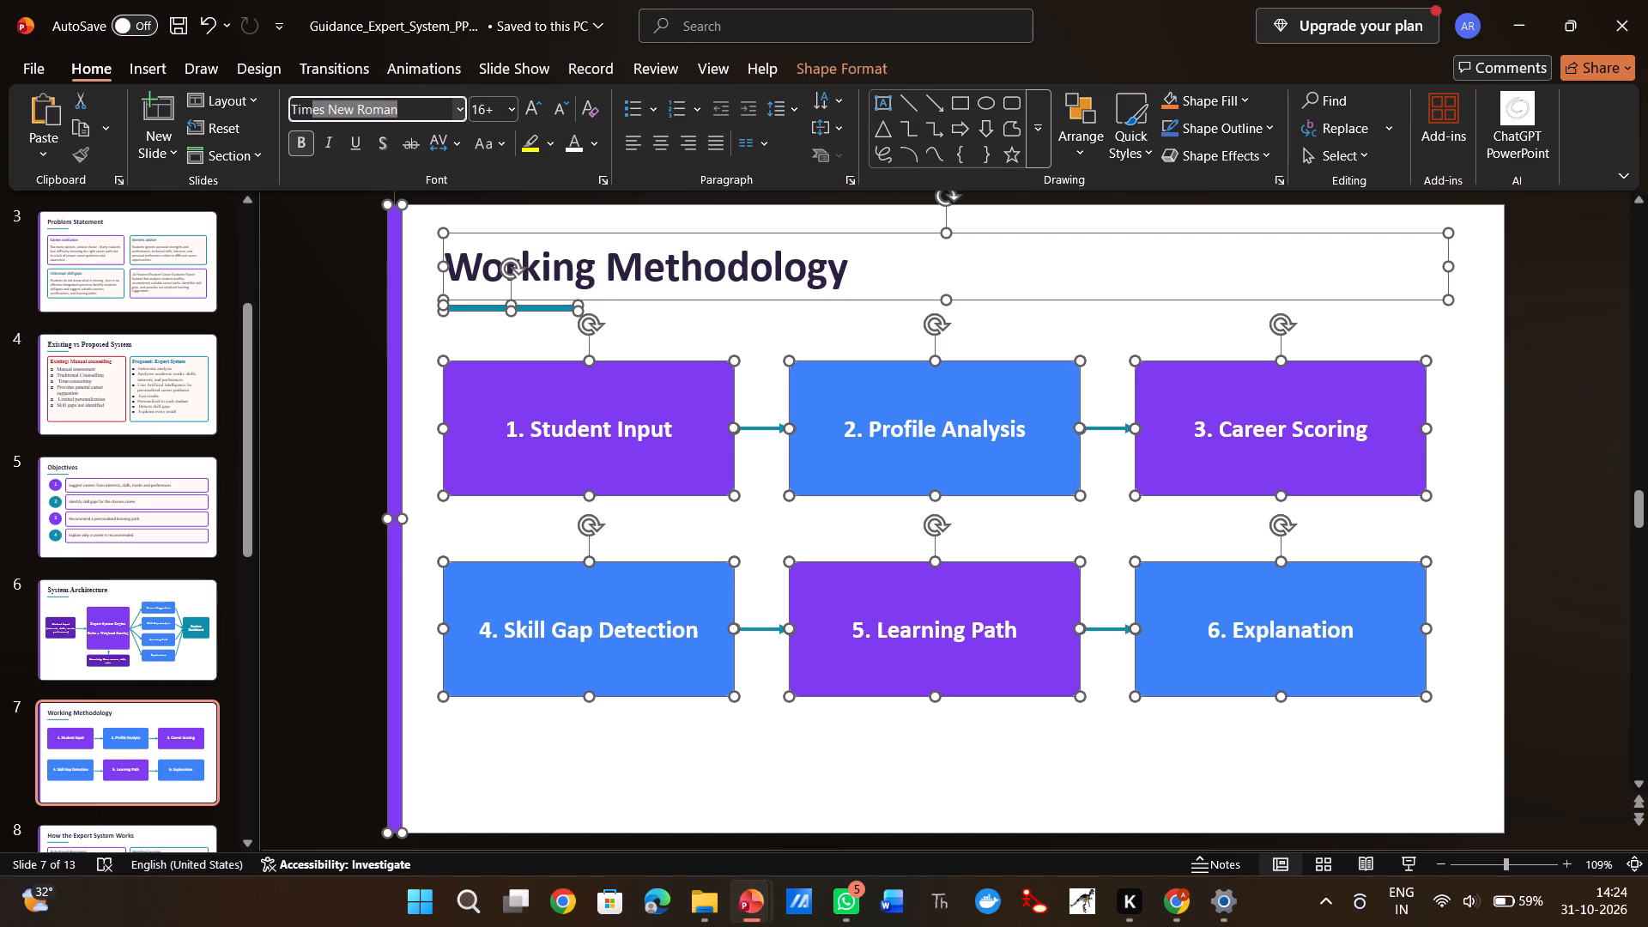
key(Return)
click(311, 488)
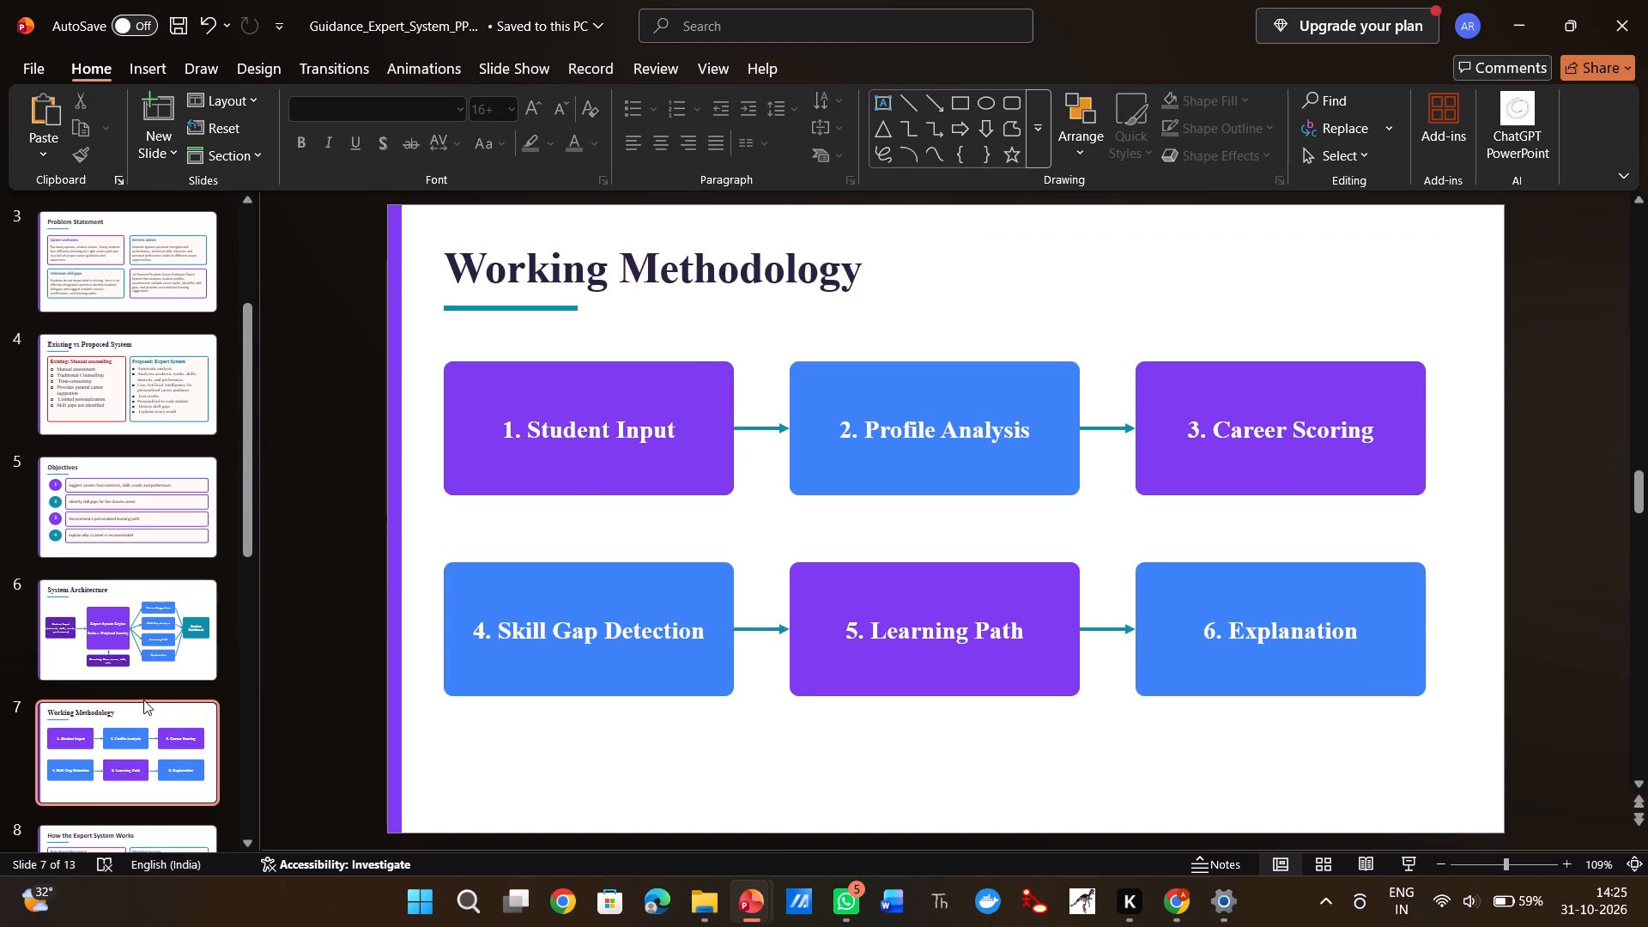
Change the font of all text on the How the Expert System Works slide to Times New Roman.
scroll(143, 700, down, 1)
click(163, 654)
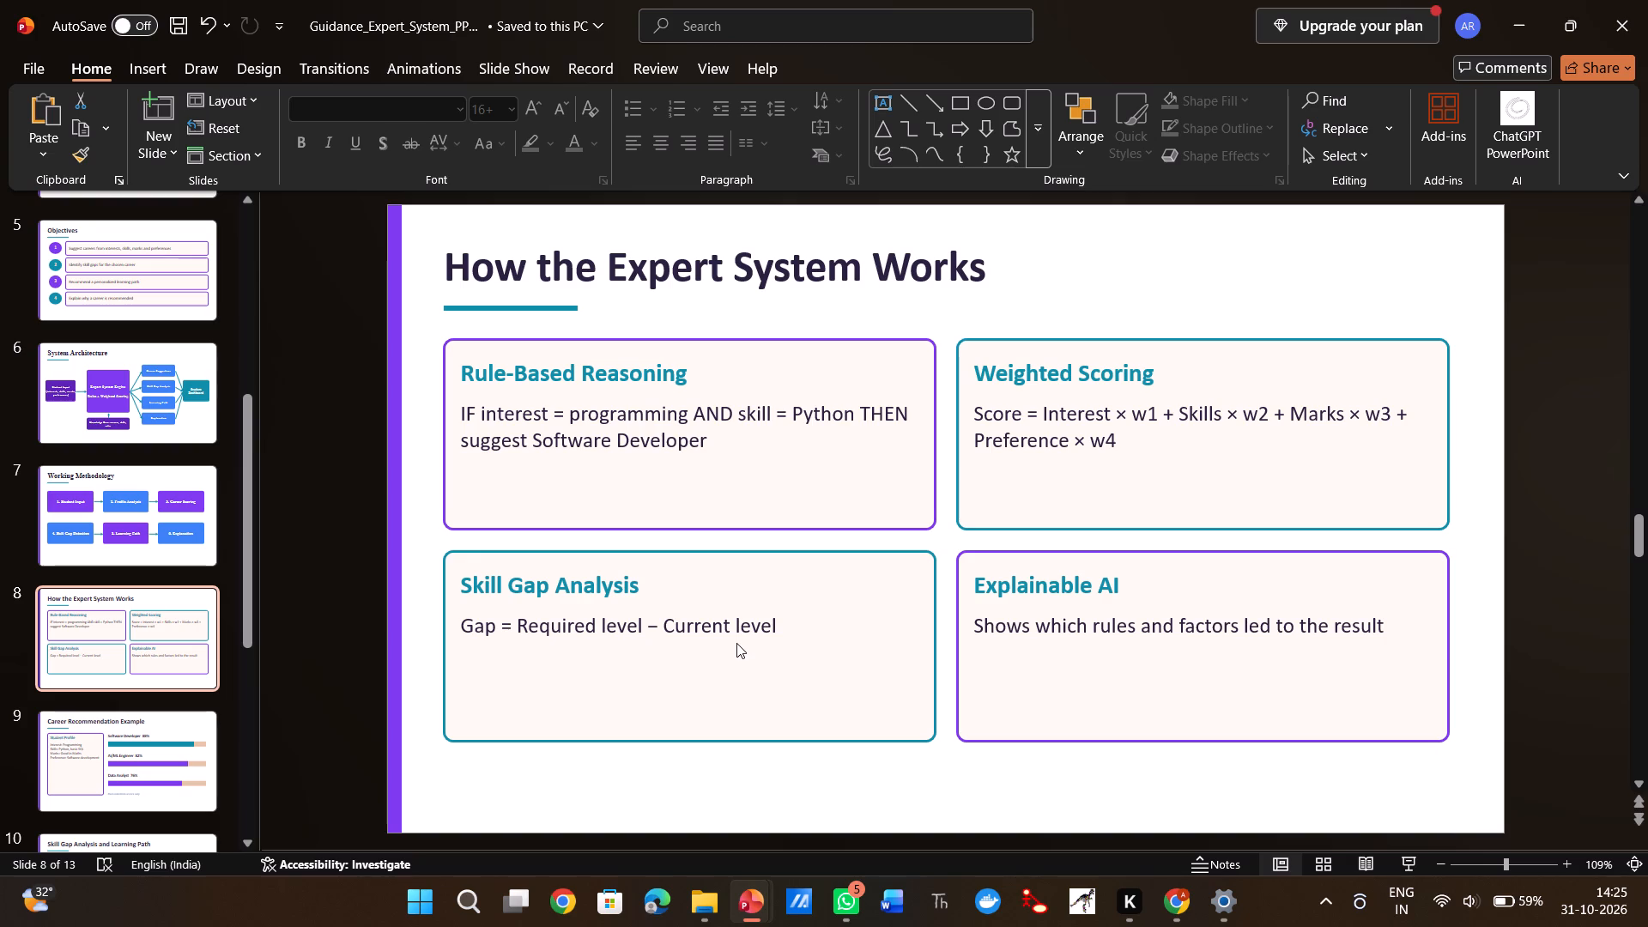
click(735, 815)
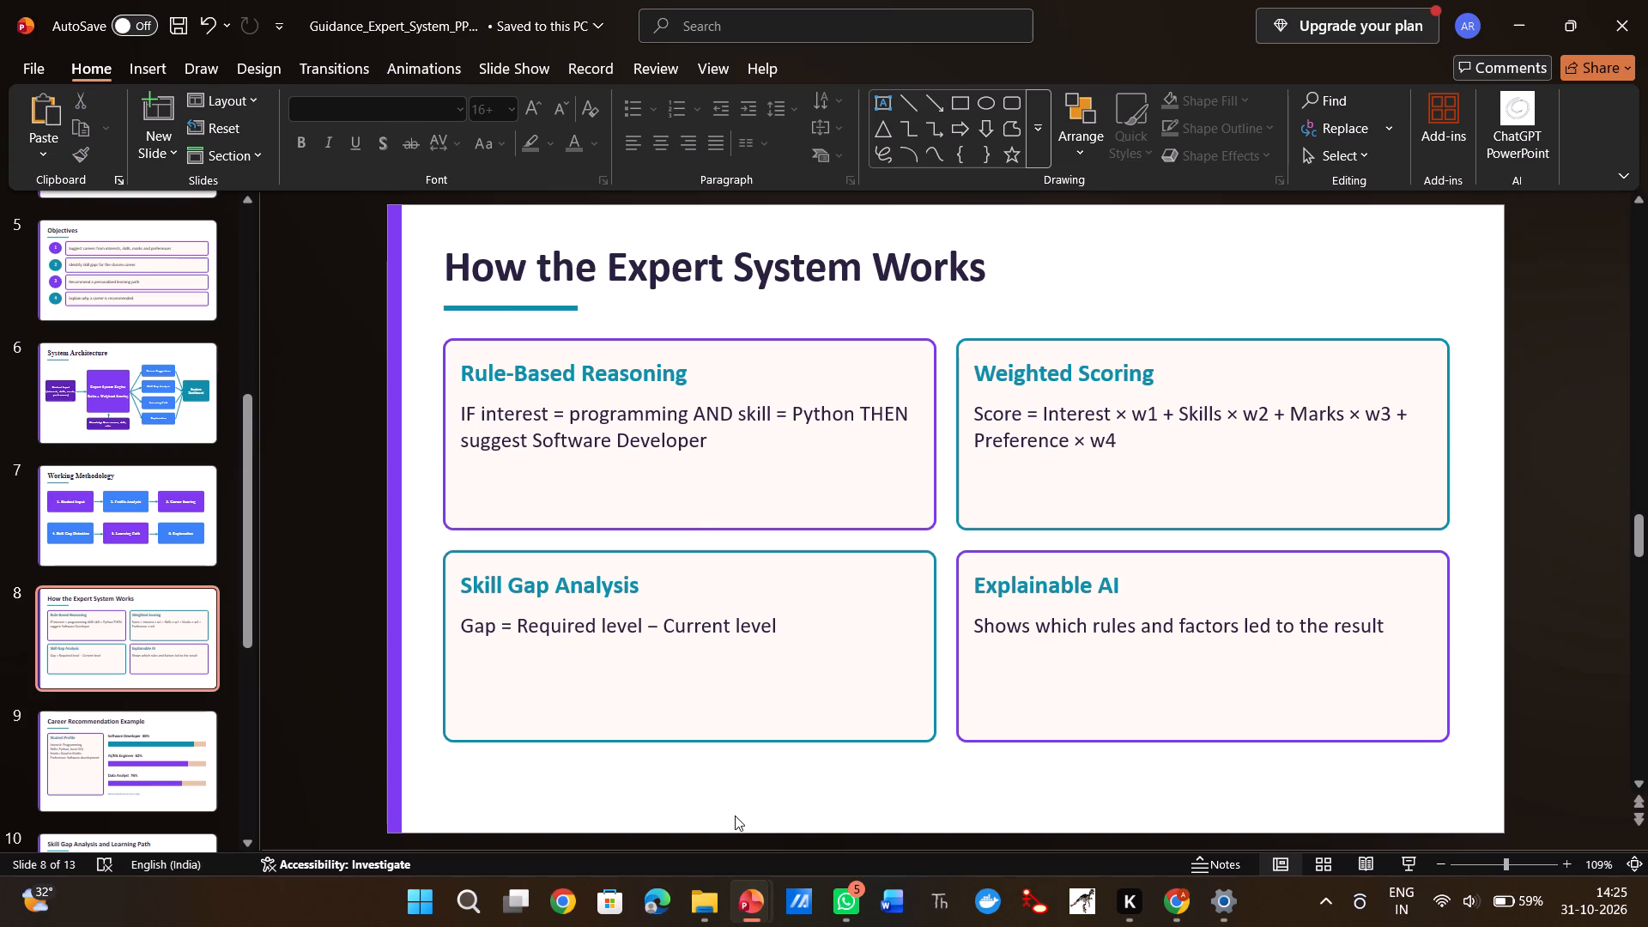
key(ctrl+a)
click(405, 116)
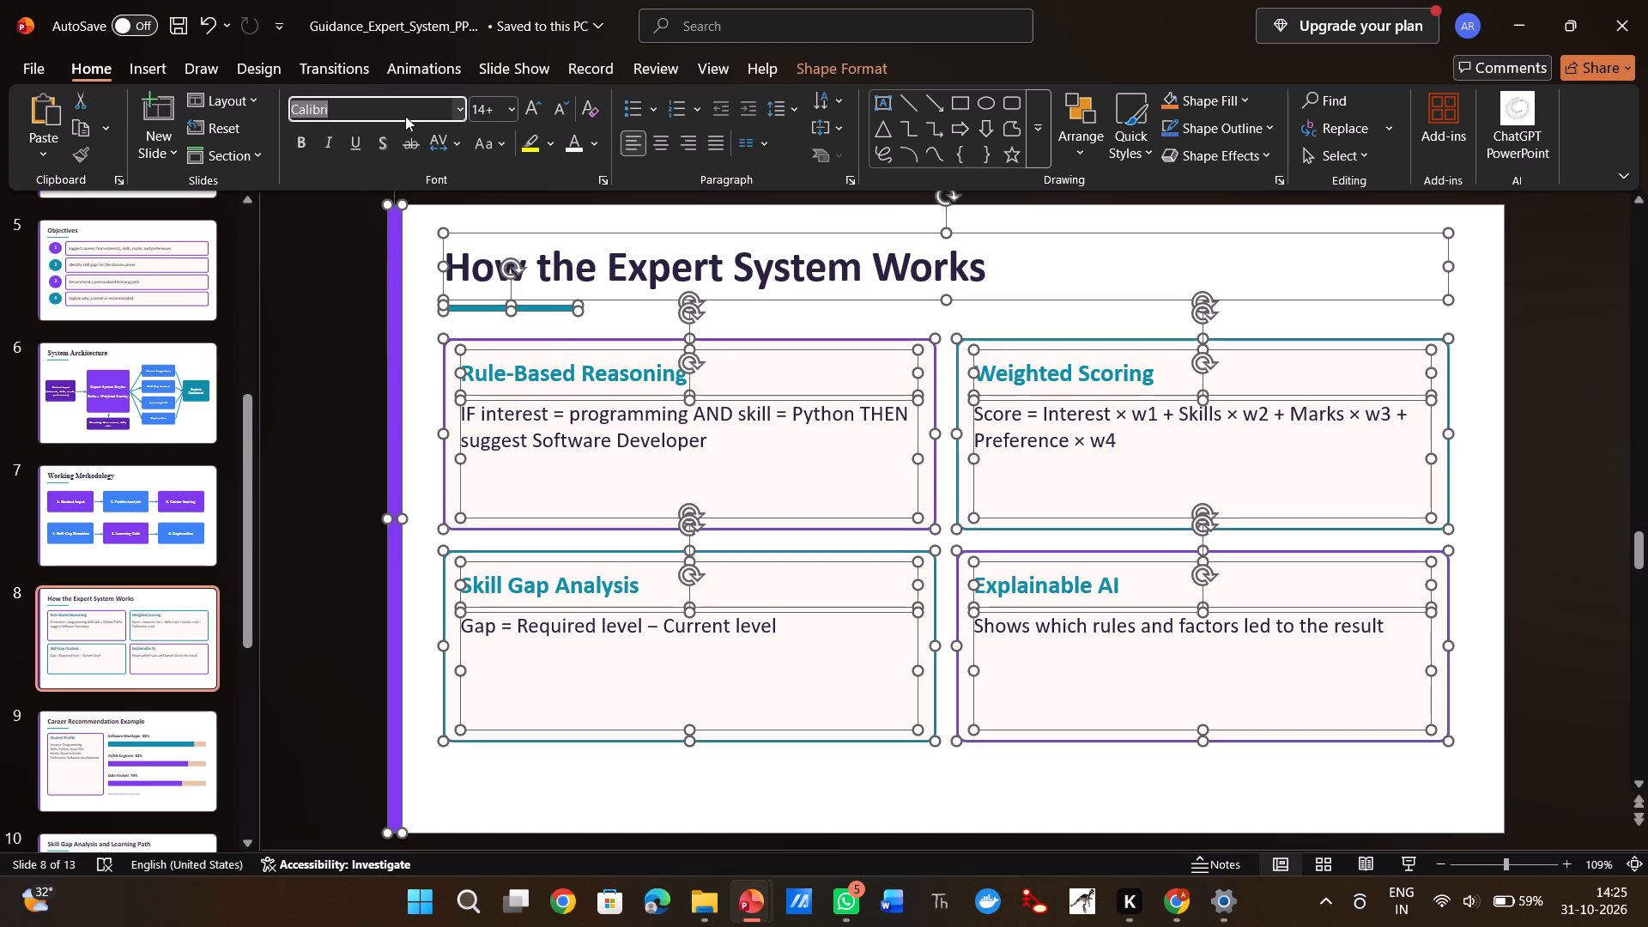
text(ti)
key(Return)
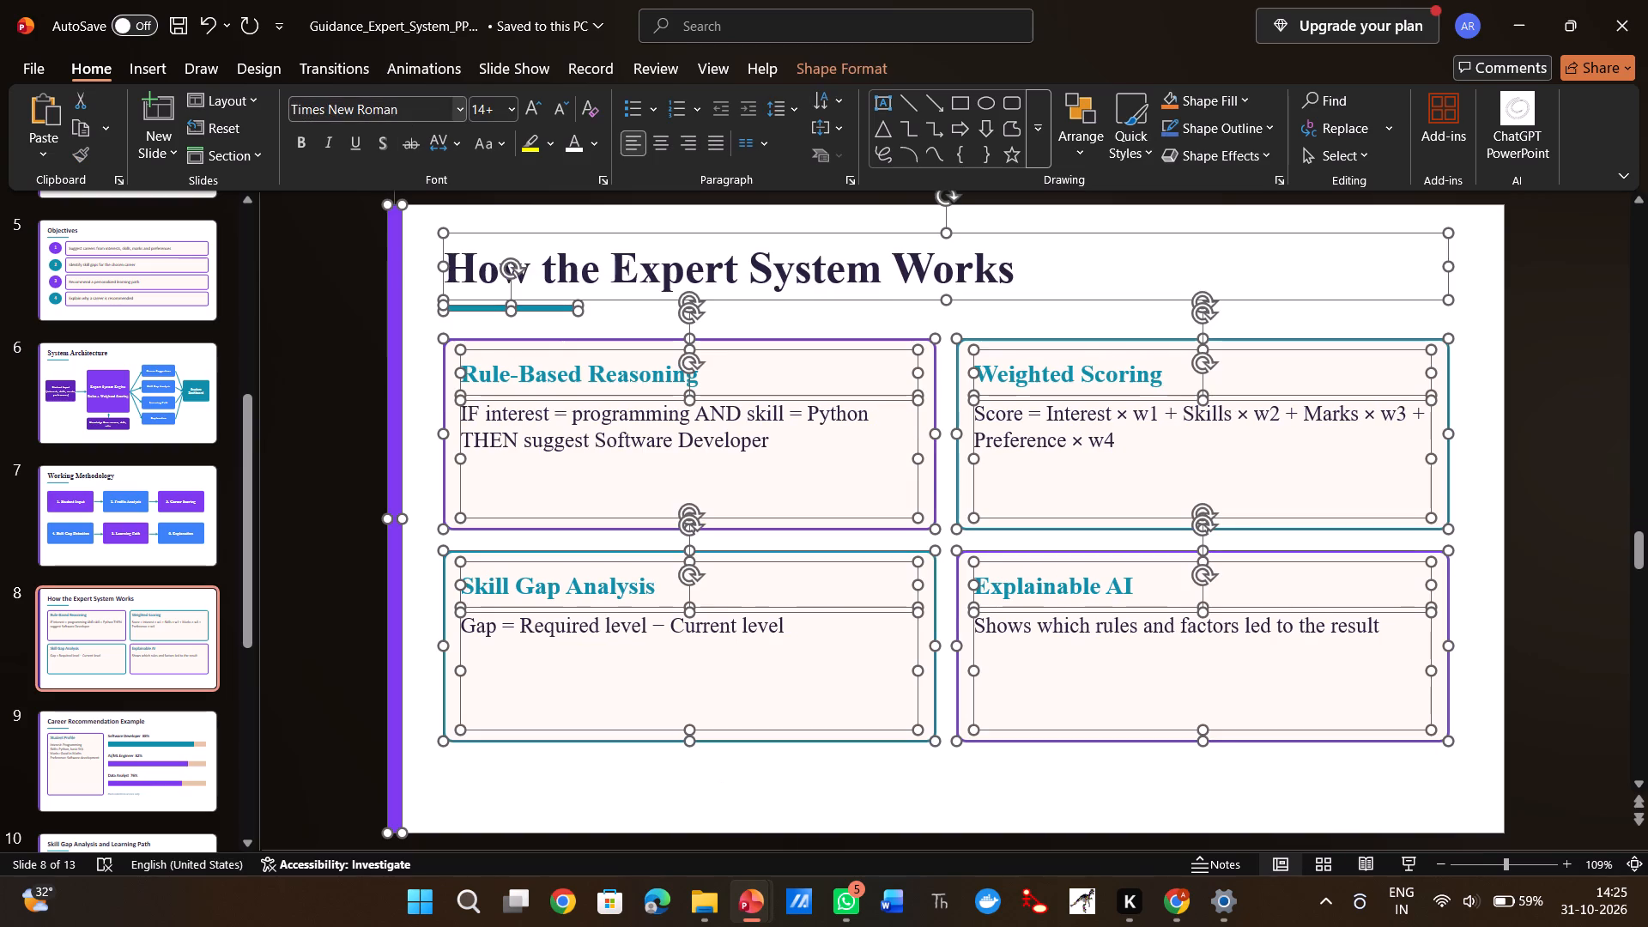
click(302, 439)
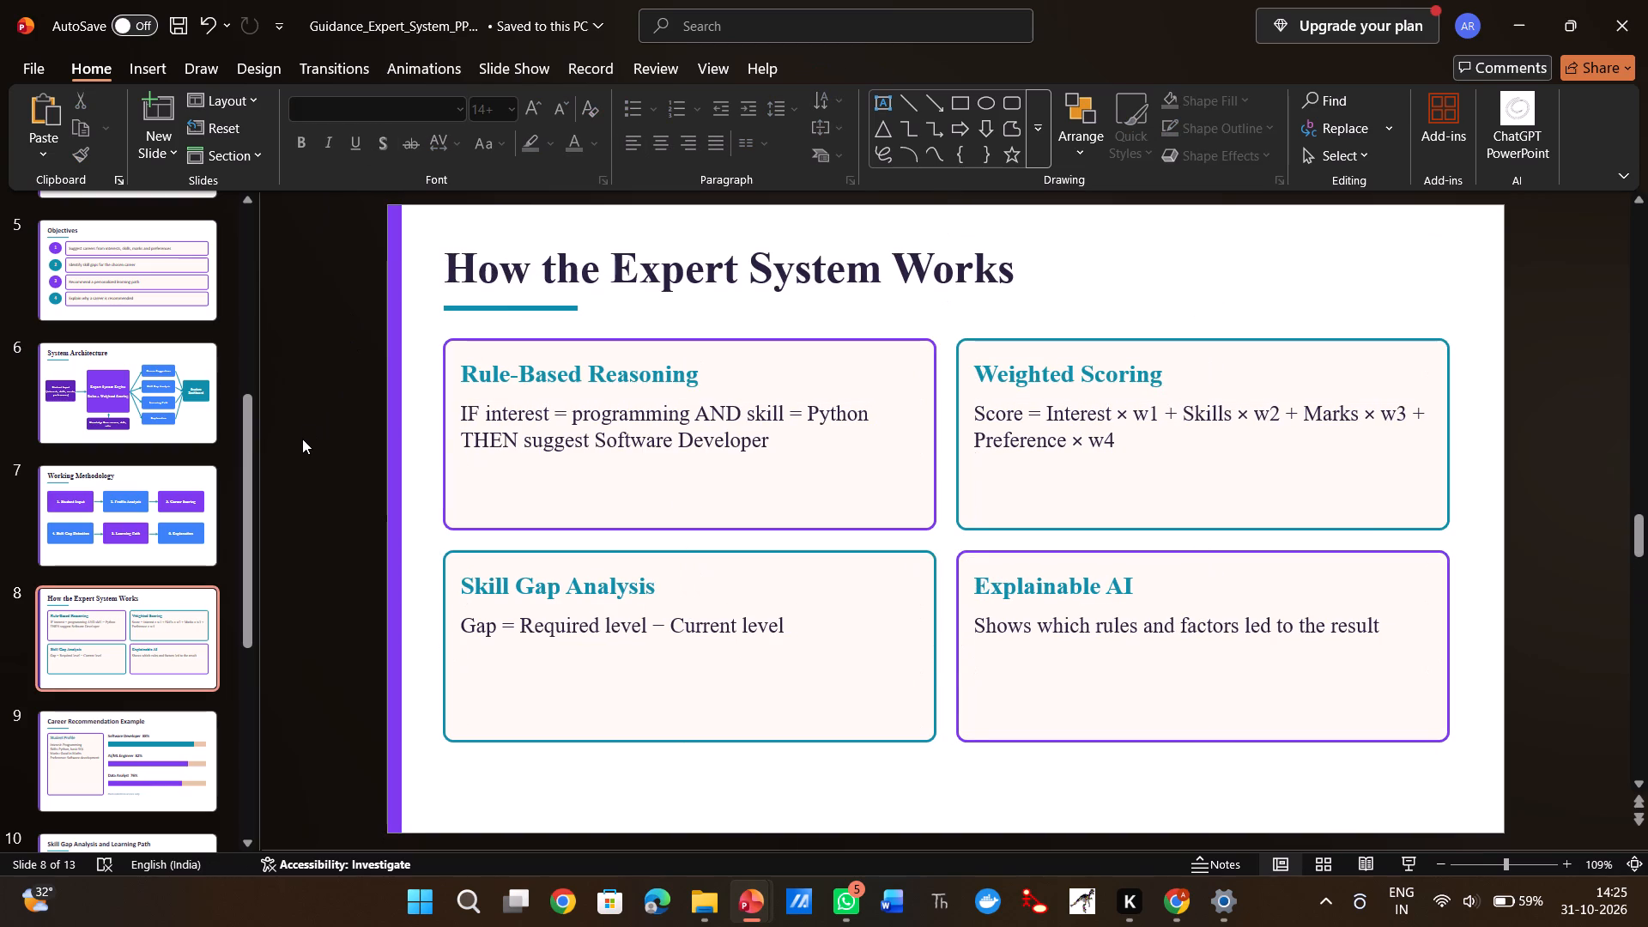
Change the font of all text on the Career Recommendation Example slide to Times New Roman.
key(Down)
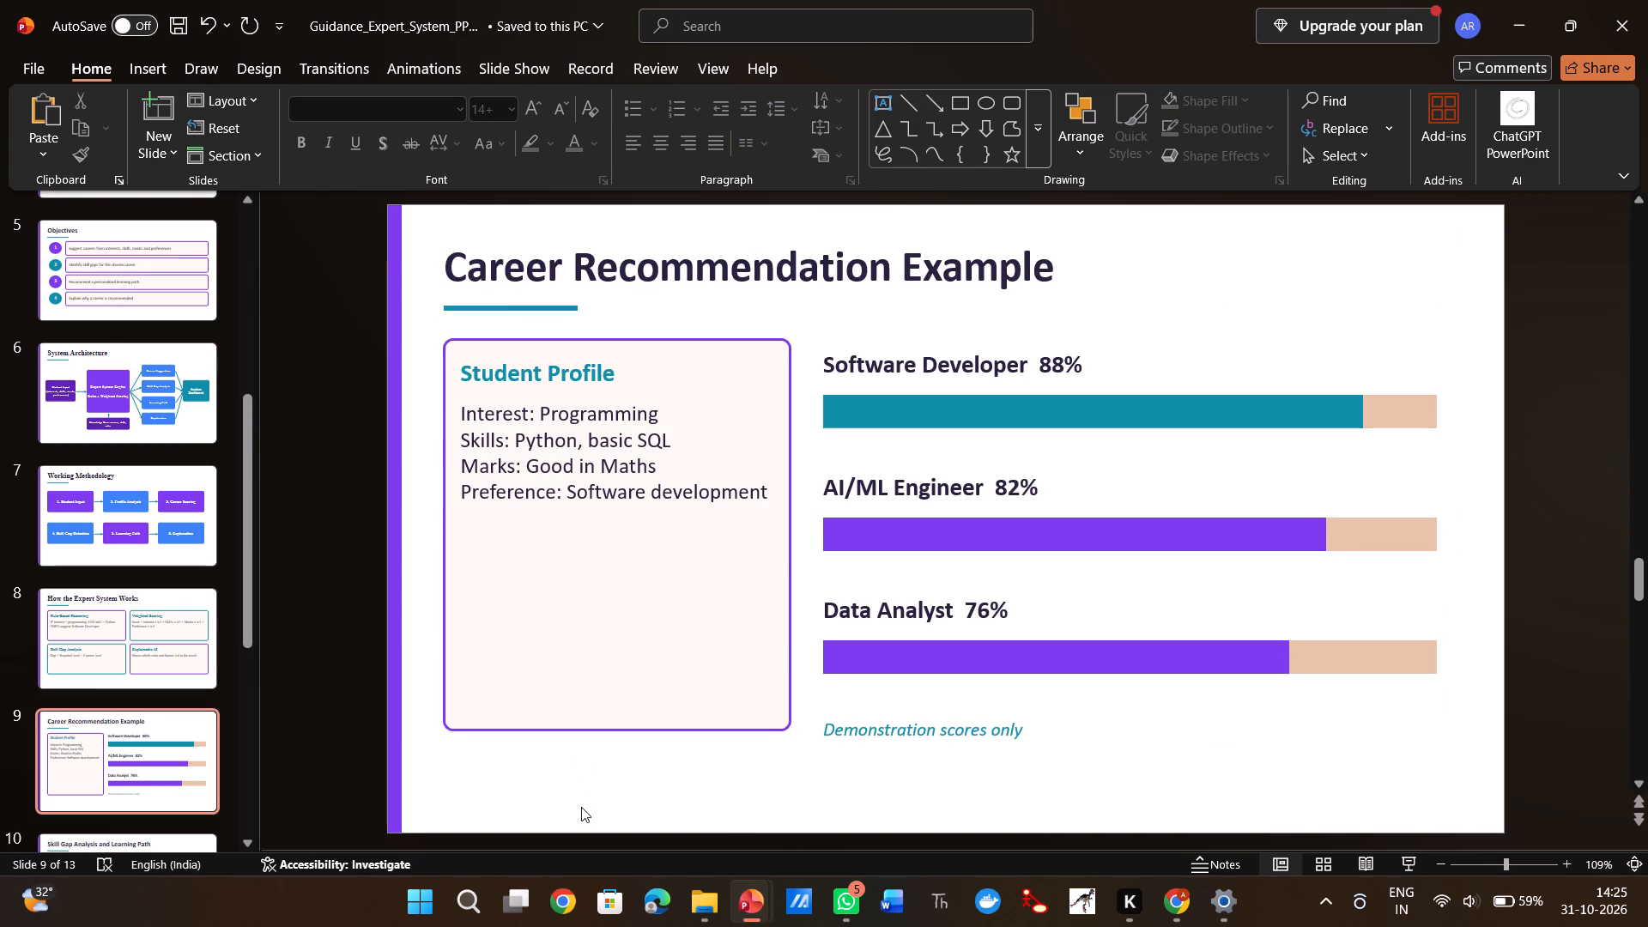
click(581, 807)
key(ctrl+a)
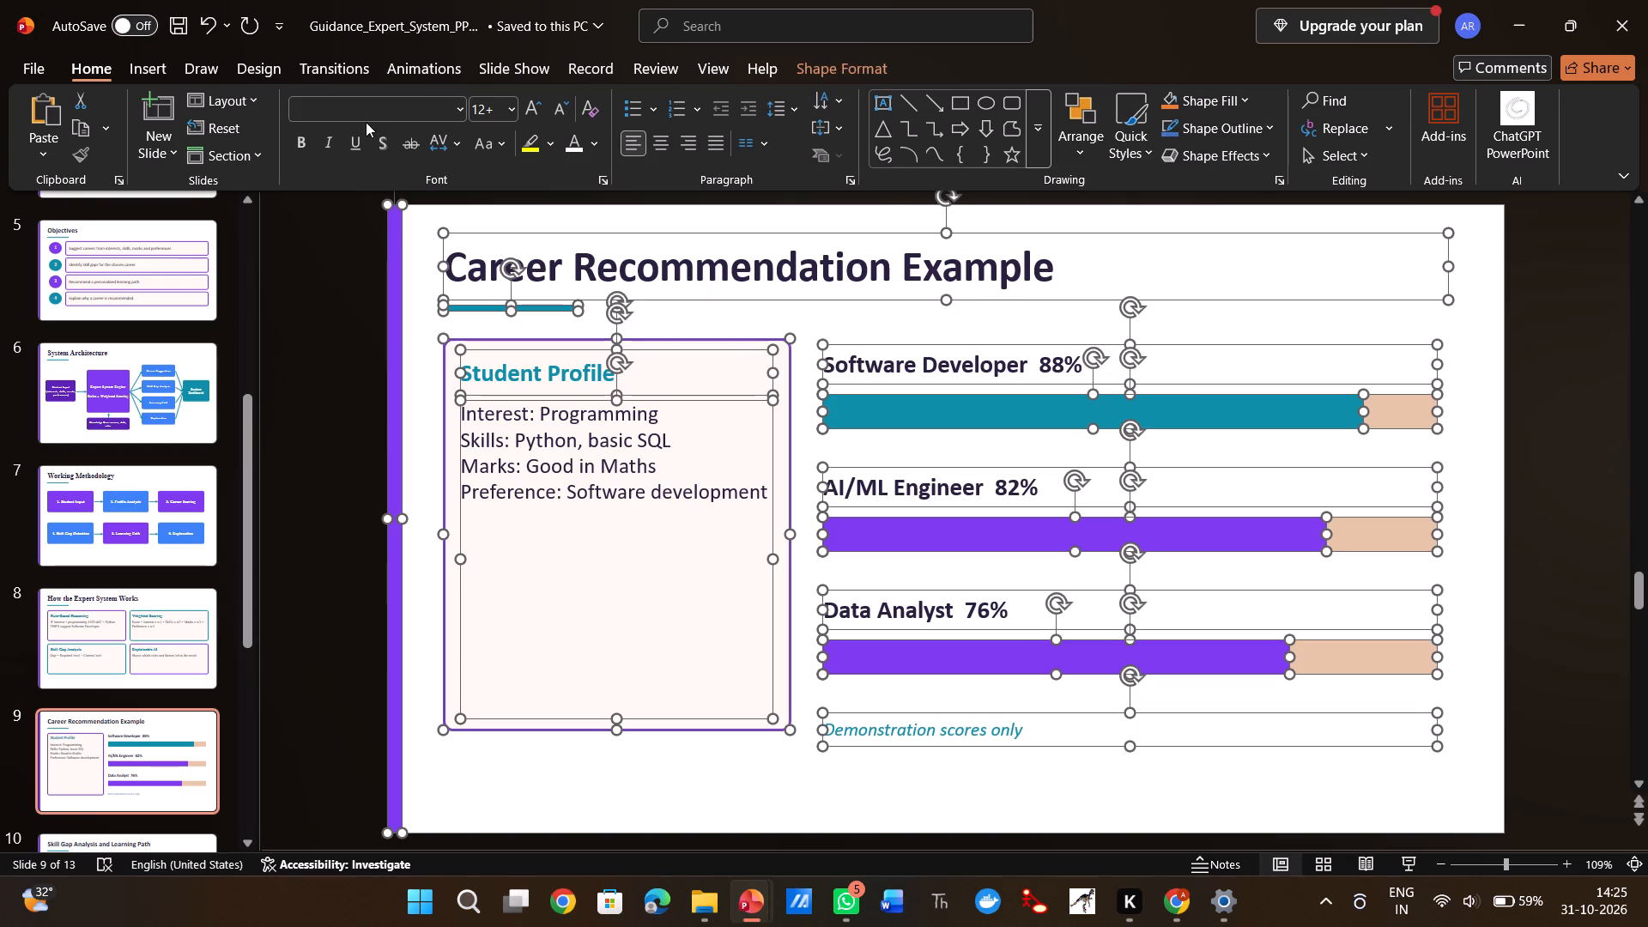
click(366, 112)
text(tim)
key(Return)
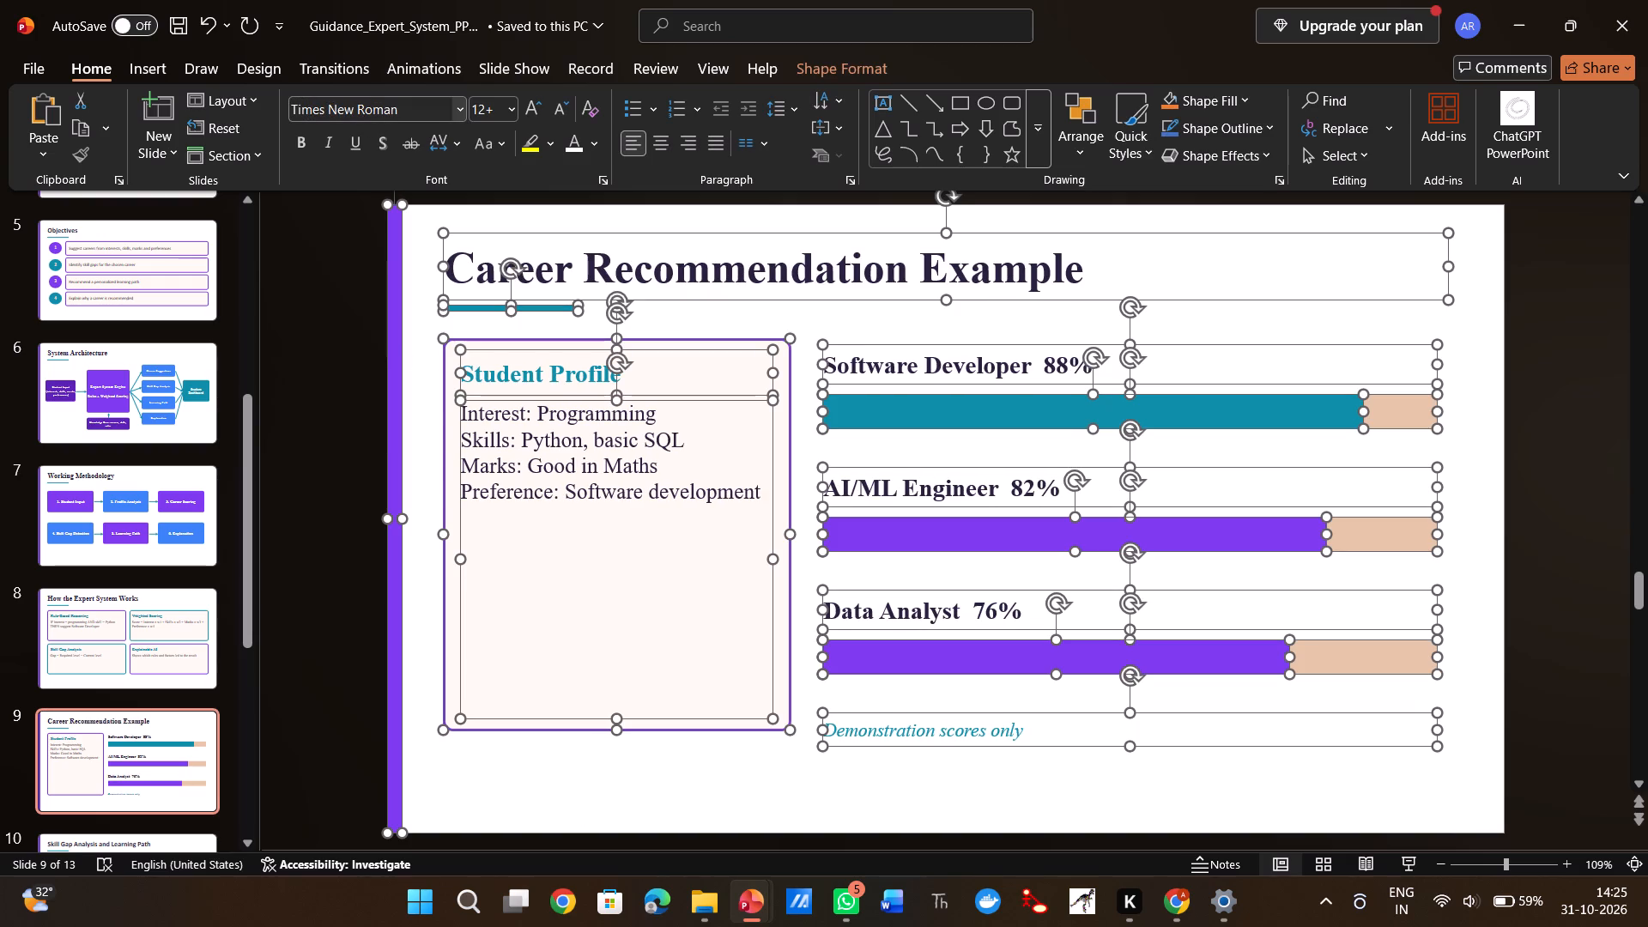
click(315, 482)
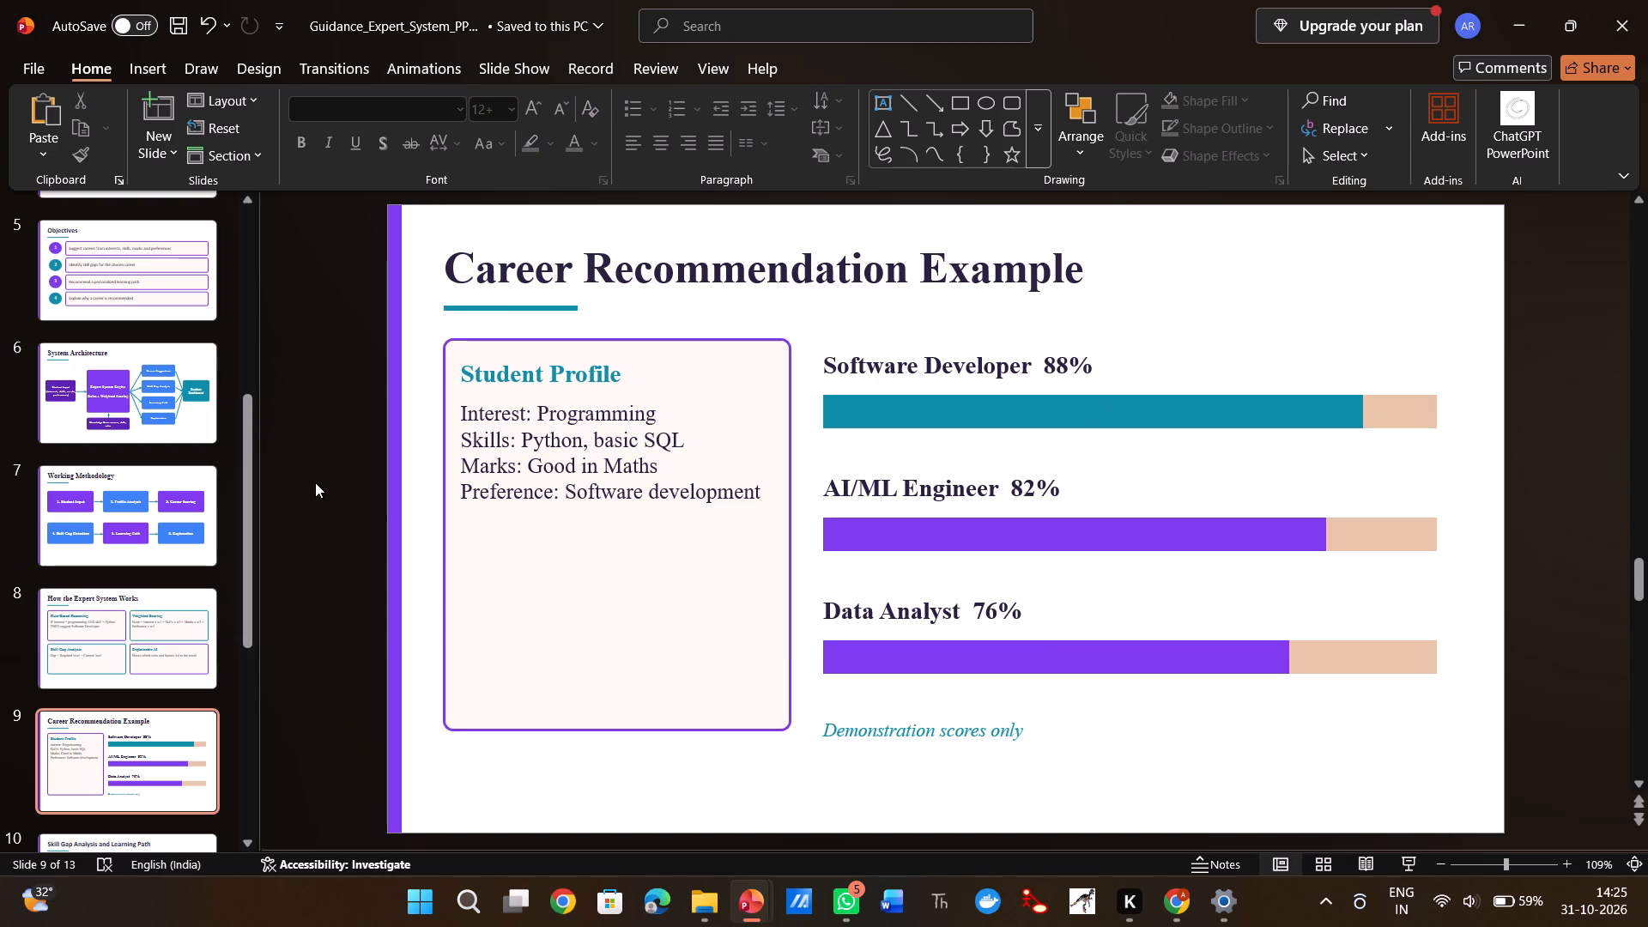
Change the font of all text on the Skill Gap Analysis and Learning Path slide to Times New Roman.
key(Down)
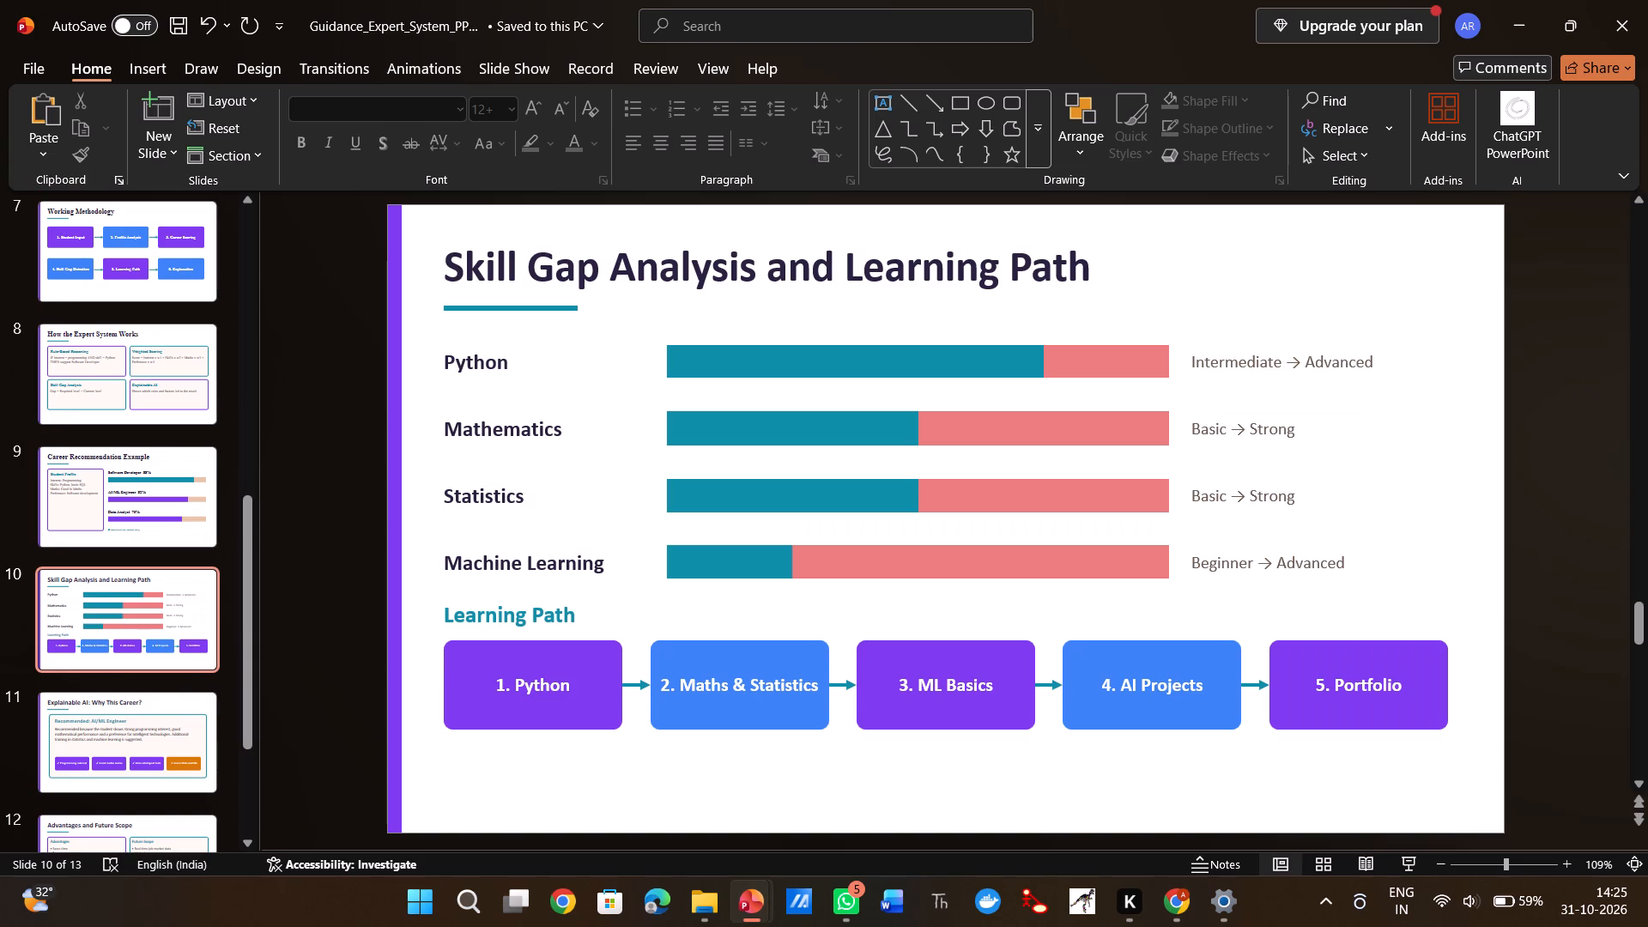
click(966, 765)
key(ctrl+a)
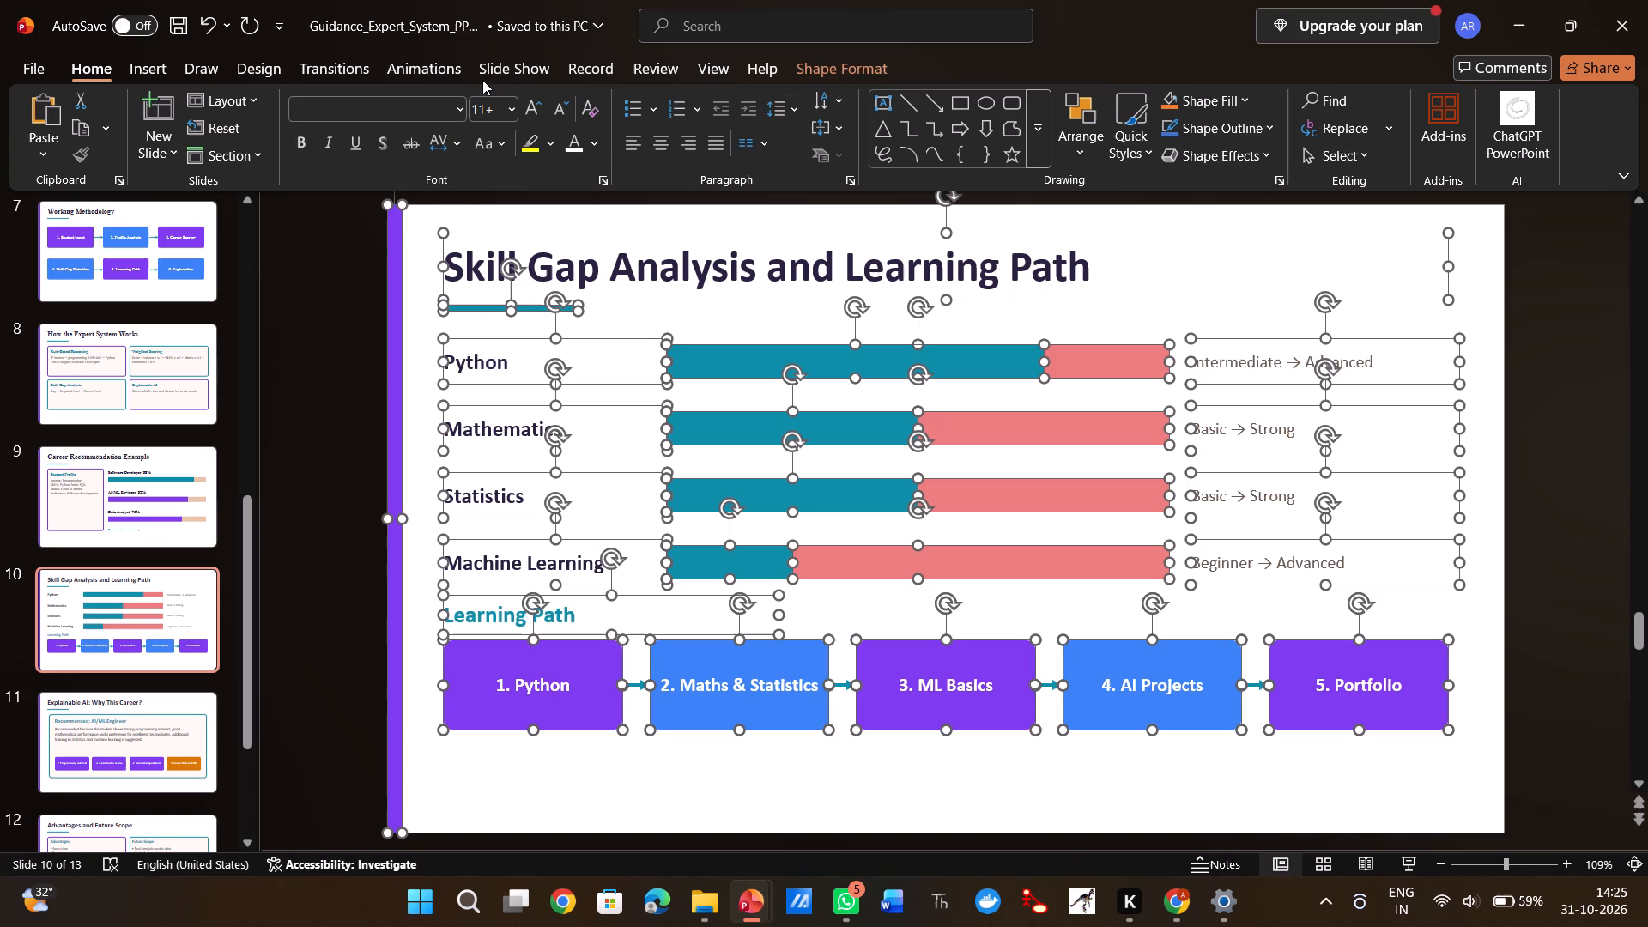
click(405, 106)
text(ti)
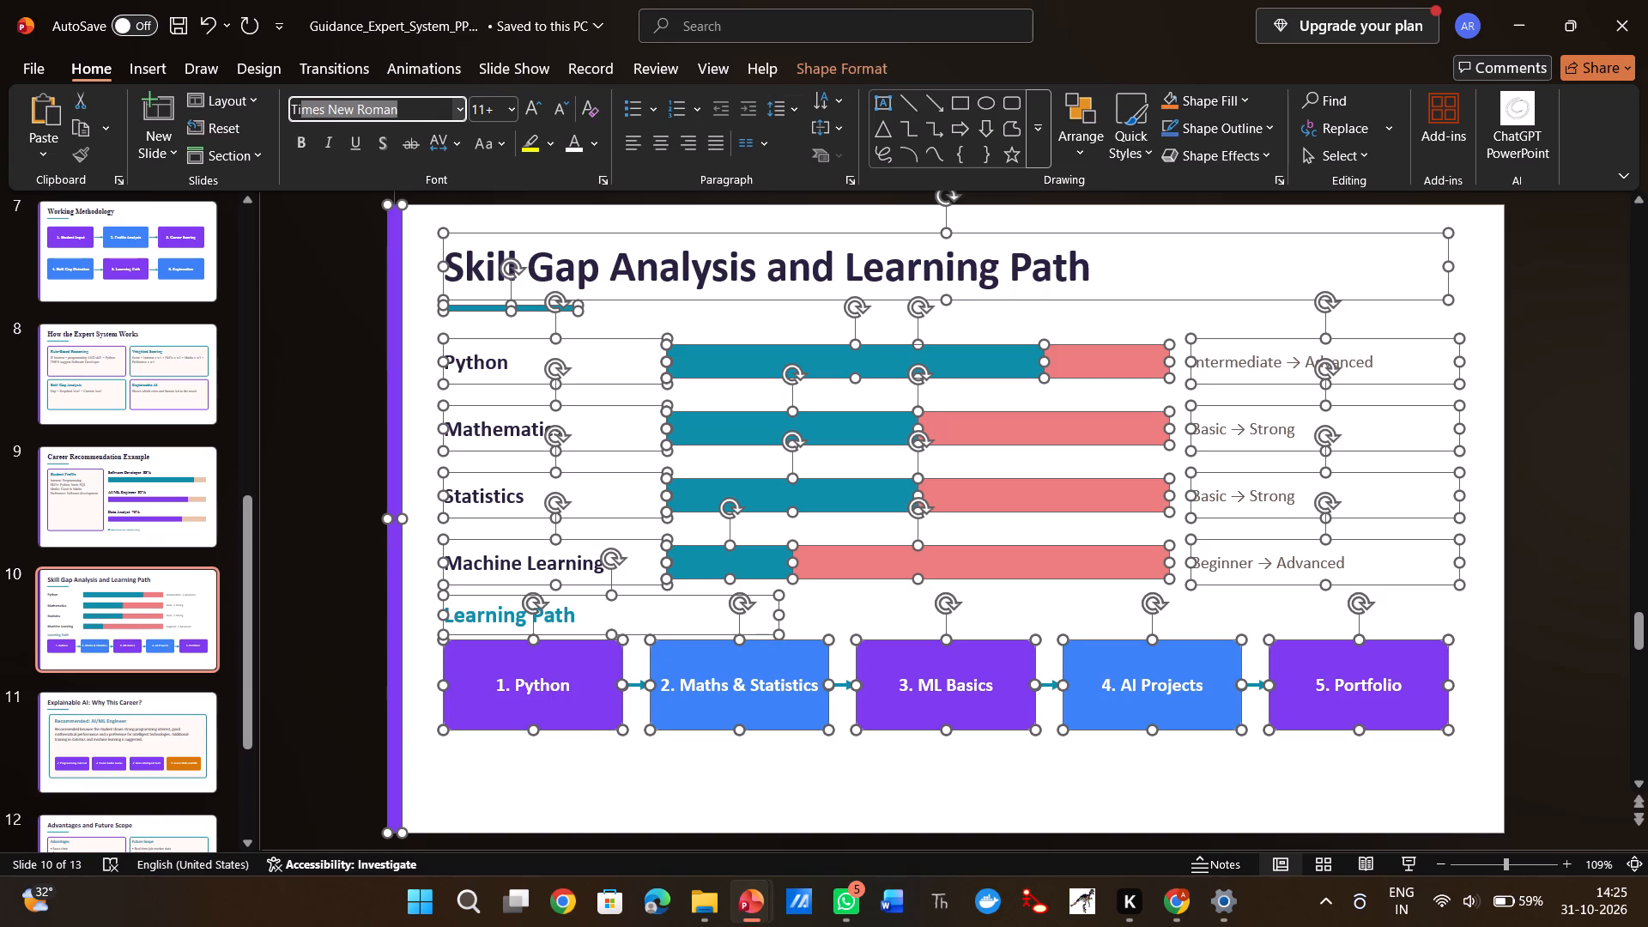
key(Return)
click(288, 560)
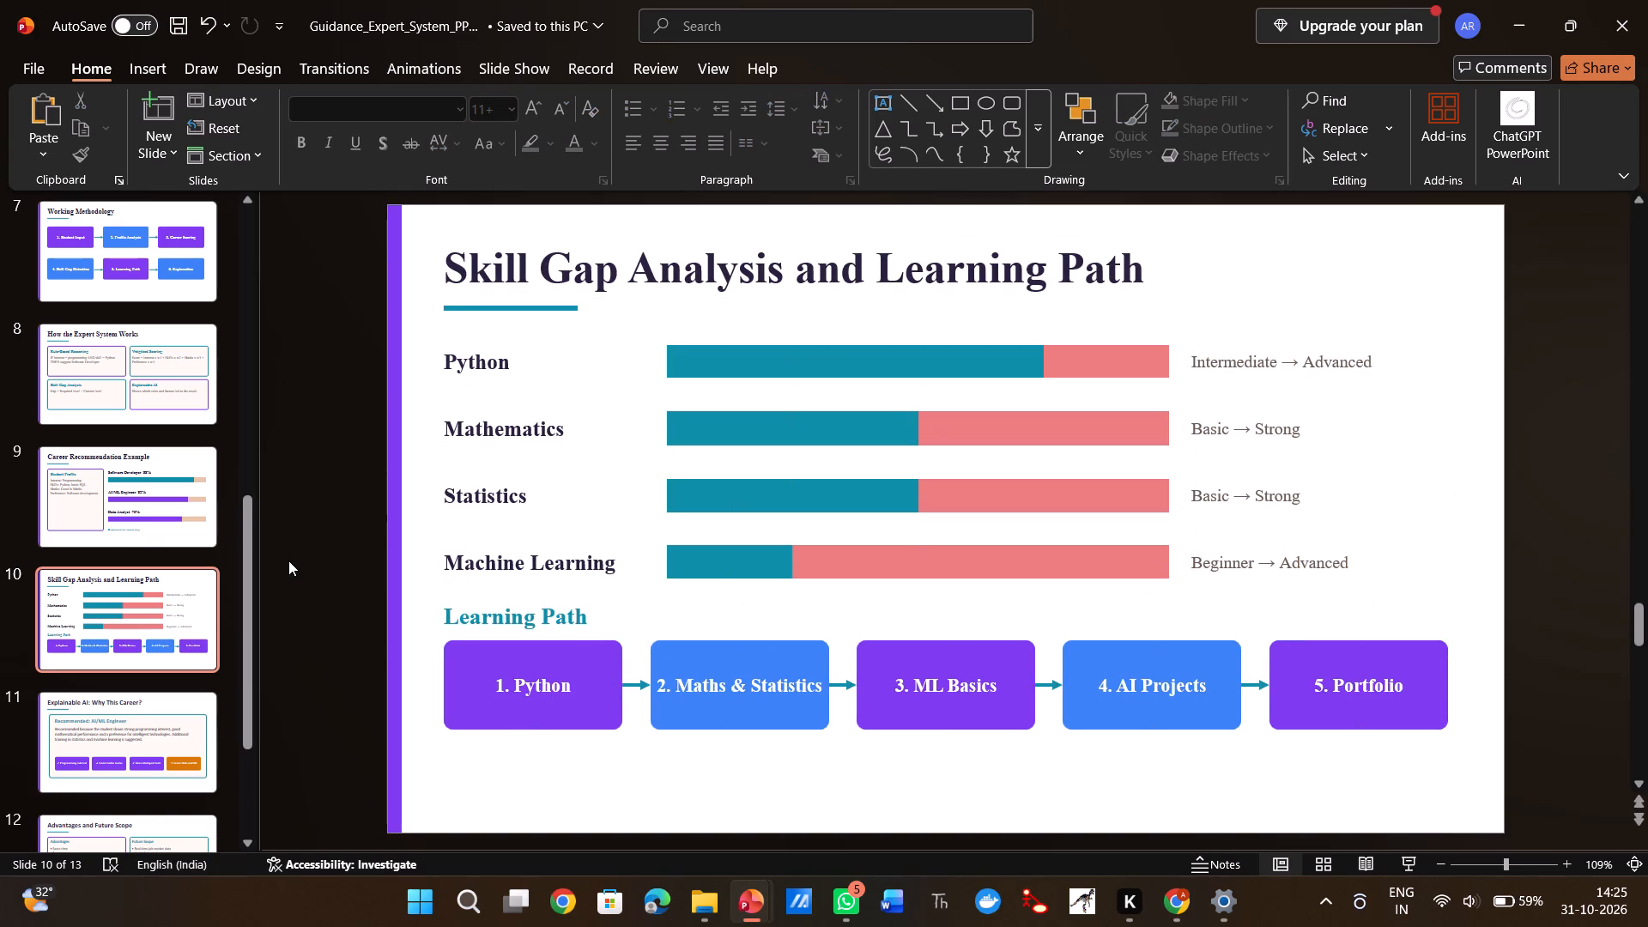
click(455, 670)
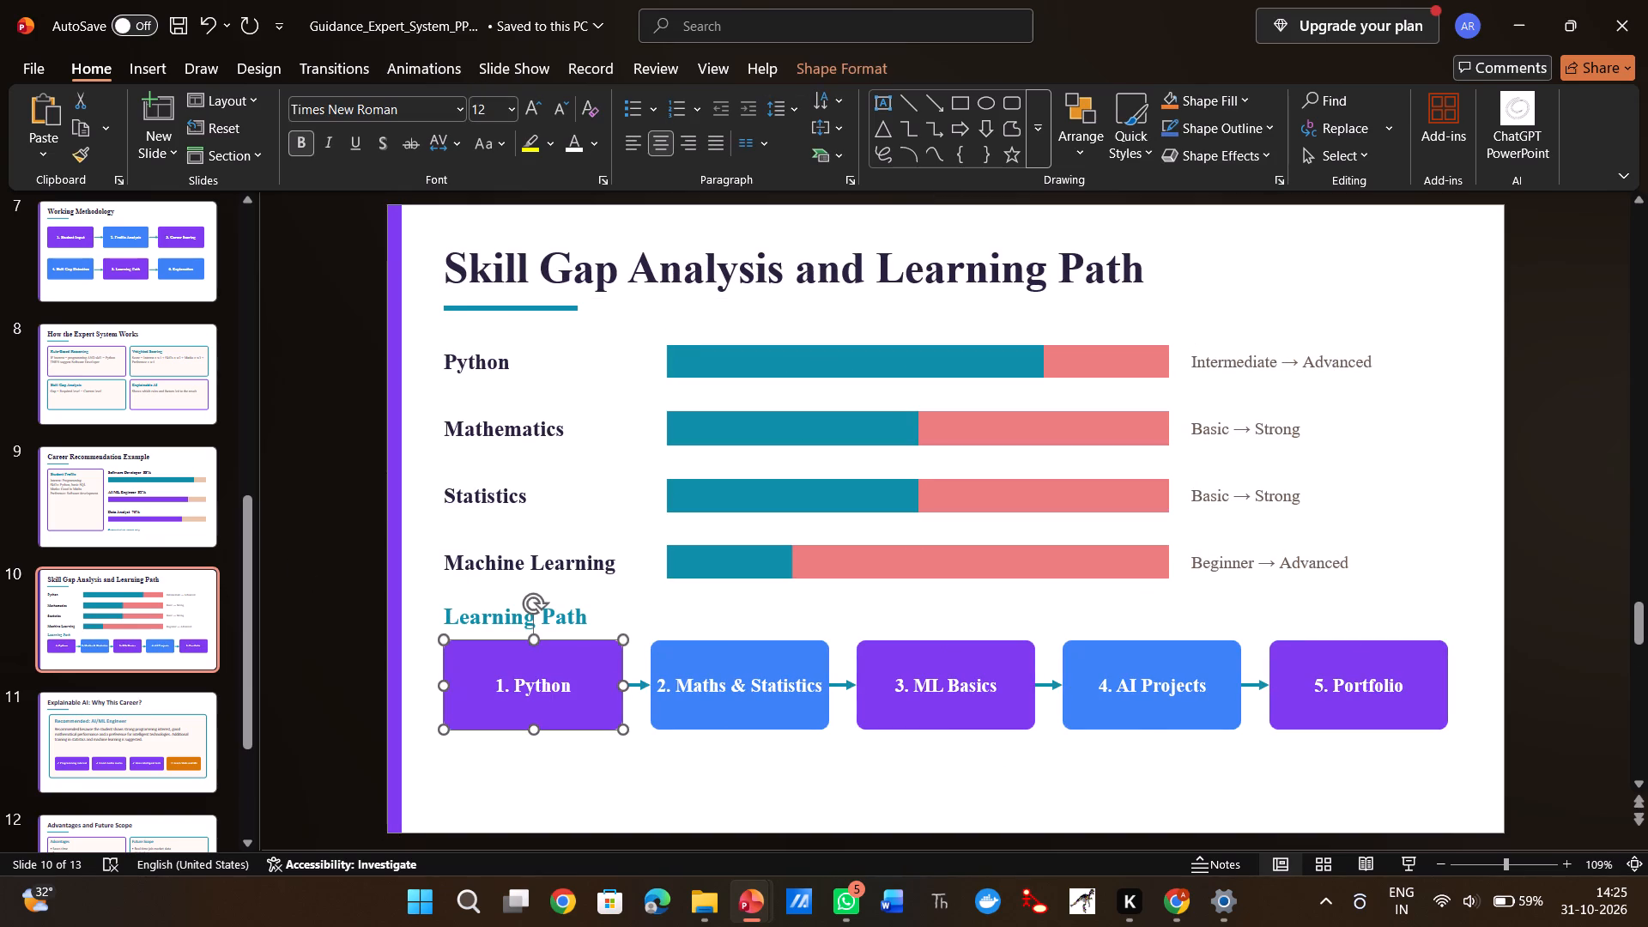
click(265, 712)
Delete the "Explainable AI: Why This Career?" and "Advantages and Future Scope" slides.
key(Down)
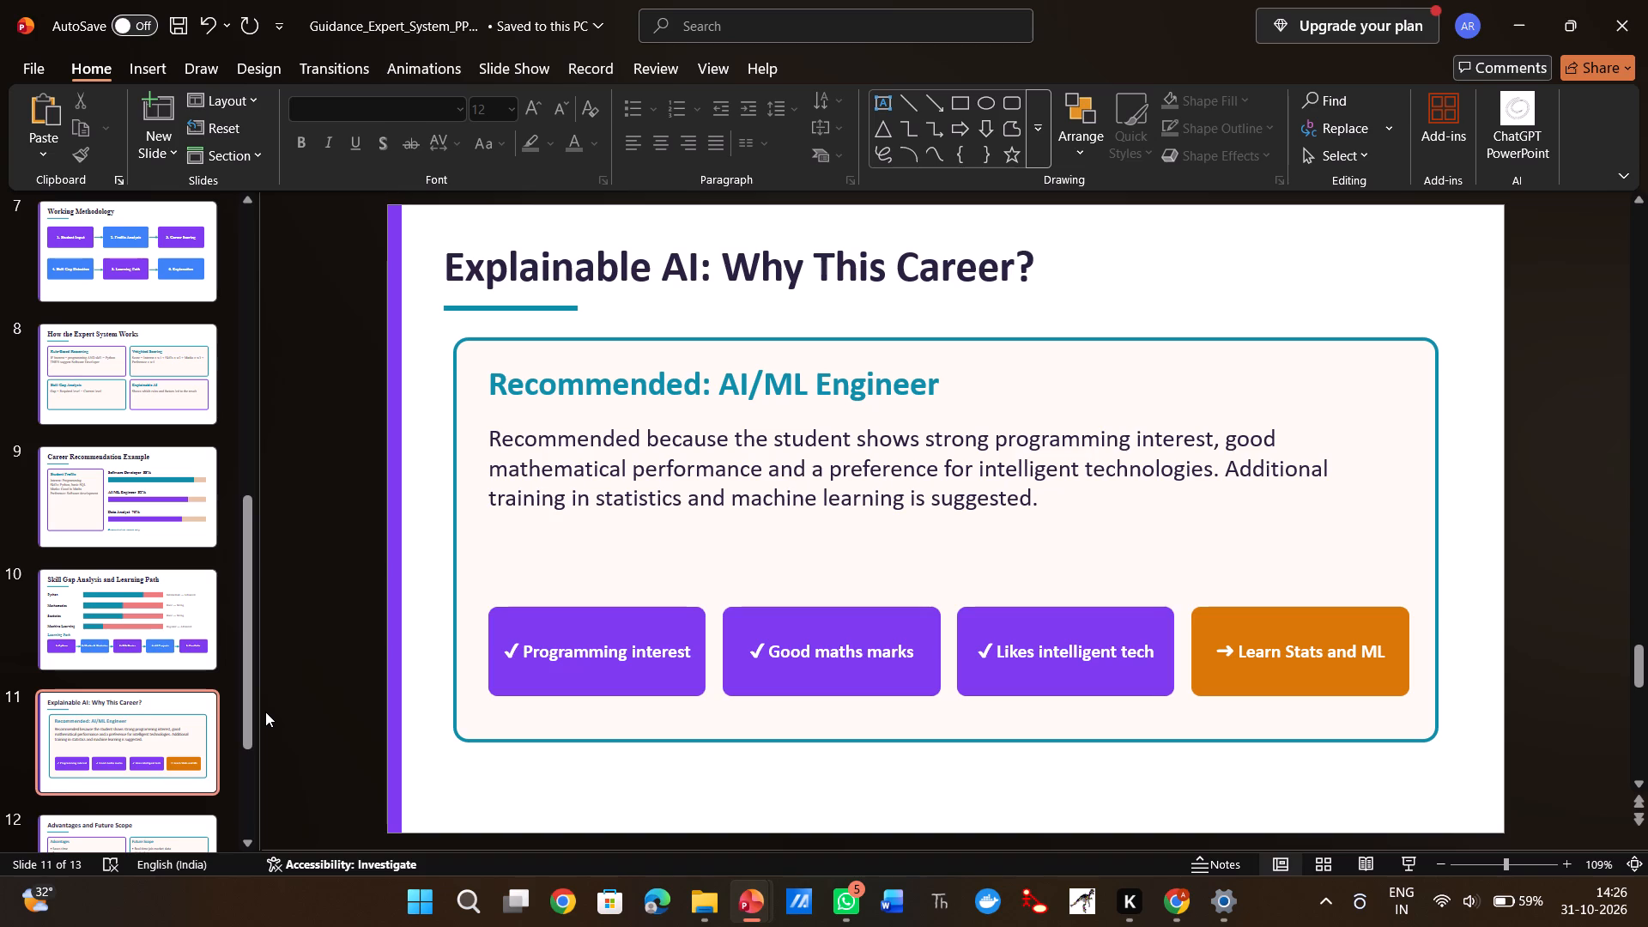
key(BackSpace)
click(103, 763)
key(BackSpace)
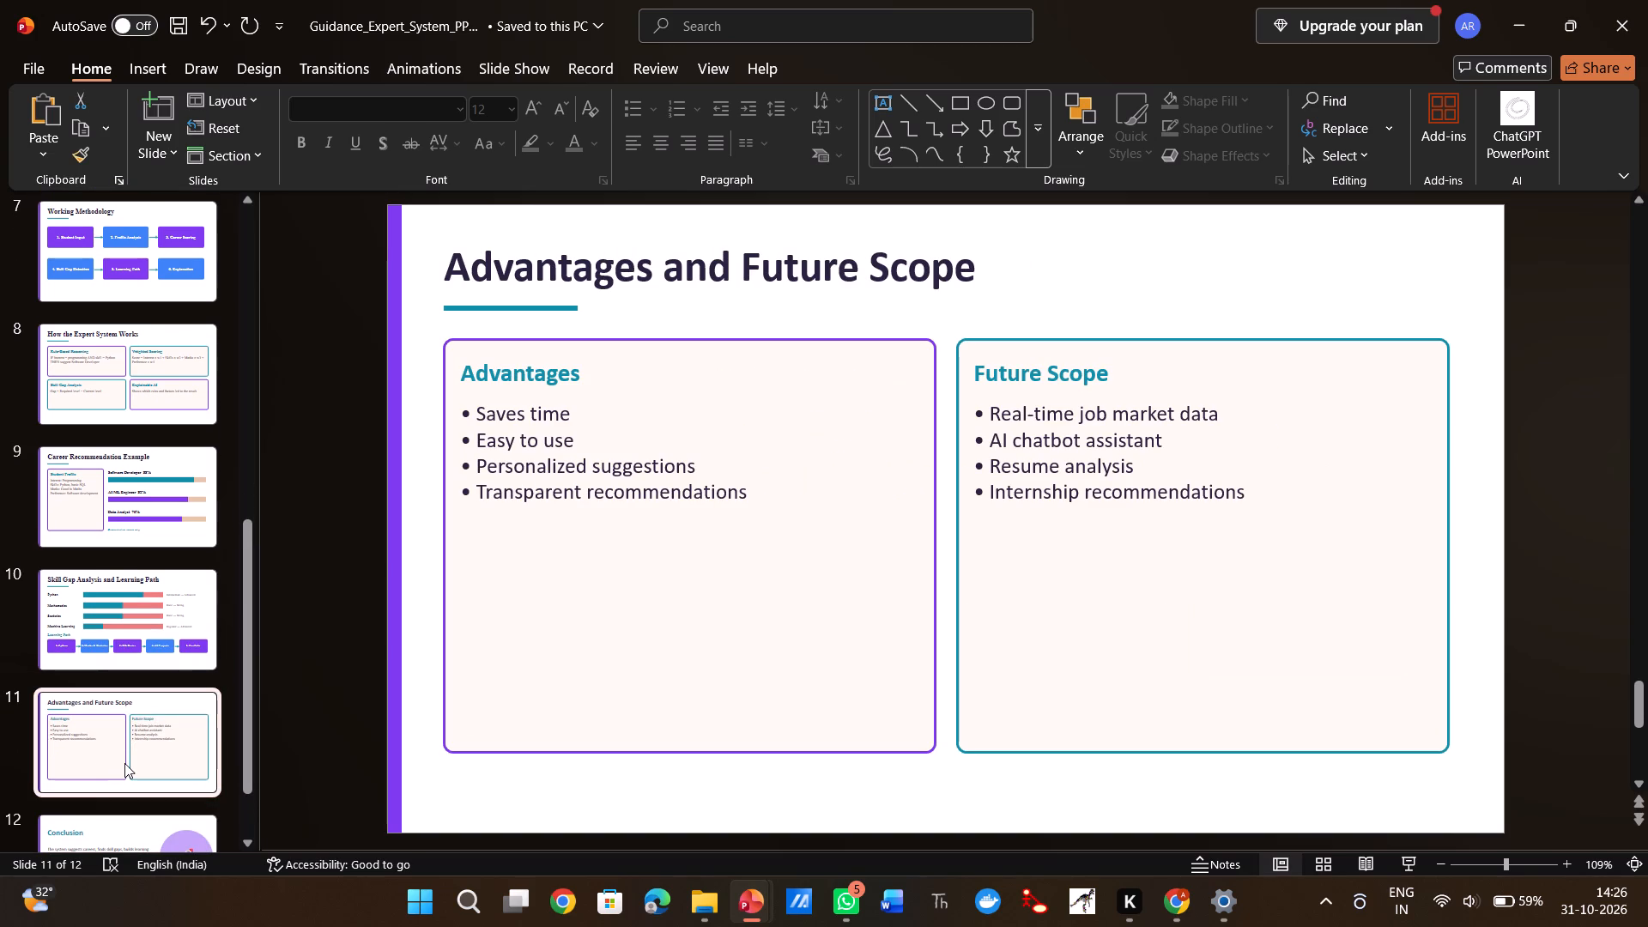
click(124, 763)
key(BackSpace)
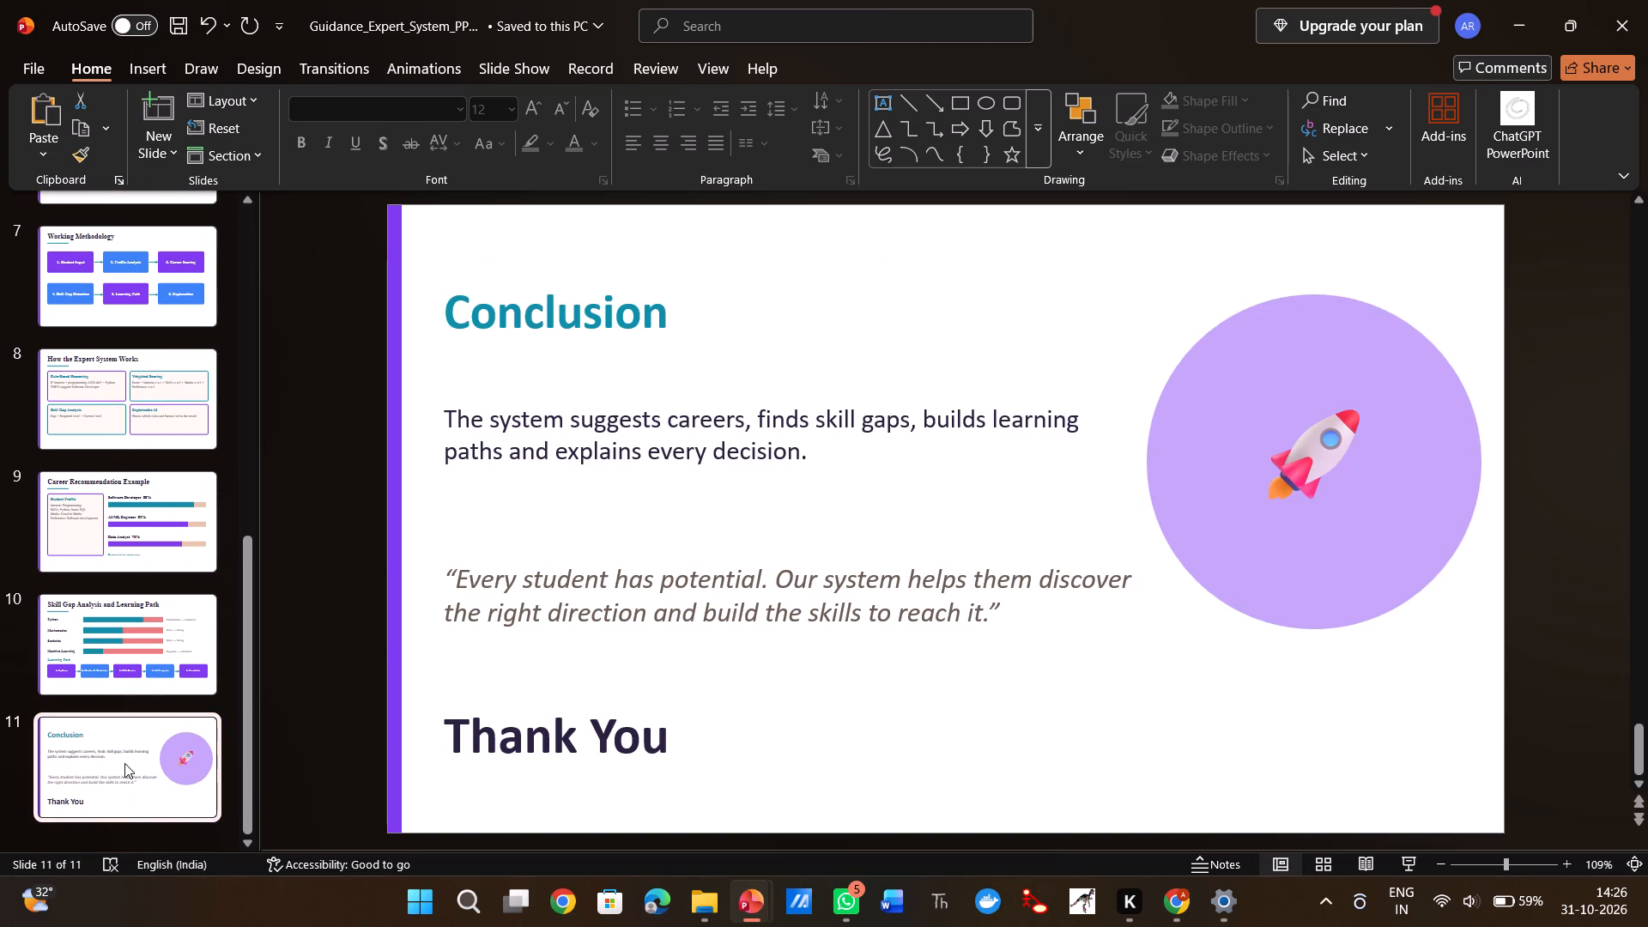
Clear the "Thank You" text from the Conclusion slide.
click(601, 413)
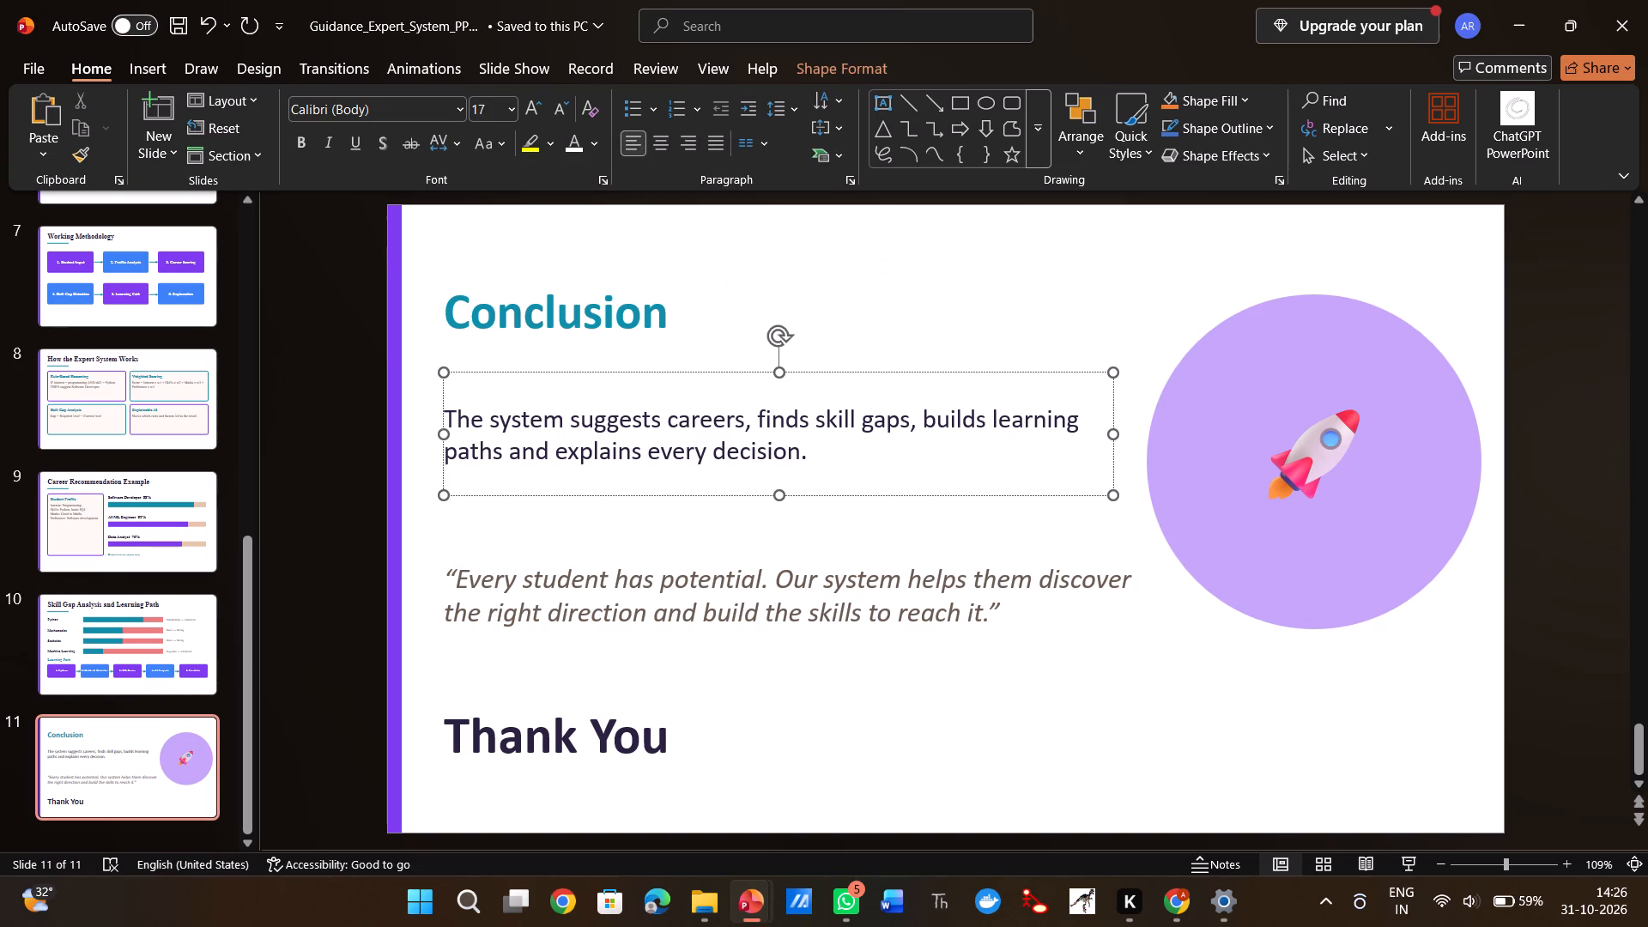
click(500, 751)
key(ctrl+a)
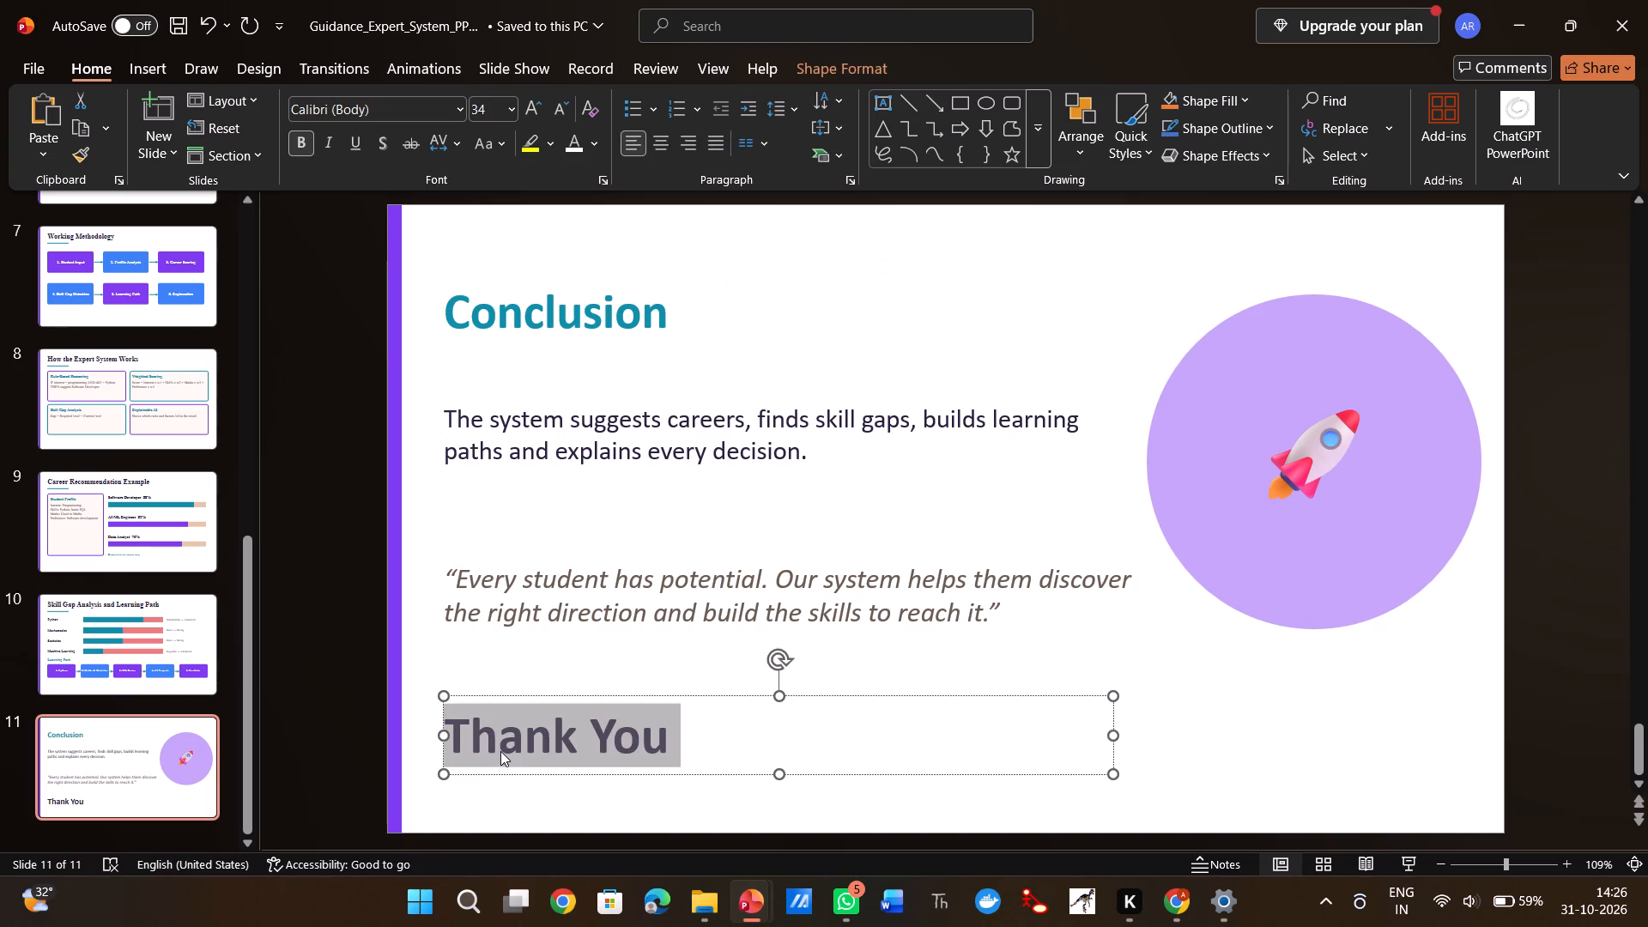
key(BackSpace)
Move the "Every student has potential" quote down to the lower edge of the Conclusion slide.
click(566, 624)
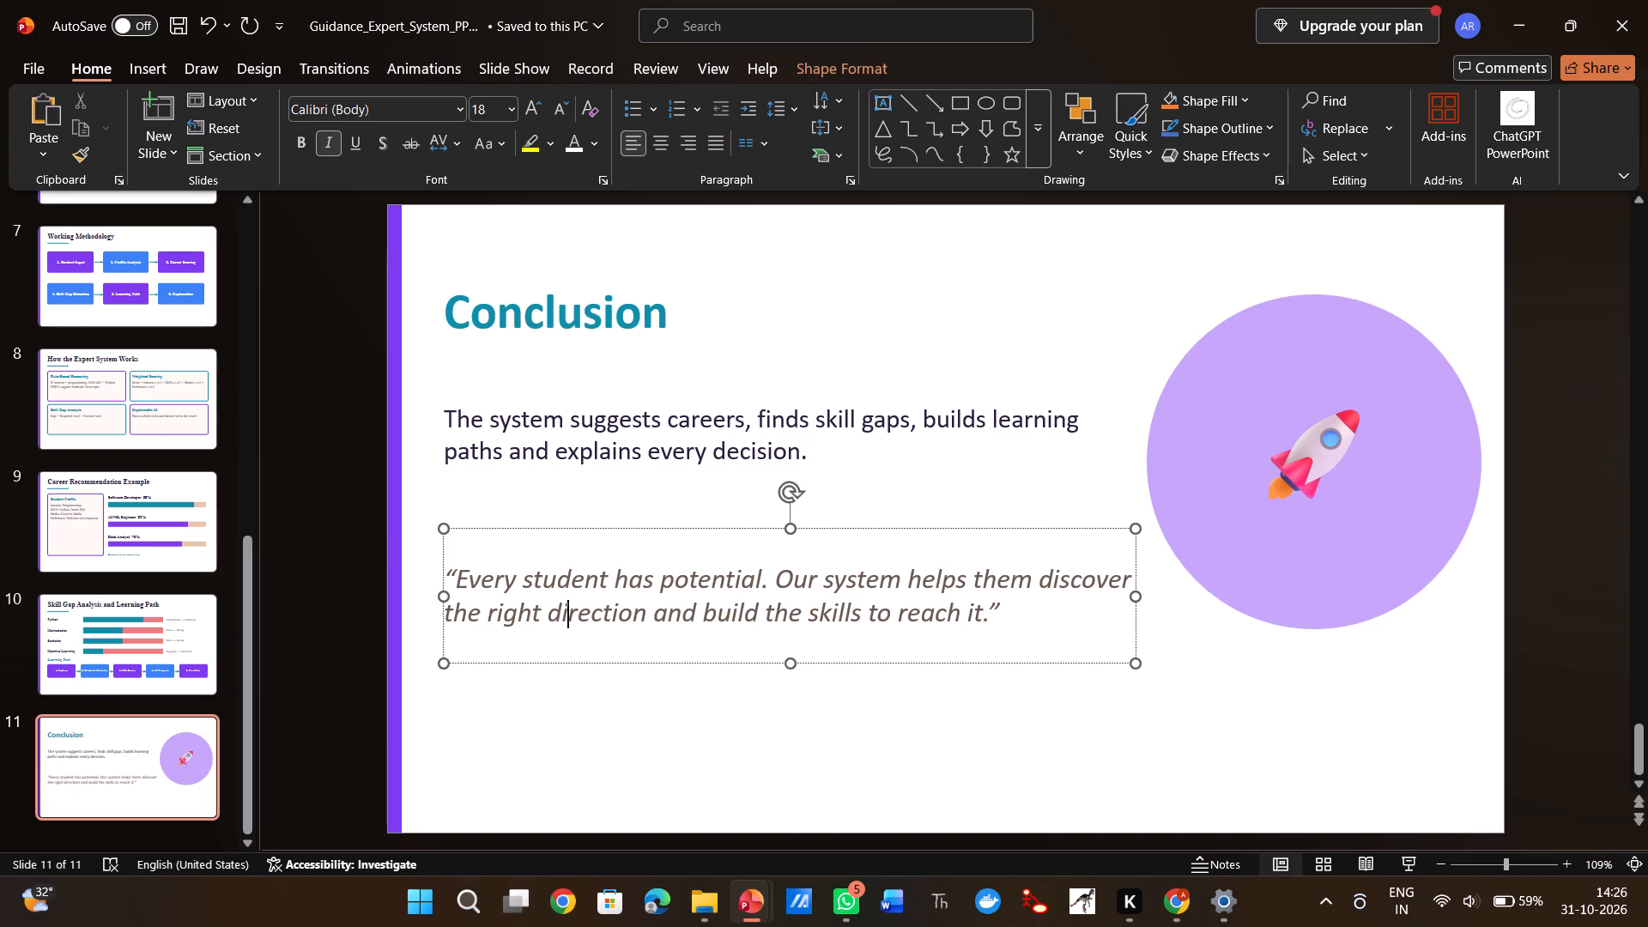
drag(603, 527, 603, 678)
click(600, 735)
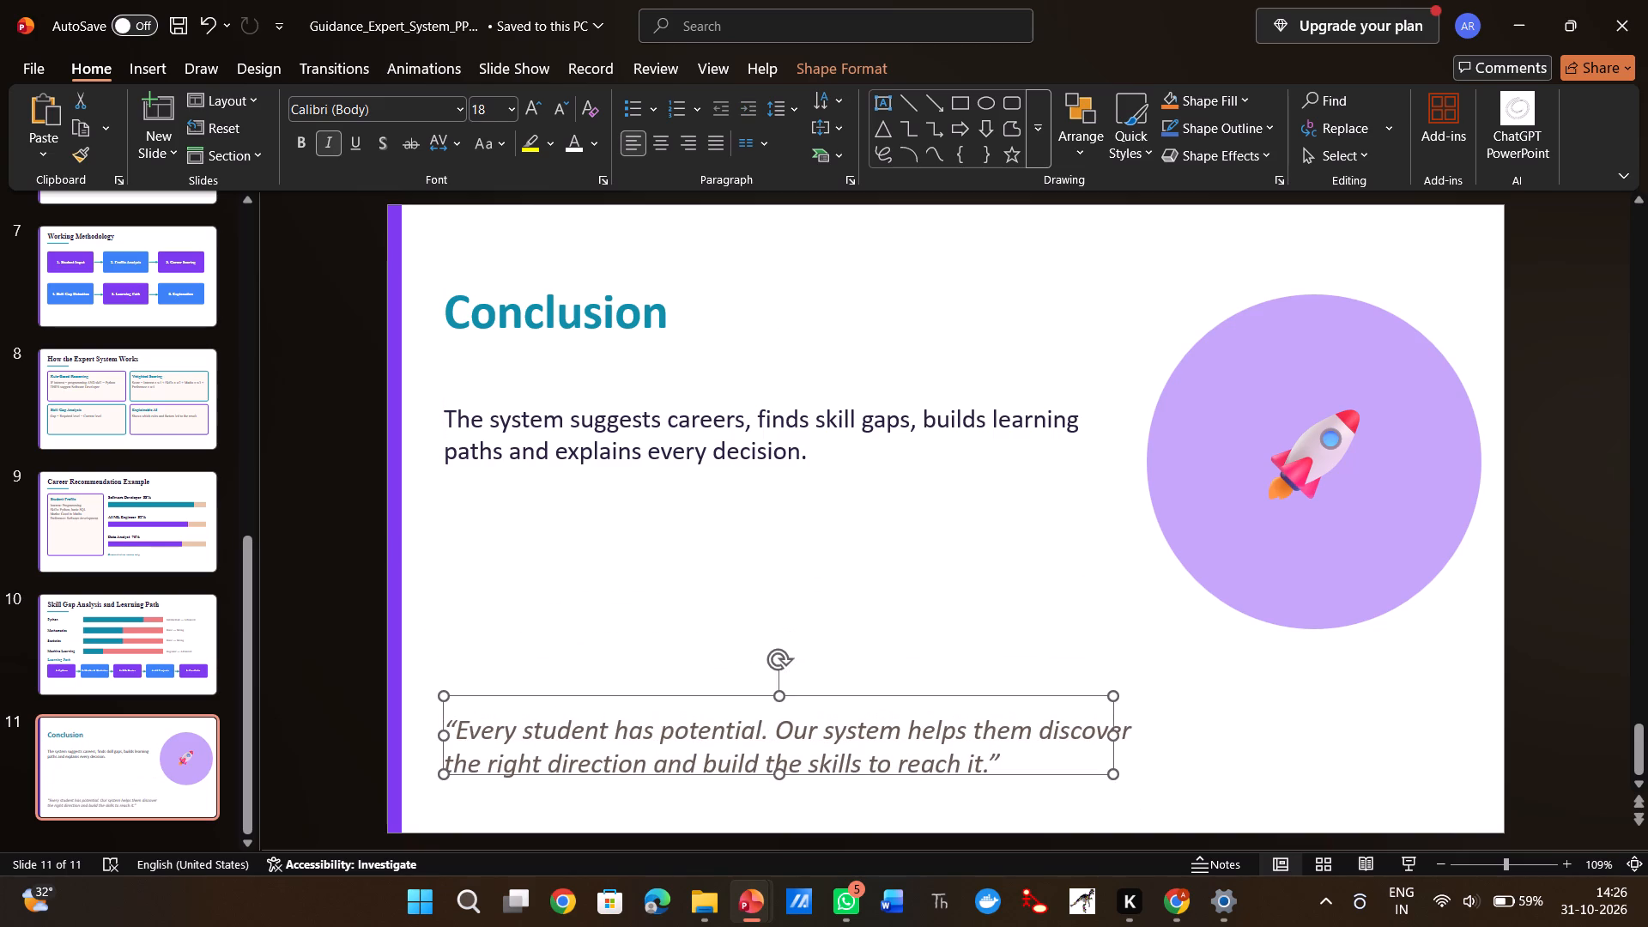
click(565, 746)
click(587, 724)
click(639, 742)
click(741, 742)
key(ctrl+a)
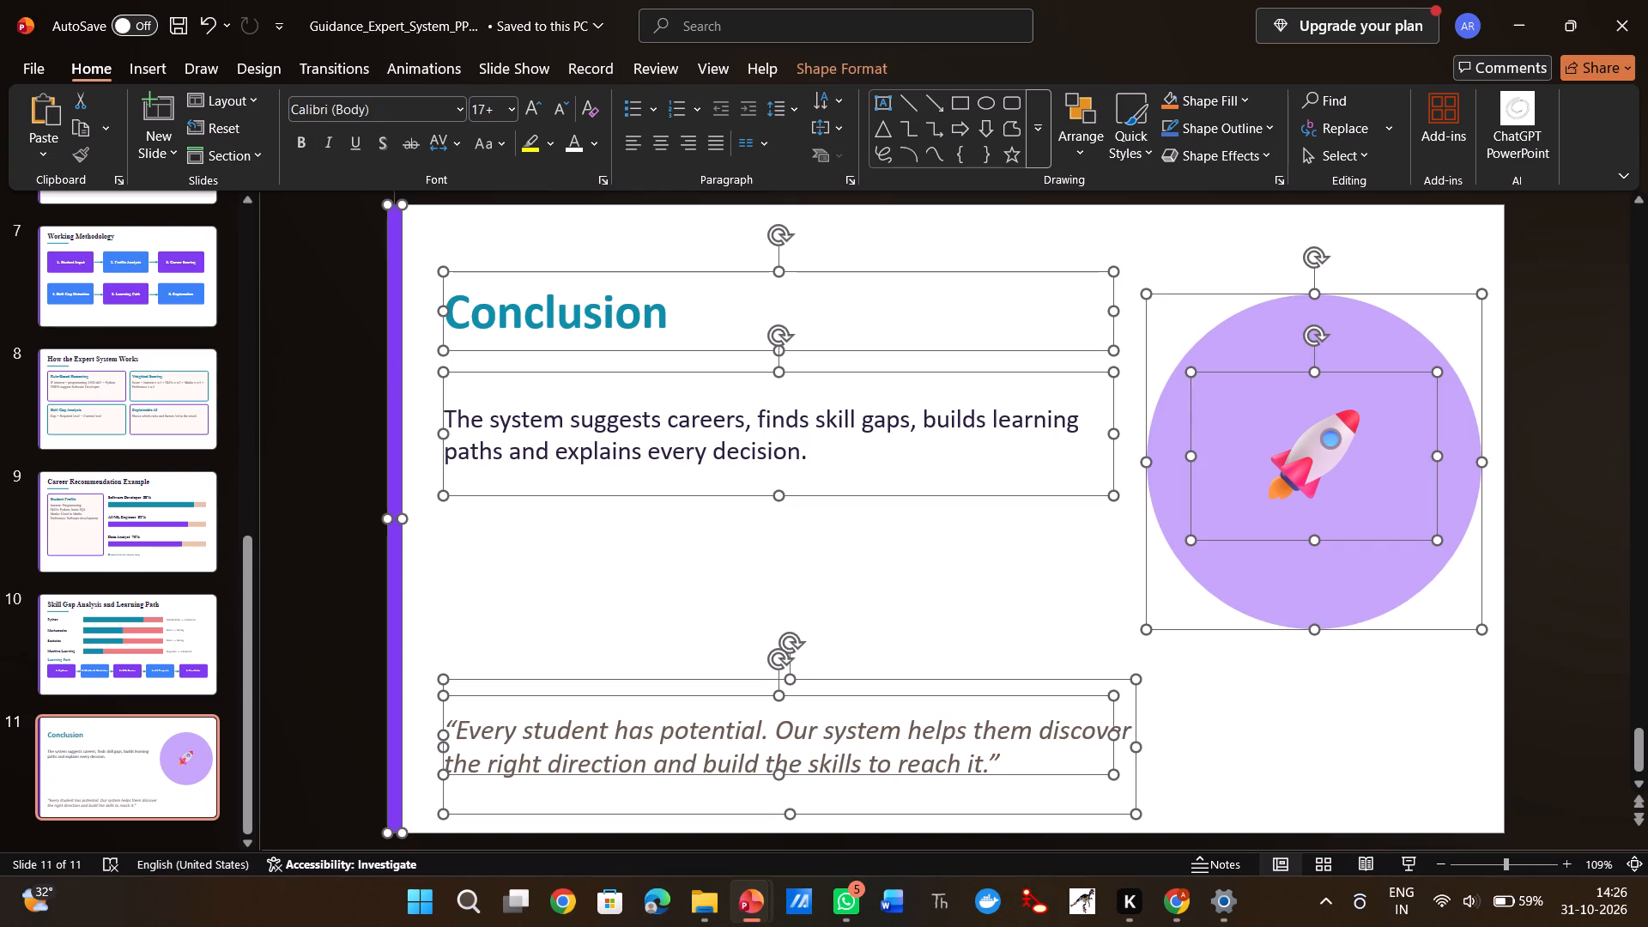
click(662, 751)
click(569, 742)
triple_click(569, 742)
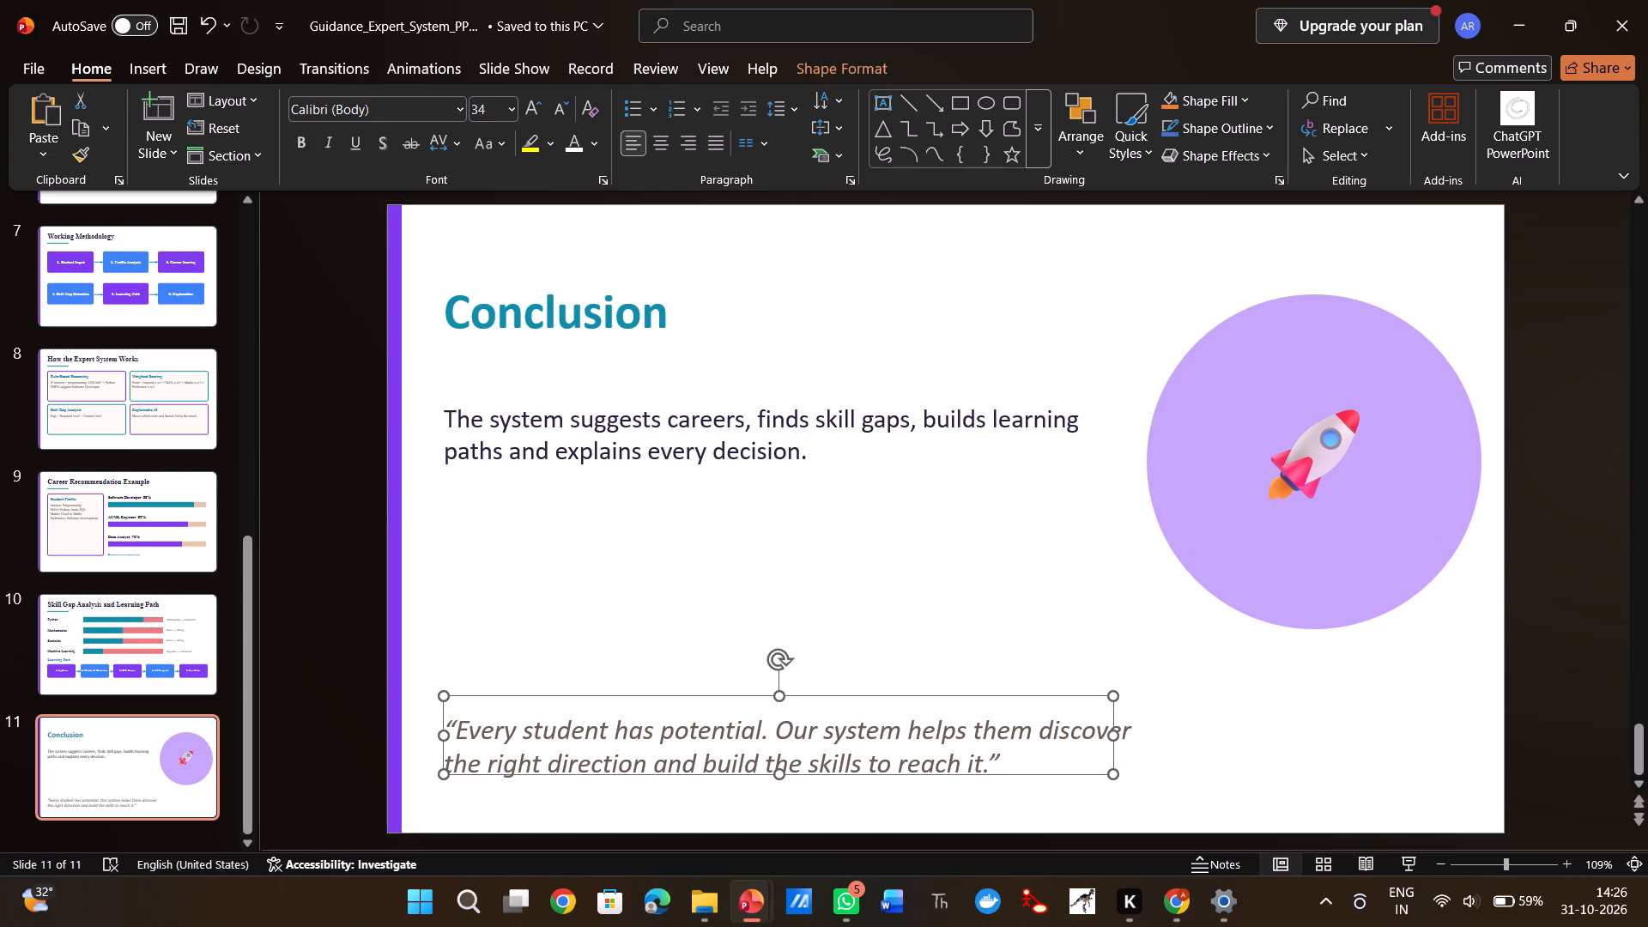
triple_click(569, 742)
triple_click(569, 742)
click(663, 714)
Clear the "The system suggests careers, finds skill gaps..." text from the Conclusion slide's body text box.
click(681, 418)
key(ctrl+a)
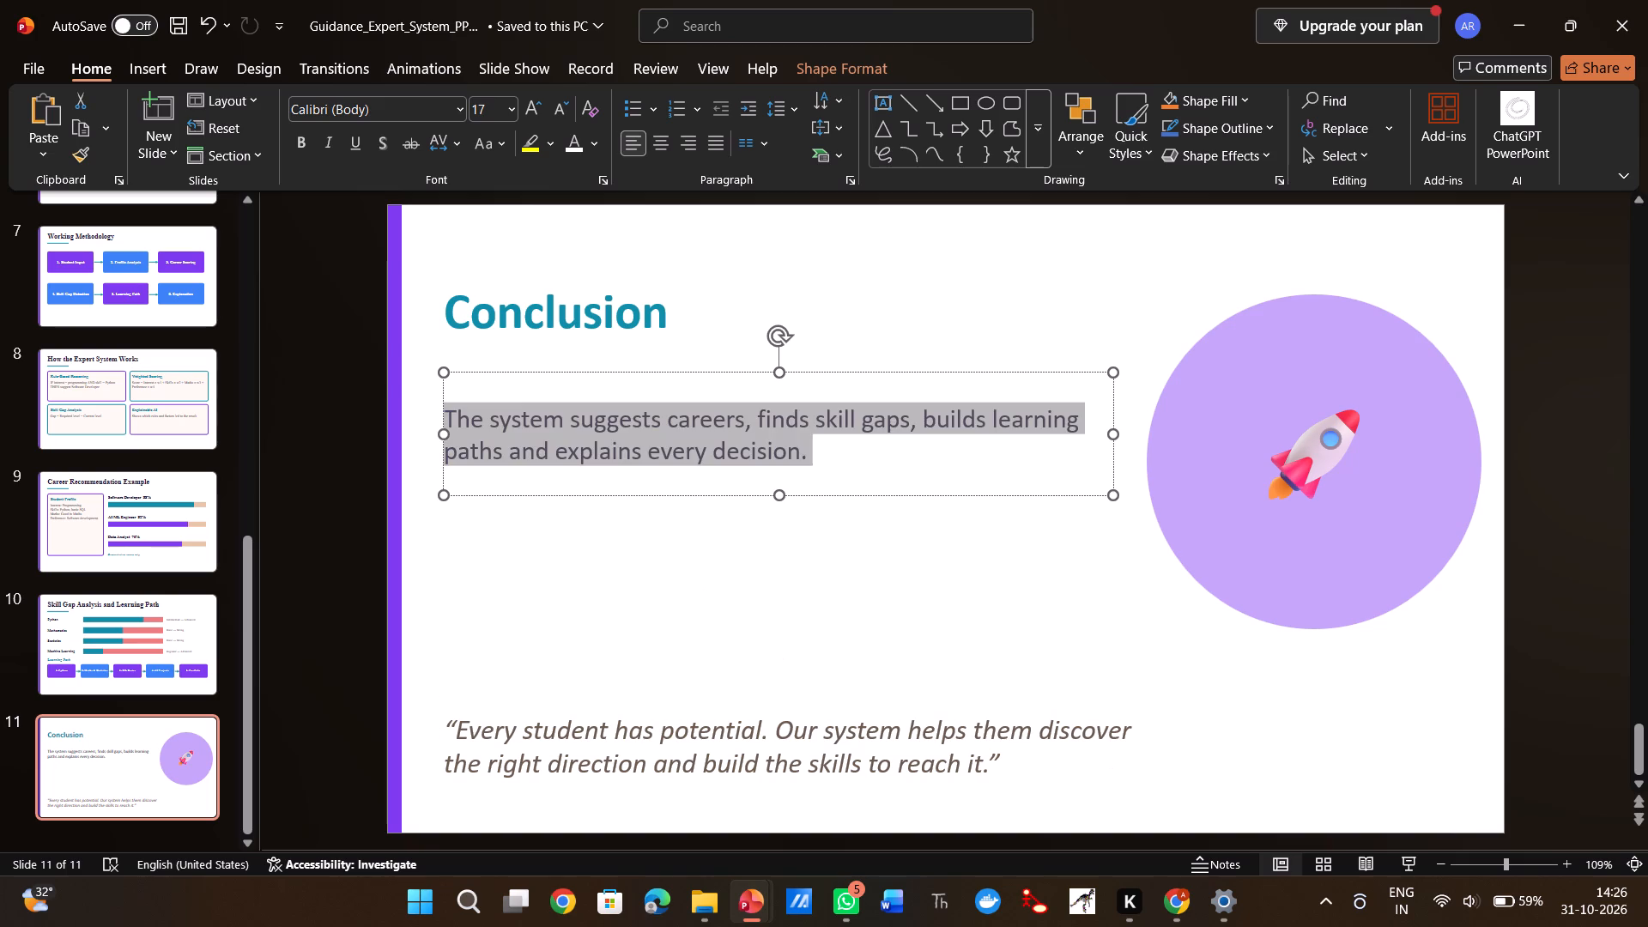
key(BackSpace)
key(ctrl+z)
key(BackSpace)
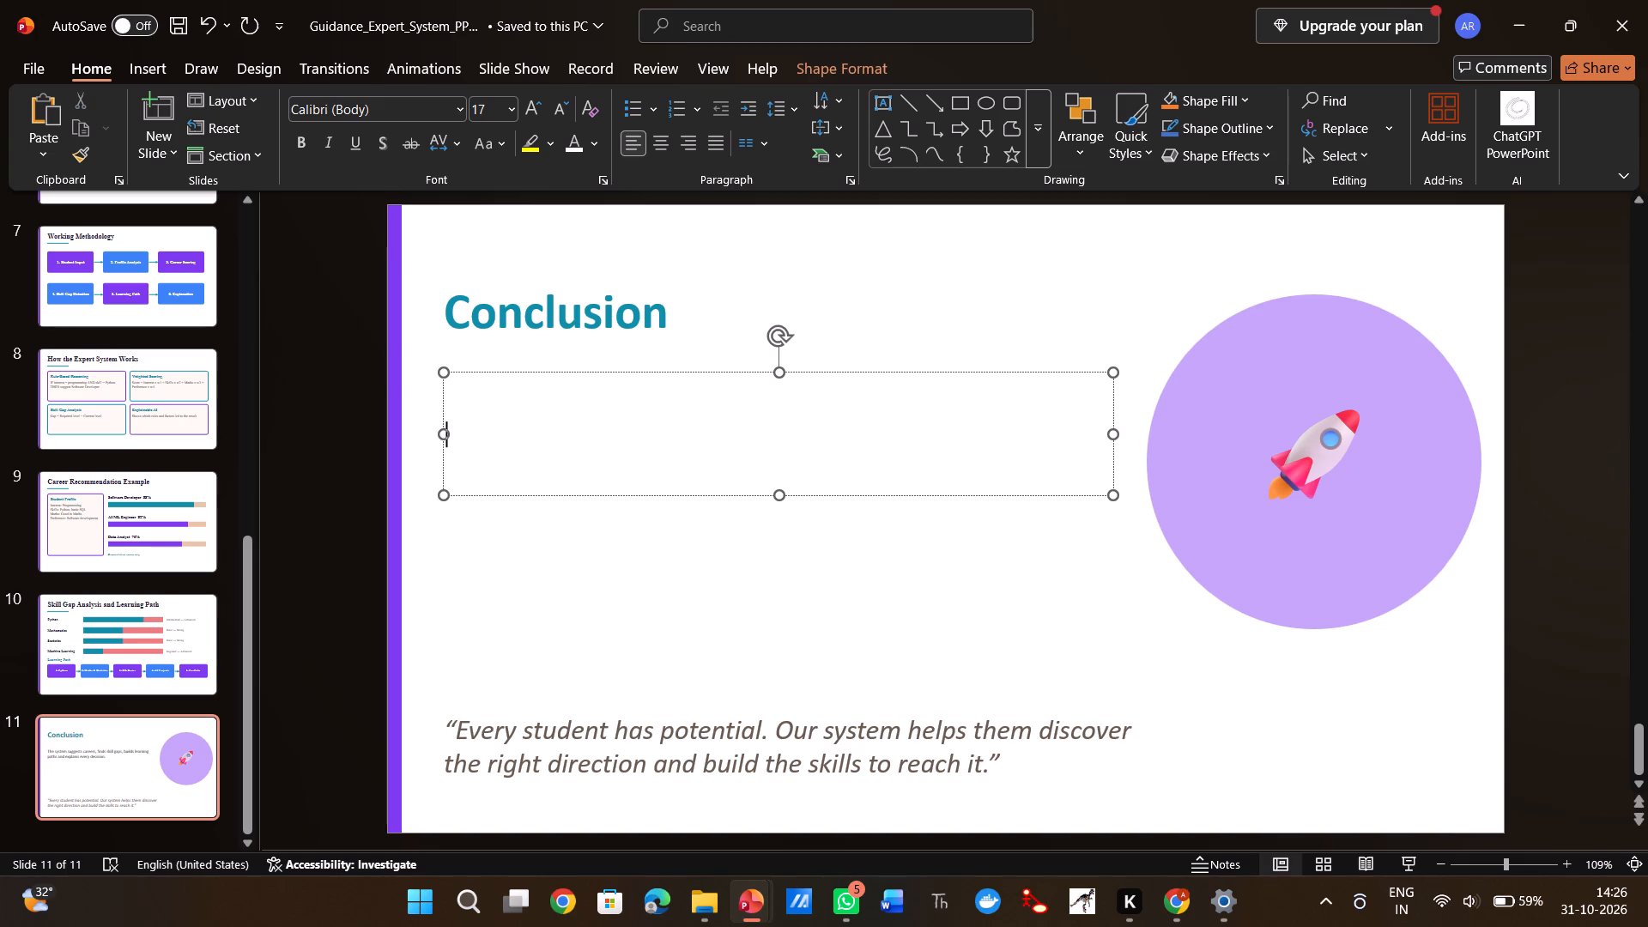
click(608, 324)
double_click(608, 445)
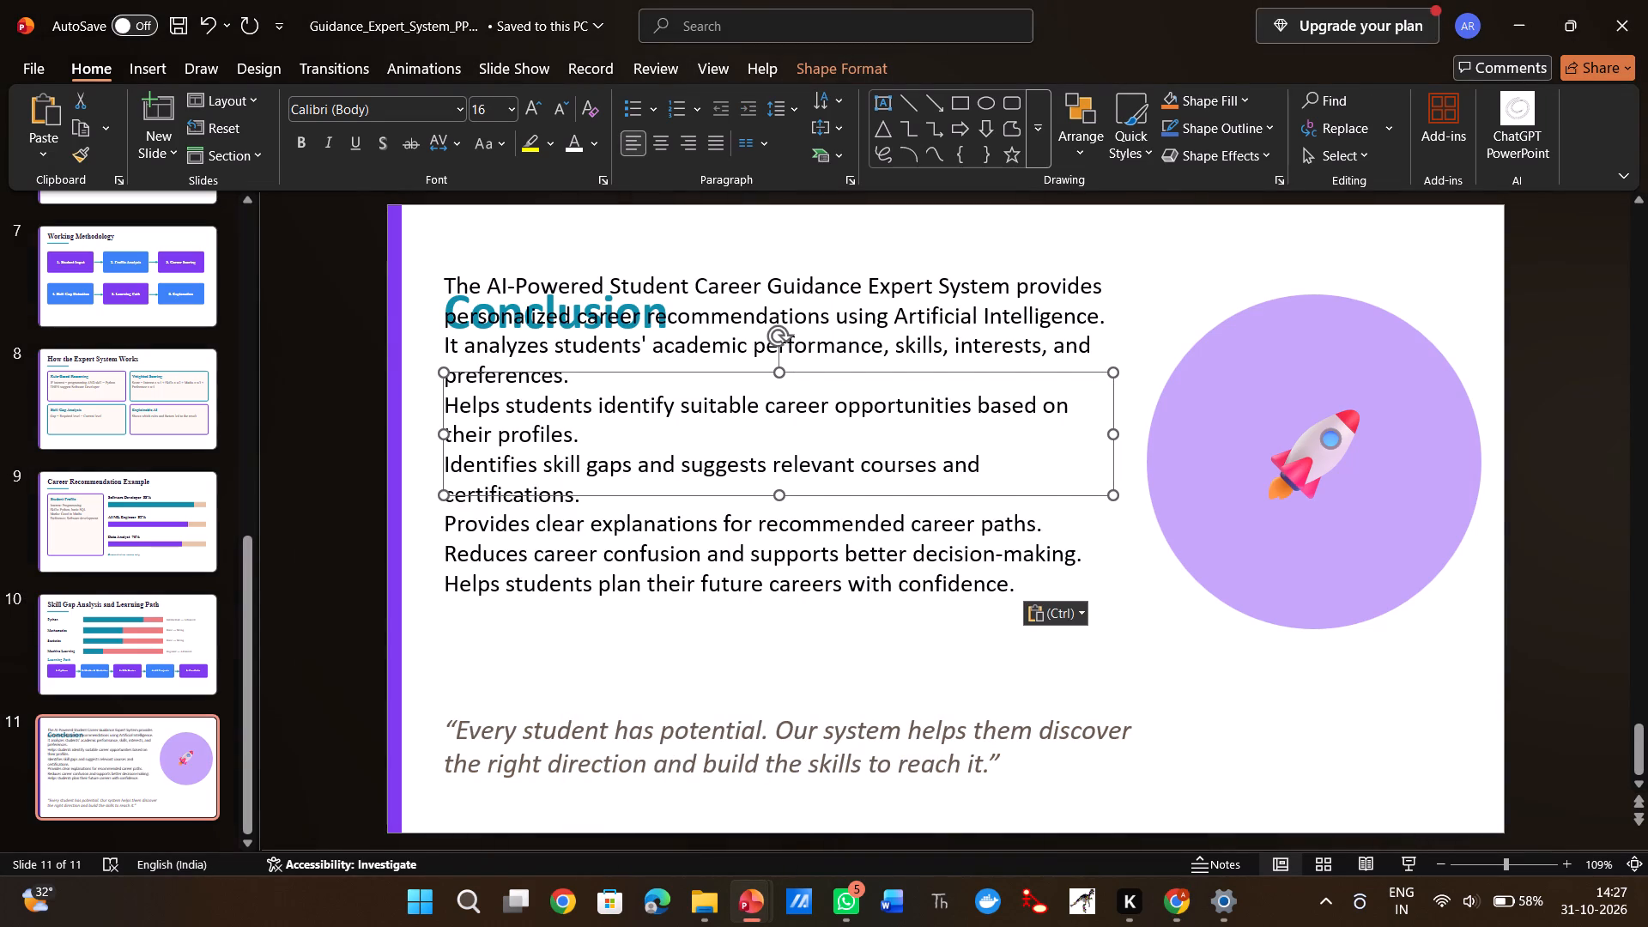
Change the font of the pasted conclusion points to Times New Roman.
click(649, 430)
key(ctrl+a)
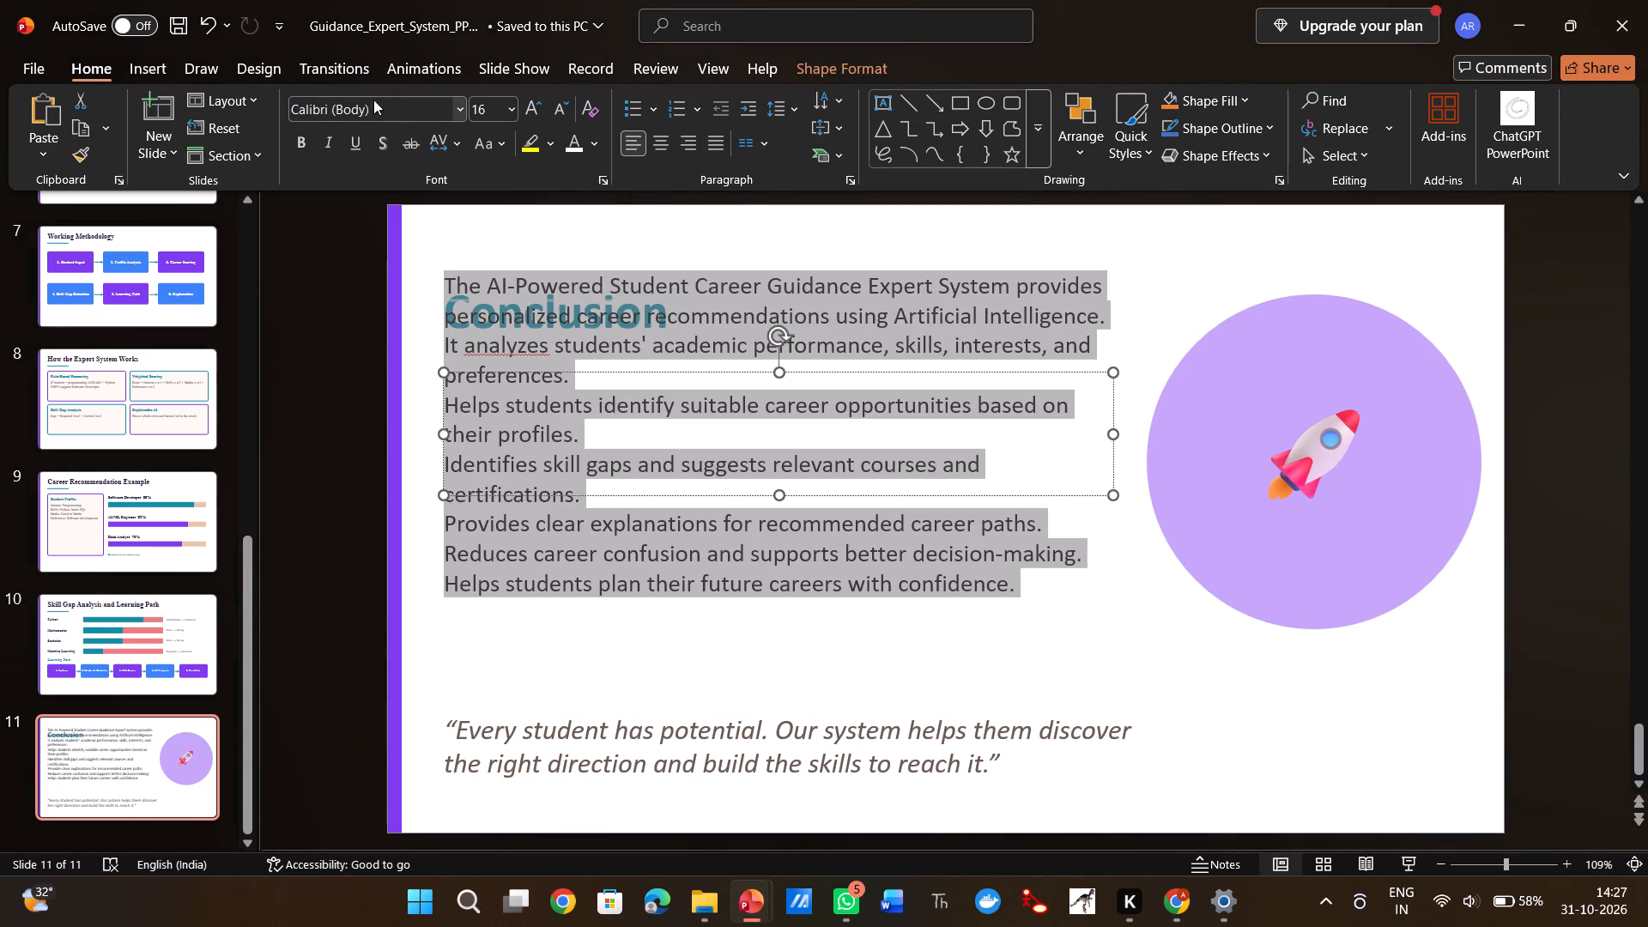
click(374, 100)
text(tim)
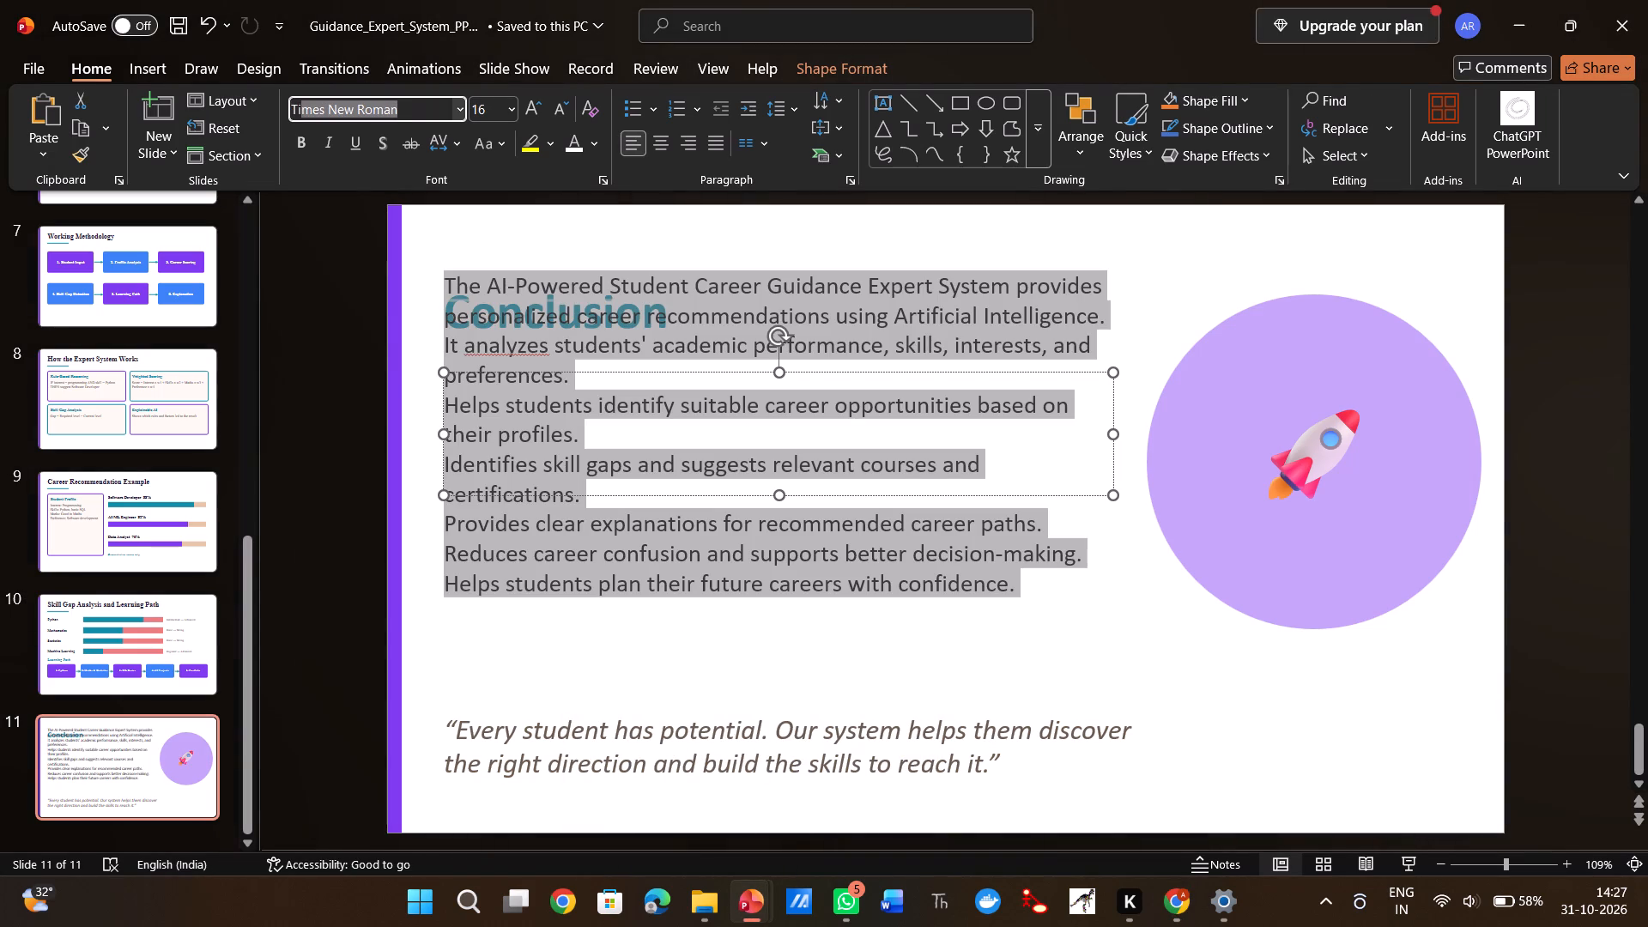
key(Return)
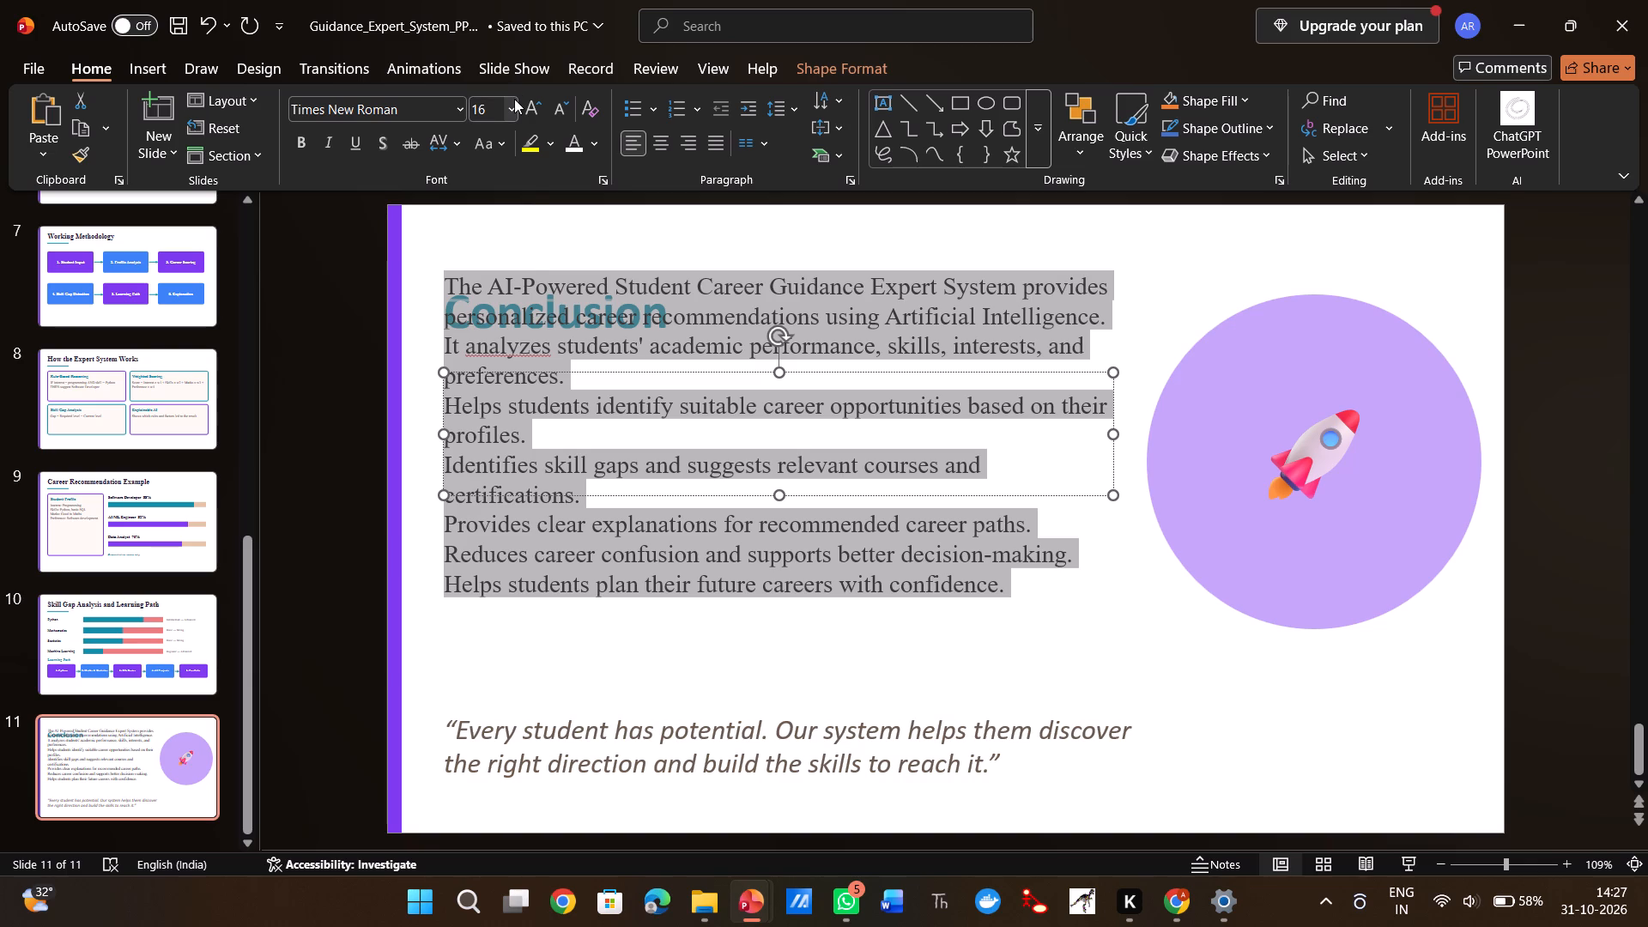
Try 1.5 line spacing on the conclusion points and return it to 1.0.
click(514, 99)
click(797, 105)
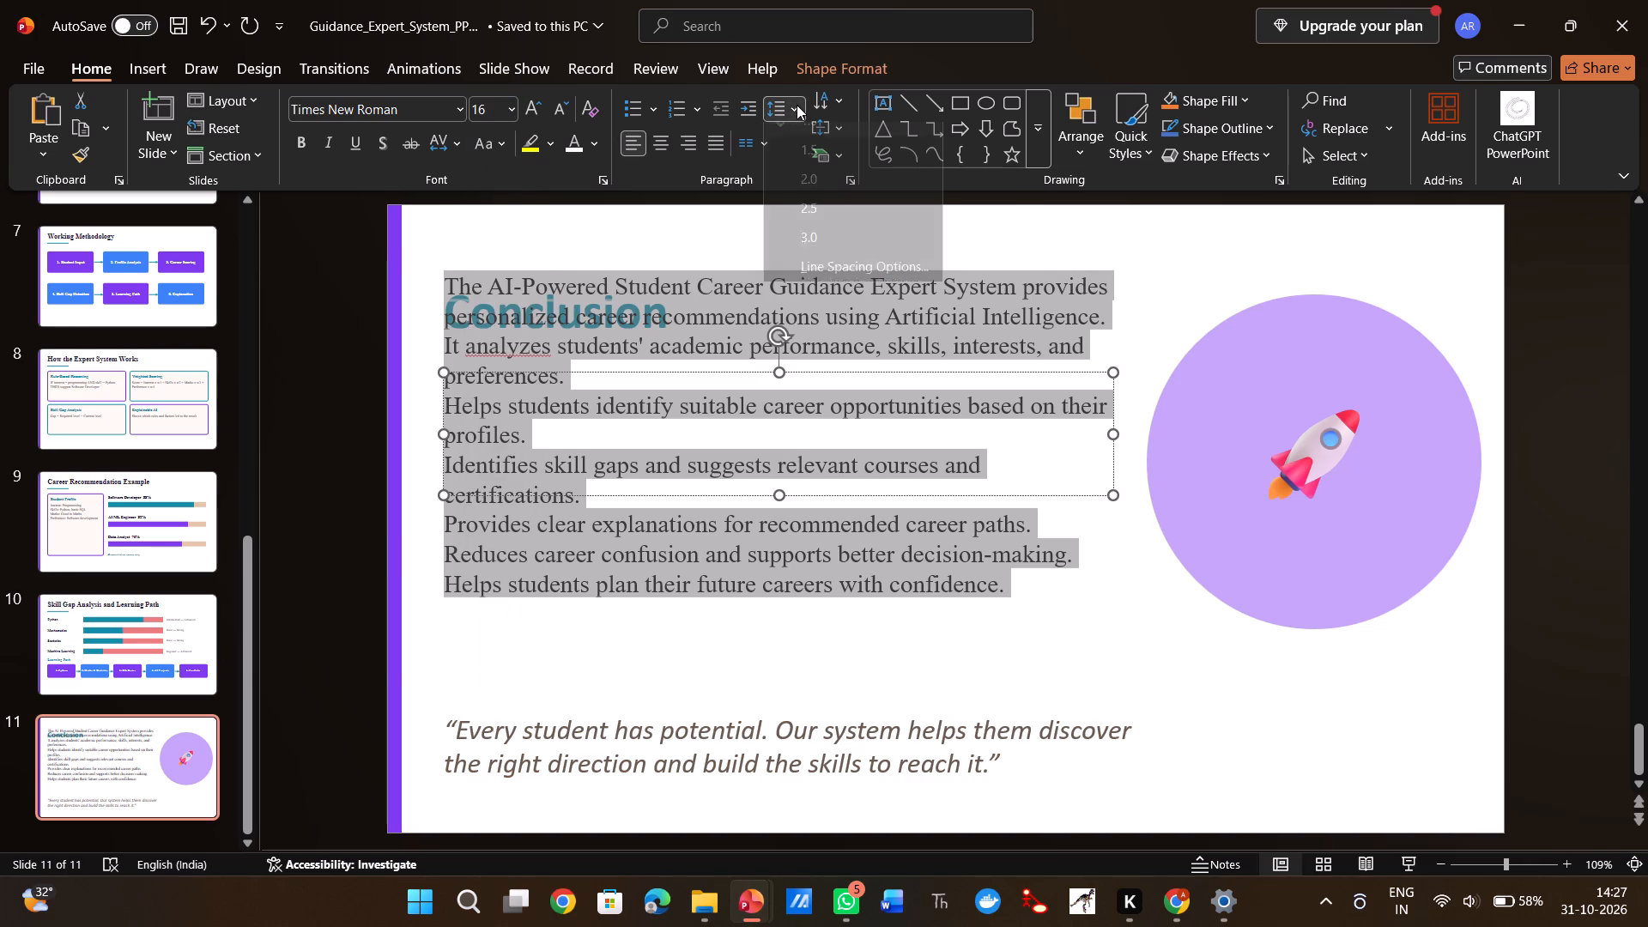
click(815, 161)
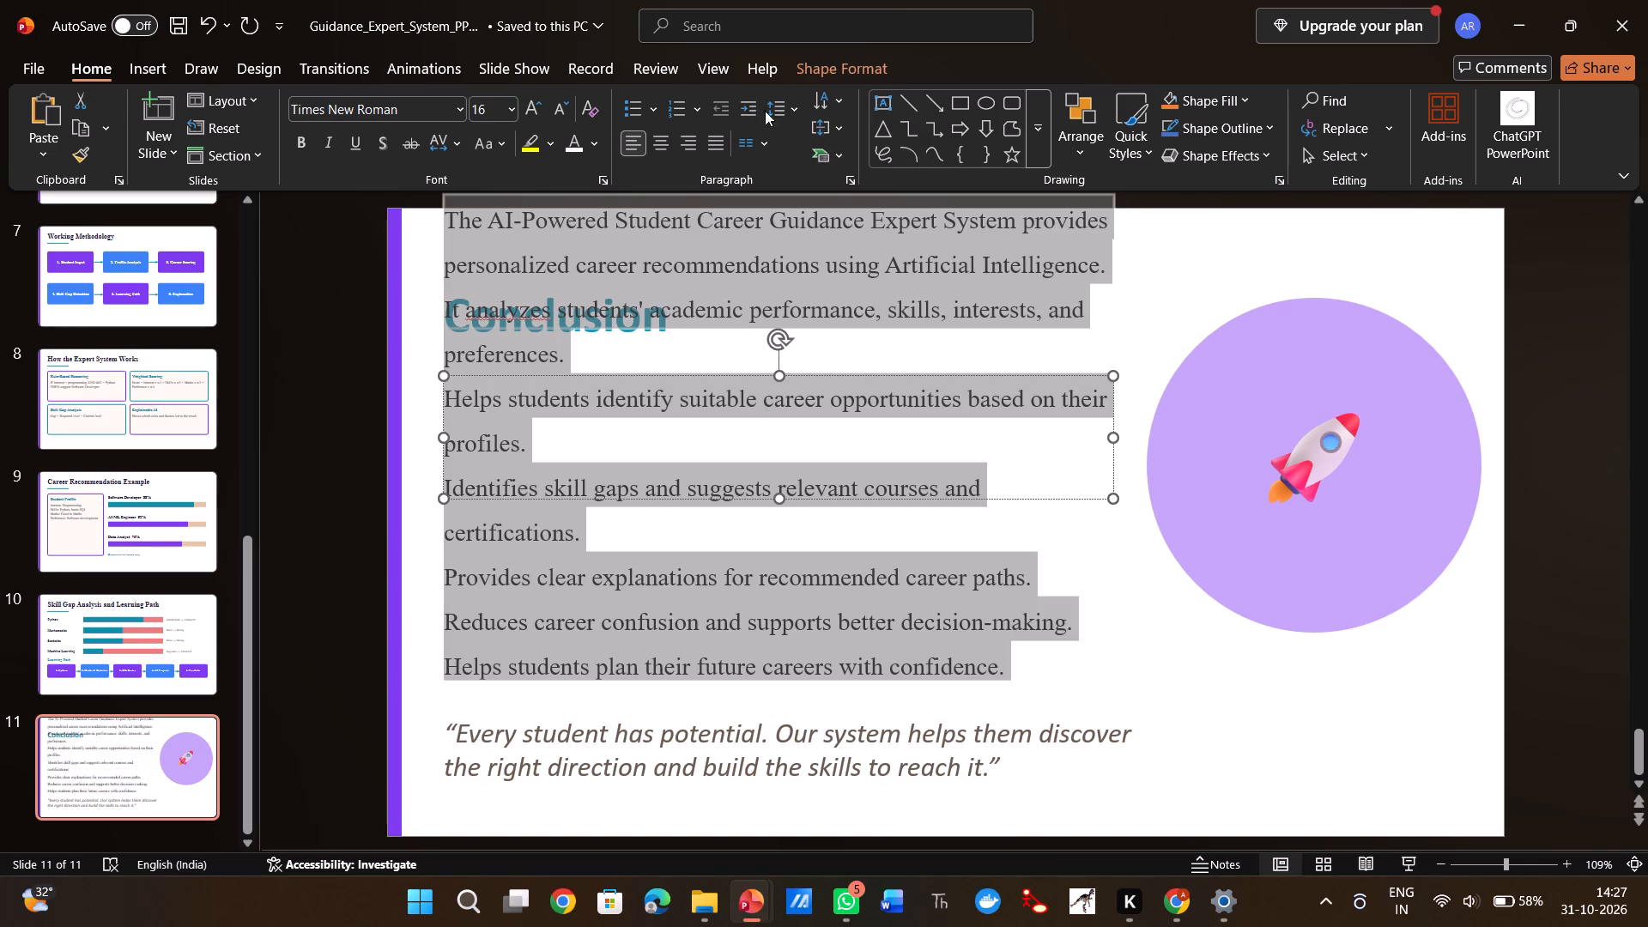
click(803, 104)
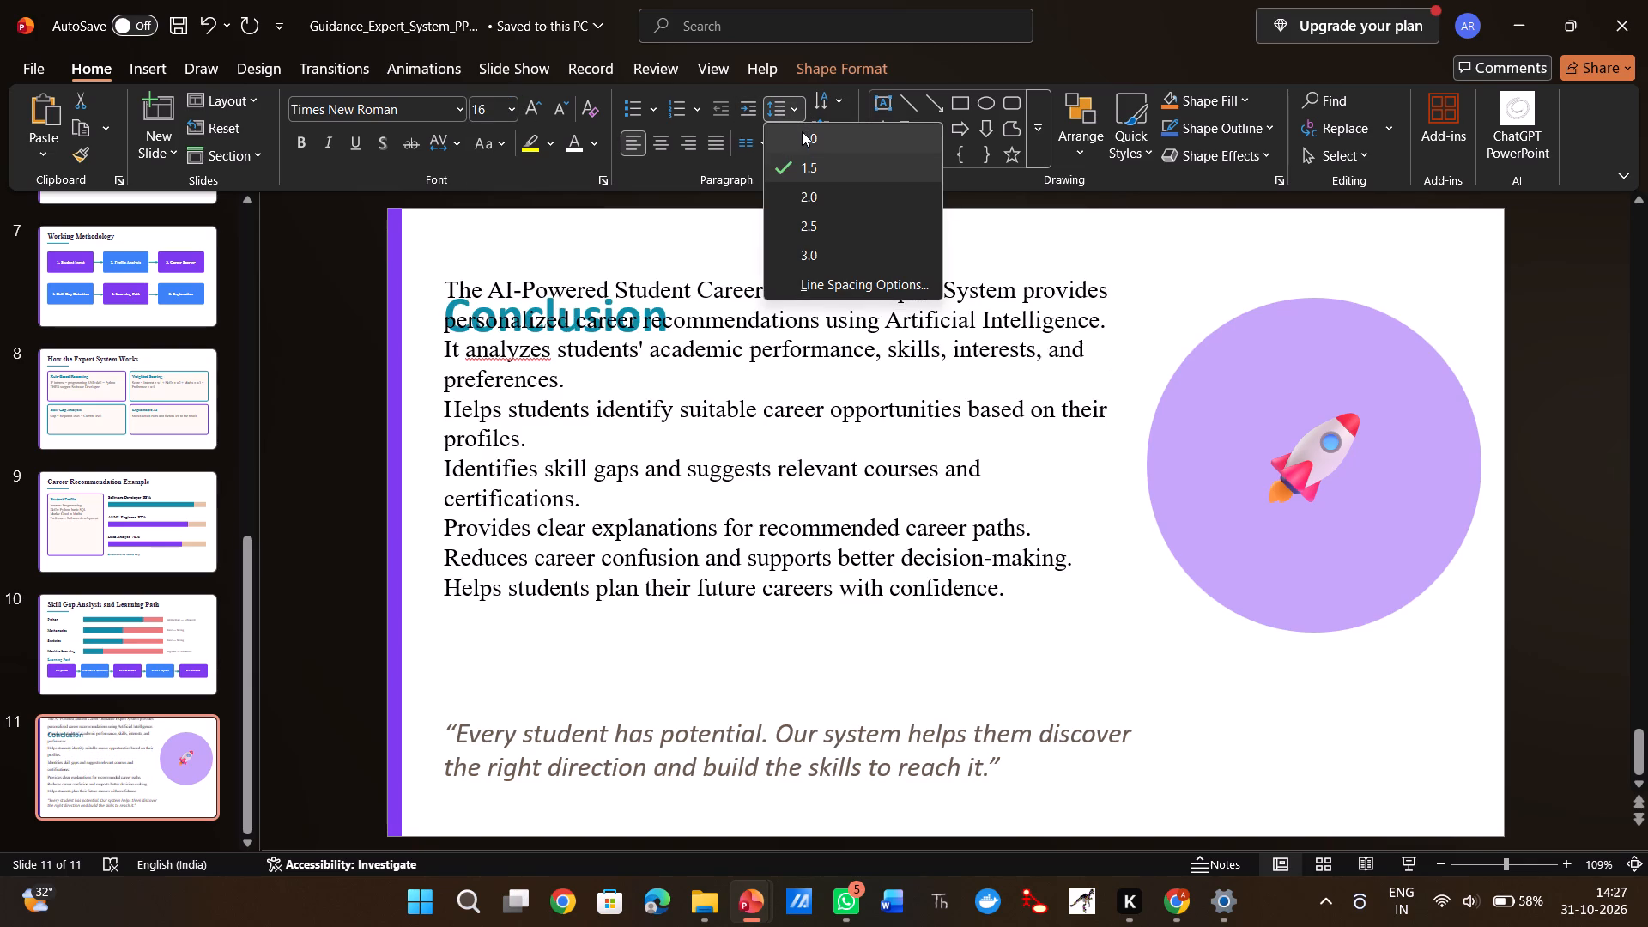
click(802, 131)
Apply arrow-style bullets to all the conclusion points.
click(650, 113)
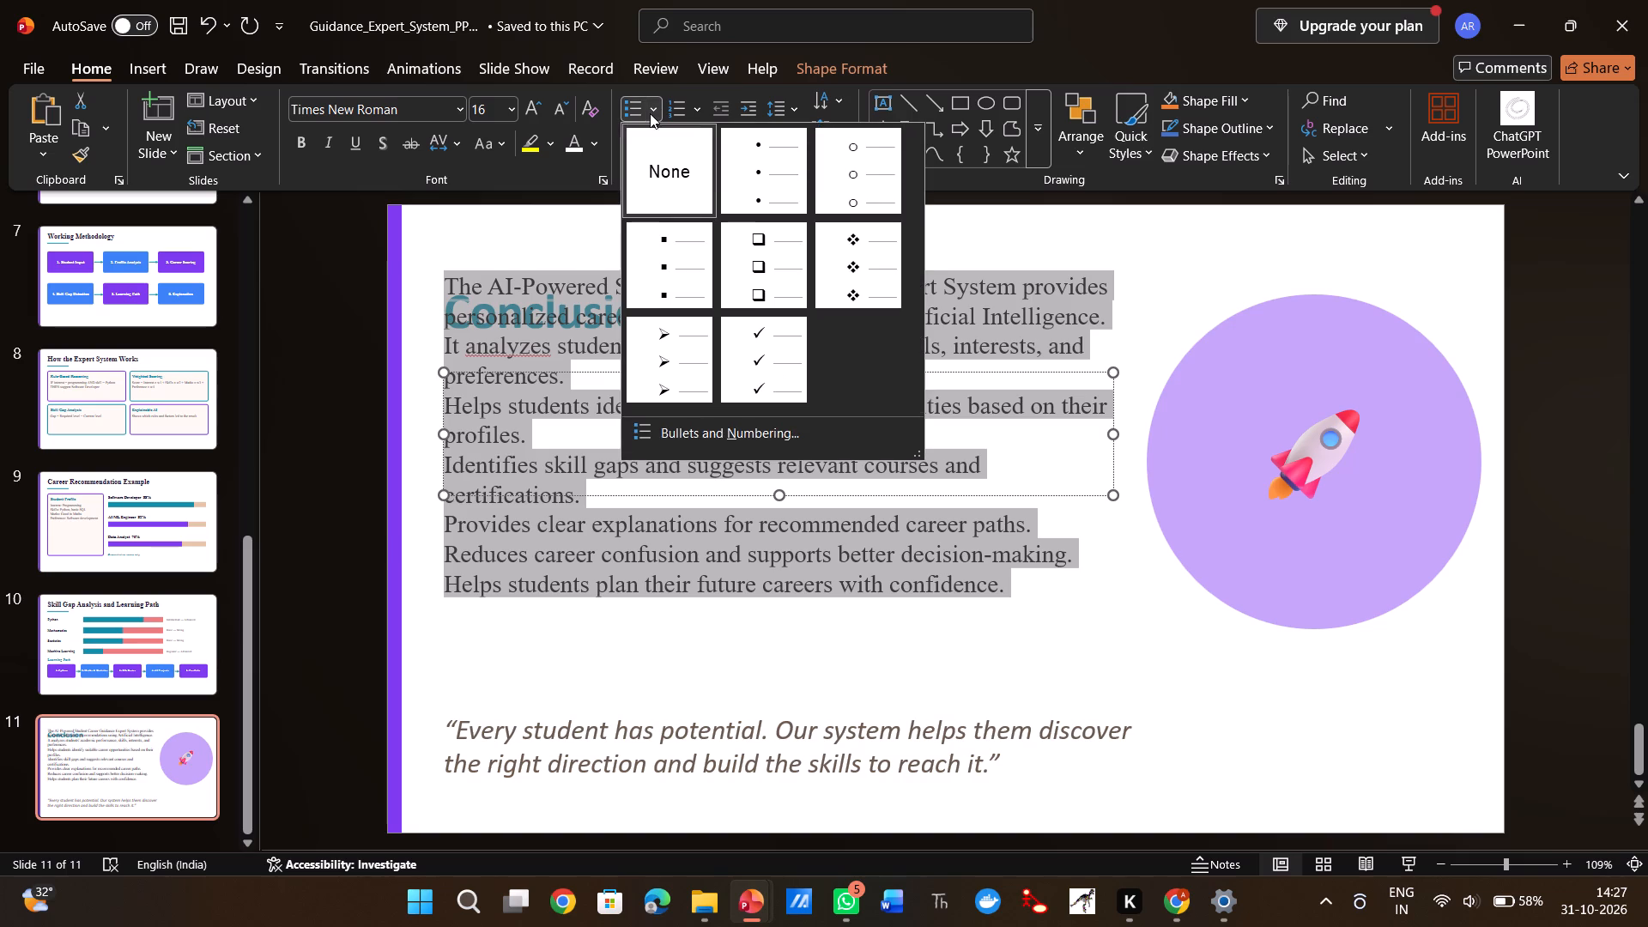
click(665, 367)
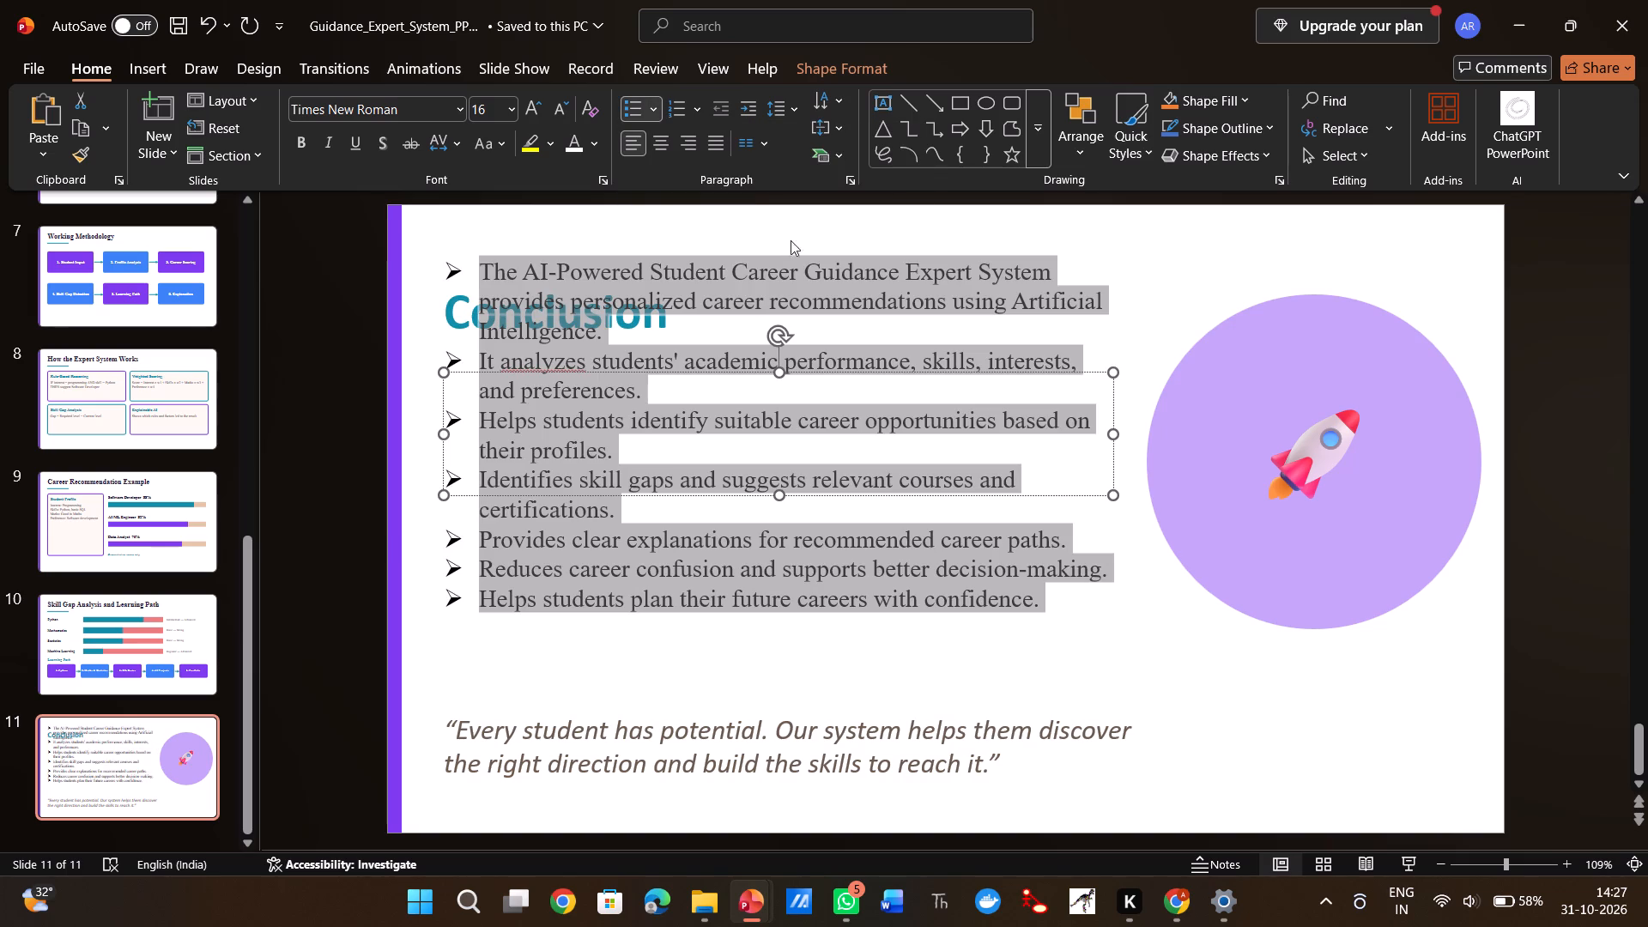
Delete the "Helps students identify suitable career opportunities" bullet and the words "Reduces career confusion and supports better decision-making" from the conclusion points.
click(734, 442)
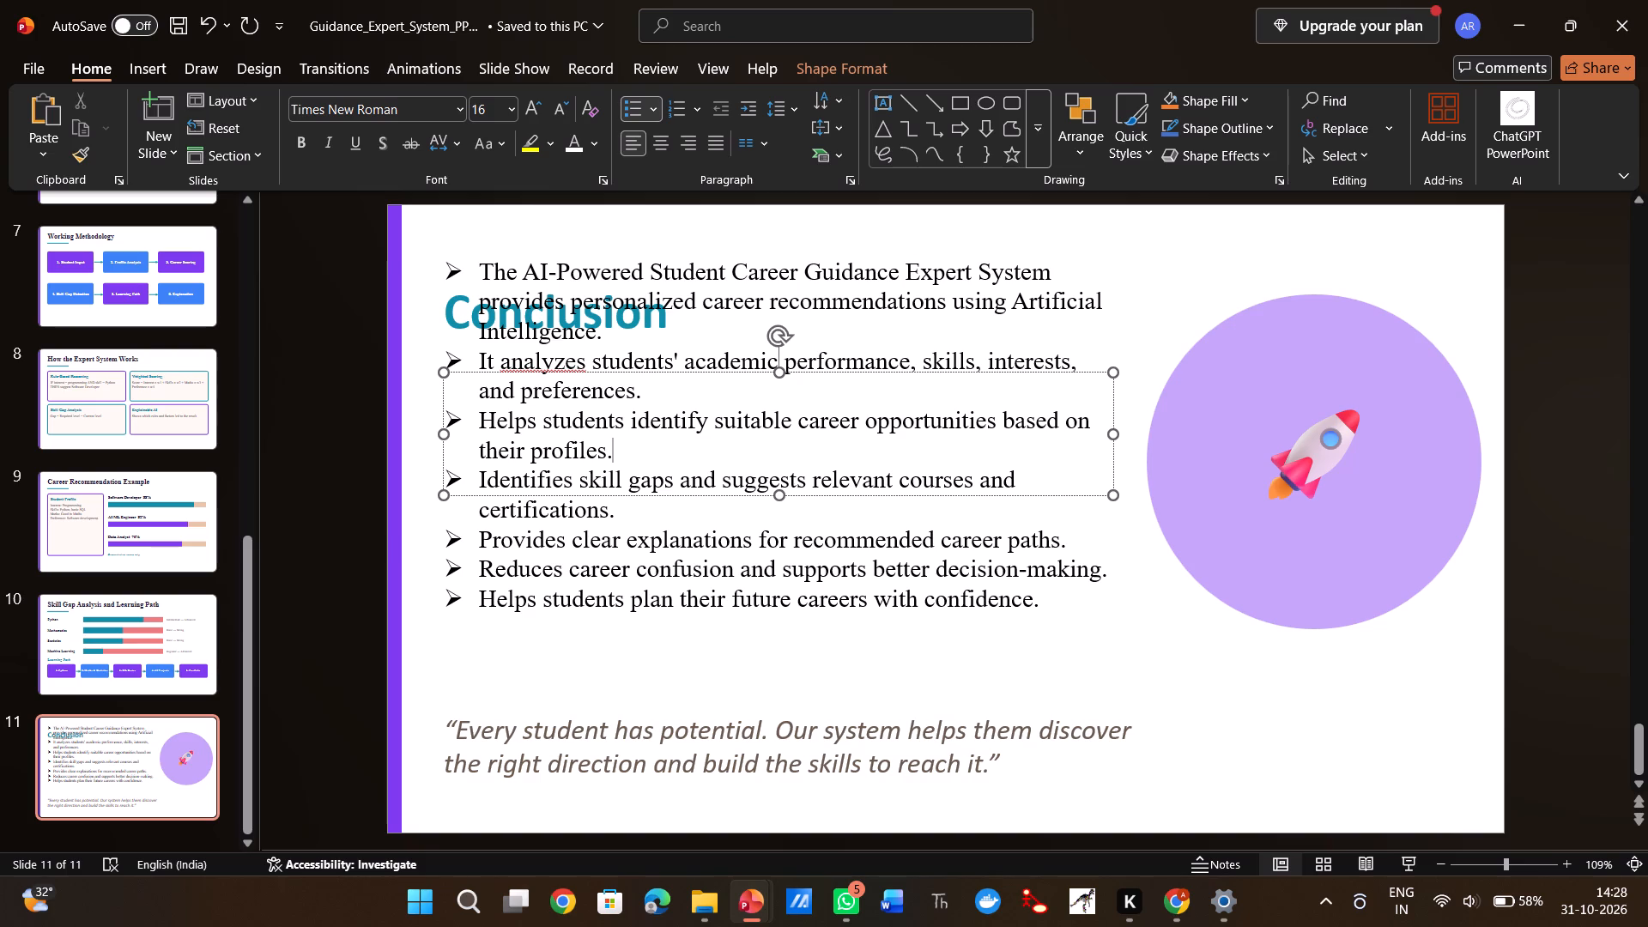
drag(467, 421, 615, 464)
key(BackSpace)
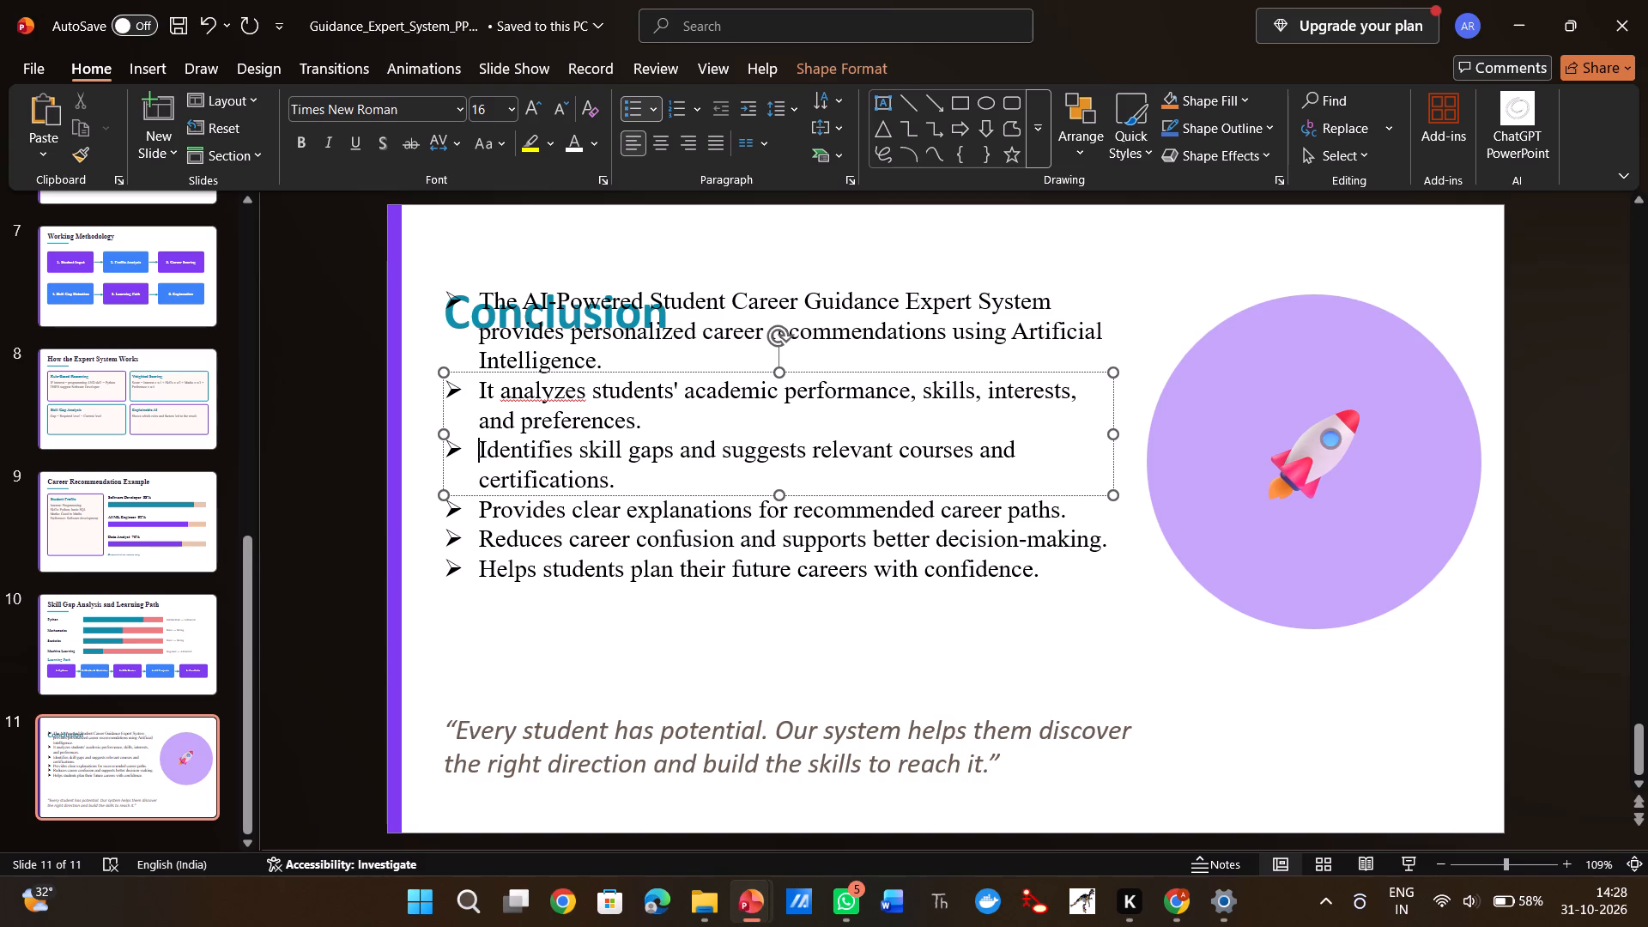
click(492, 536)
drag(473, 532, 1021, 540)
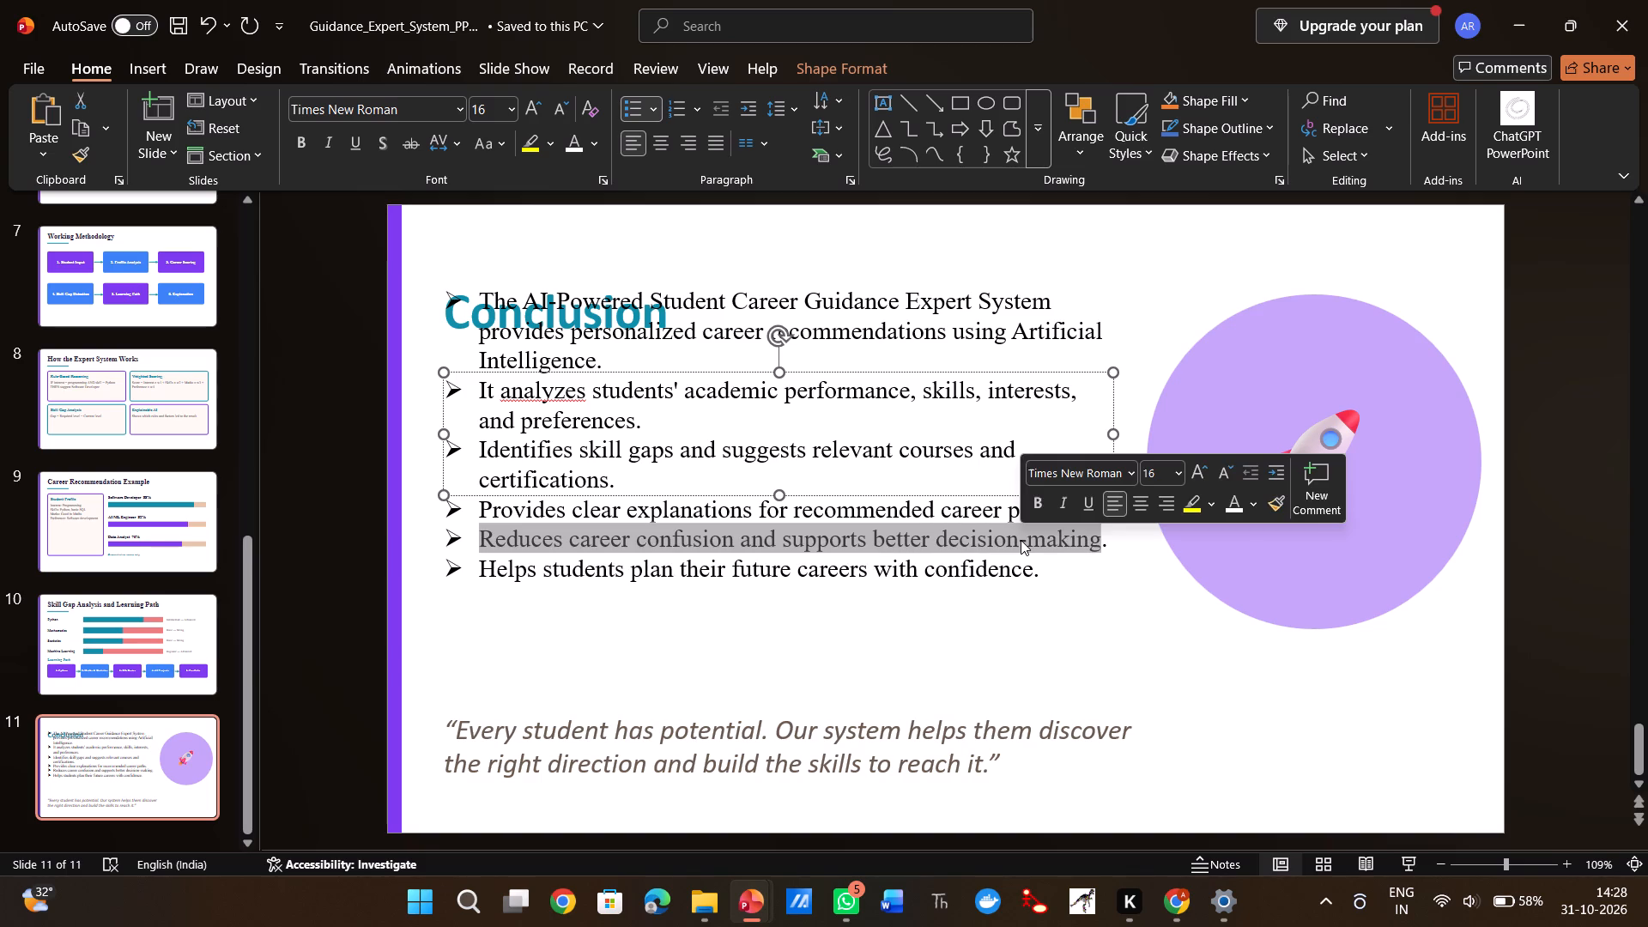
key(BackSpace)
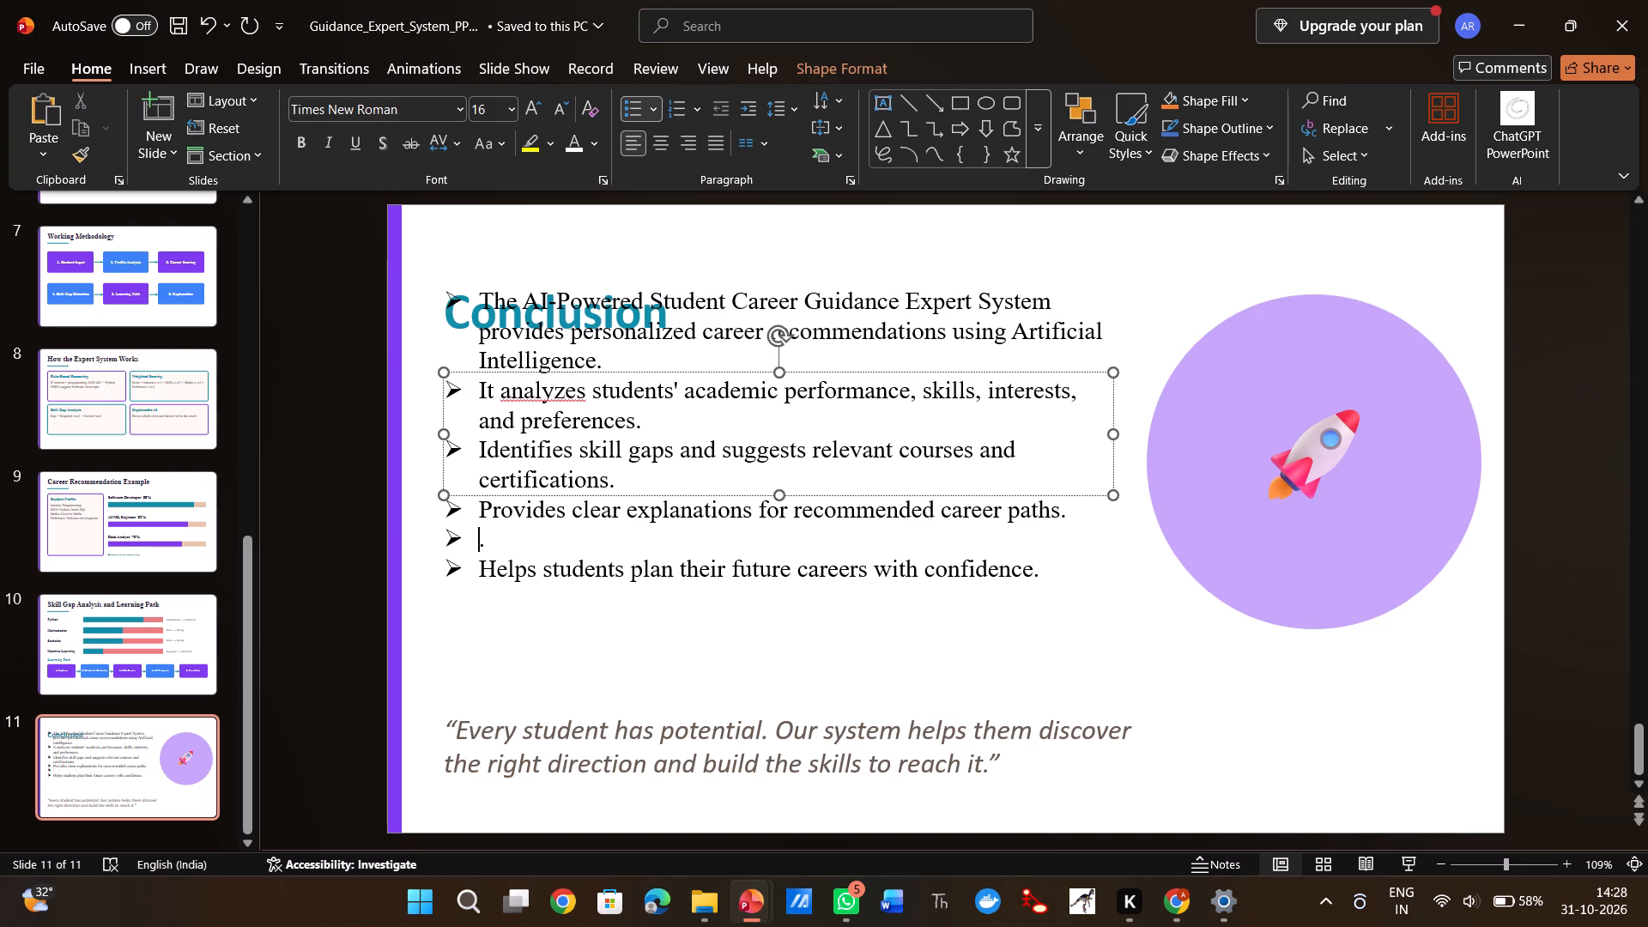
Move the bulleted text box down so its points start just below the "Conclusion" title.
drag(944, 372, 936, 451)
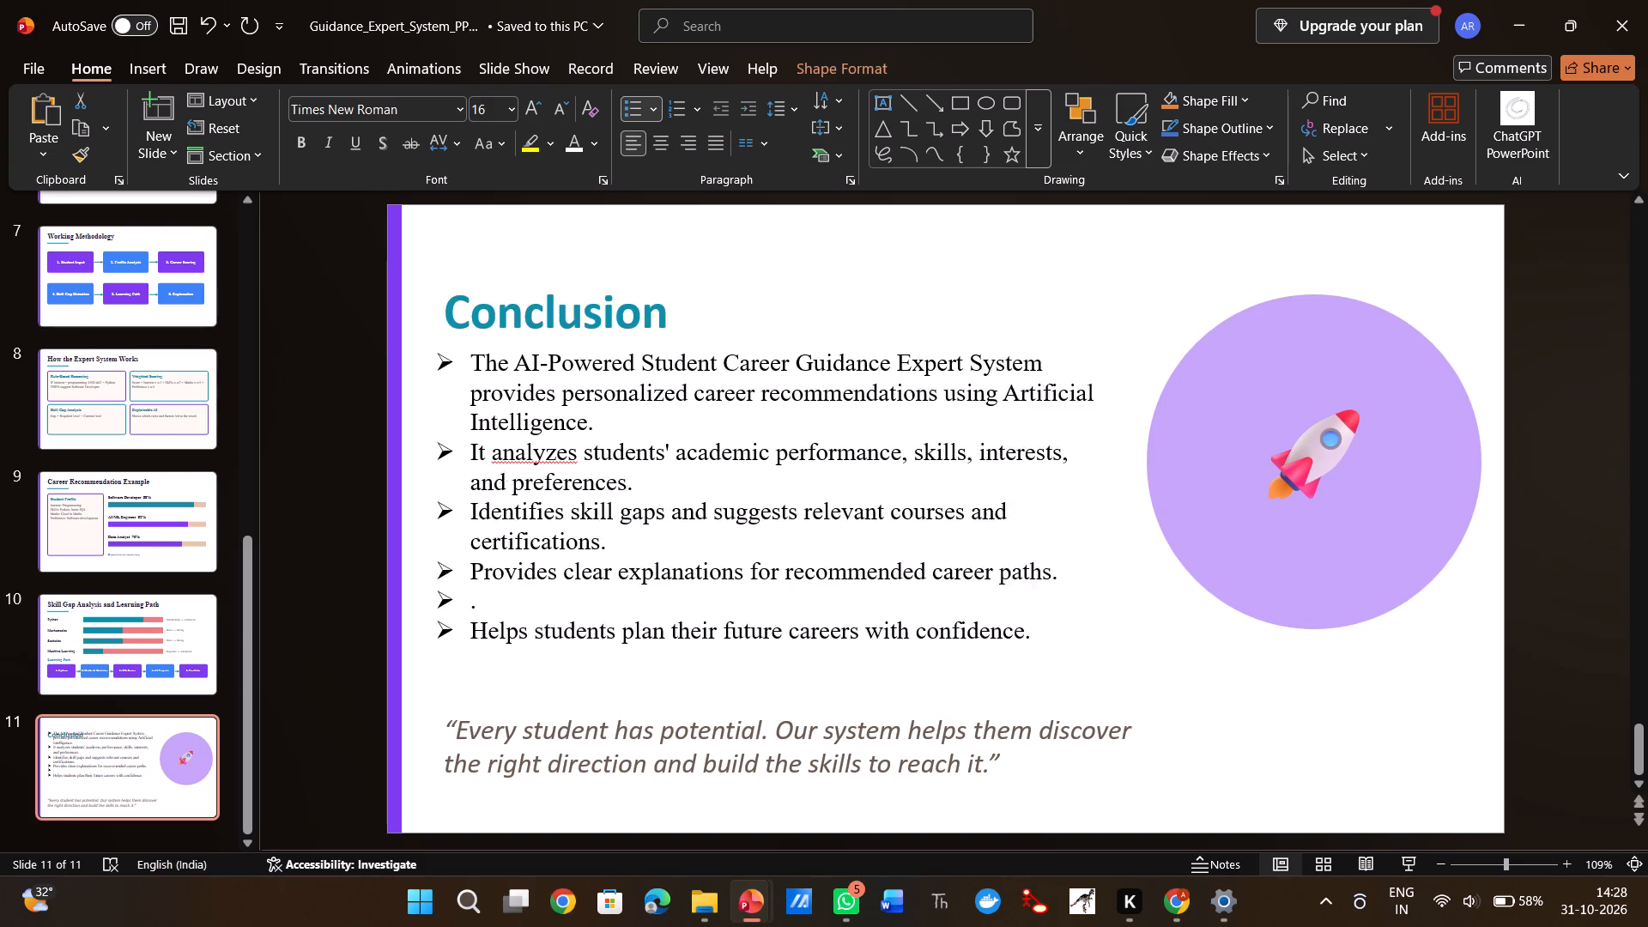
Move the "Conclusion" title higher on the slide and shift the bulleted text box up beneath it.
drag(936, 451, 936, 456)
click(649, 318)
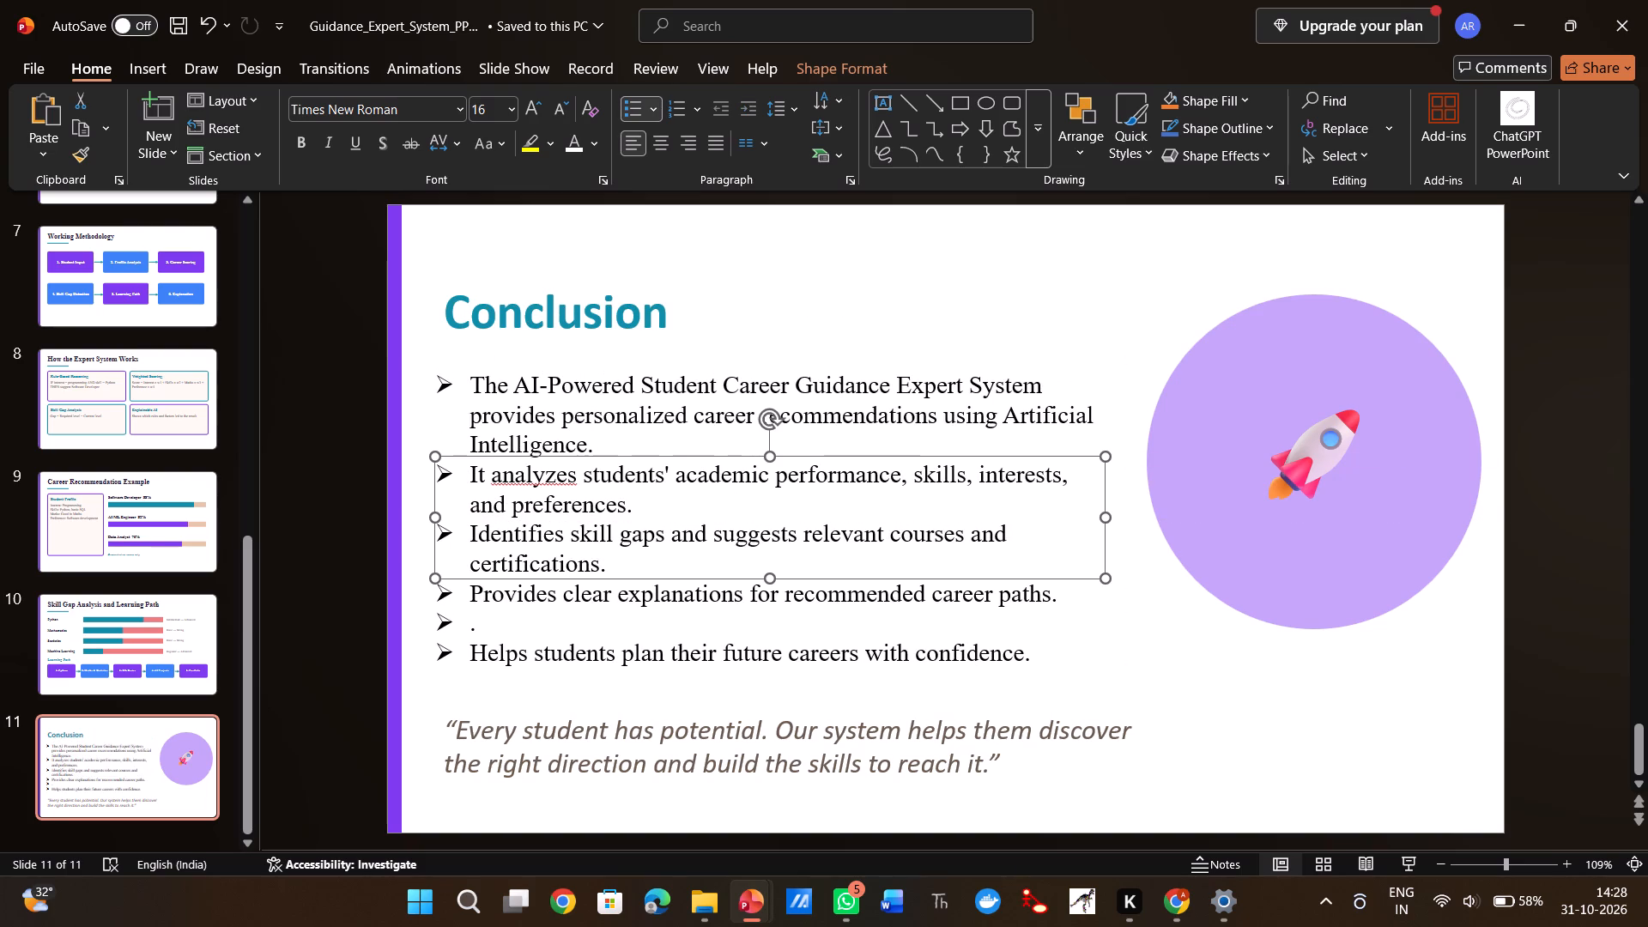
drag(660, 265, 675, 231)
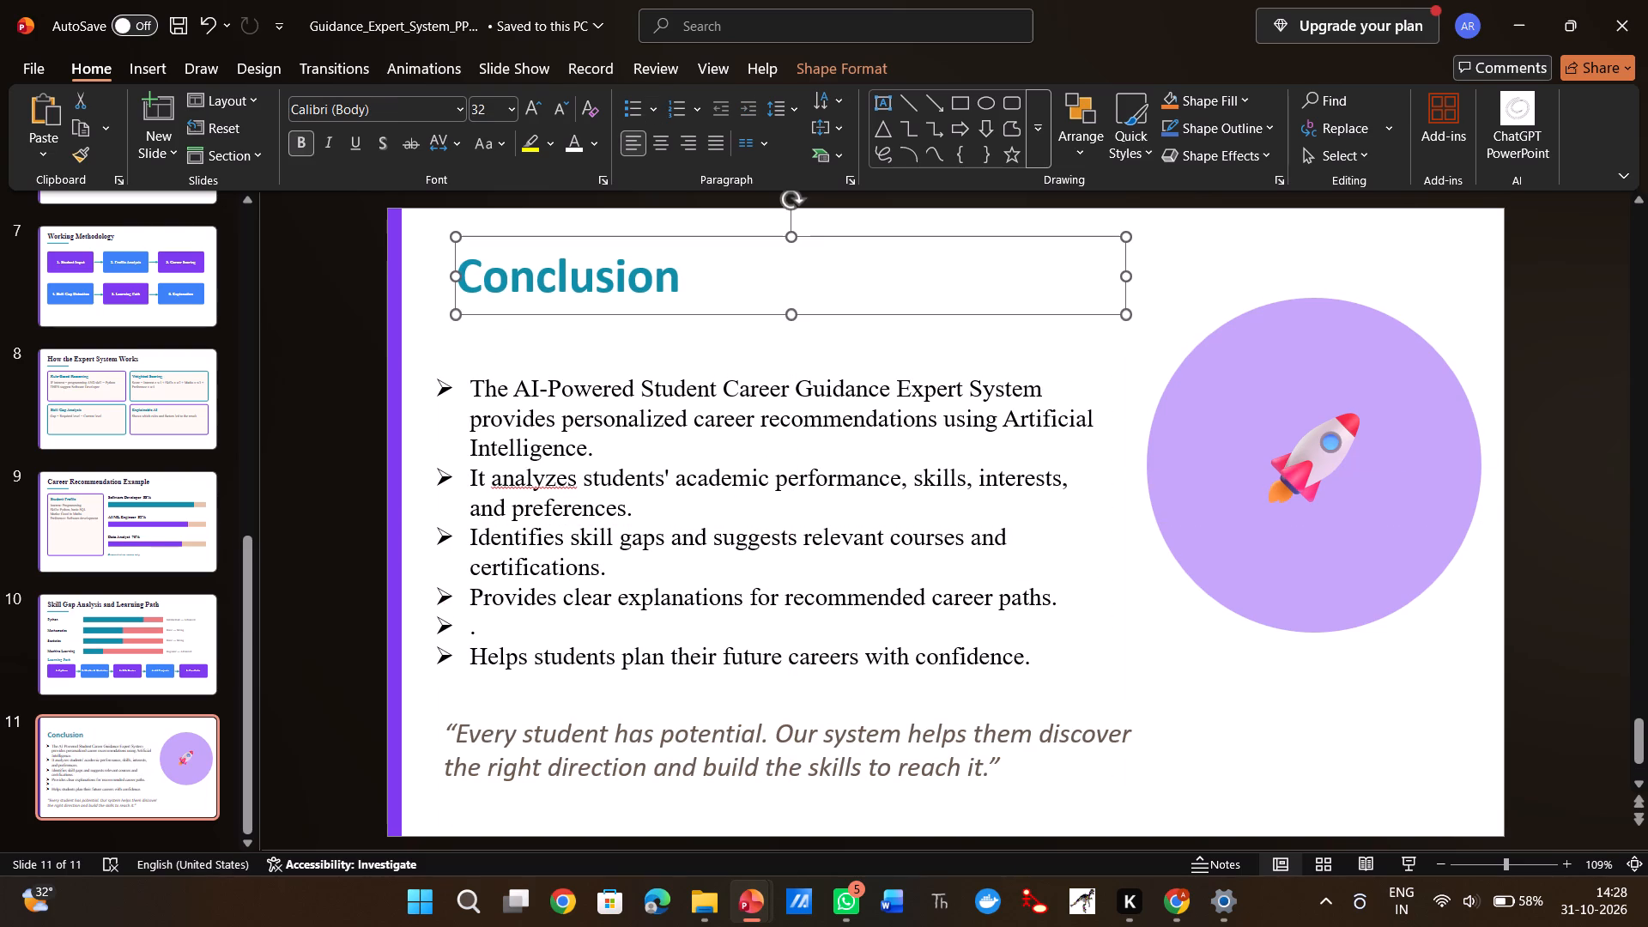
click(626, 398)
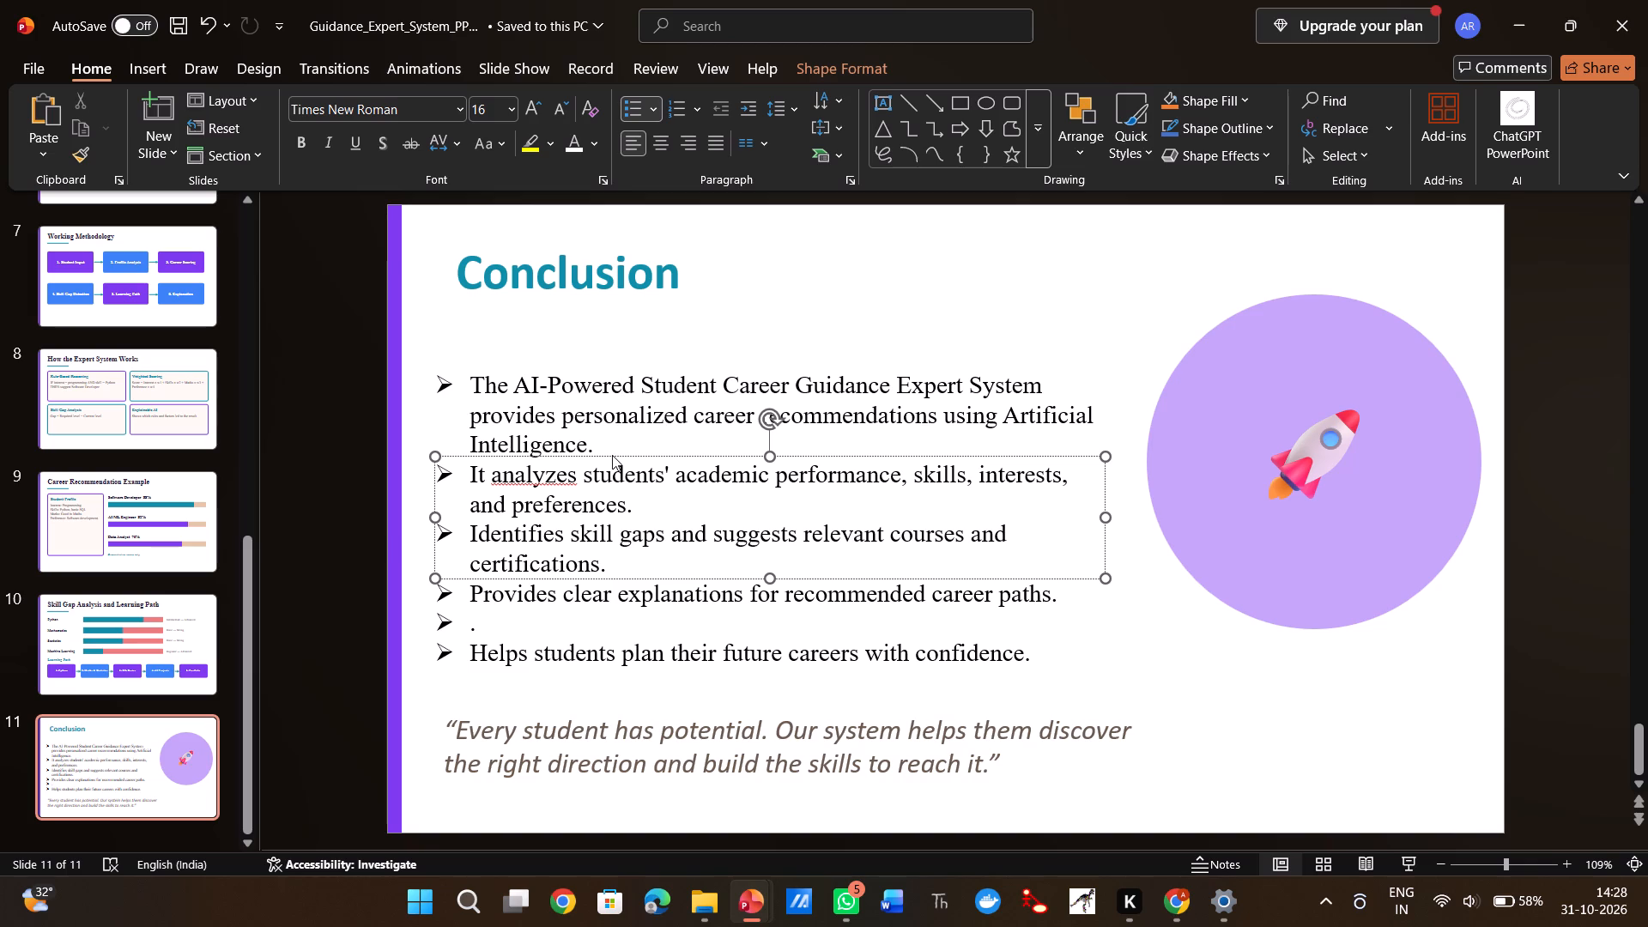
click(612, 455)
drag(612, 455, 615, 421)
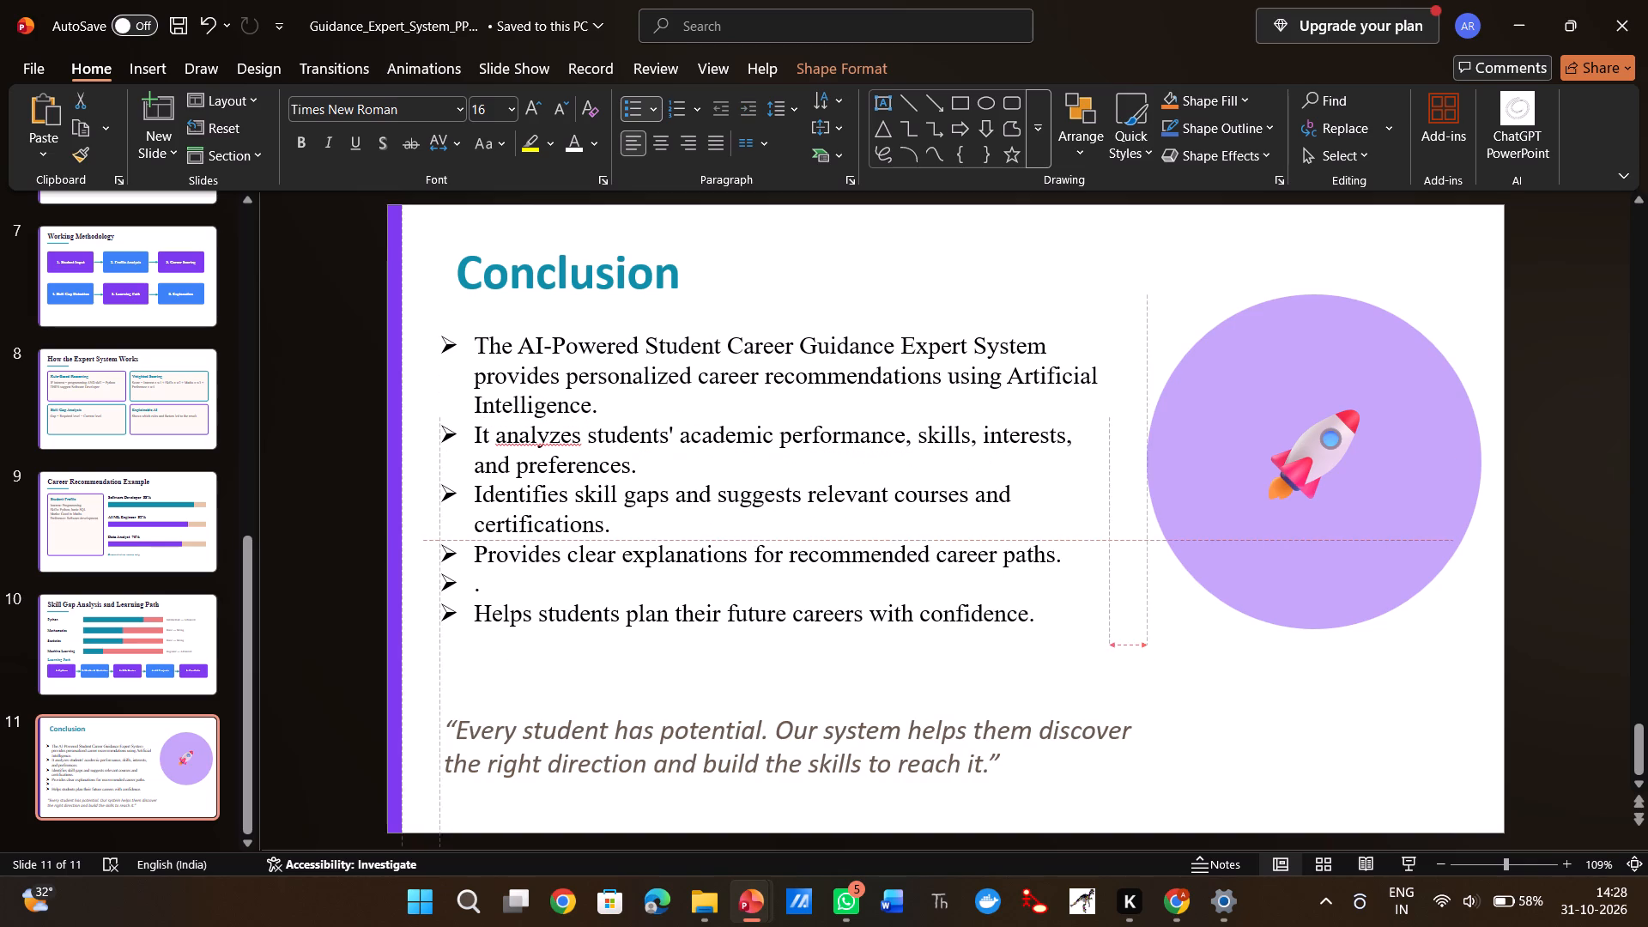
drag(615, 421, 613, 421)
Set the "Conclusion" title's font to Times New Roman.
click(799, 288)
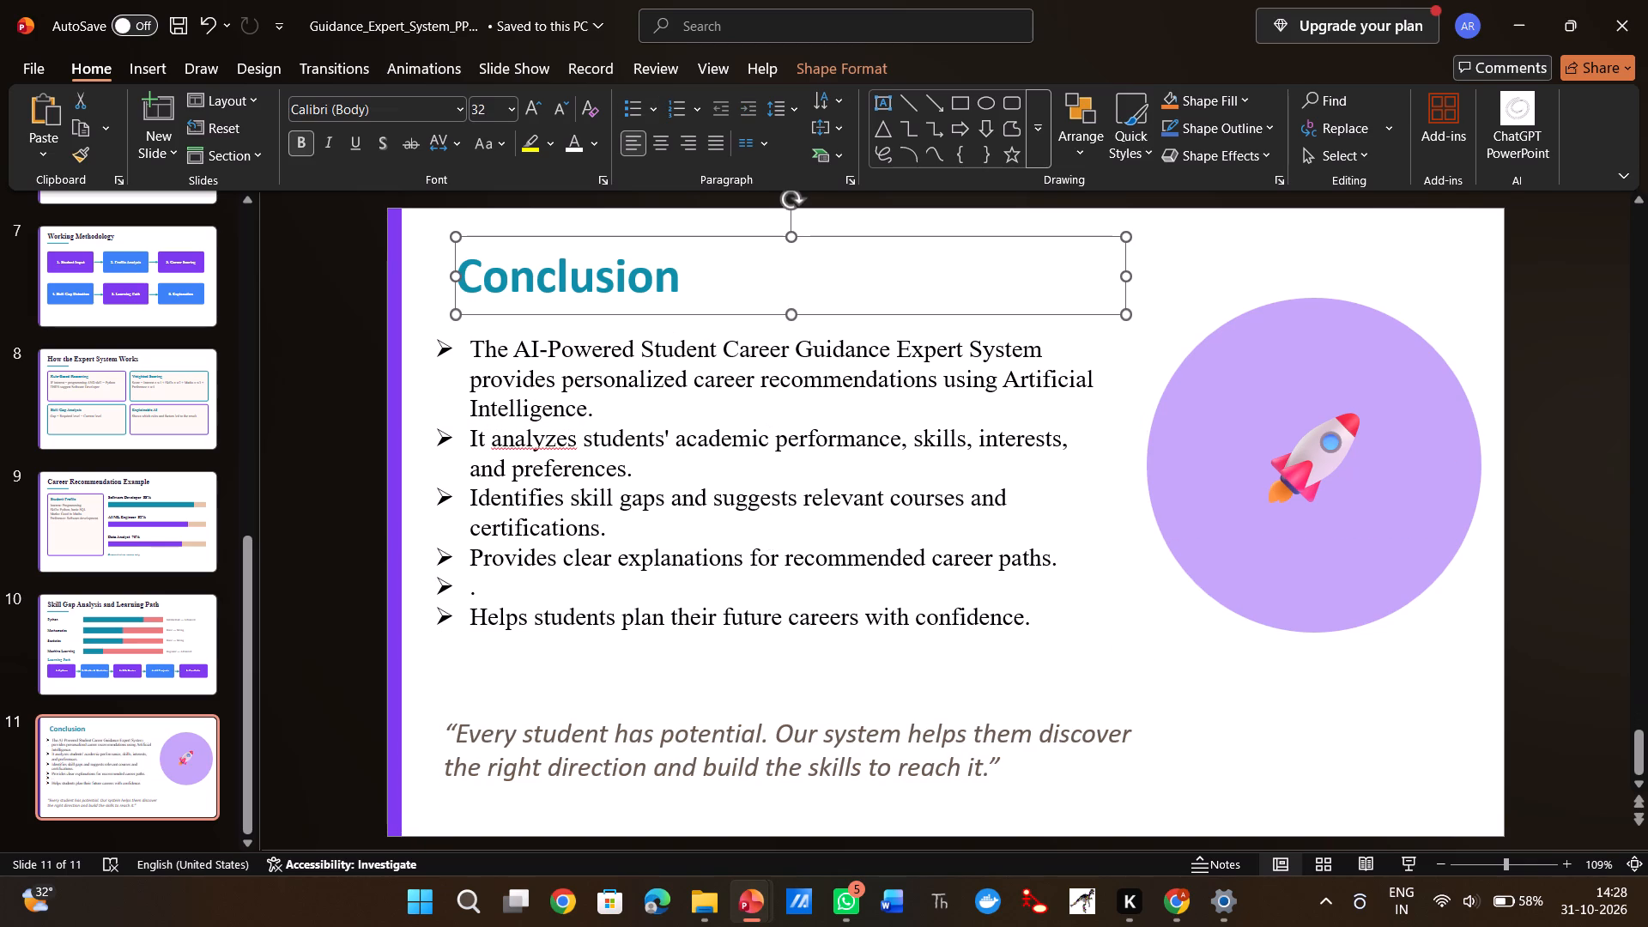
click(612, 269)
key(ctrl+a)
click(439, 105)
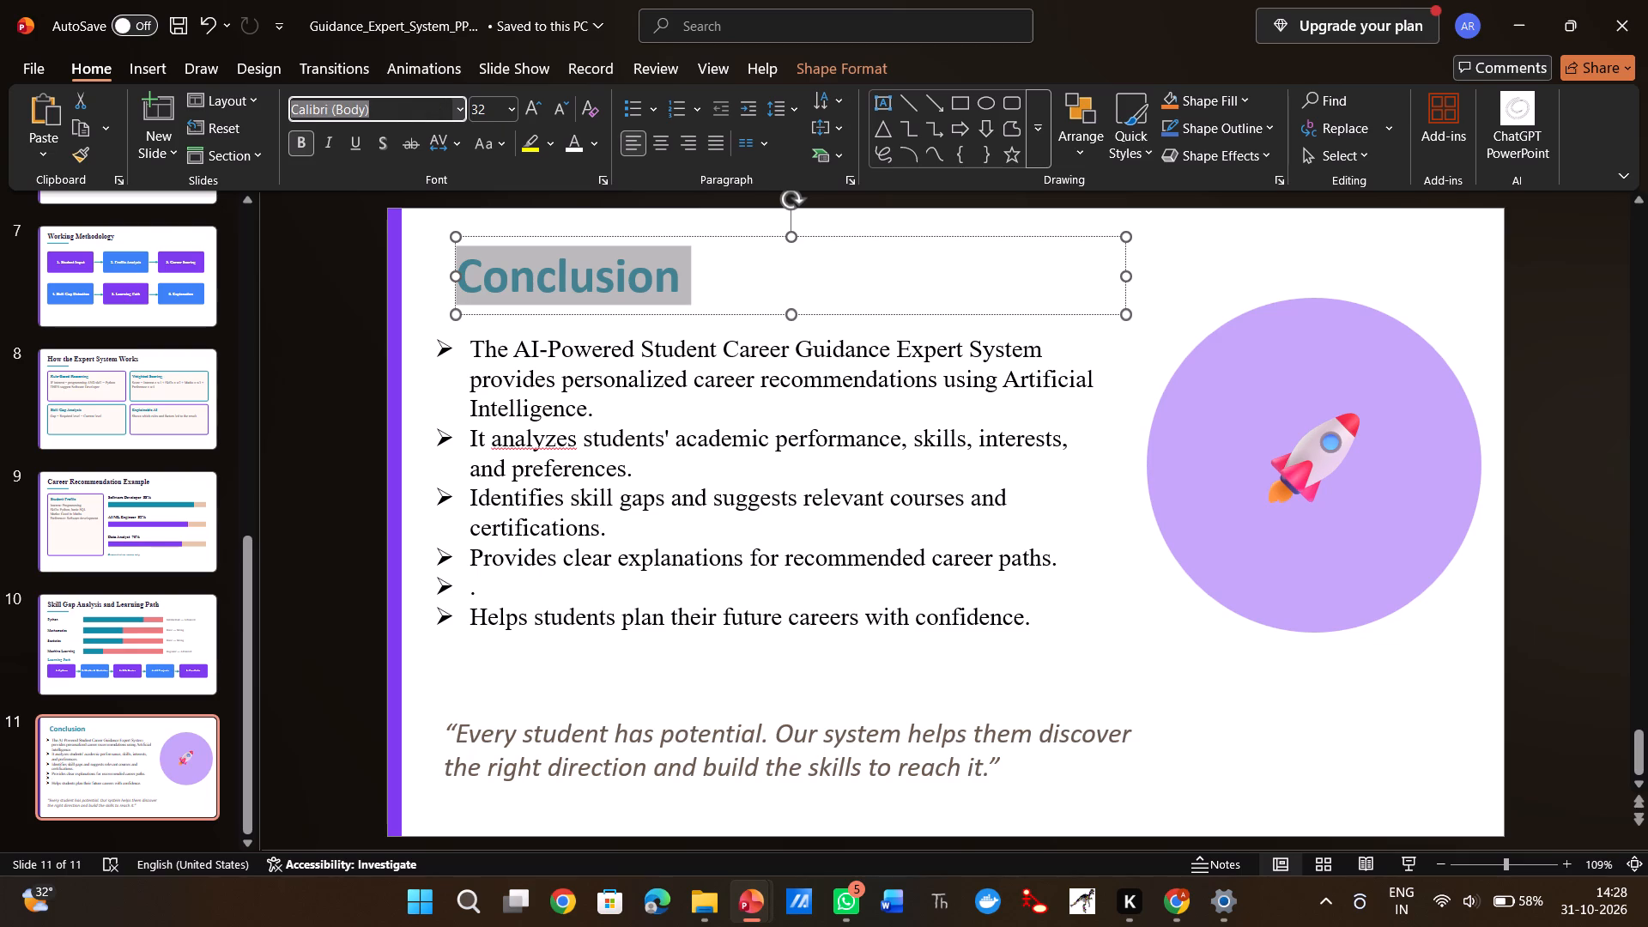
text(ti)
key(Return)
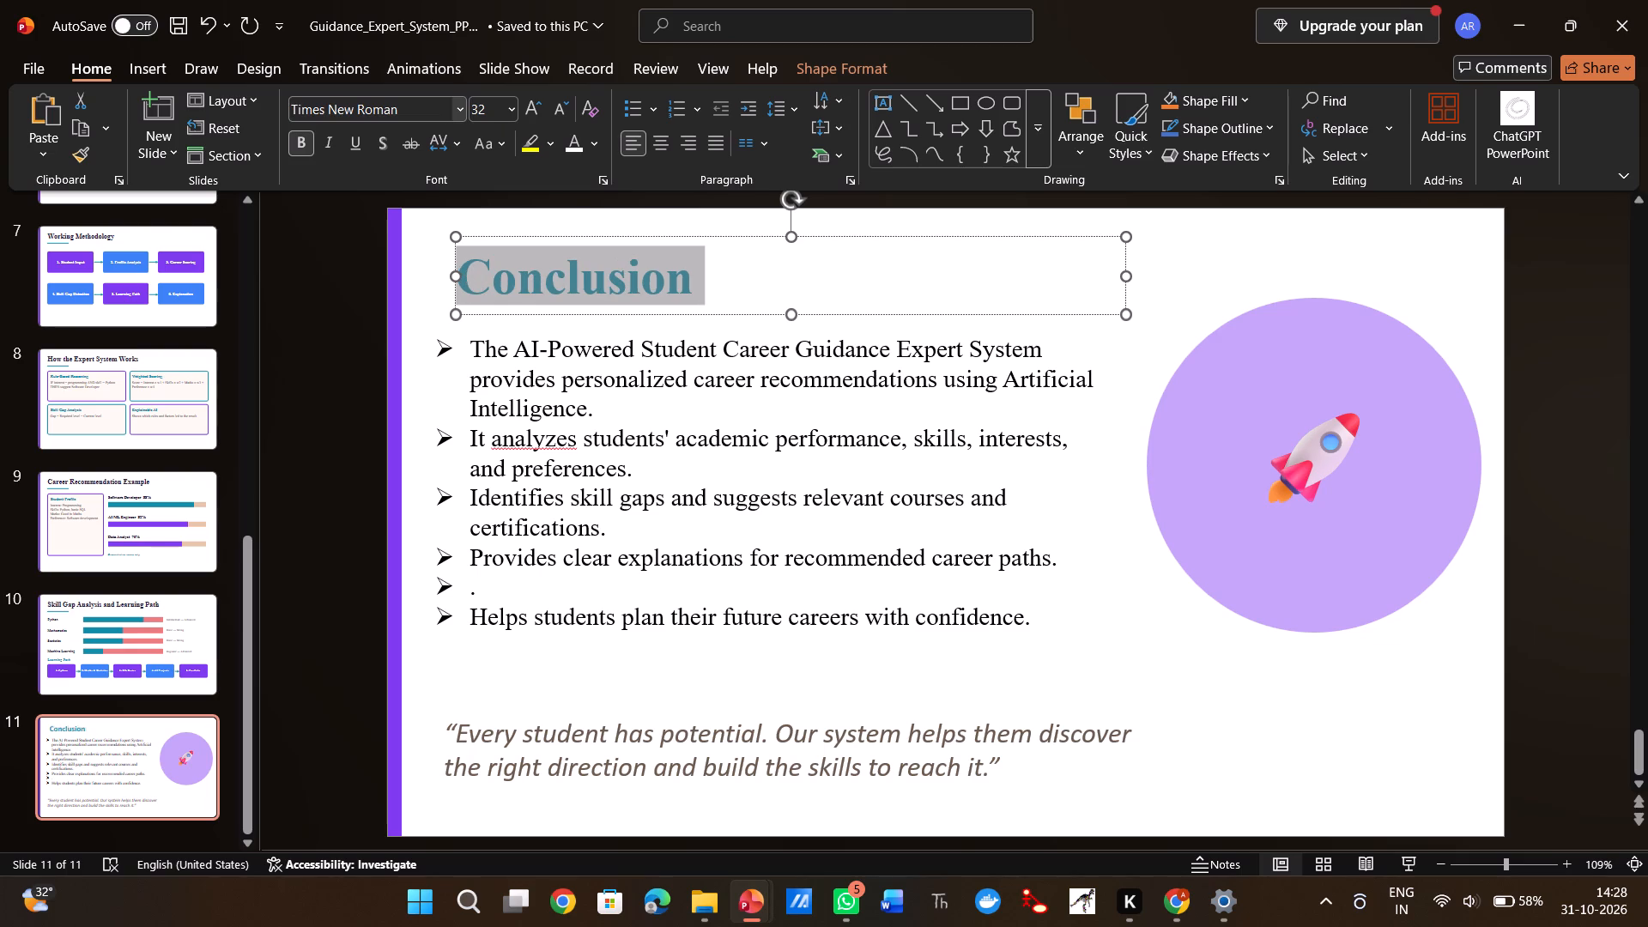
Move the bulleted text box down slightly to leave a gap below the "Conclusion" title, and save the presentation.
click(1130, 775)
click(925, 524)
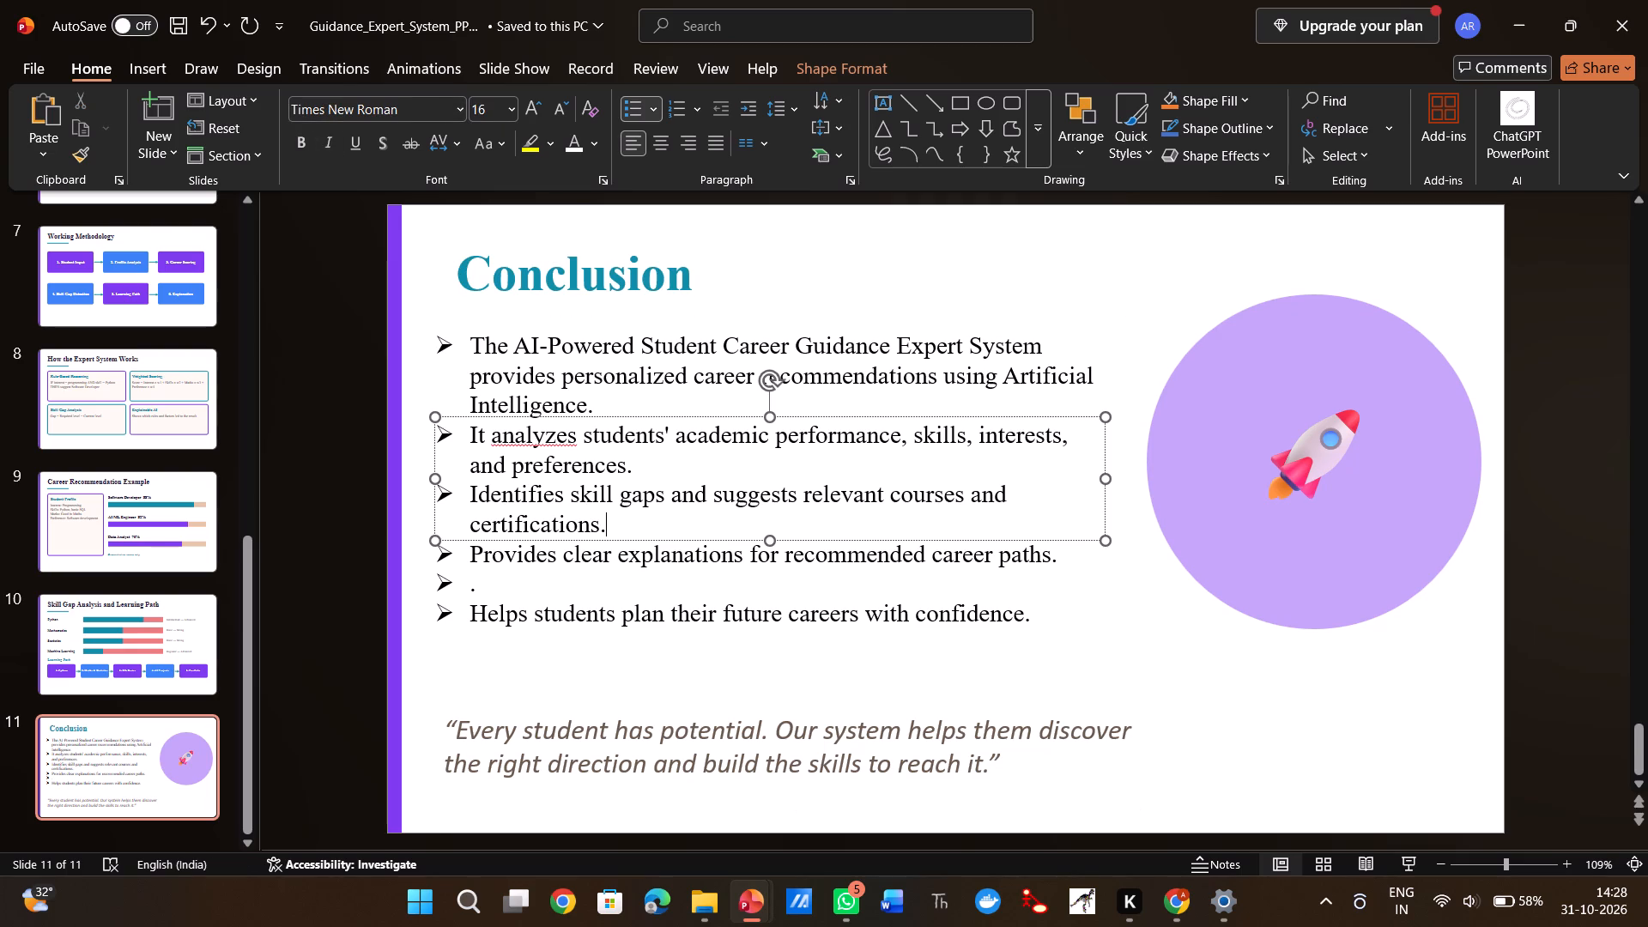
drag(919, 416, 918, 445)
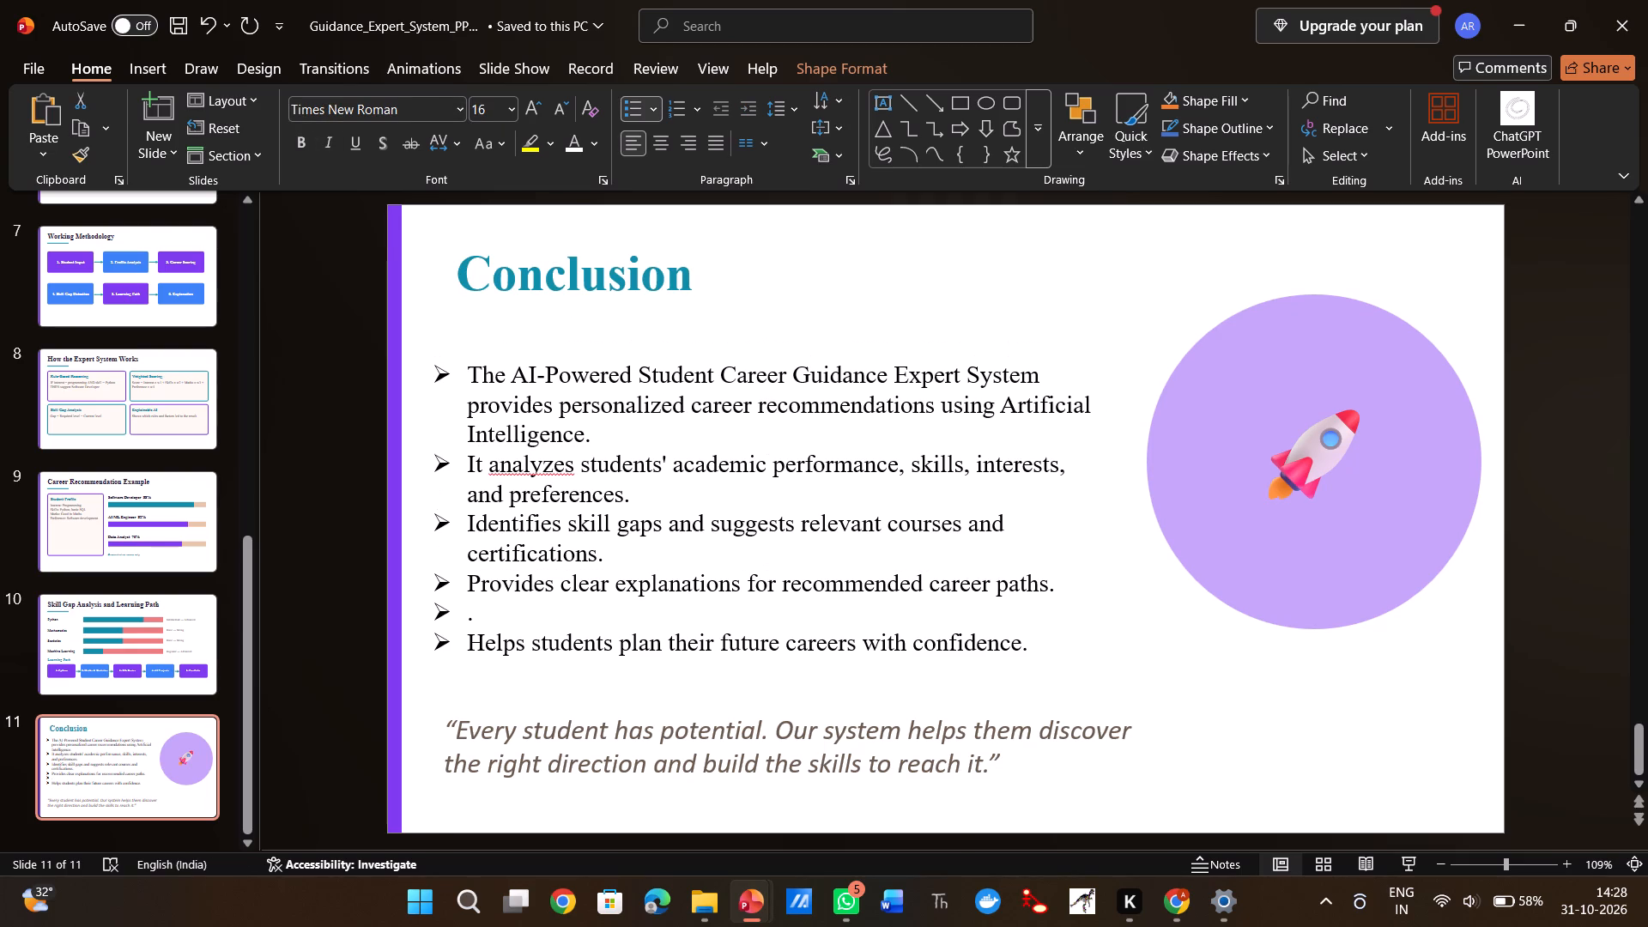
drag(918, 445, 923, 447)
click(1331, 710)
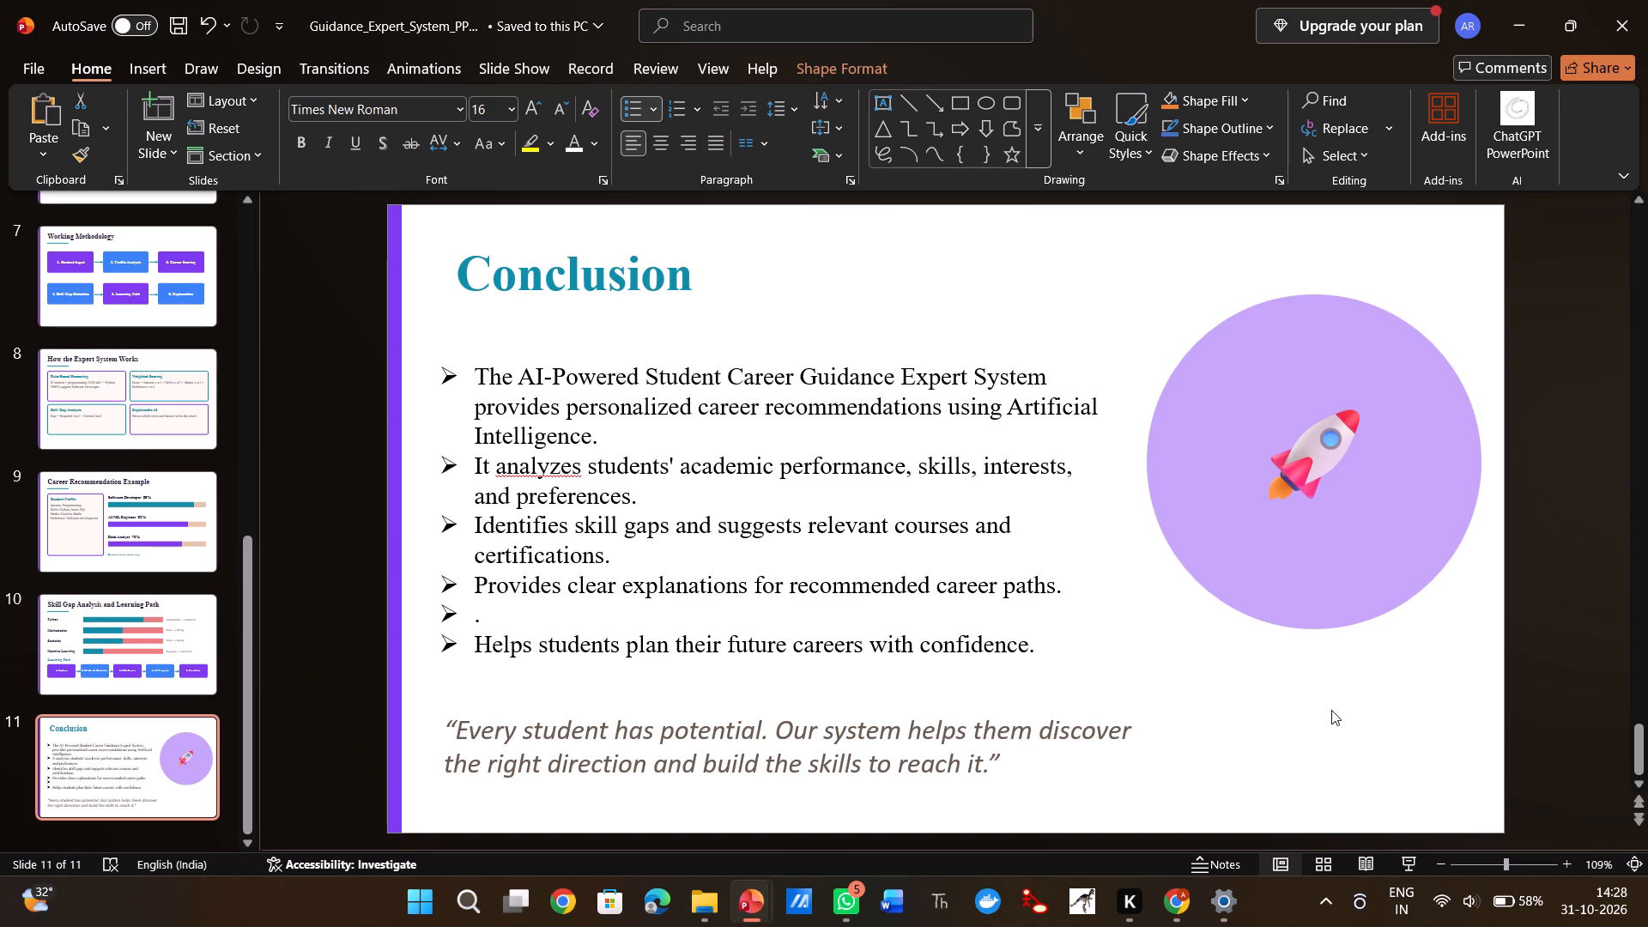
key(ctrl+s)
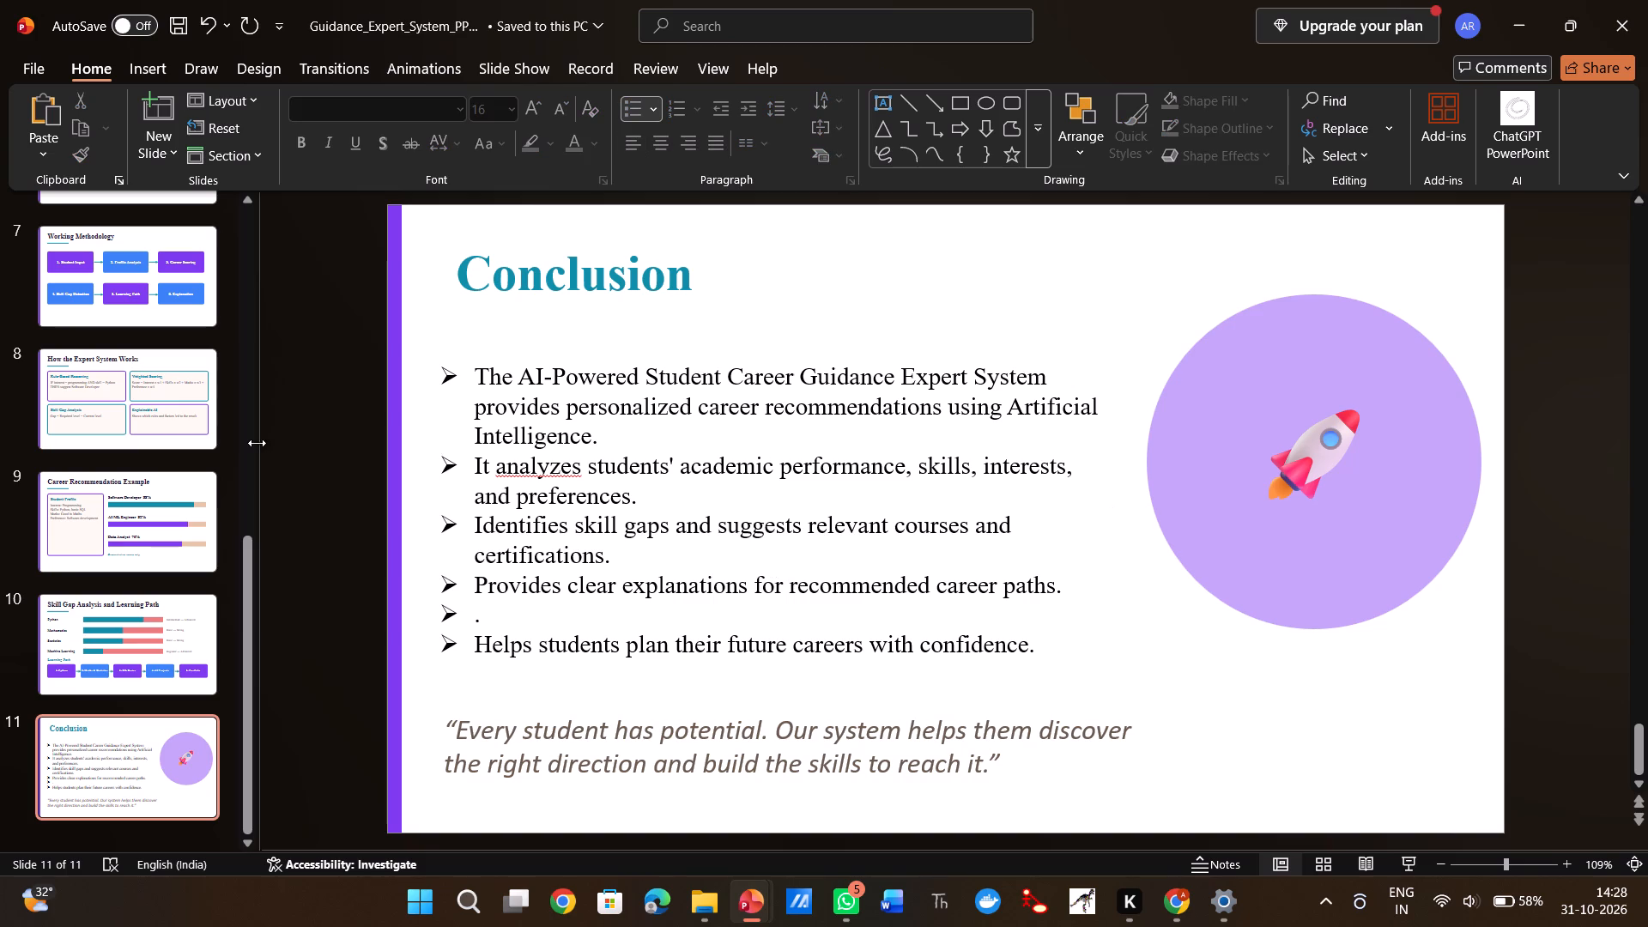
click(137, 482)
scroll(137, 482, up, 3)
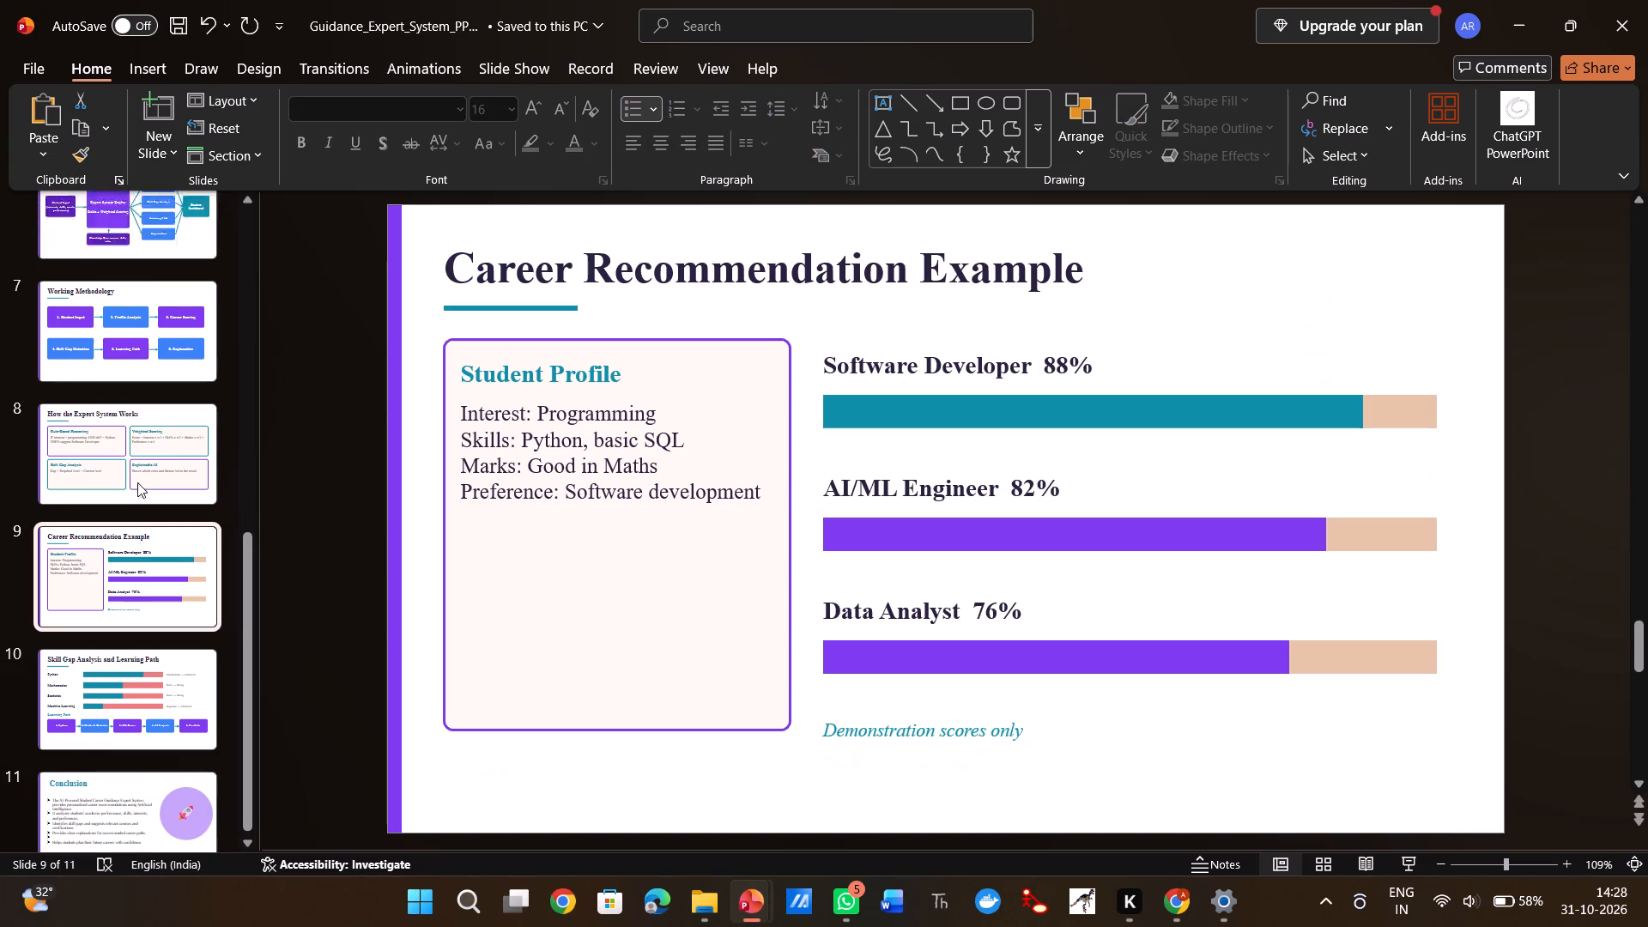
scroll(137, 482, up, 9)
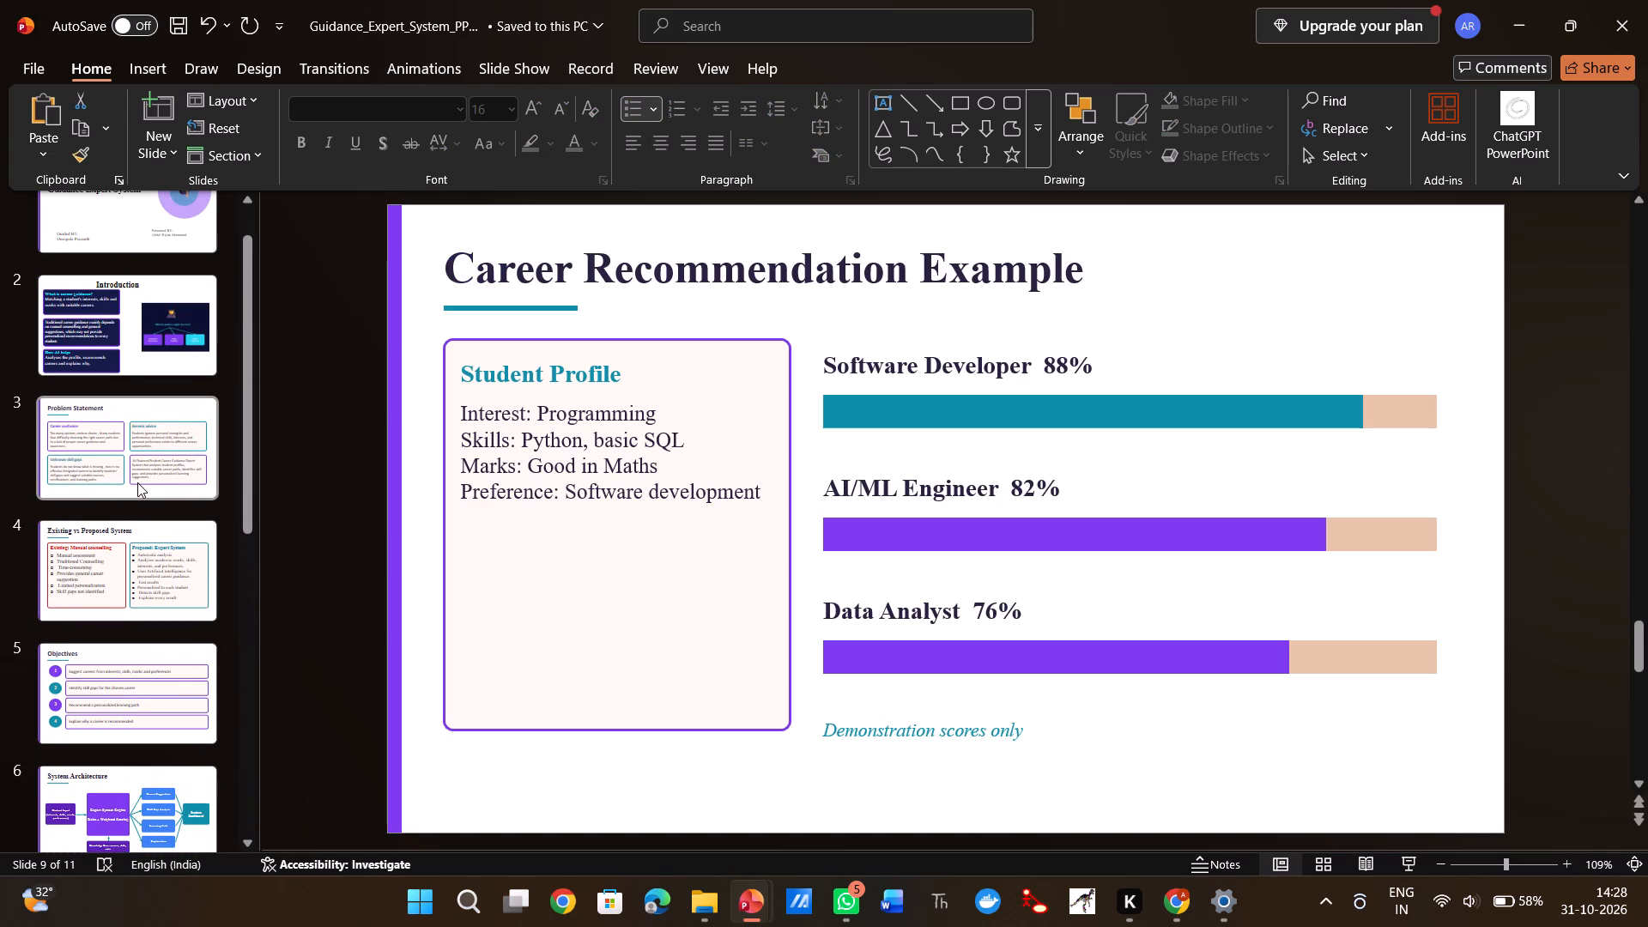
key(ctrl+s)
key(ctrl+s)
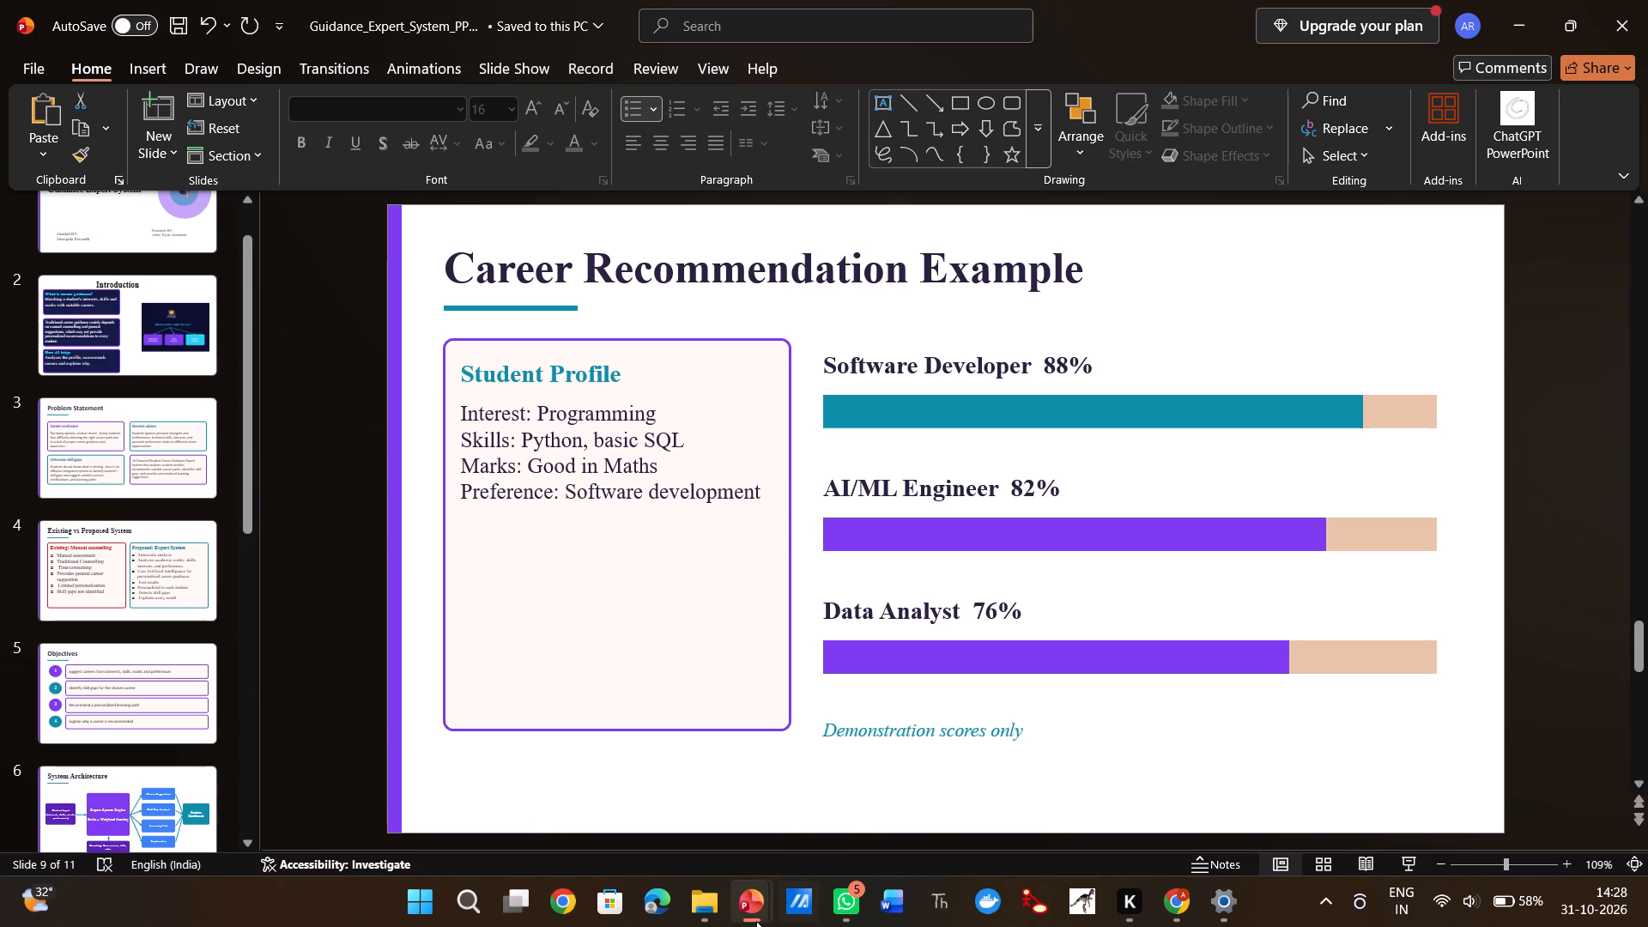
Switch to the dark-themed Career deck and review its slides from Introduction through Explainable AI, ending on Personalized Learning Path.
click(853, 806)
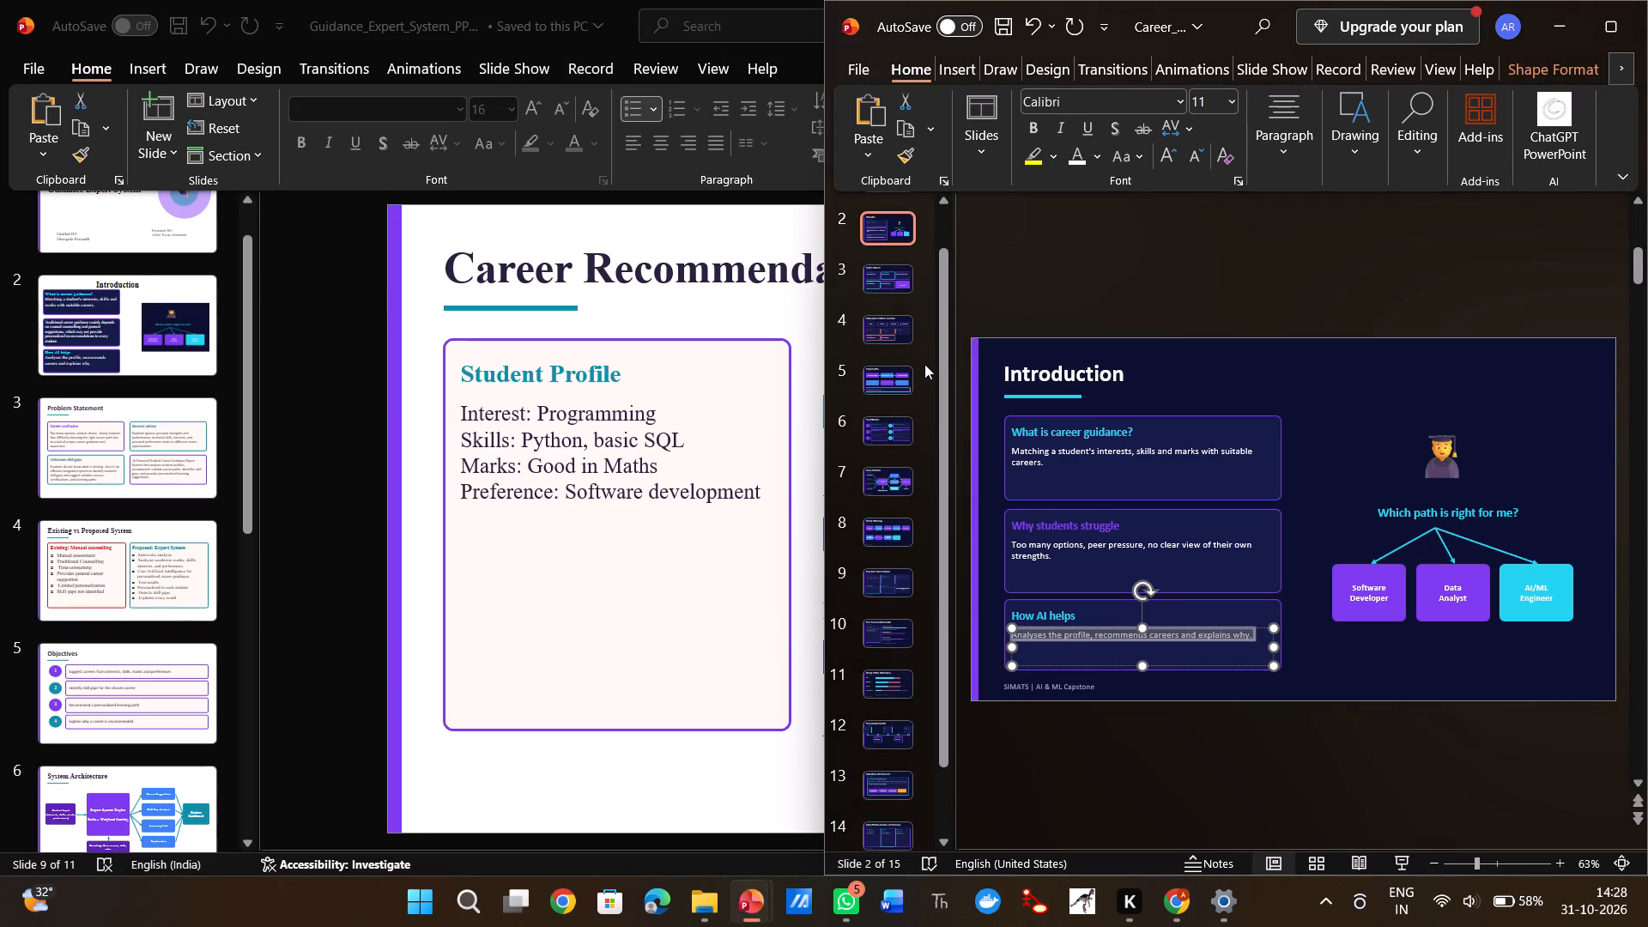
key(Down)
key(Down)
key(Down)
key(Down)
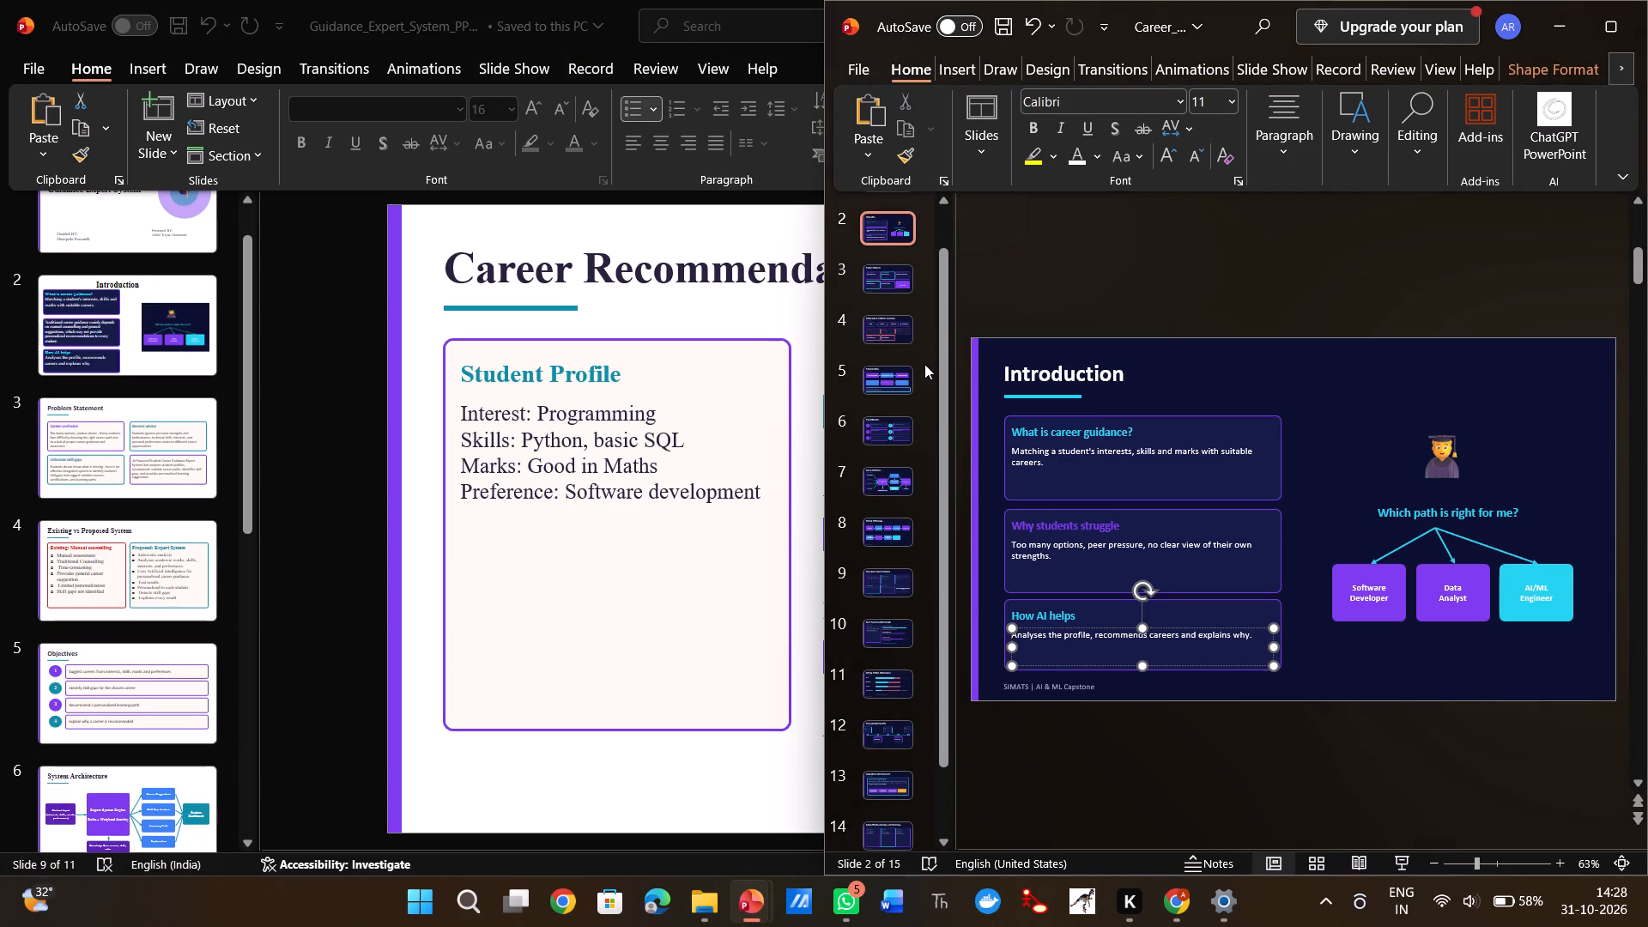
click(888, 289)
key(Down)
key(Down)
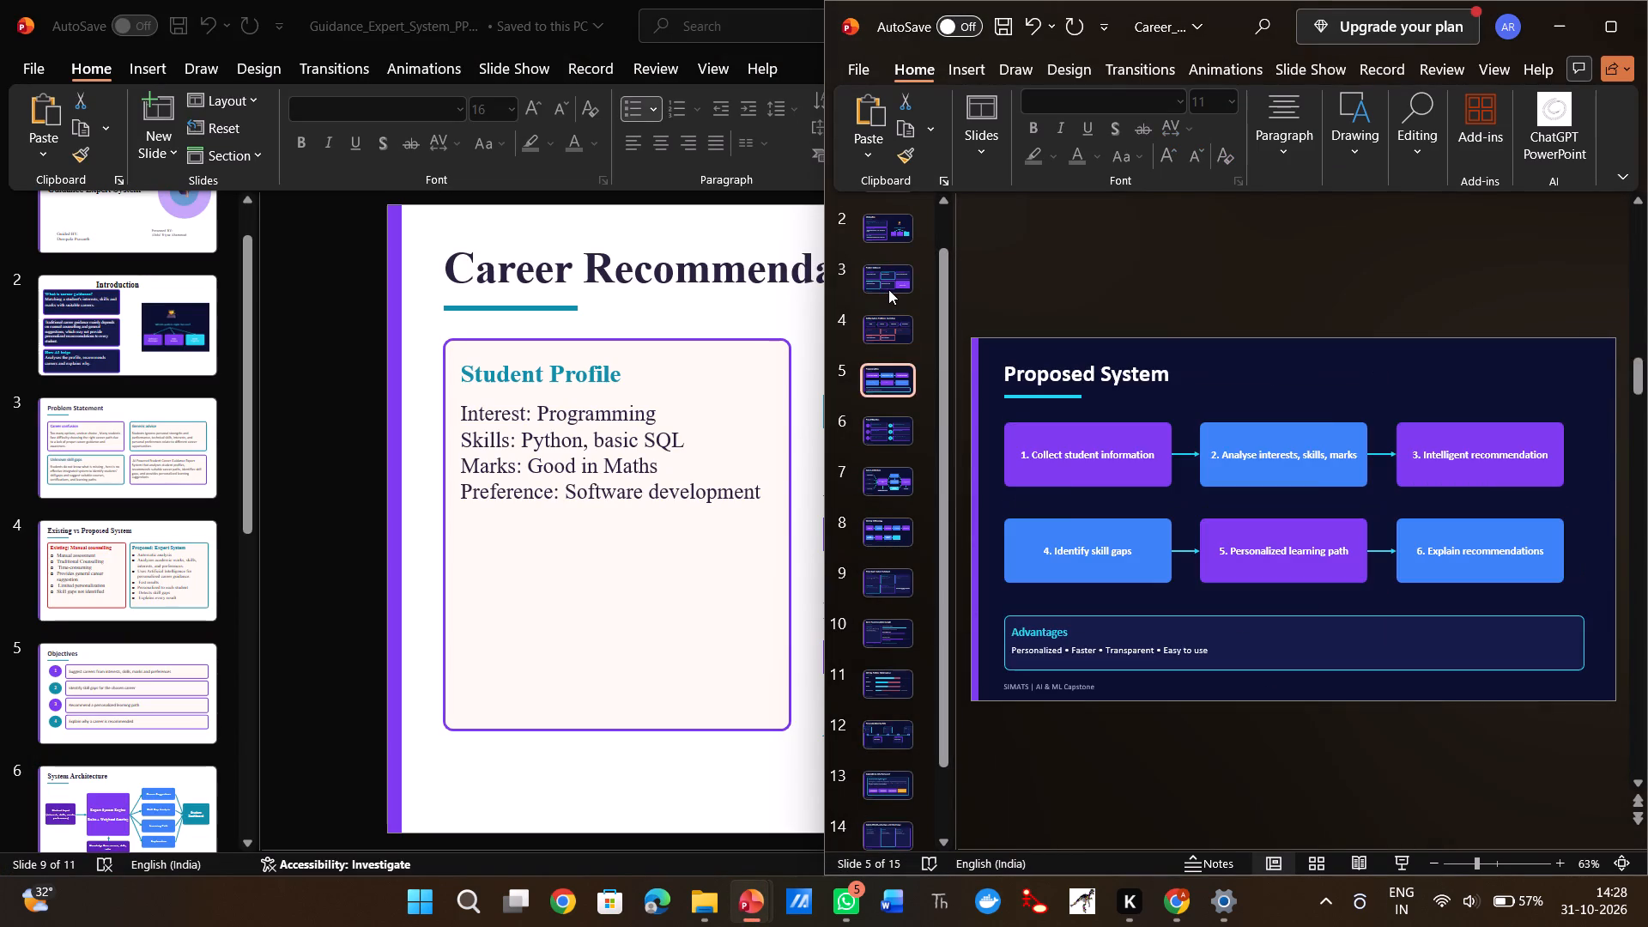
key(Down)
key(Down)
key(Down)
key(Down)
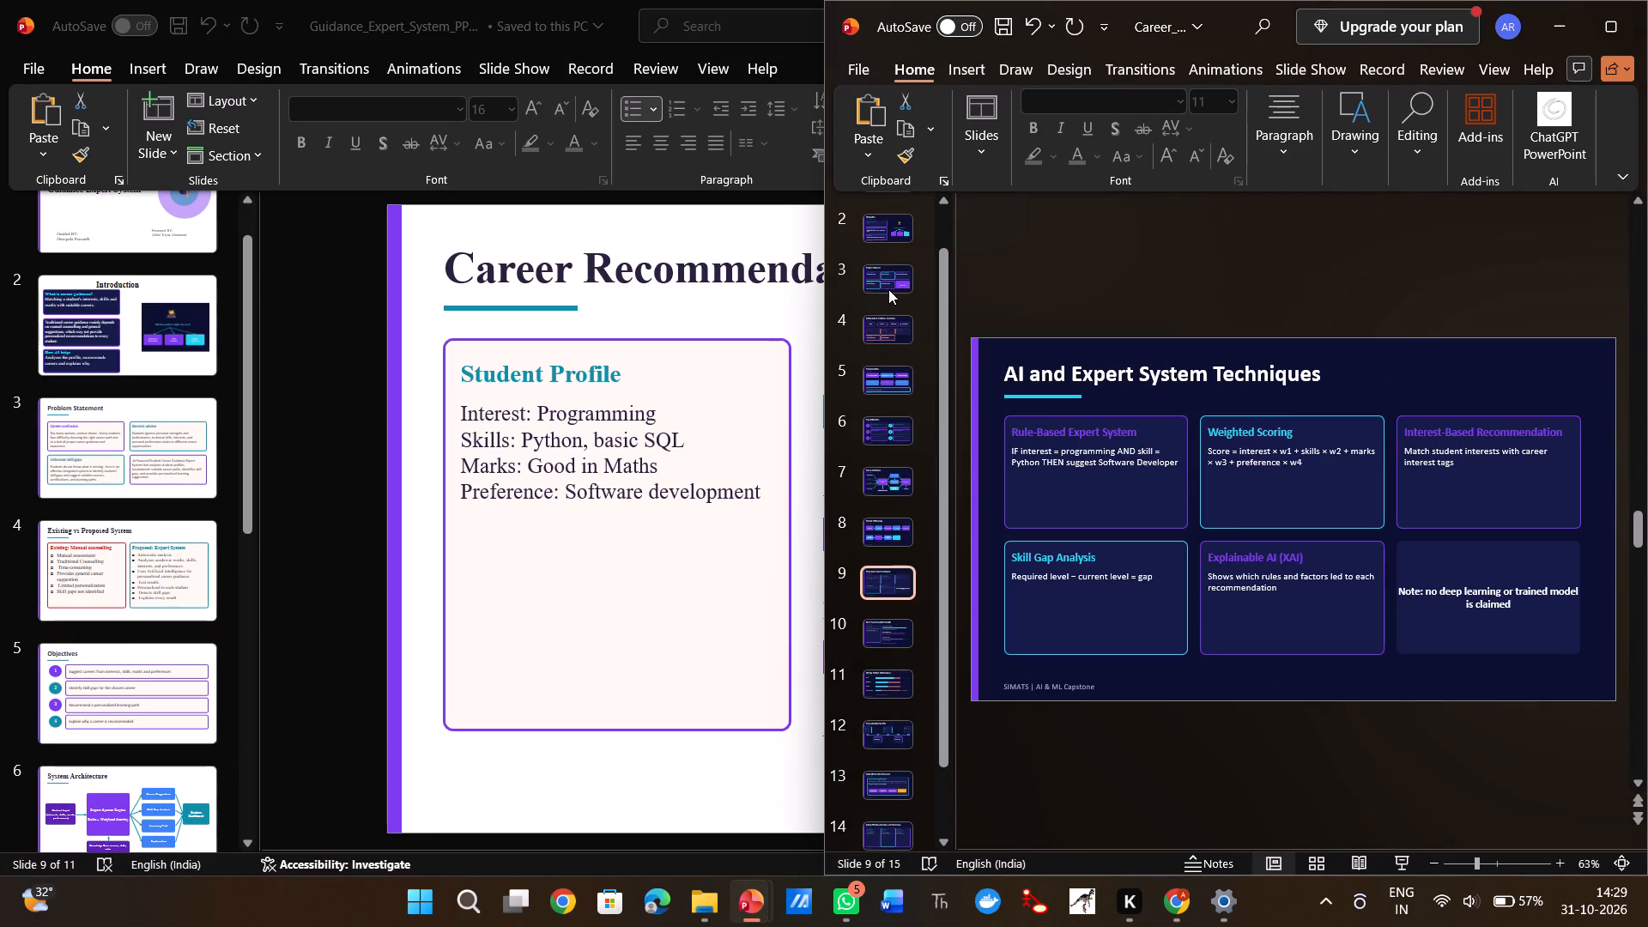
key(Down)
key(Down)
key(Down)
key(Down)
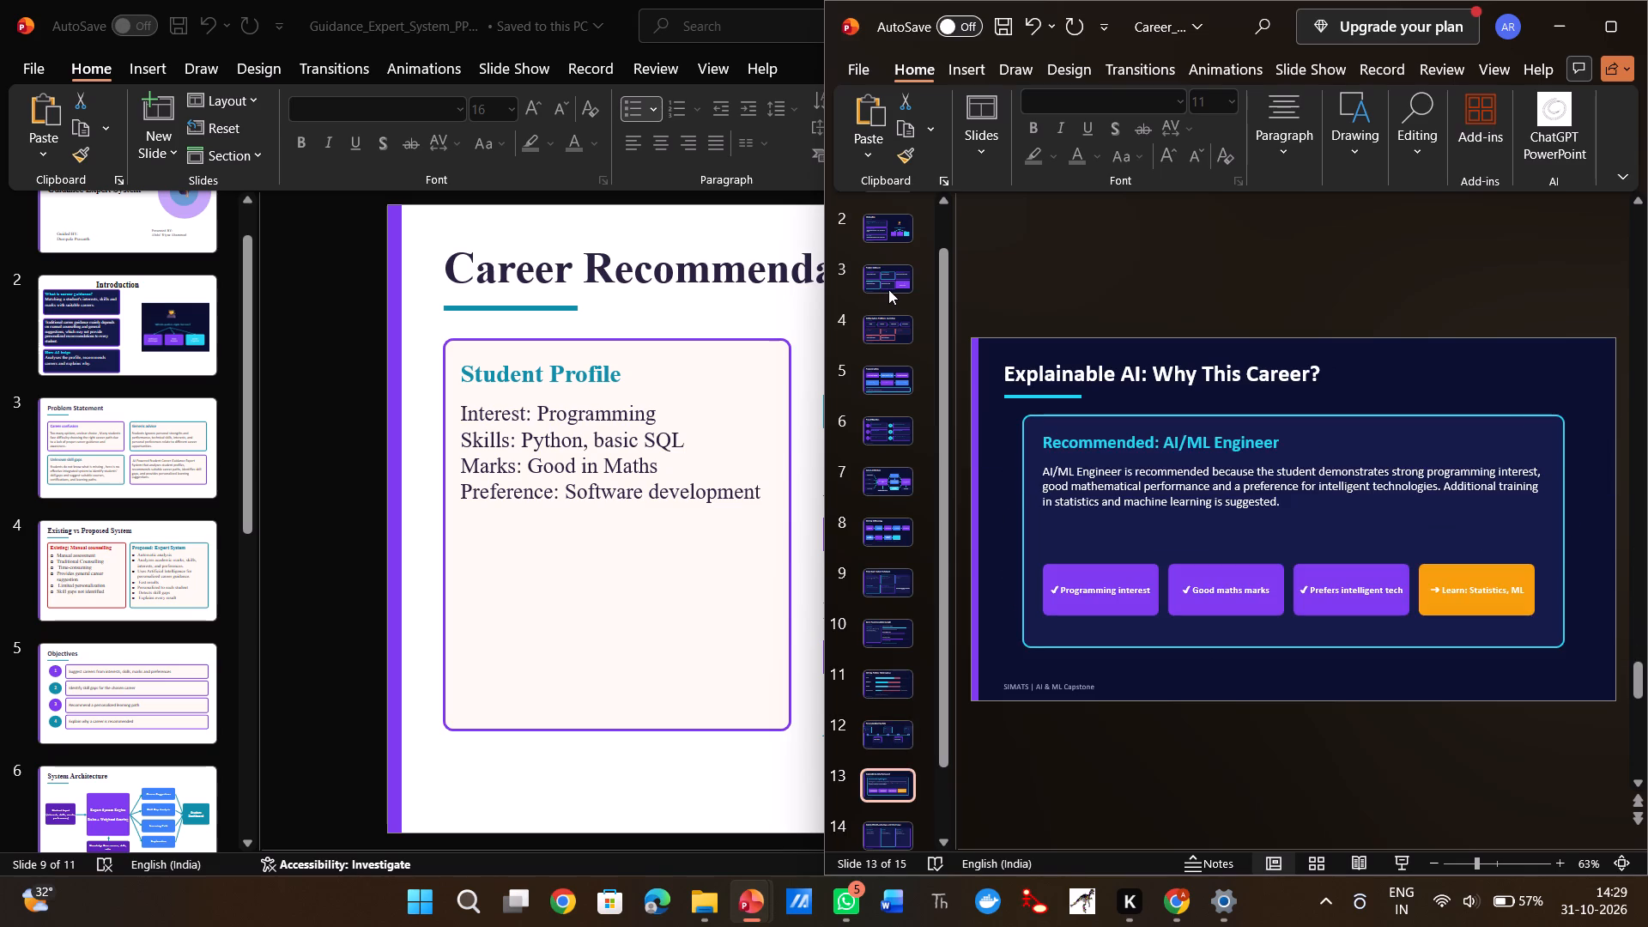
key(Up)
key(Down)
key(Up)
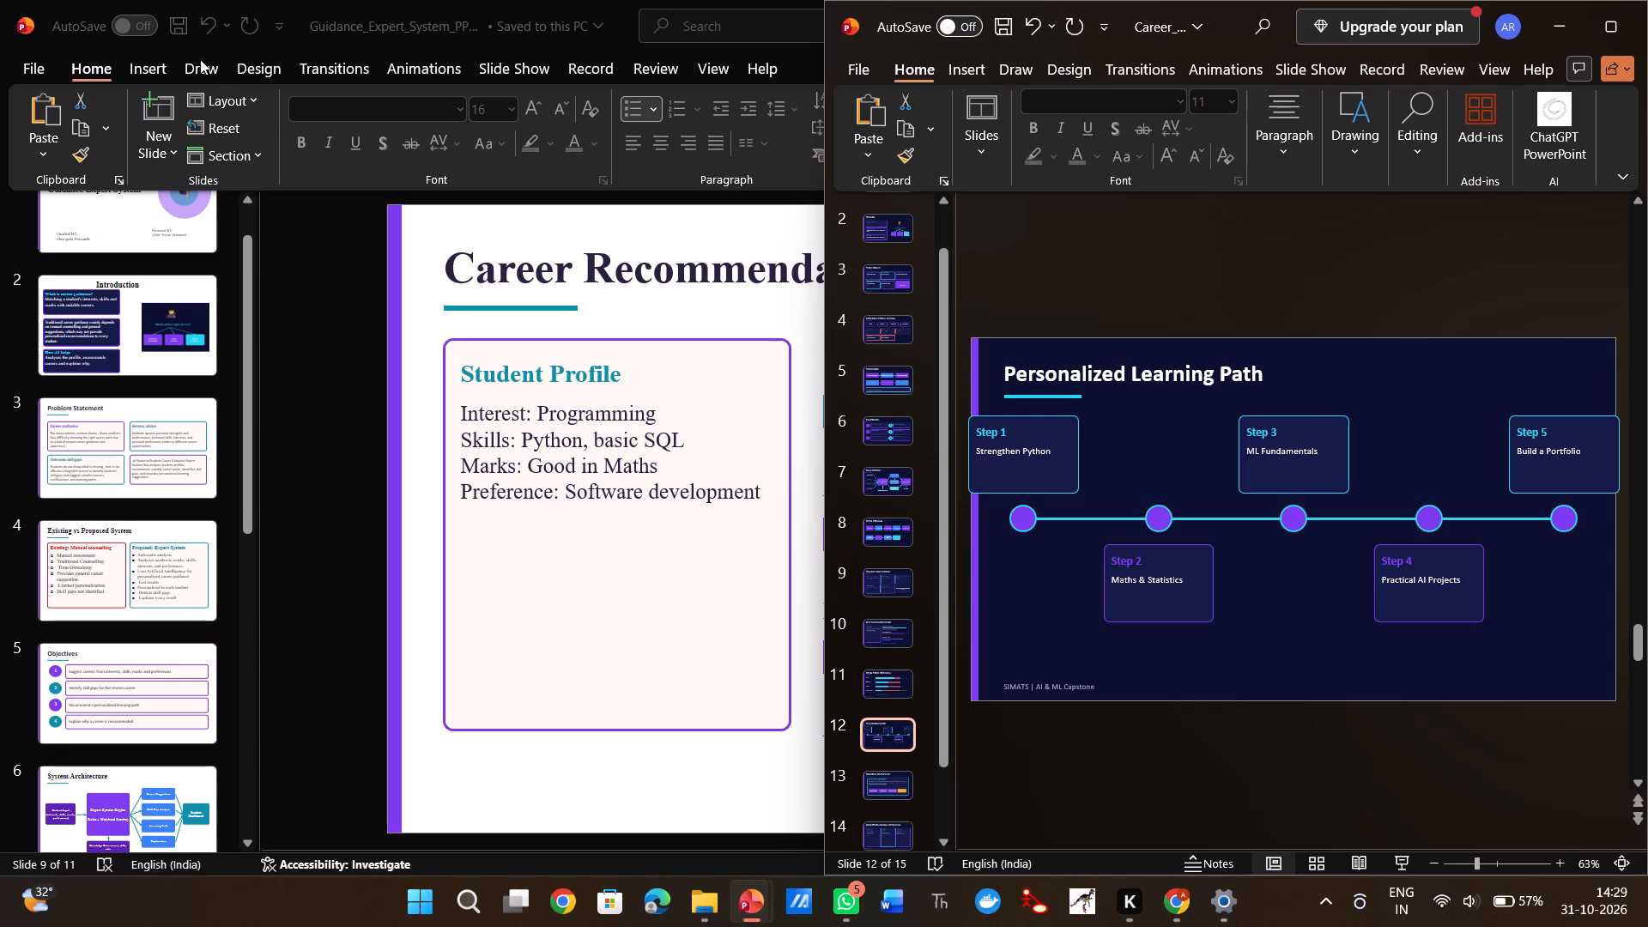
Open the Guidance deck's "Skill Gap Analysis and Learning Path" slide and arrange its window side by side with the Career deck.
scroll(135, 560, down, 2)
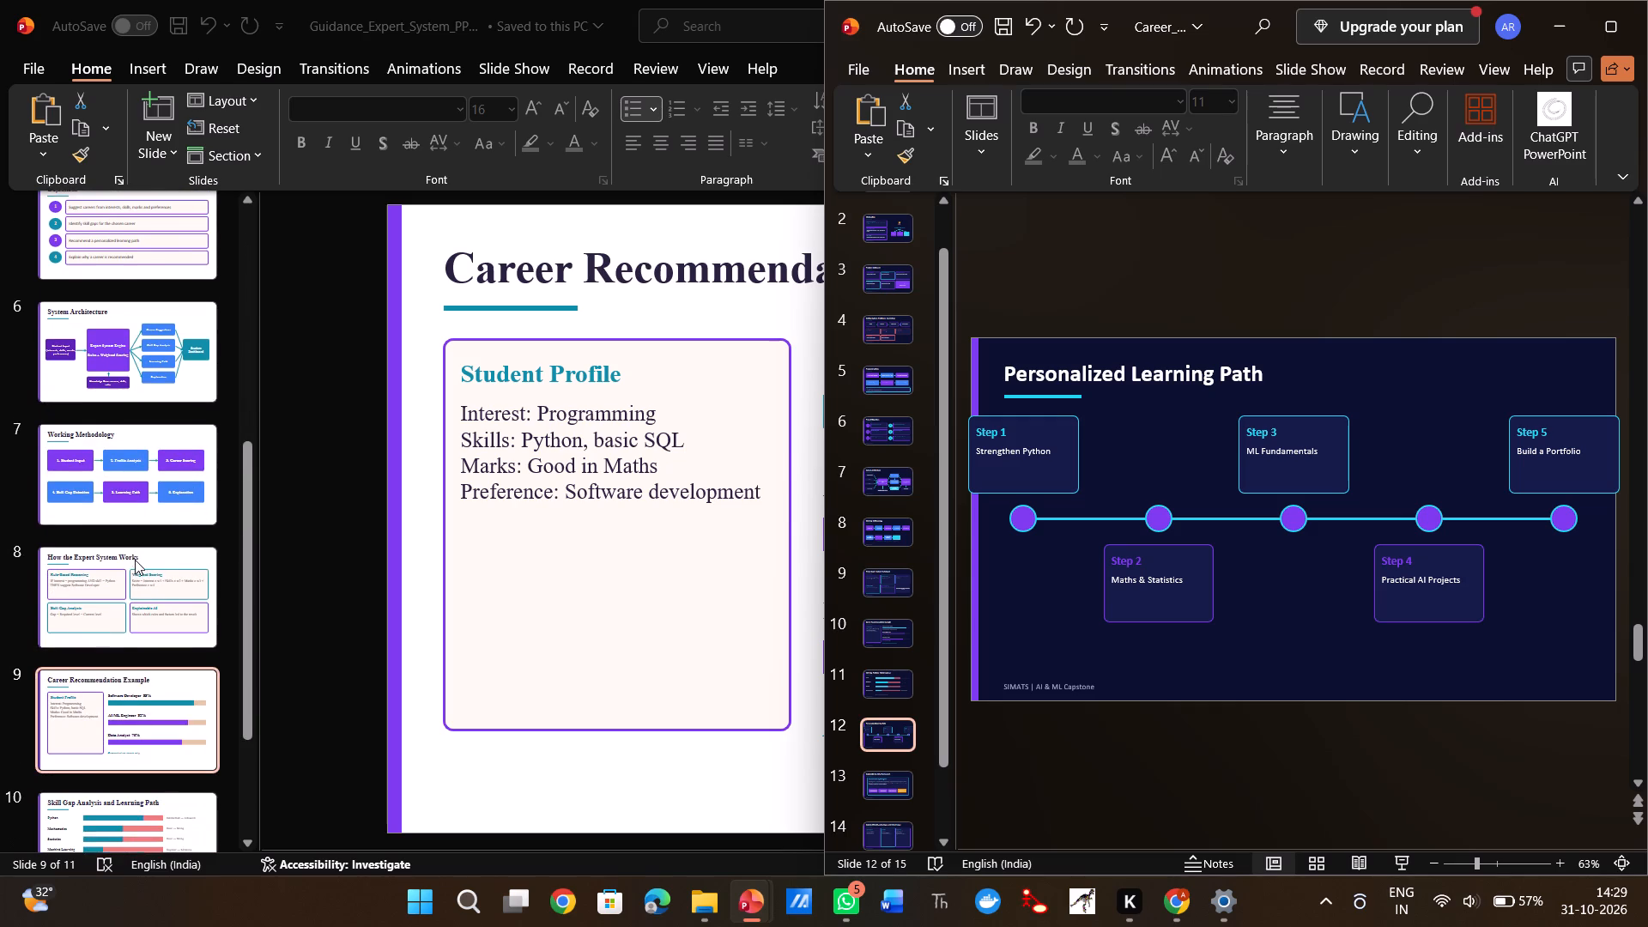
scroll(135, 560, down, 1)
click(139, 590)
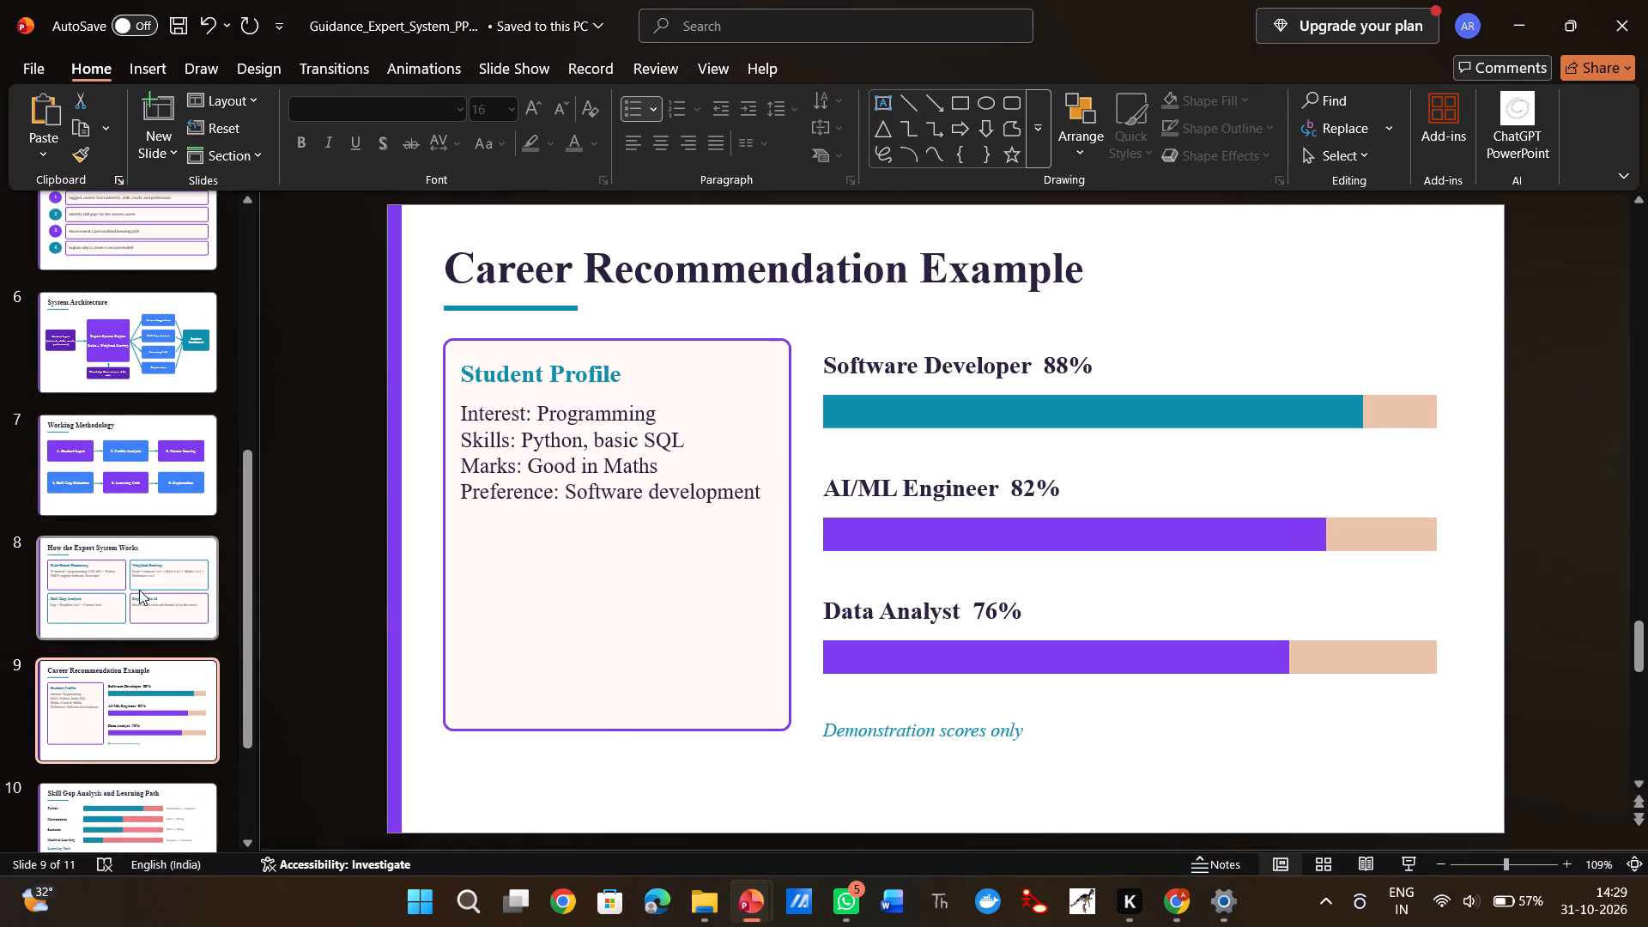
scroll(139, 590, down, 1)
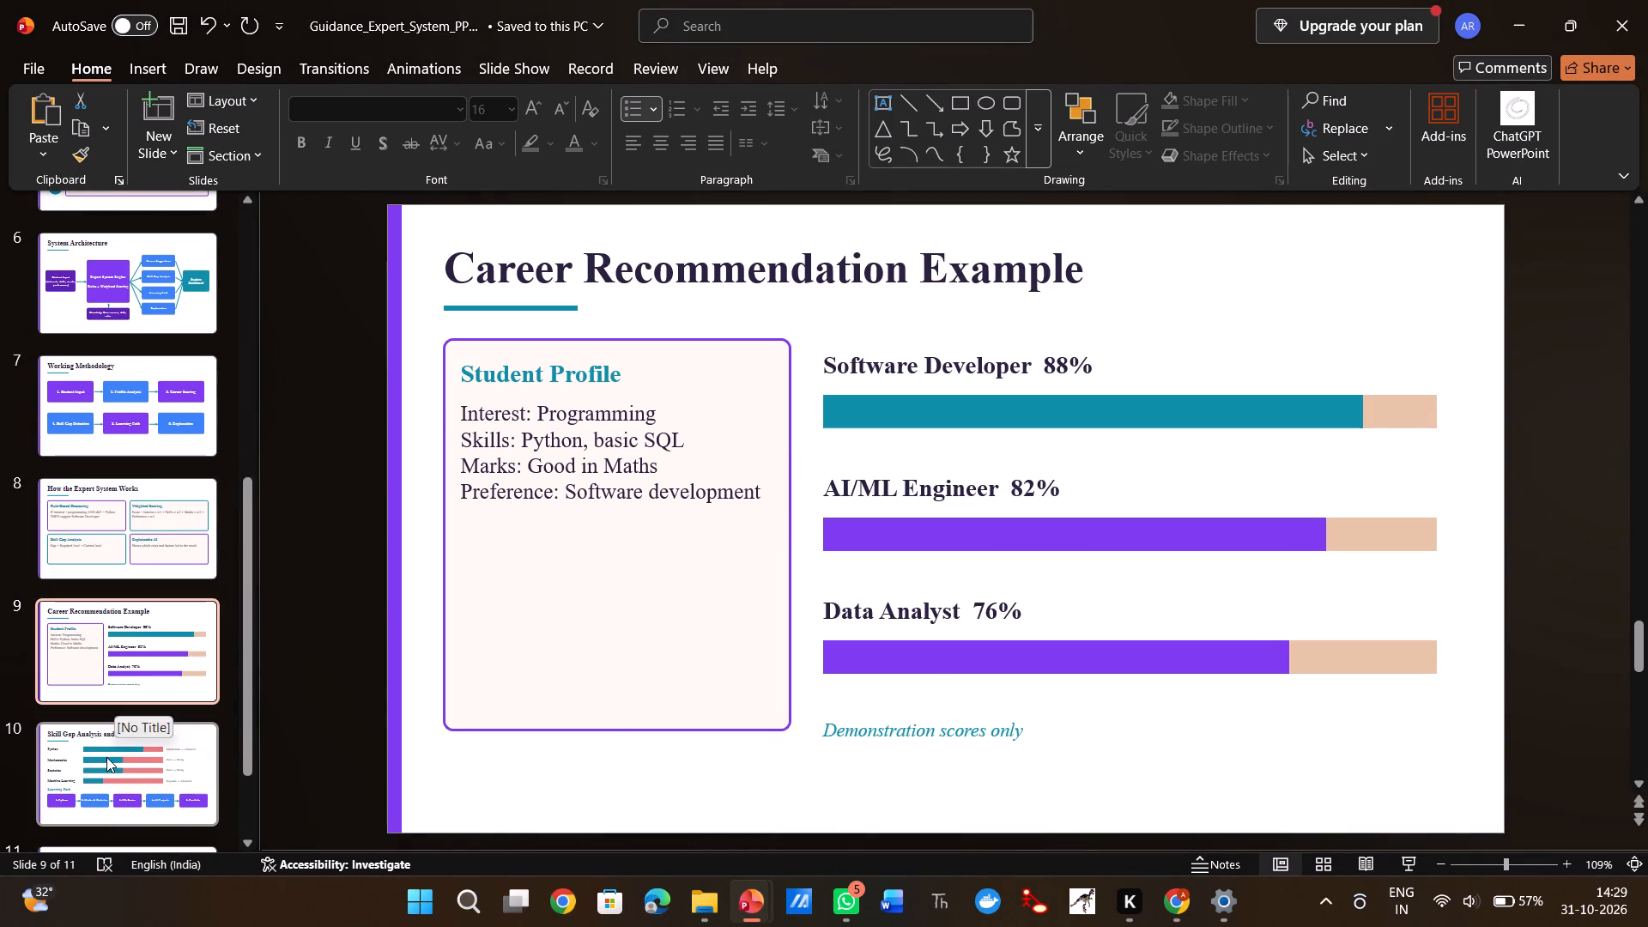
click(106, 757)
scroll(106, 757, down, 1)
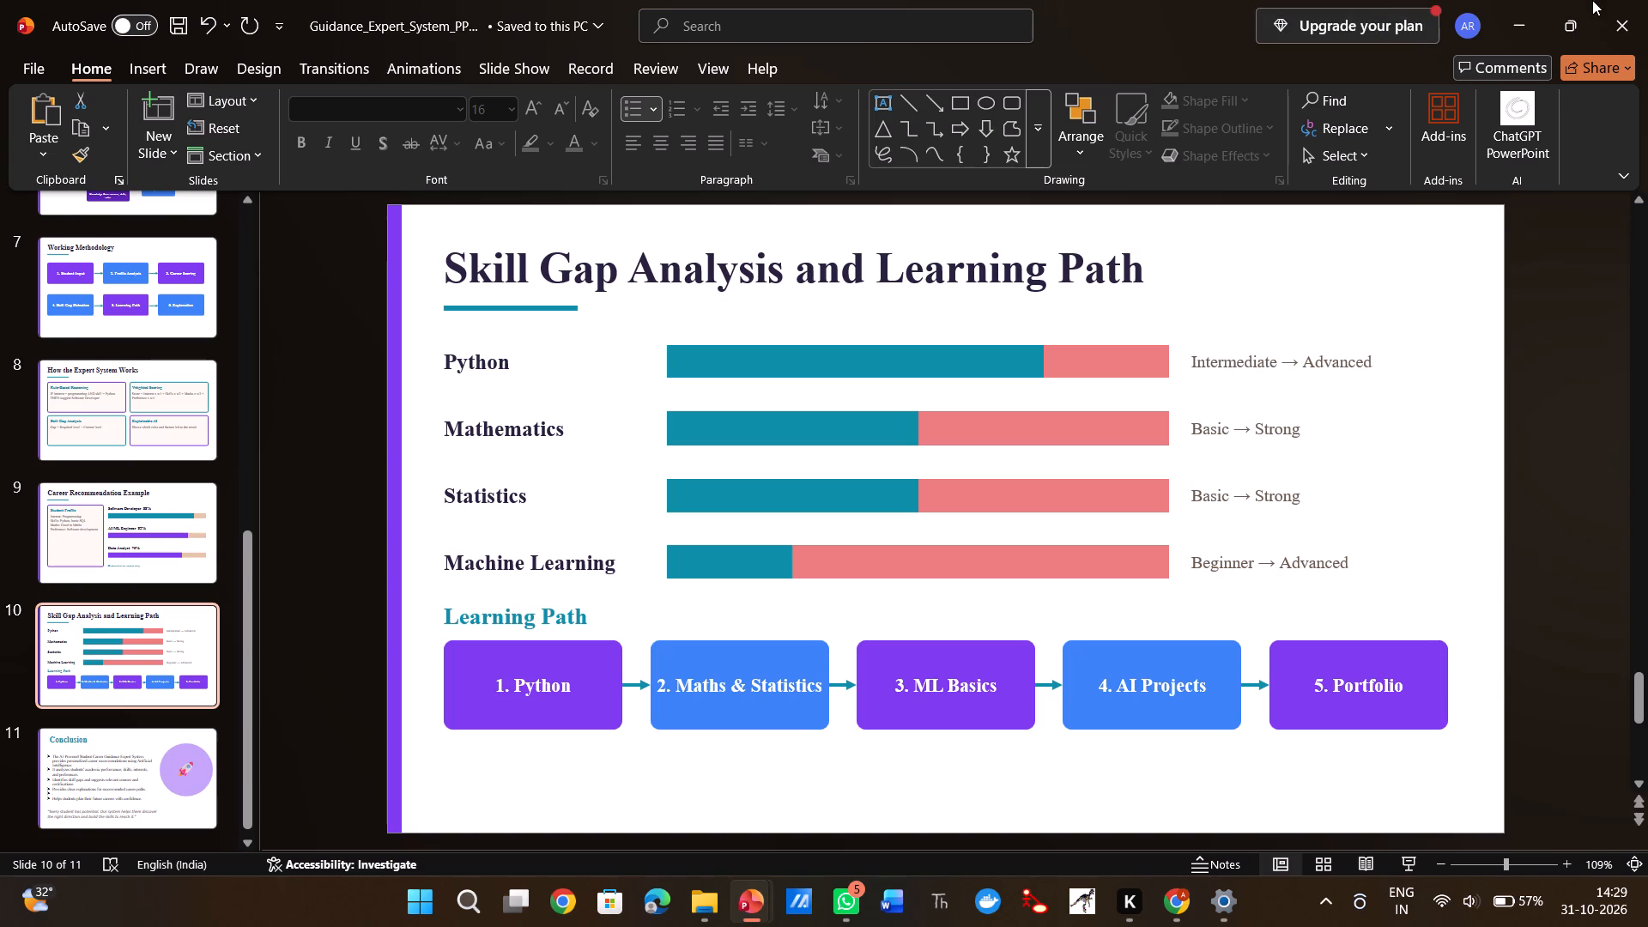
click(1485, 106)
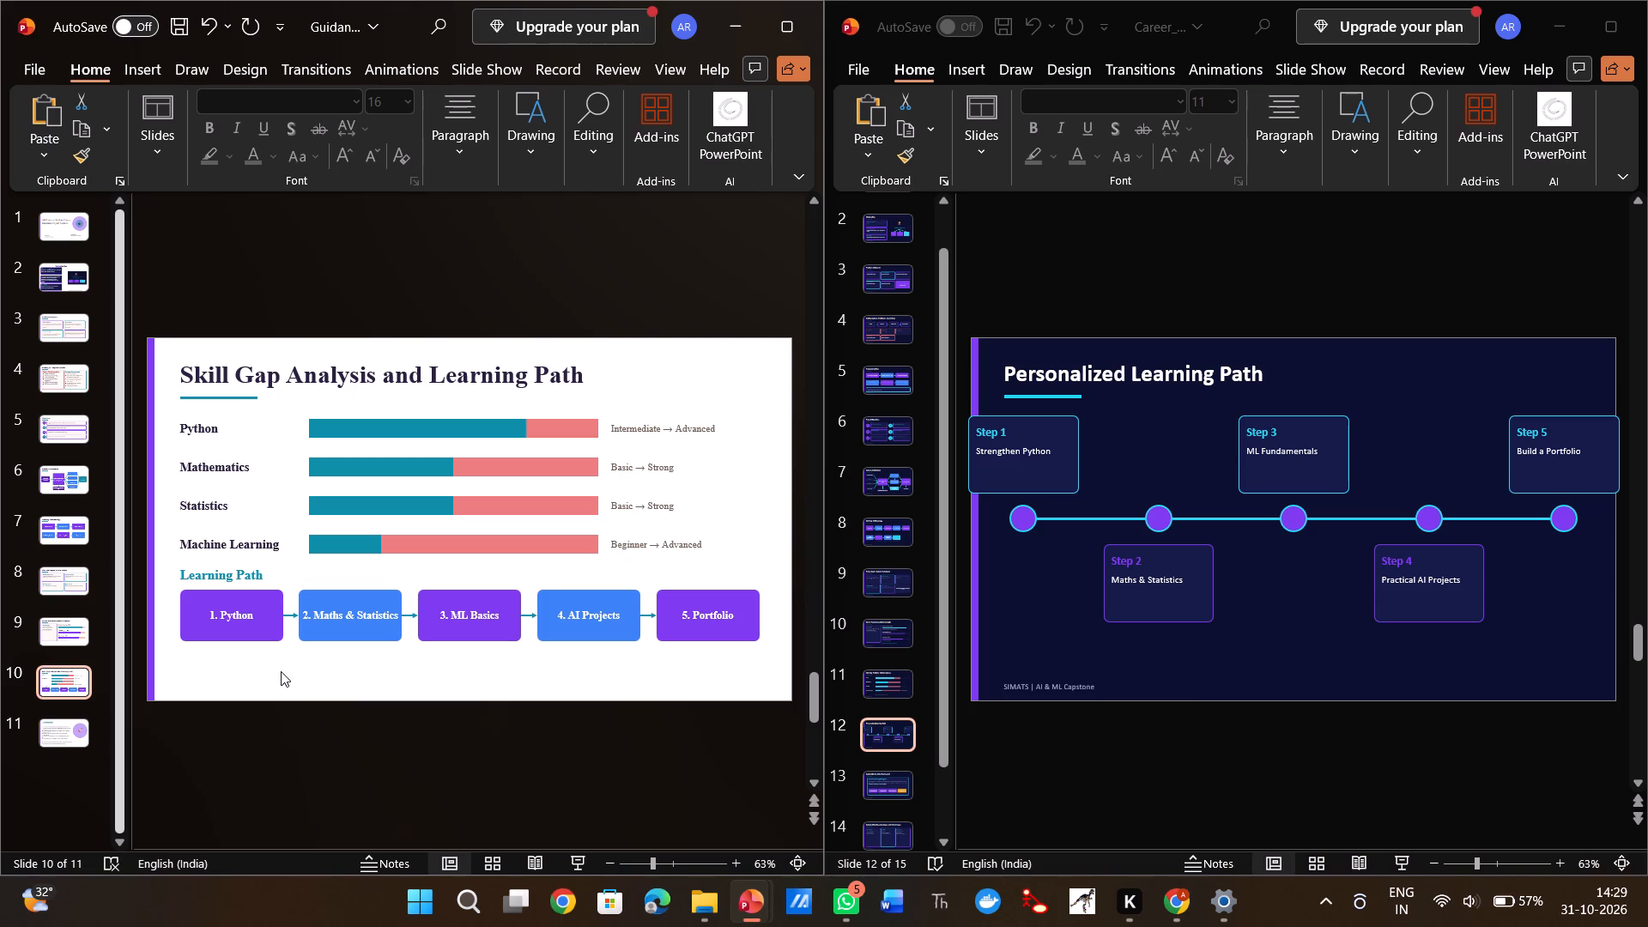
Delete the "1. Python" and "2. Maths & Statistics" labels from the first two Learning Path boxes.
click(247, 620)
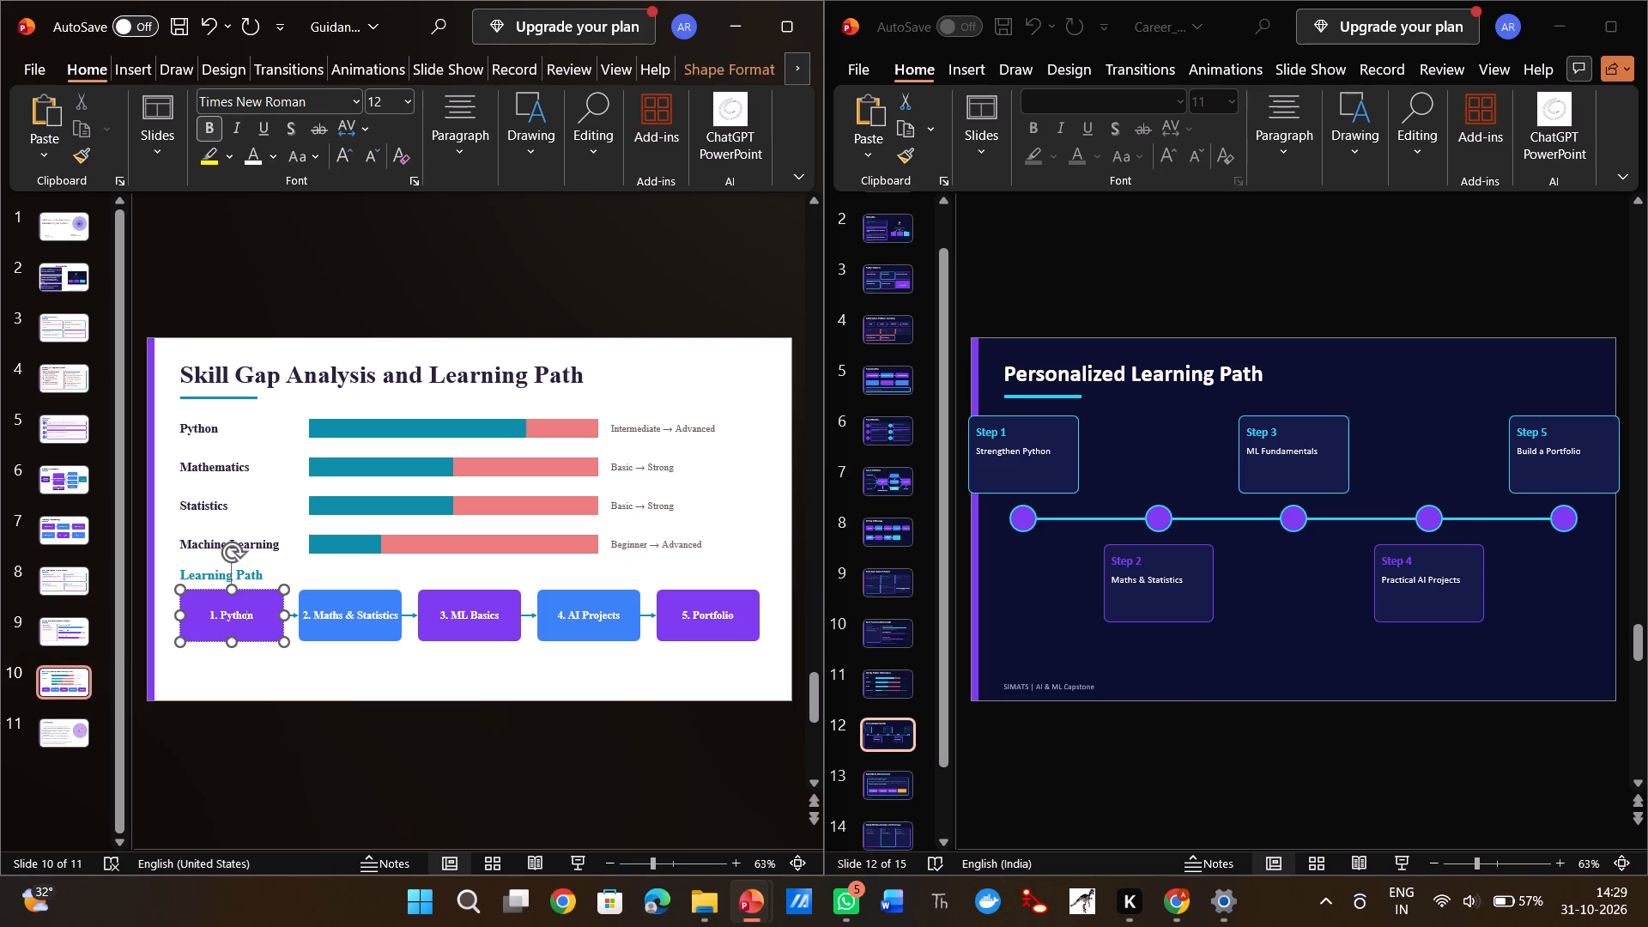
drag(165, 592, 612, 618)
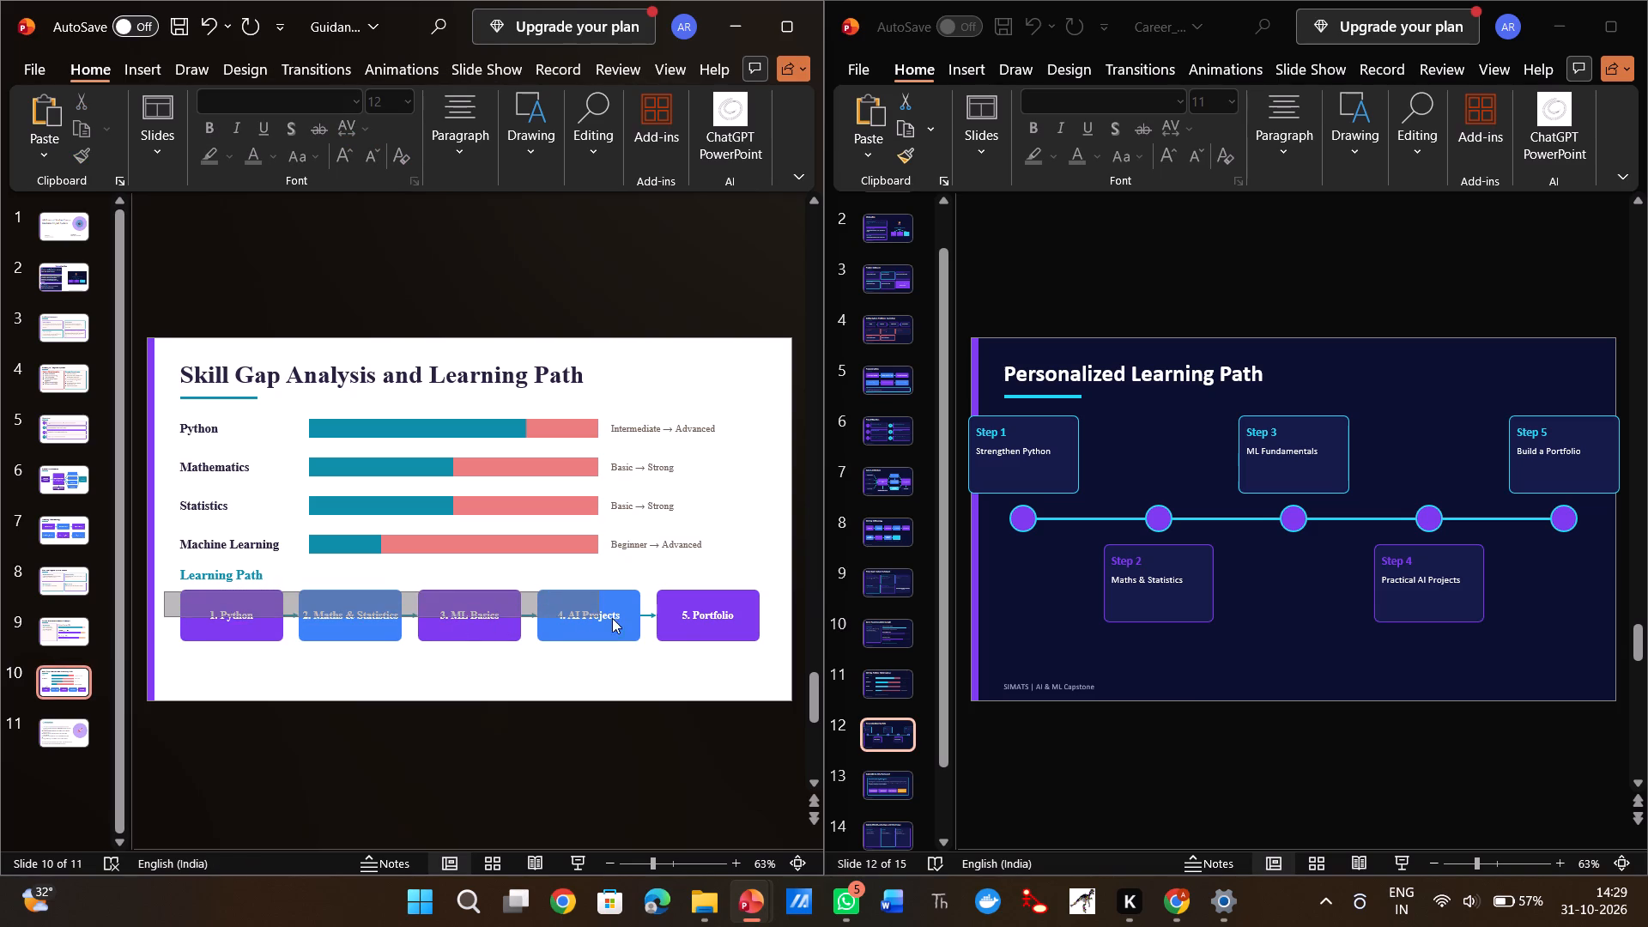
drag(612, 618, 799, 652)
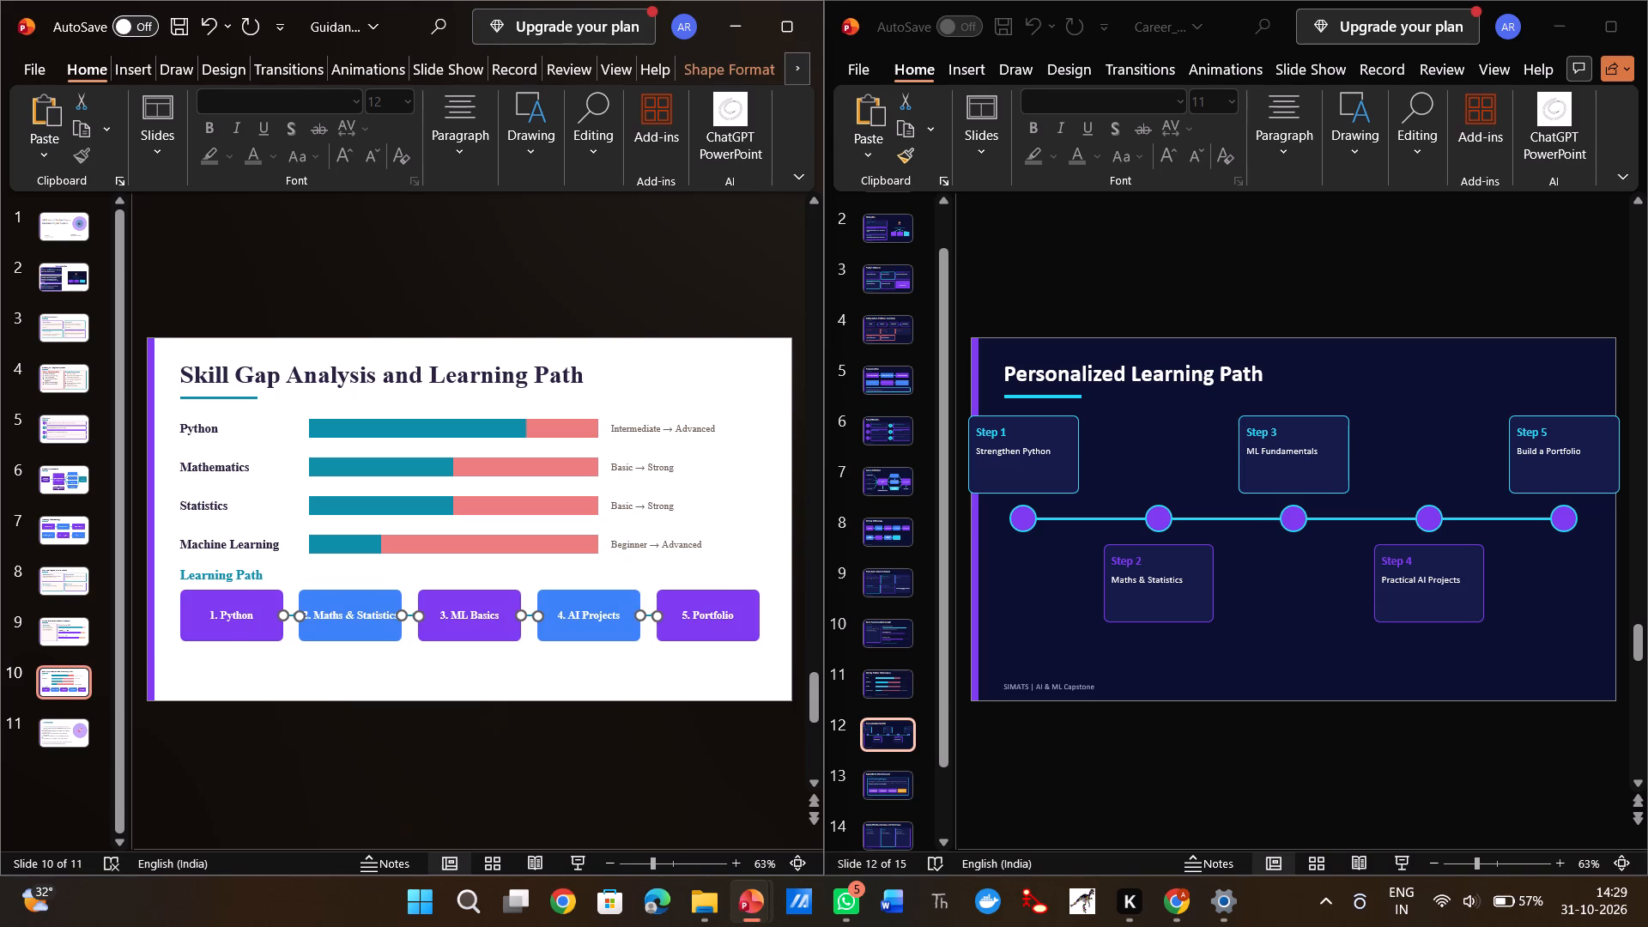
click(243, 603)
key(BackSpace)
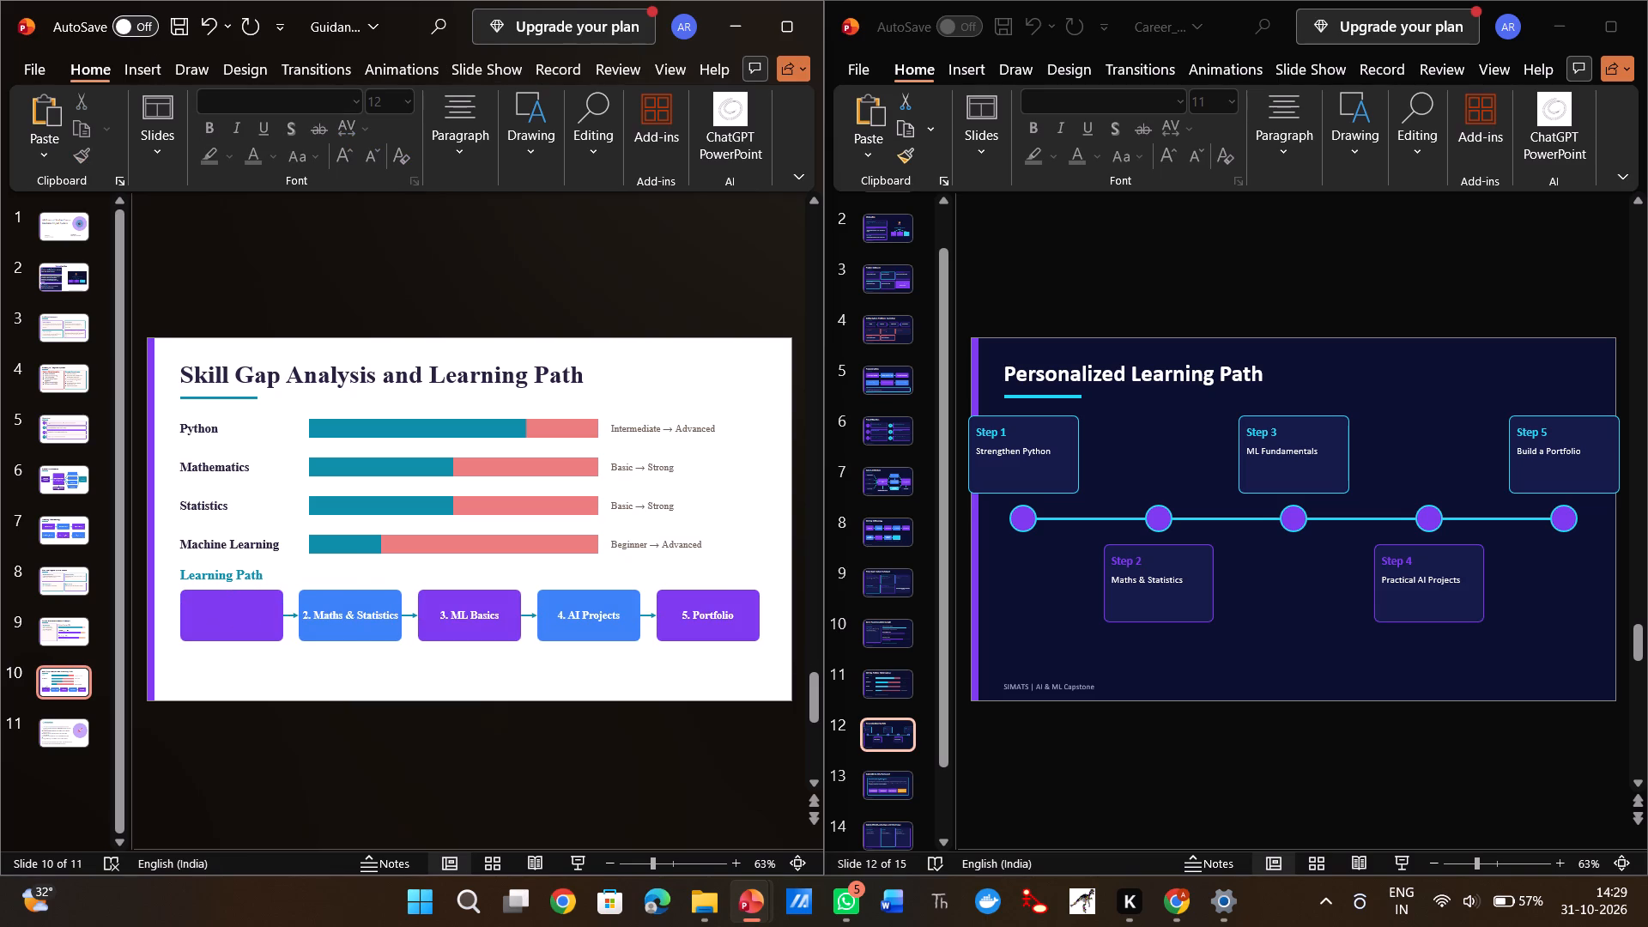
click(345, 630)
key(BackSpace)
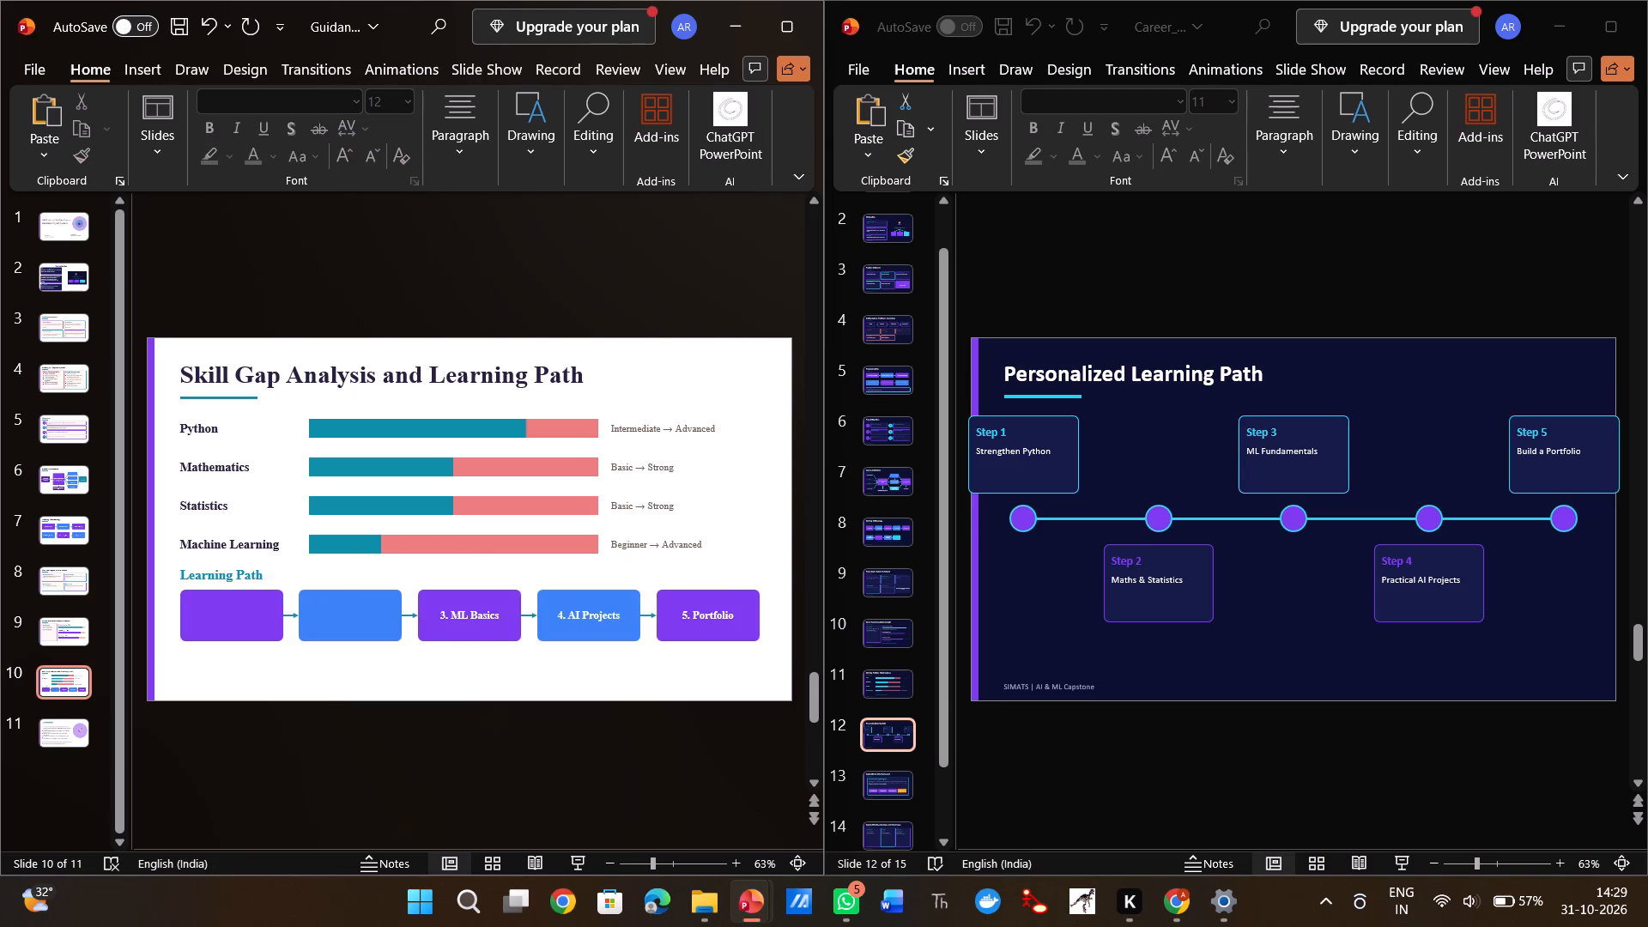
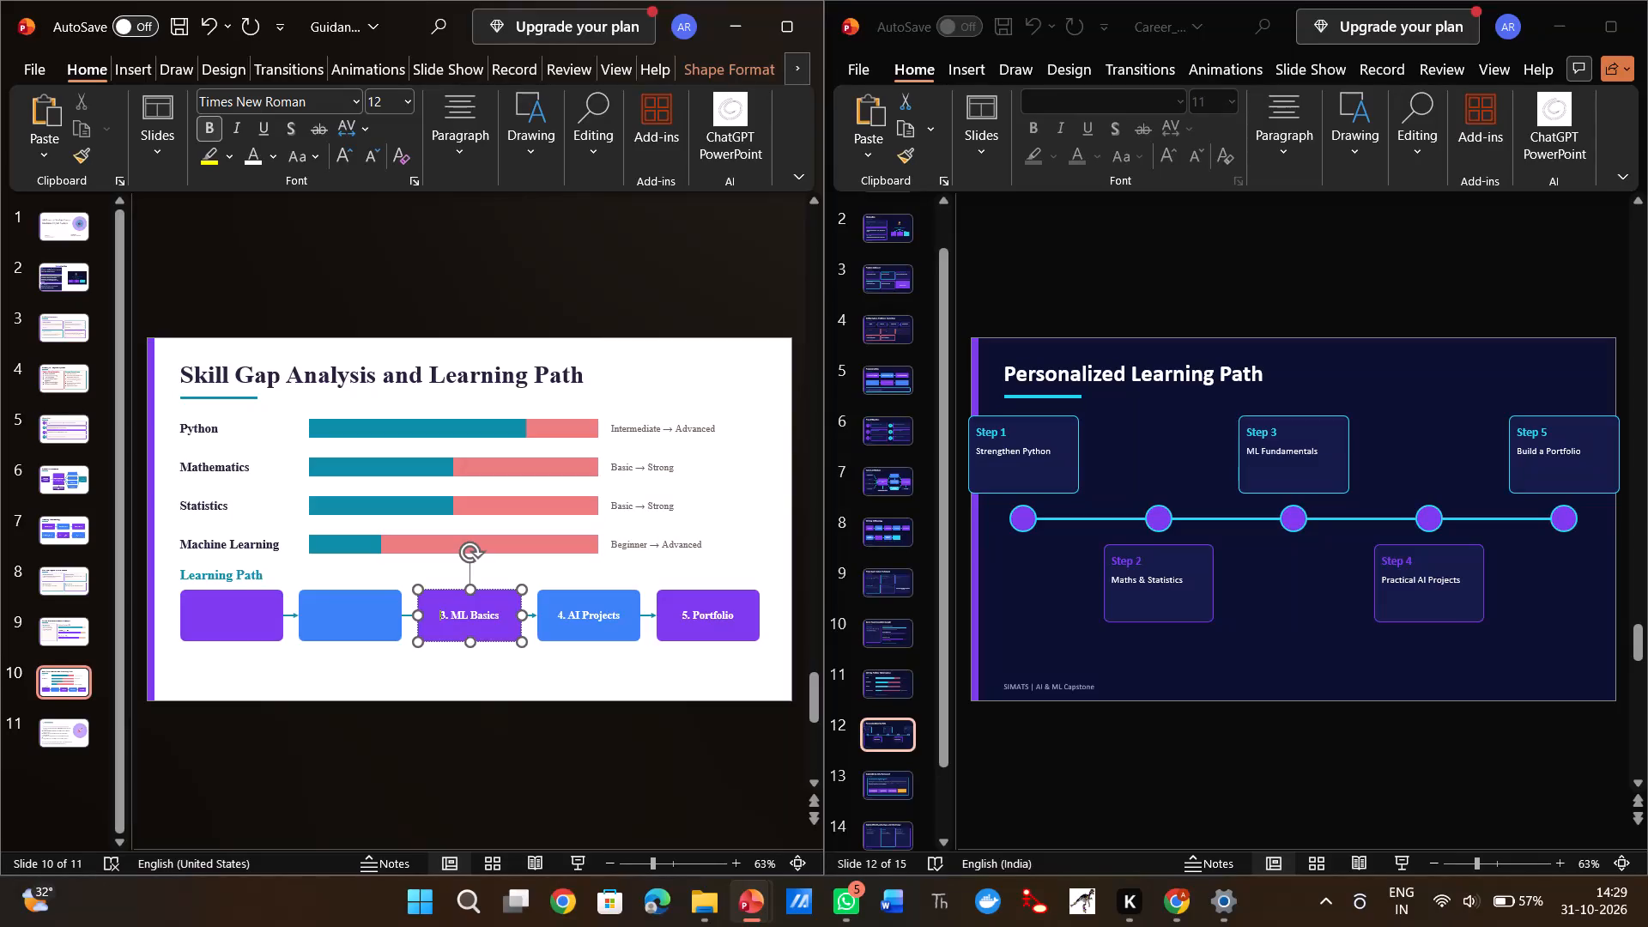
Delete the "3. ML Basics", "4. AI Projects" and "5. Portfolio" labels from the remaining Learning Path boxes.
click(488, 613)
click(575, 605)
key(BackSpace)
click(673, 621)
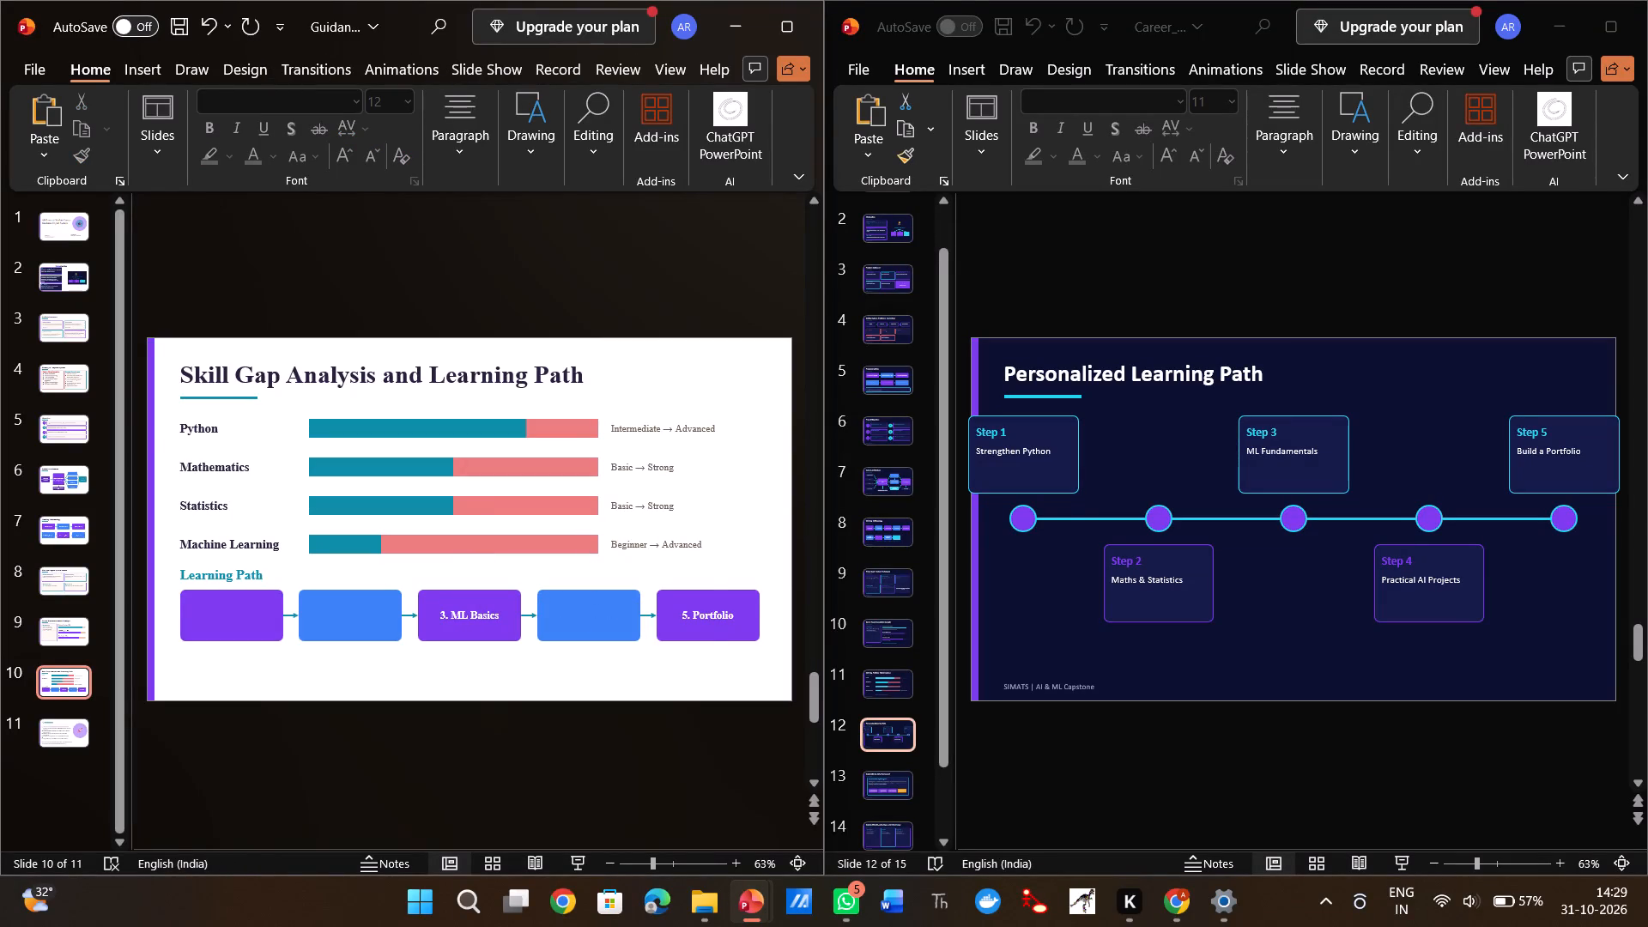
key(BackSpace)
click(468, 632)
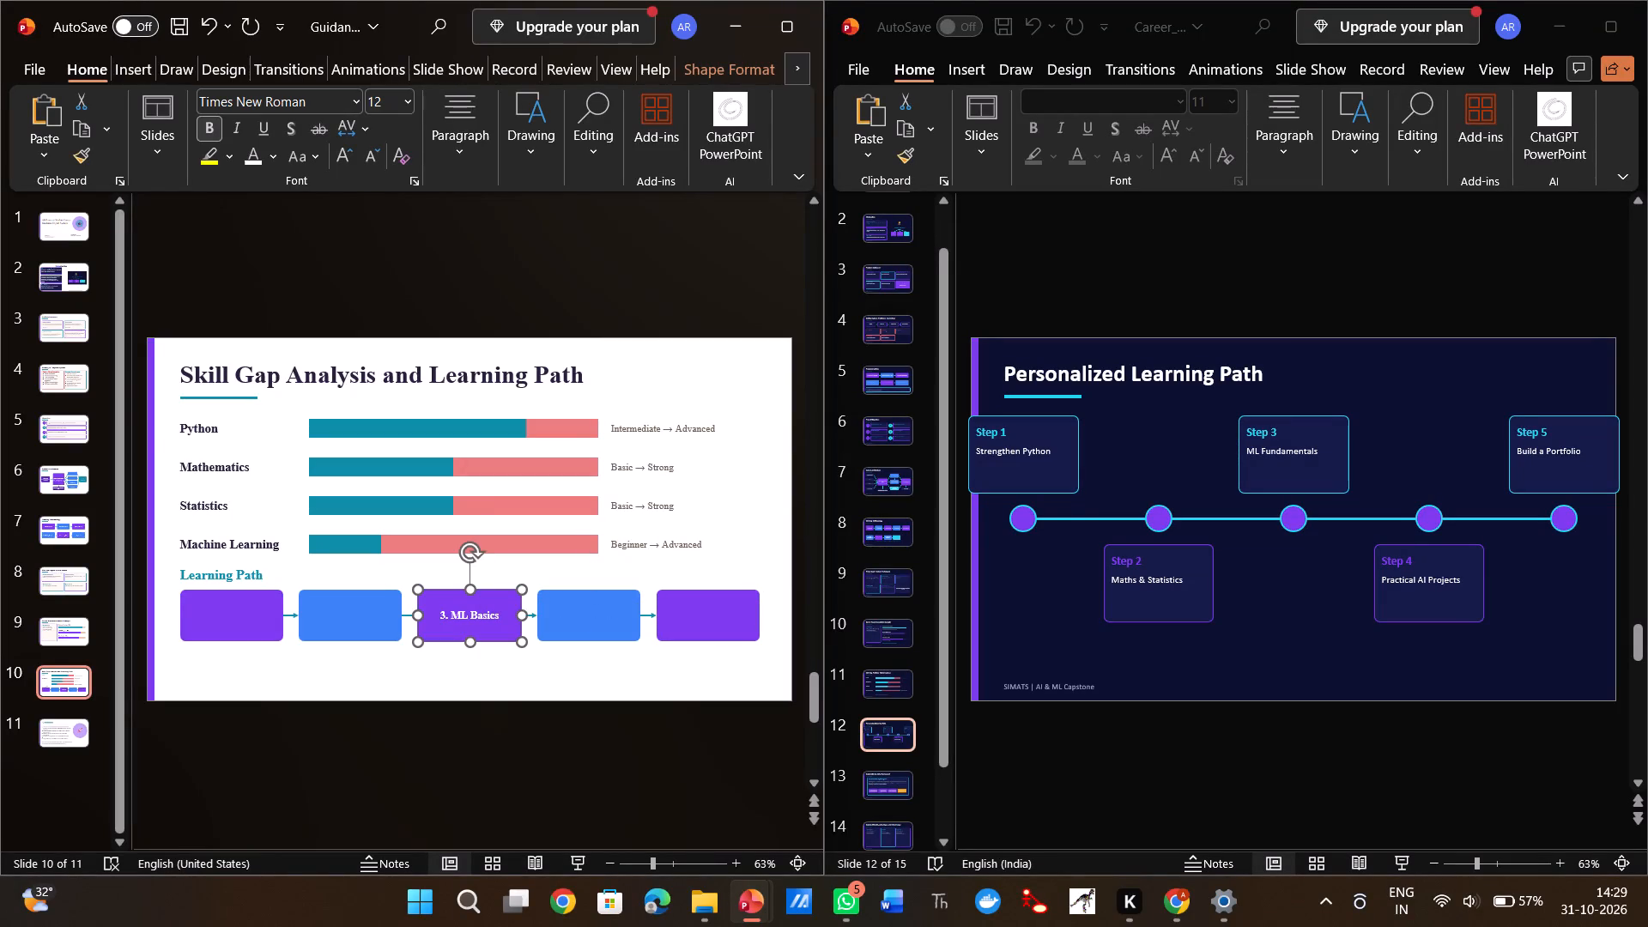
key(BackSpace)
Delete all five empty purple and blue boxes from the Learning Path row.
click(245, 627)
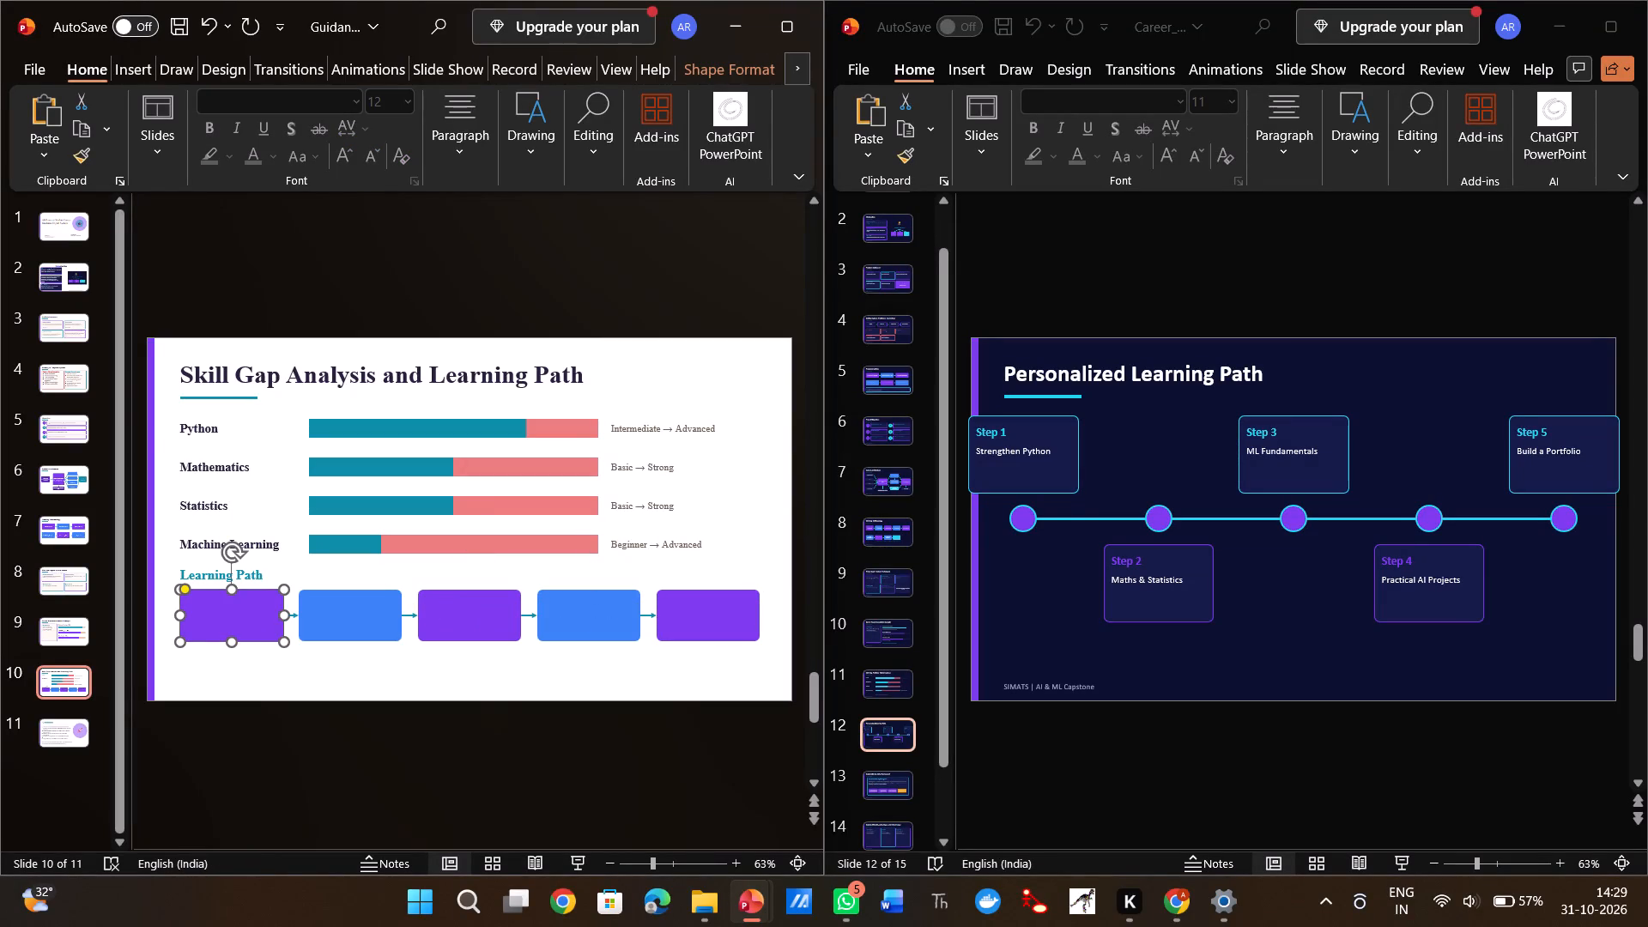
key(backslash)
key(BackSpace)
key(BackSpace)
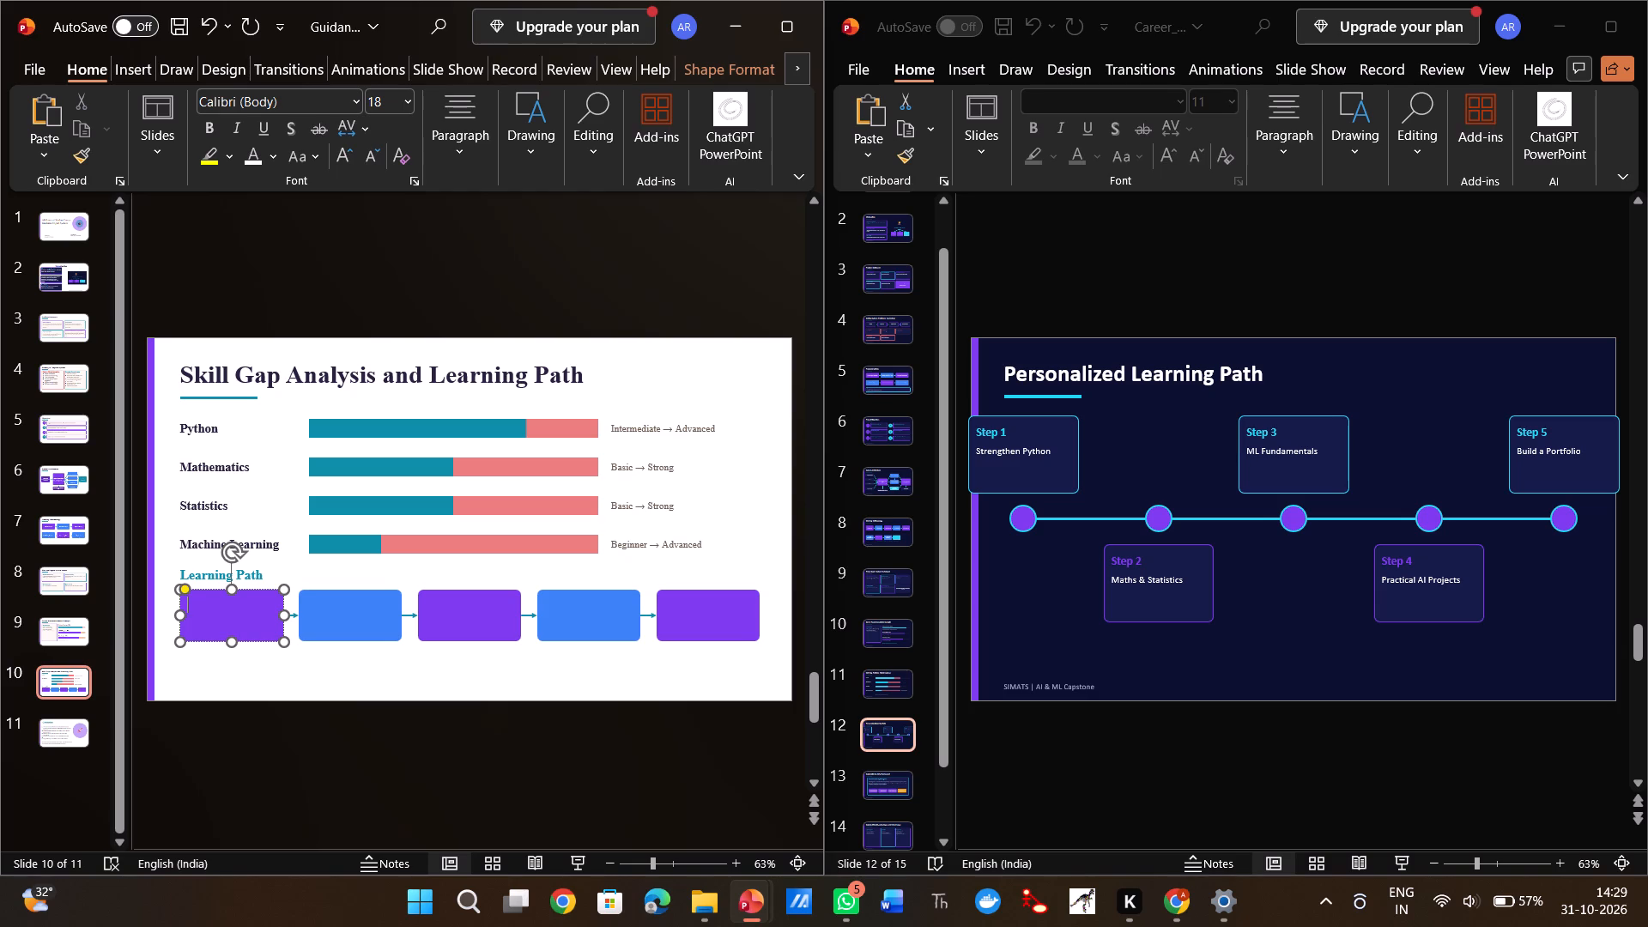
click(260, 643)
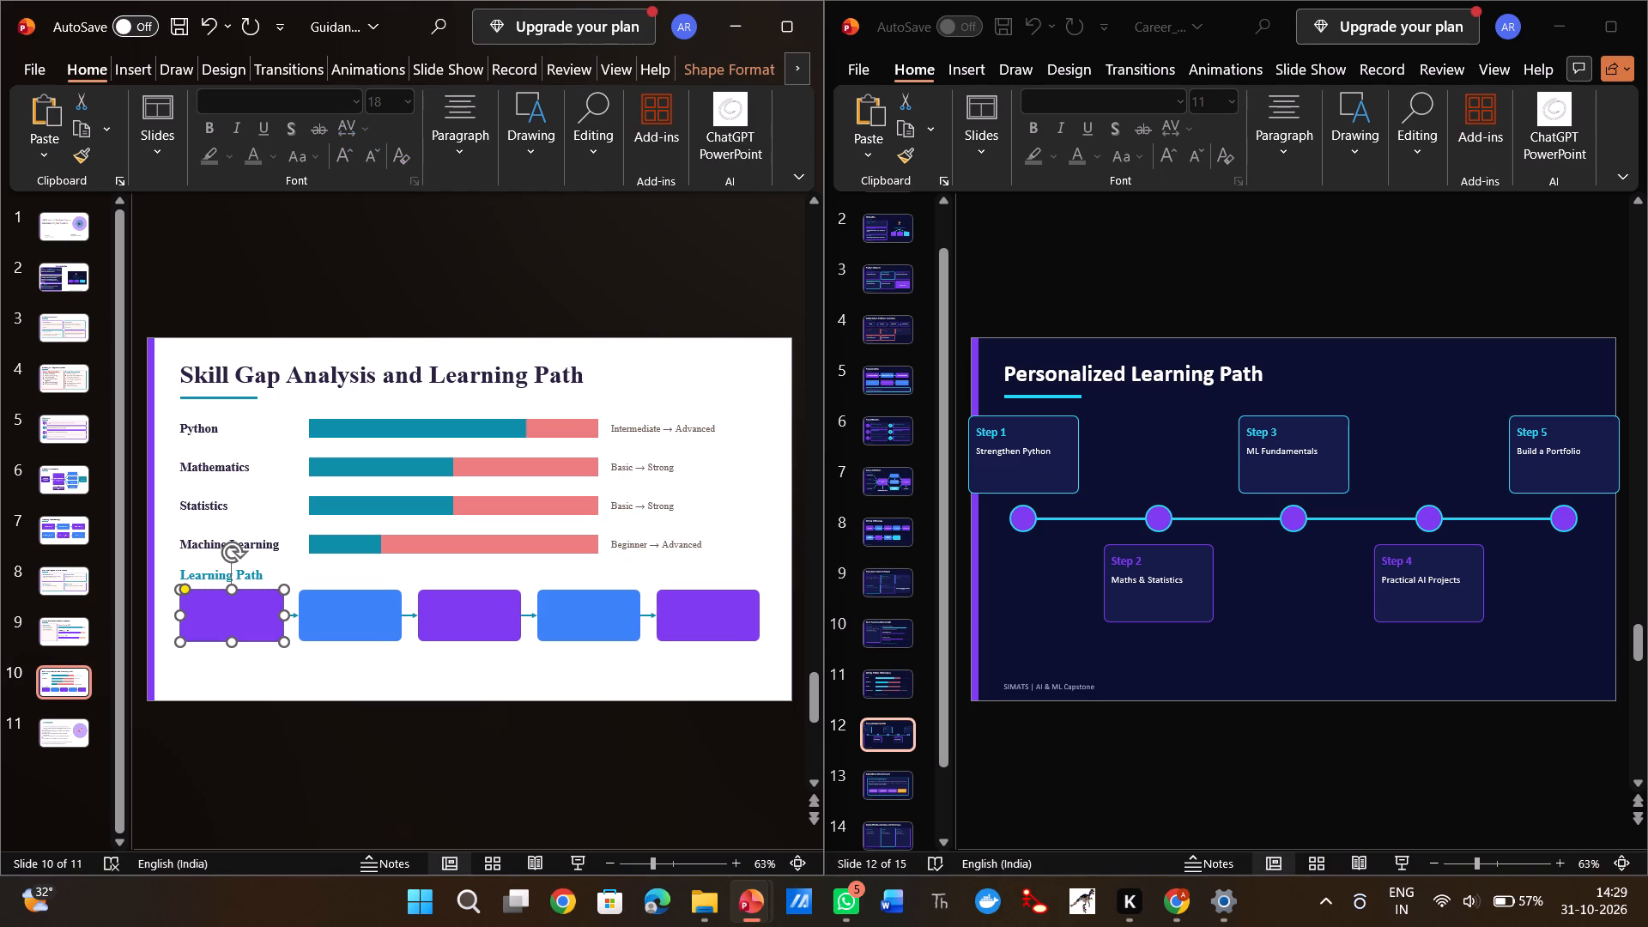
key(BackSpace)
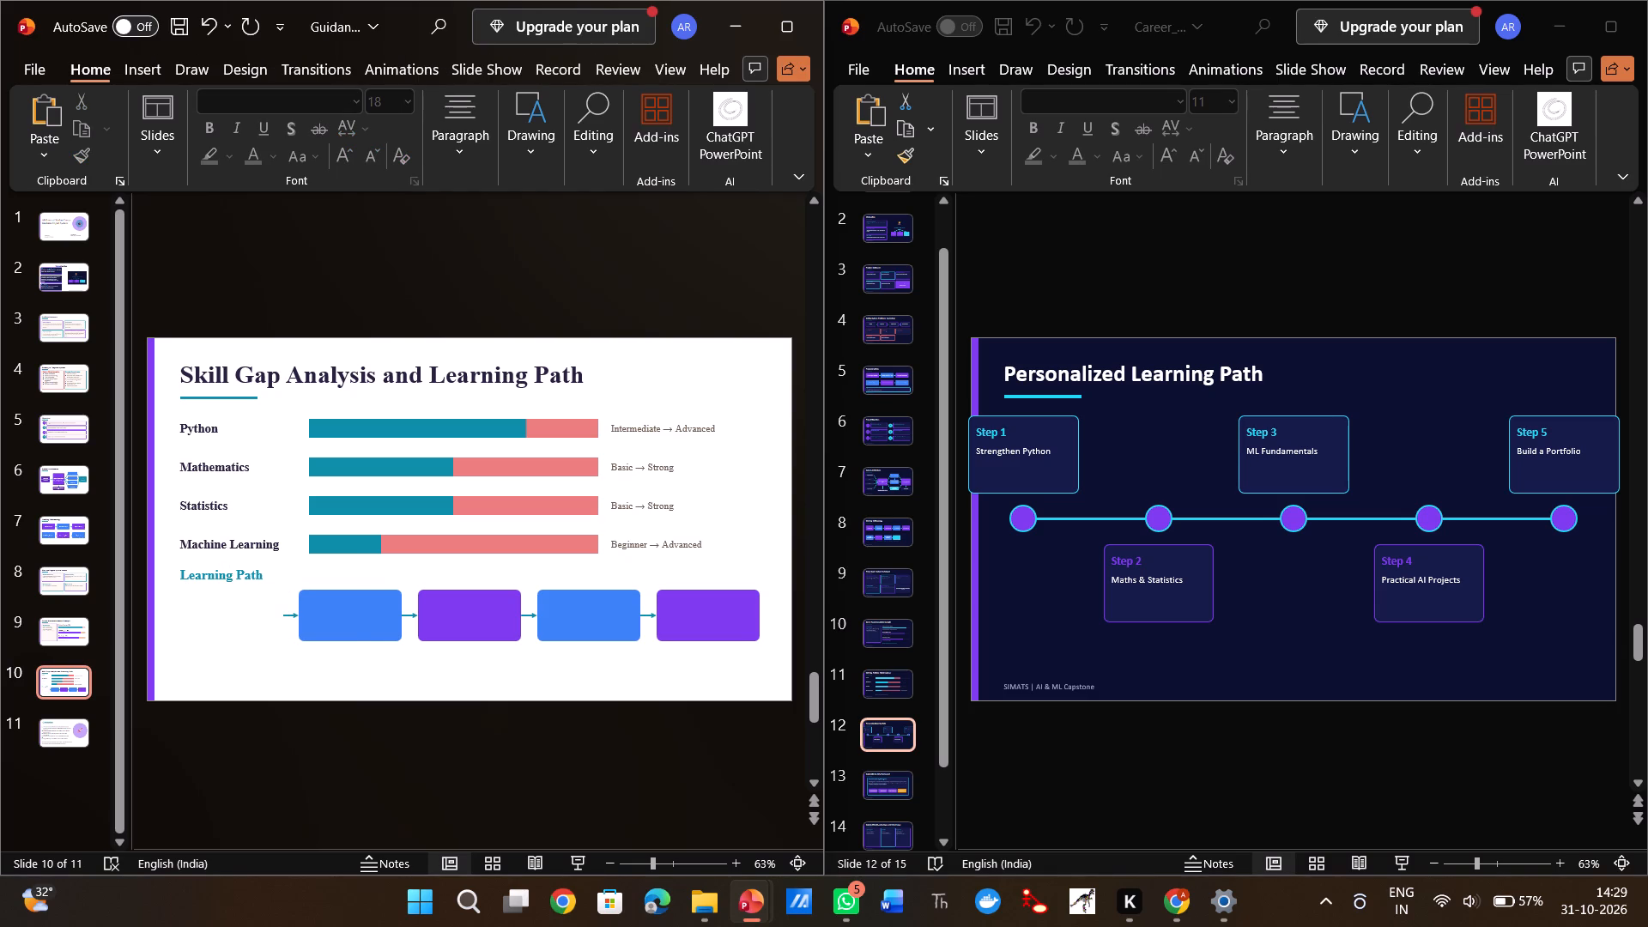
click(322, 639)
key(BackSpace)
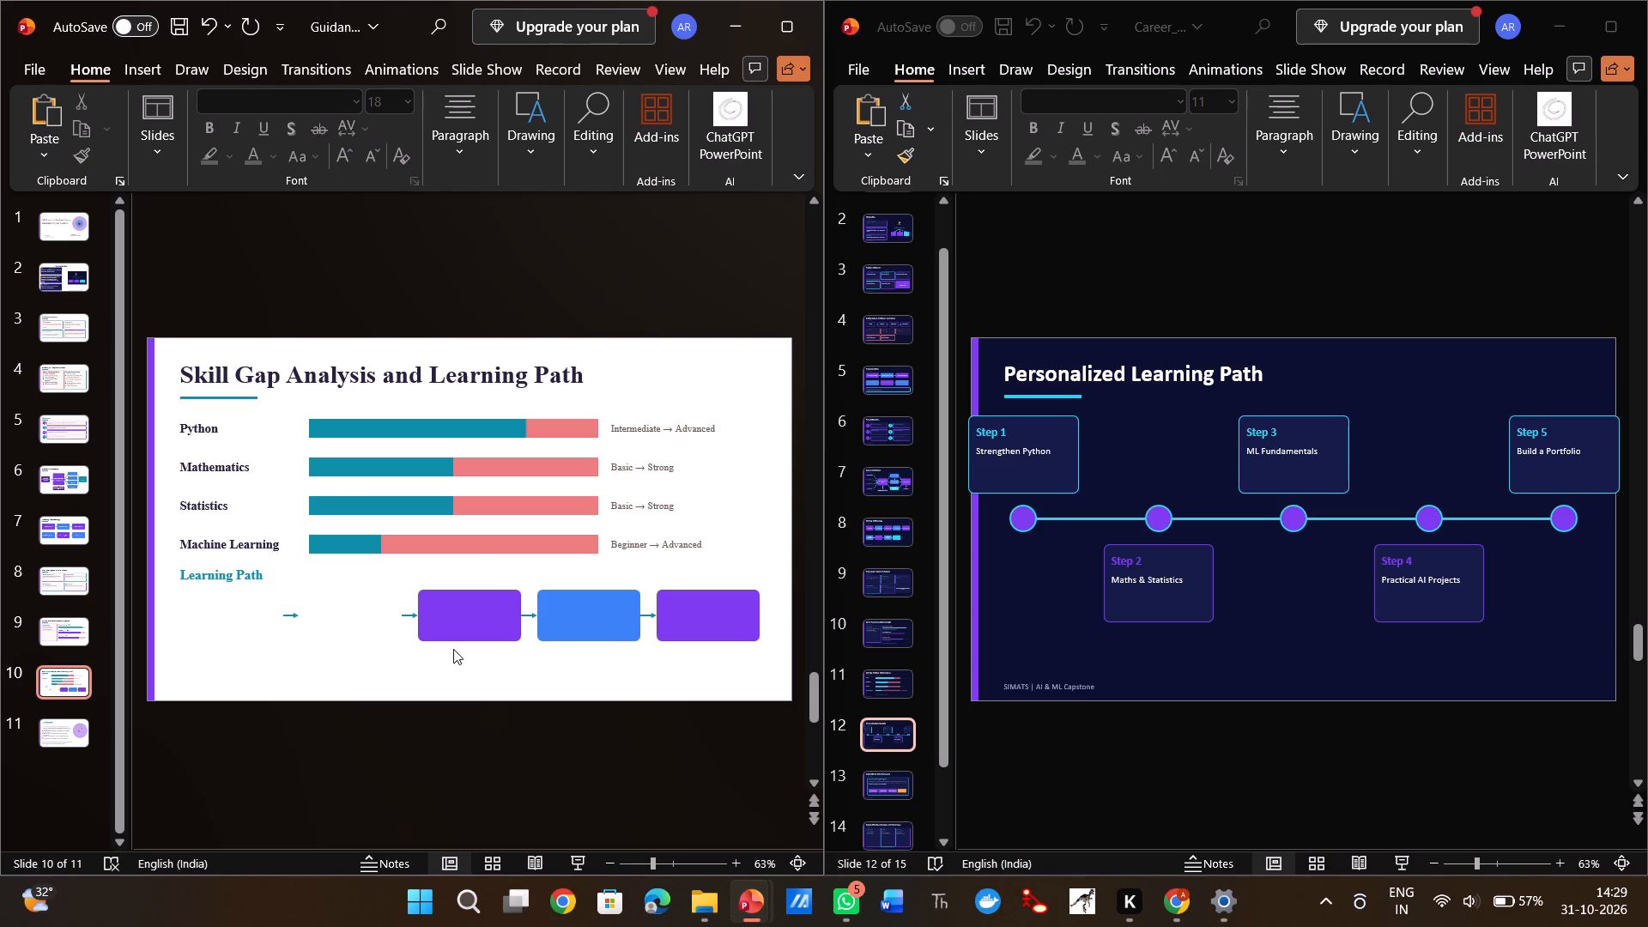
click(457, 644)
key(BackSpace)
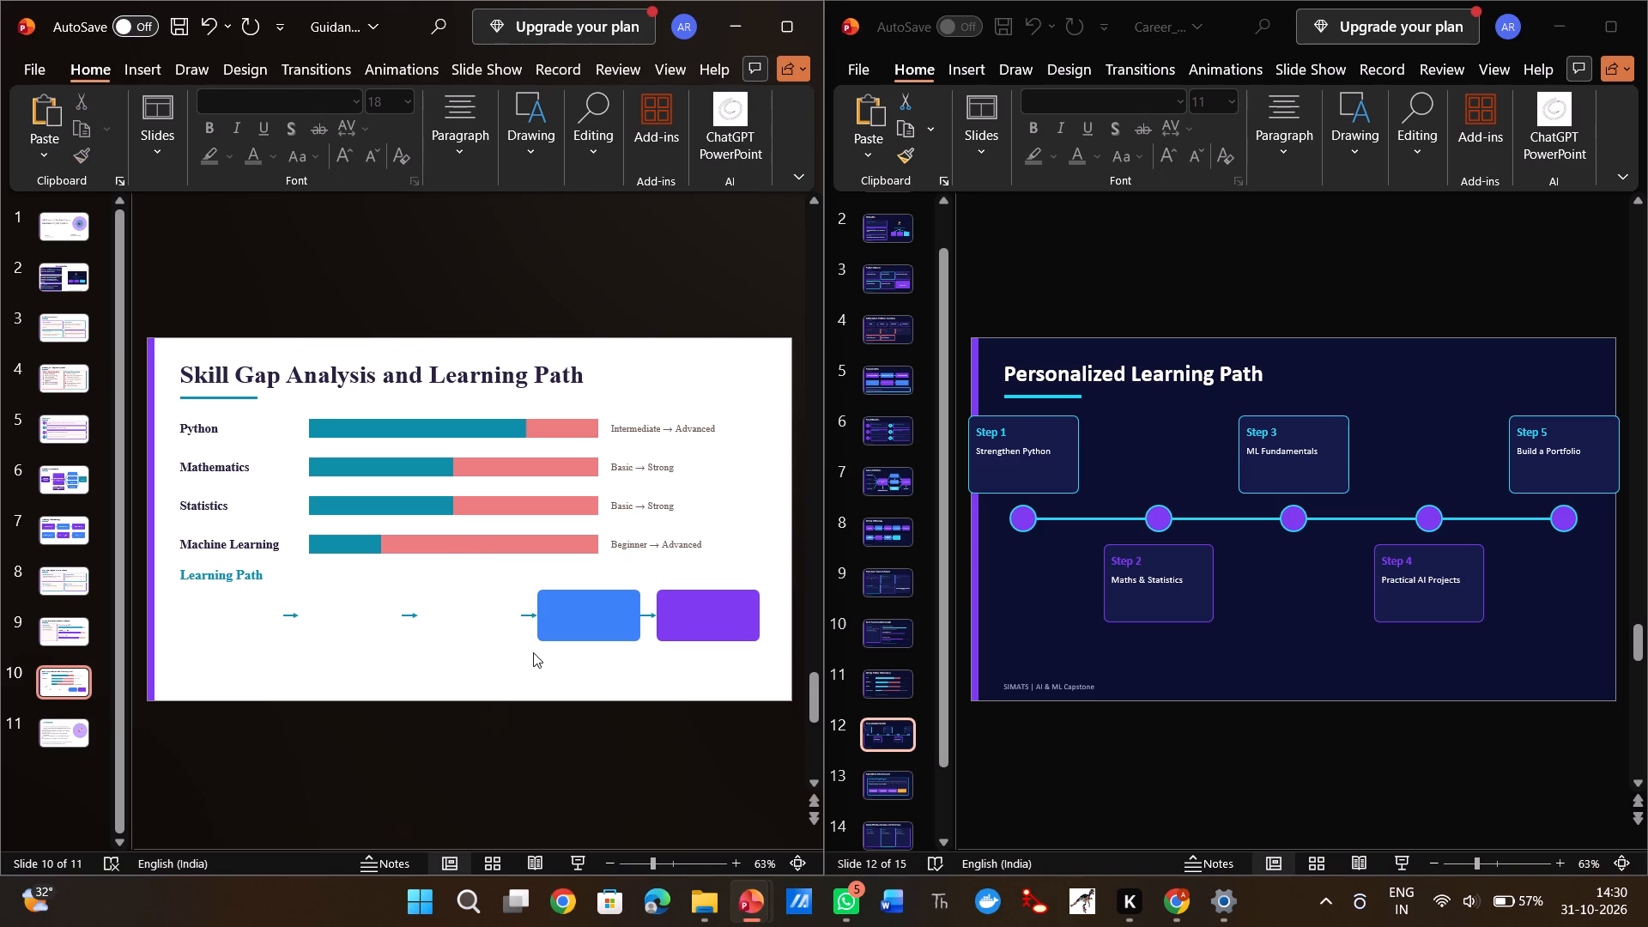
click(569, 641)
key(BackSpace)
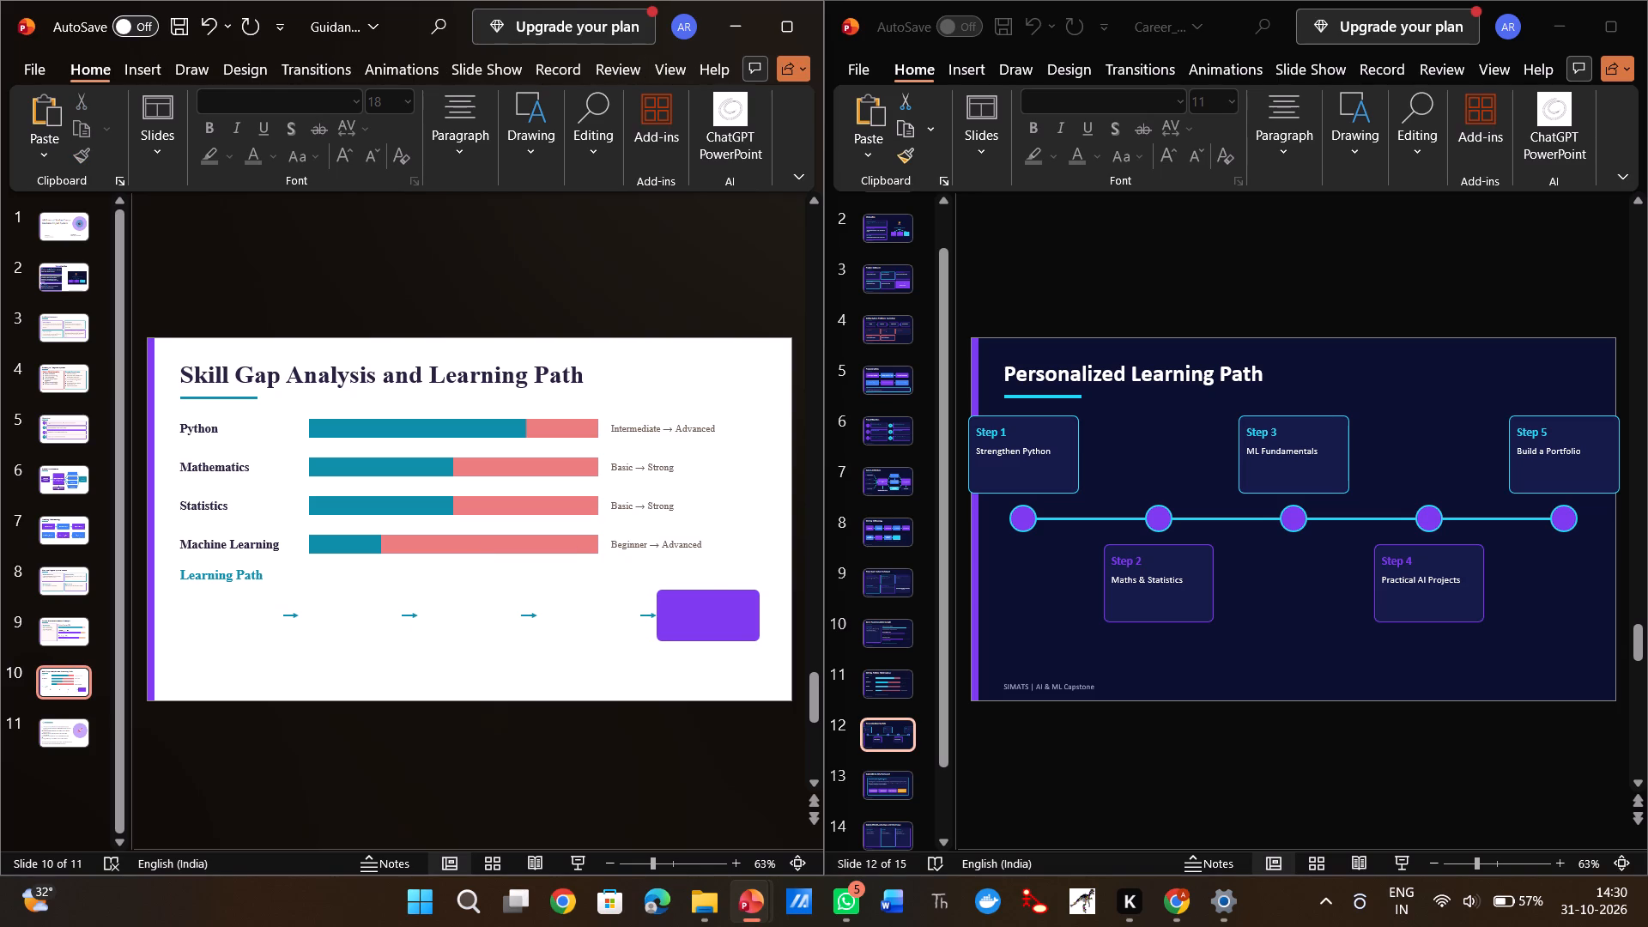
click(701, 643)
key(BackSpace)
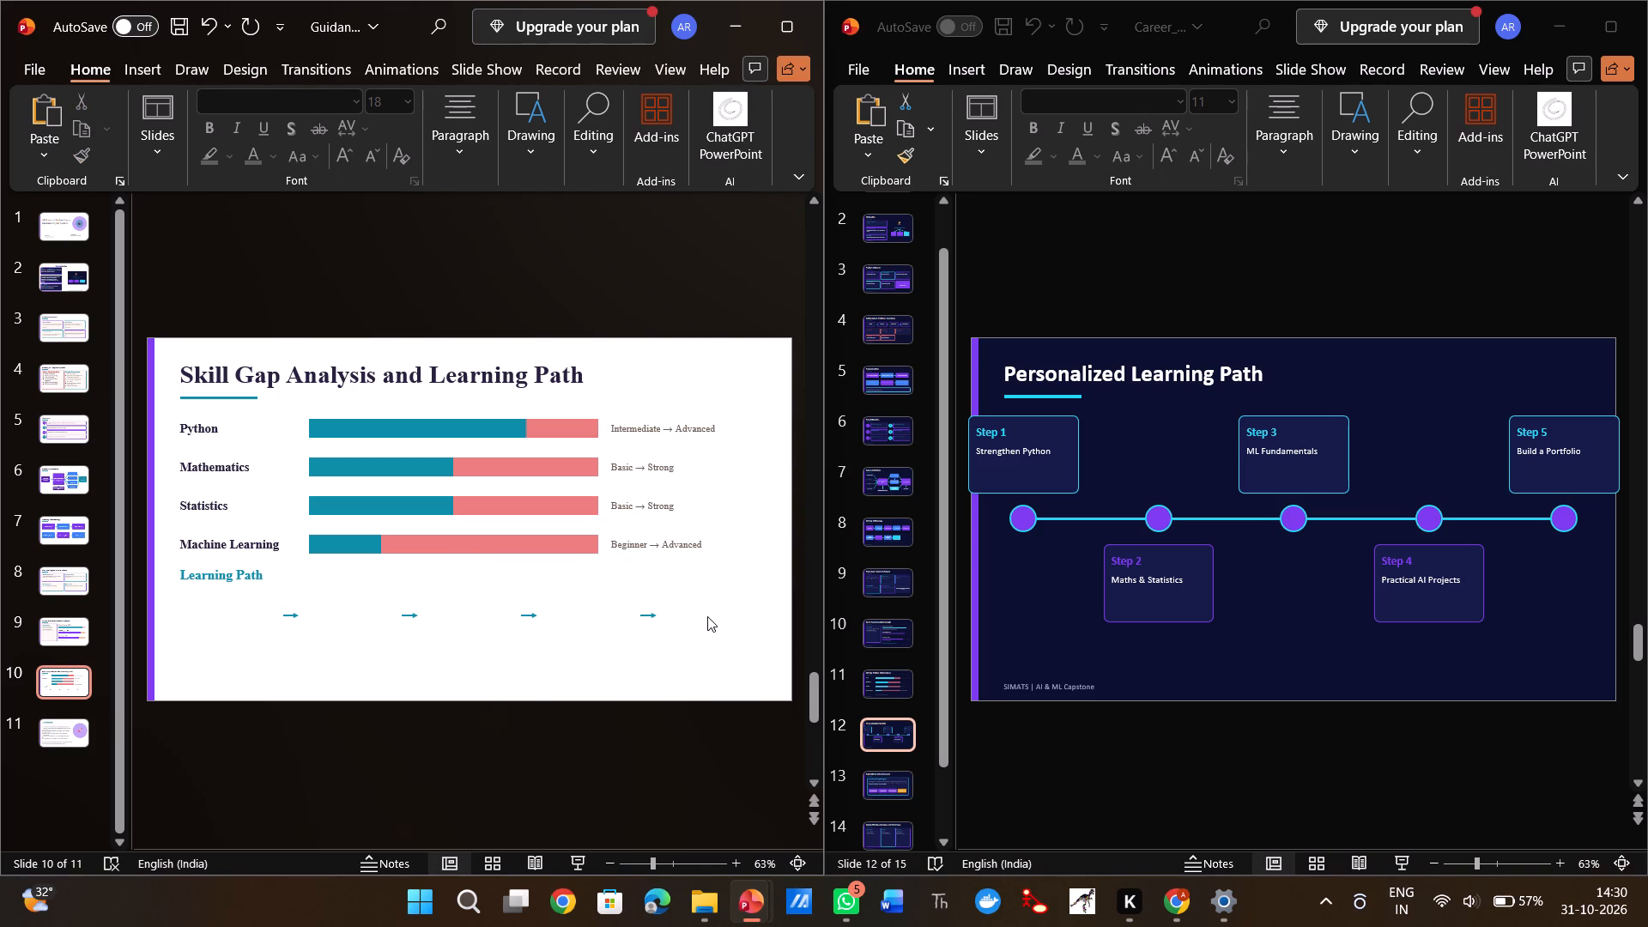
Delete the four small teal arrows left over beneath the "Learning Path" heading.
click(647, 614)
key(BackSpace)
key(Left)
key(Down)
click(522, 623)
key(BackSpace)
click(403, 606)
key(BackSpace)
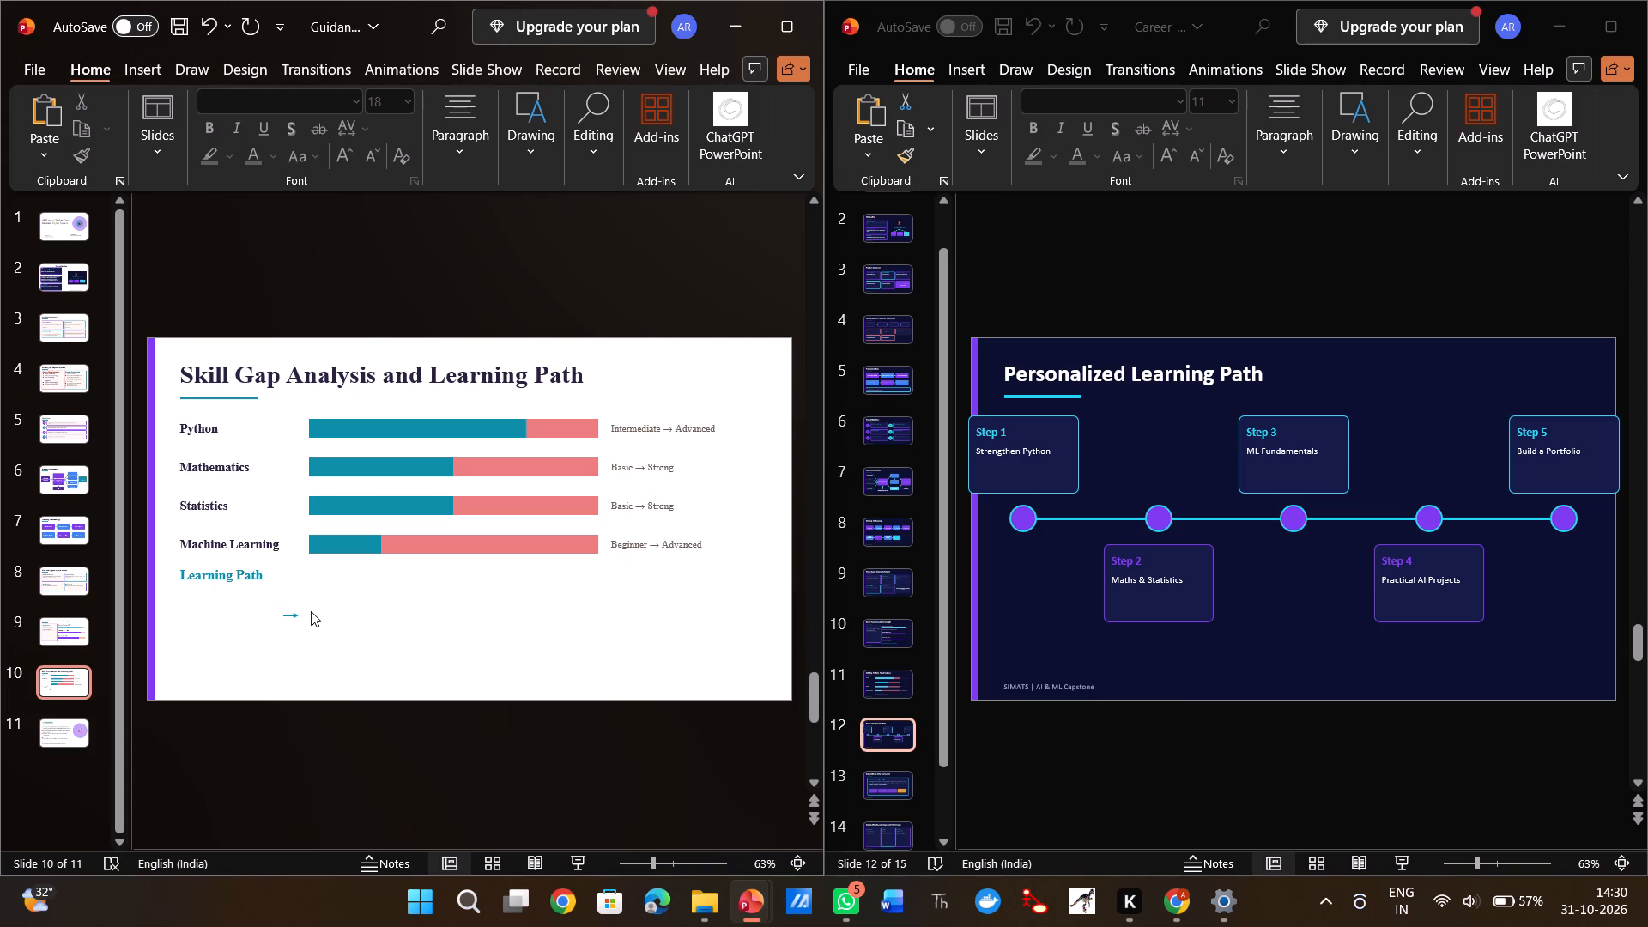
click(294, 612)
key(BackSpace)
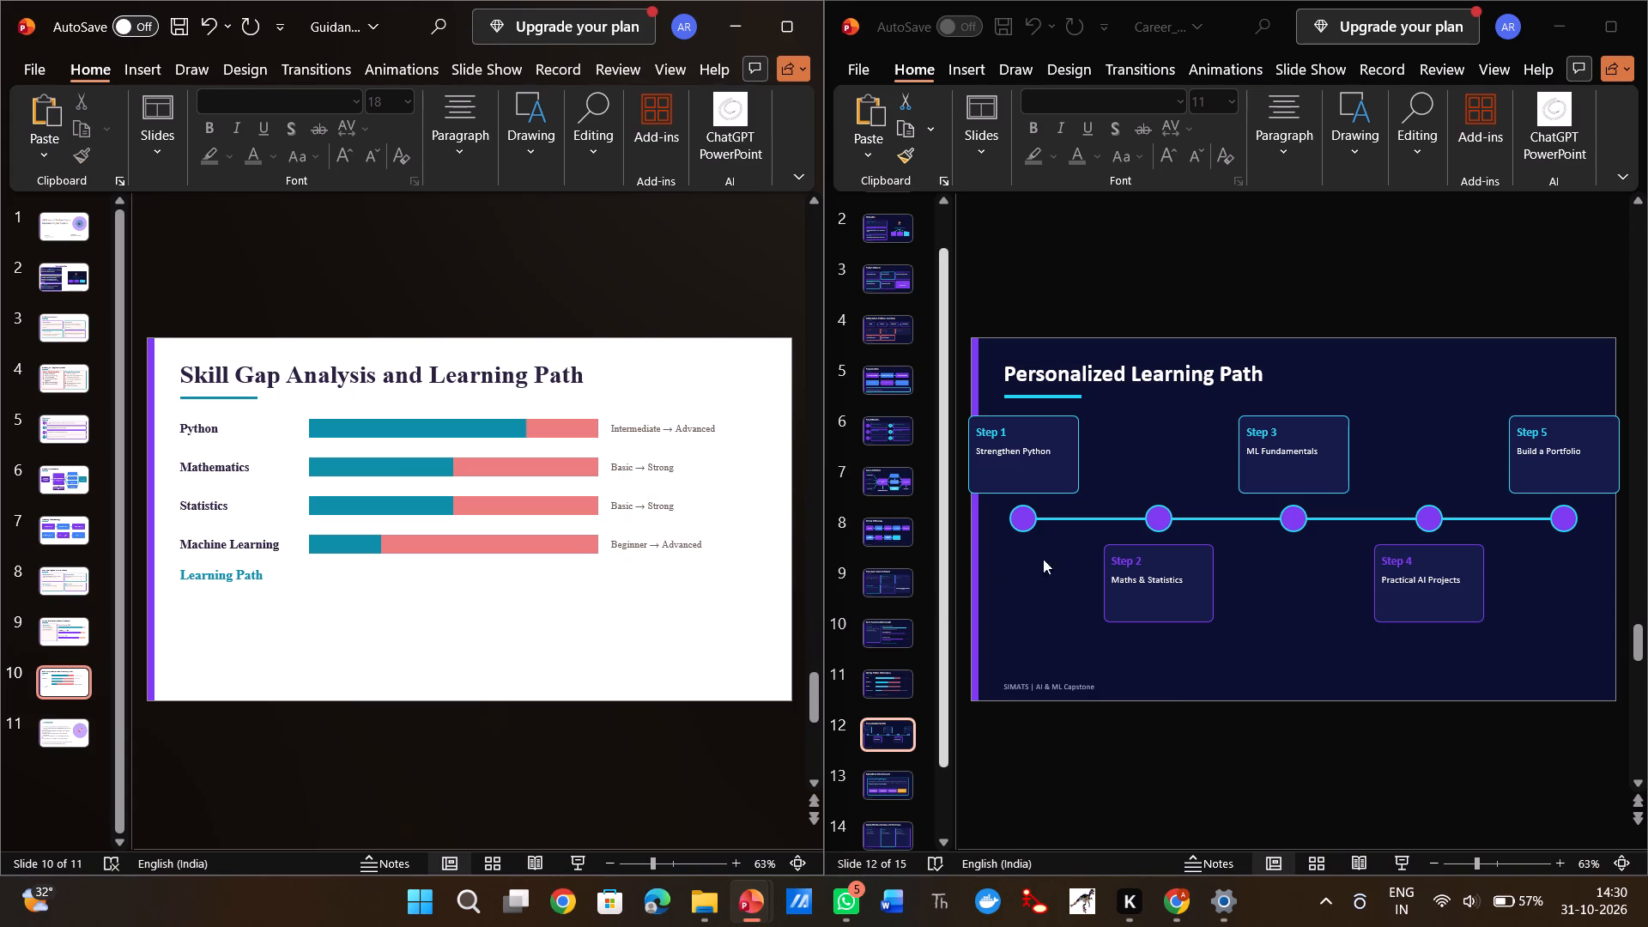
Copy all objects from the Career deck's "Personalized Learning Path" slide and paste them onto the Guidance deck's "Skill Gap Analysis and Learning Path" slide.
click(1093, 520)
click(1089, 516)
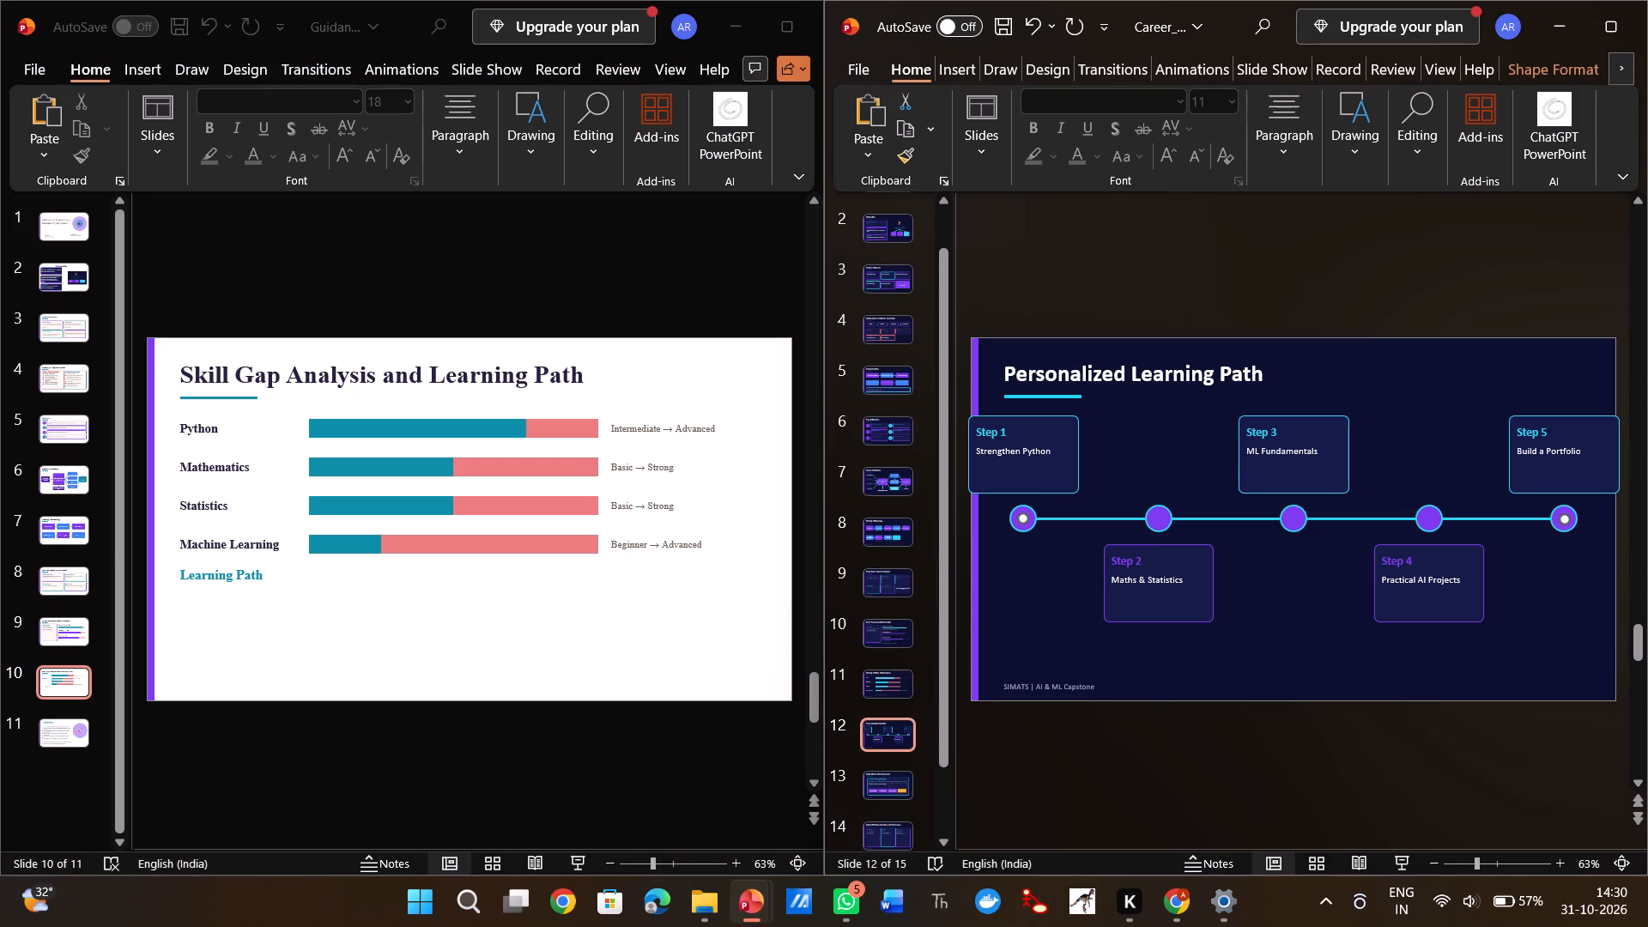
key(ctrl+a)
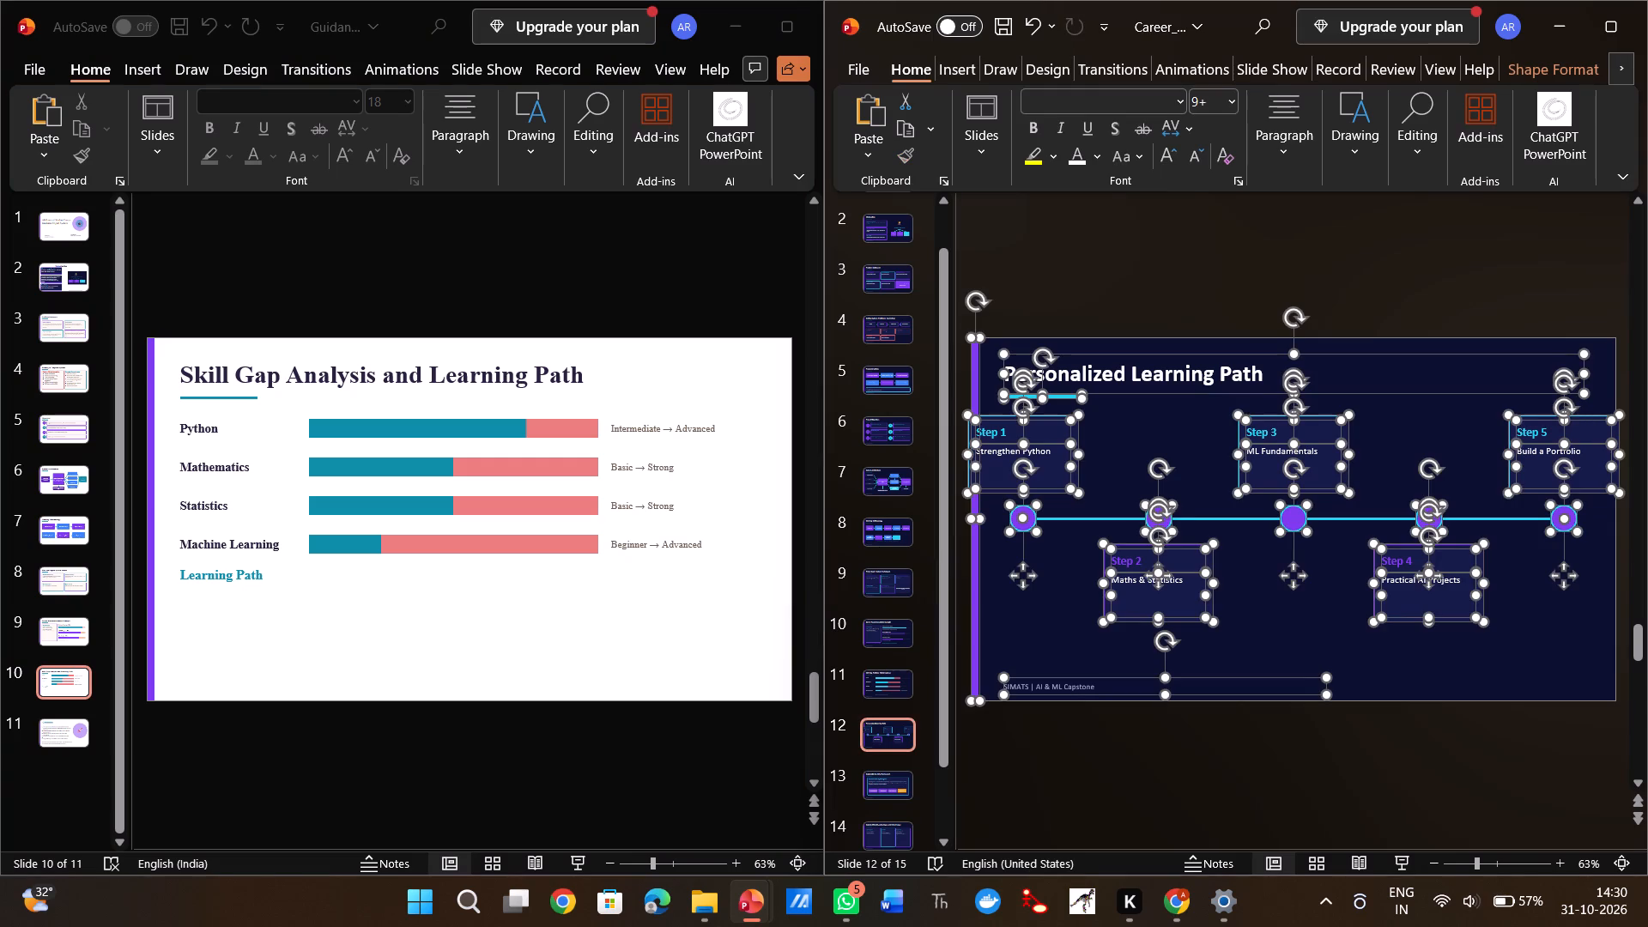
key(ctrl+c)
click(510, 628)
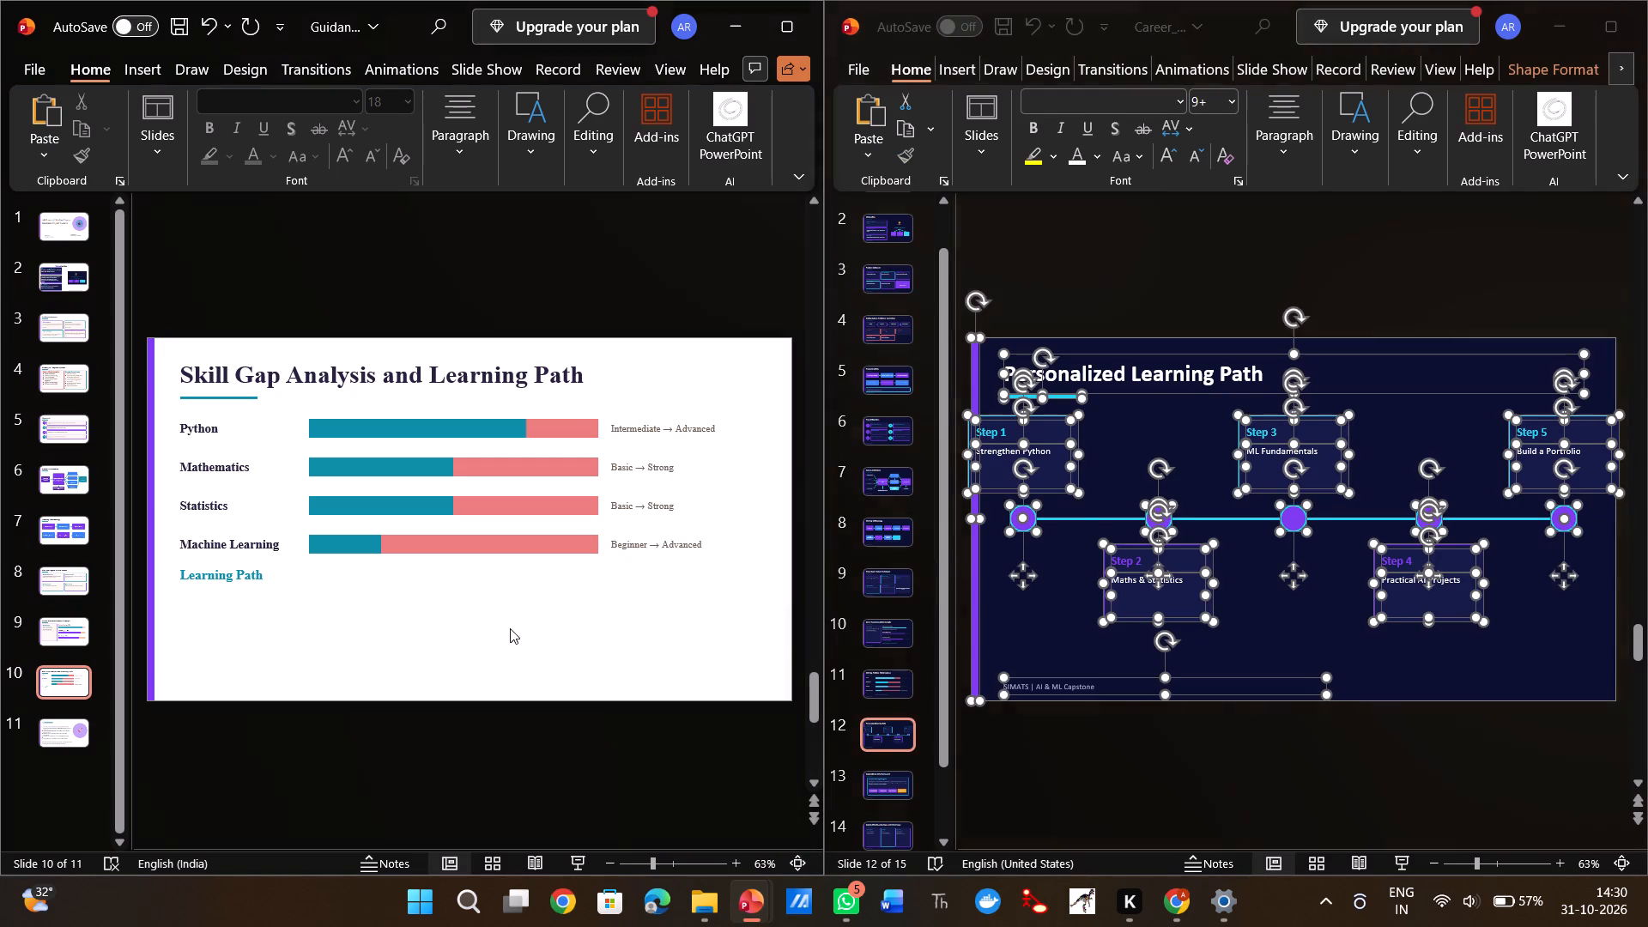
click(234, 611)
click(251, 573)
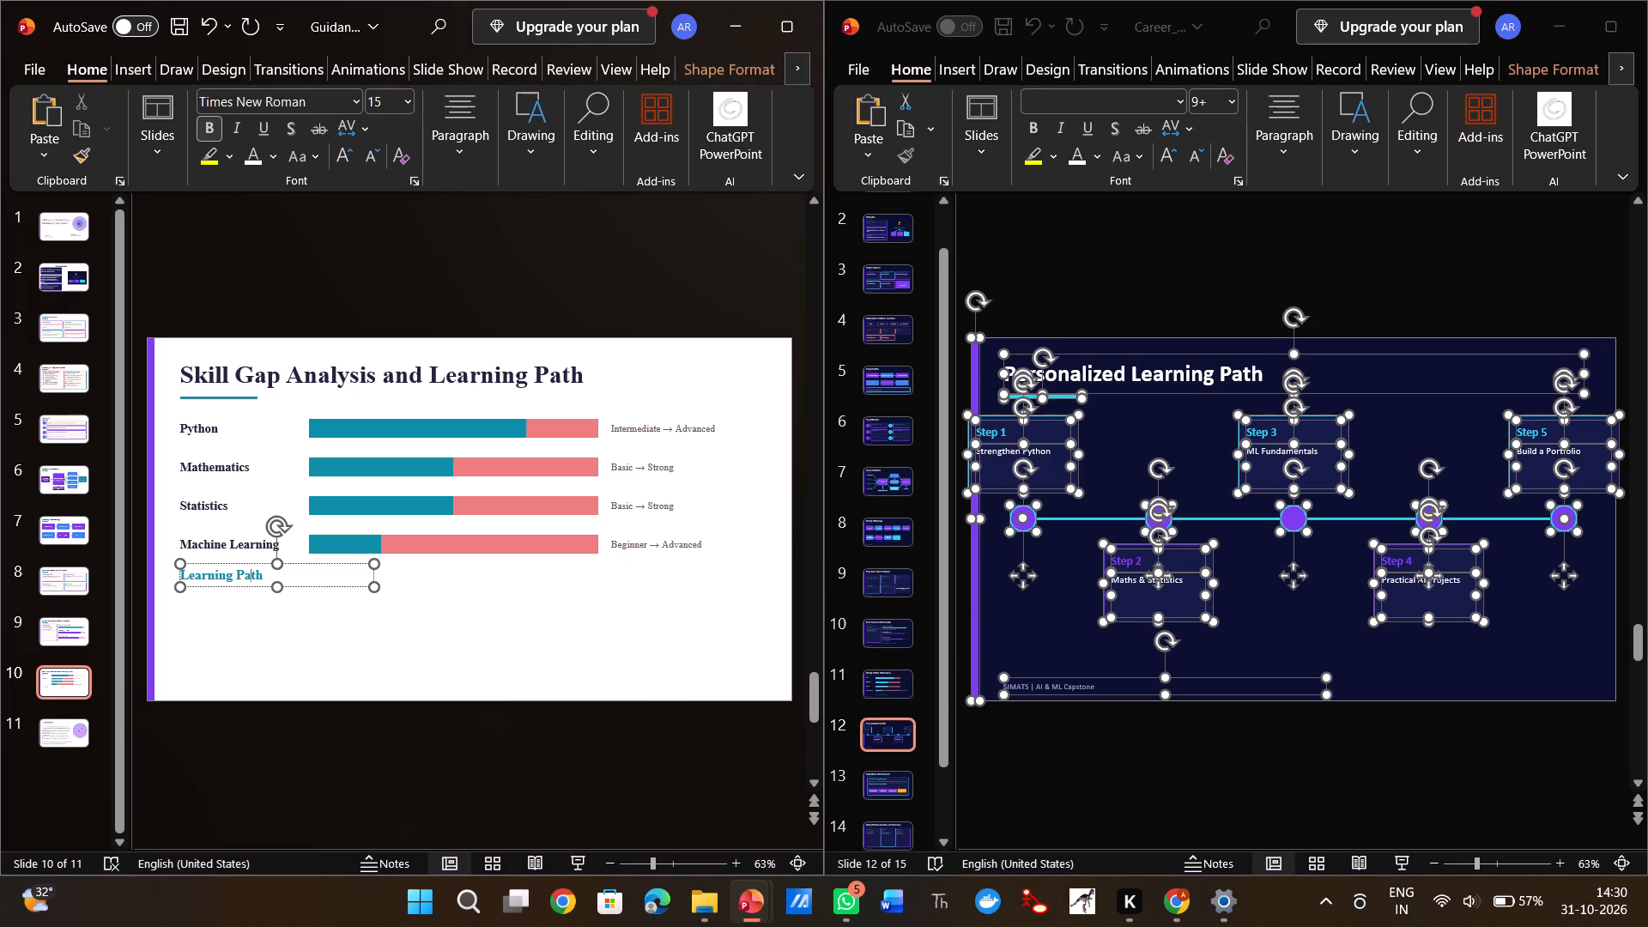
click(307, 619)
double_click(307, 619)
key(ctrl+v)
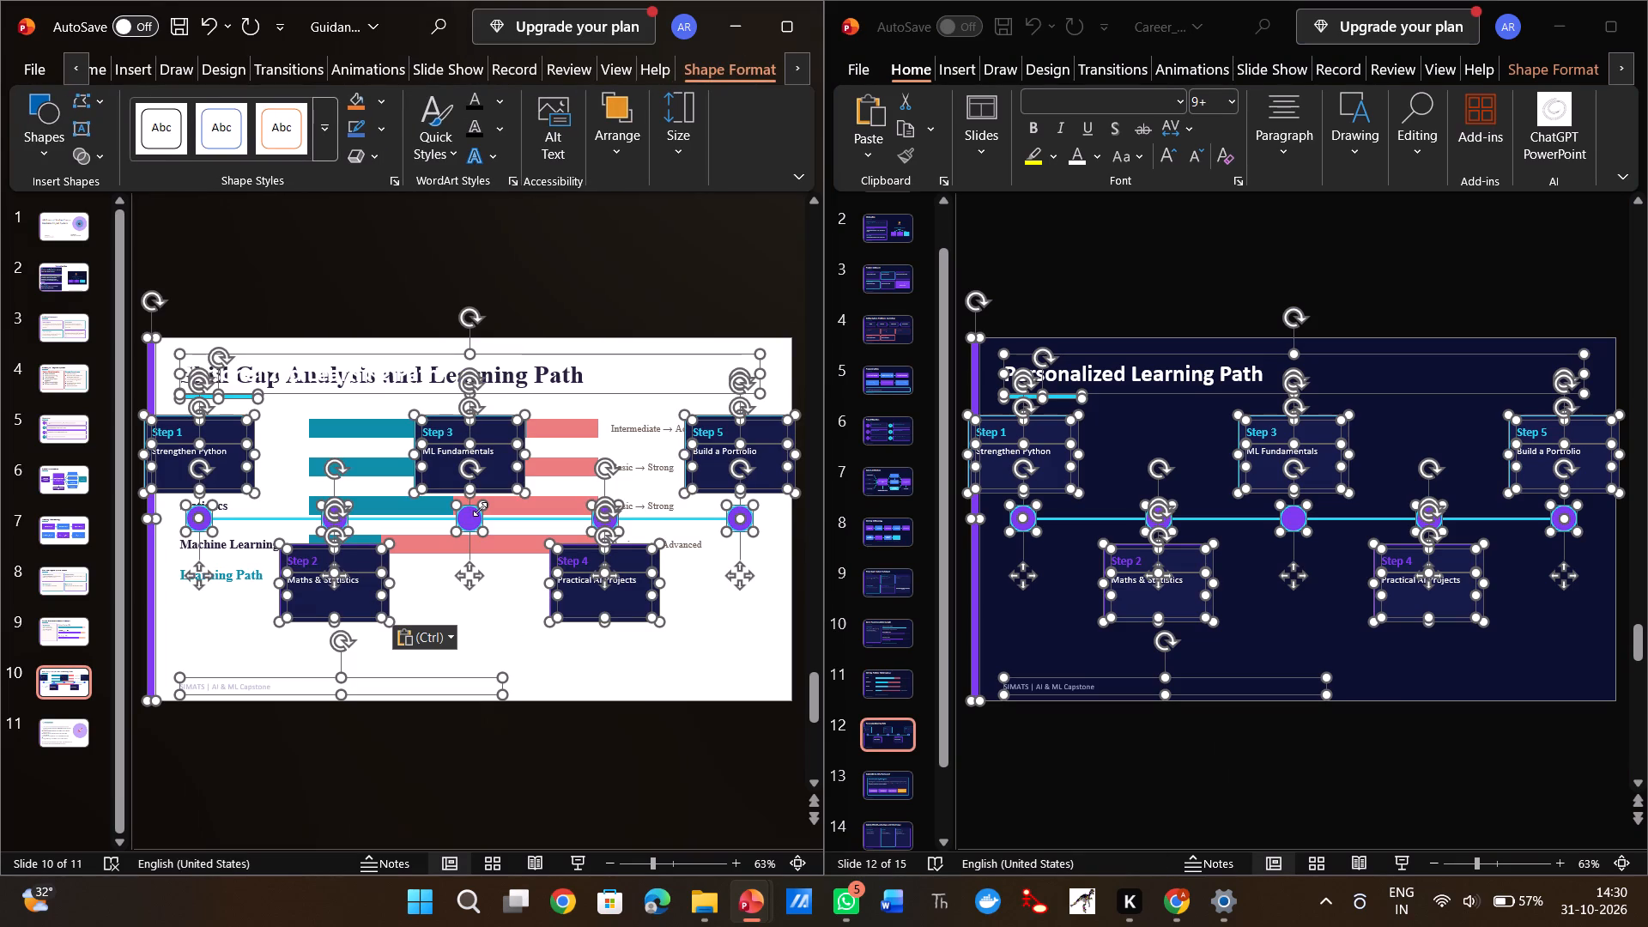
Move the pasted timeline objects down together so they sit below the skill bars and the "Learning Path" heading.
drag(344, 603, 333, 615)
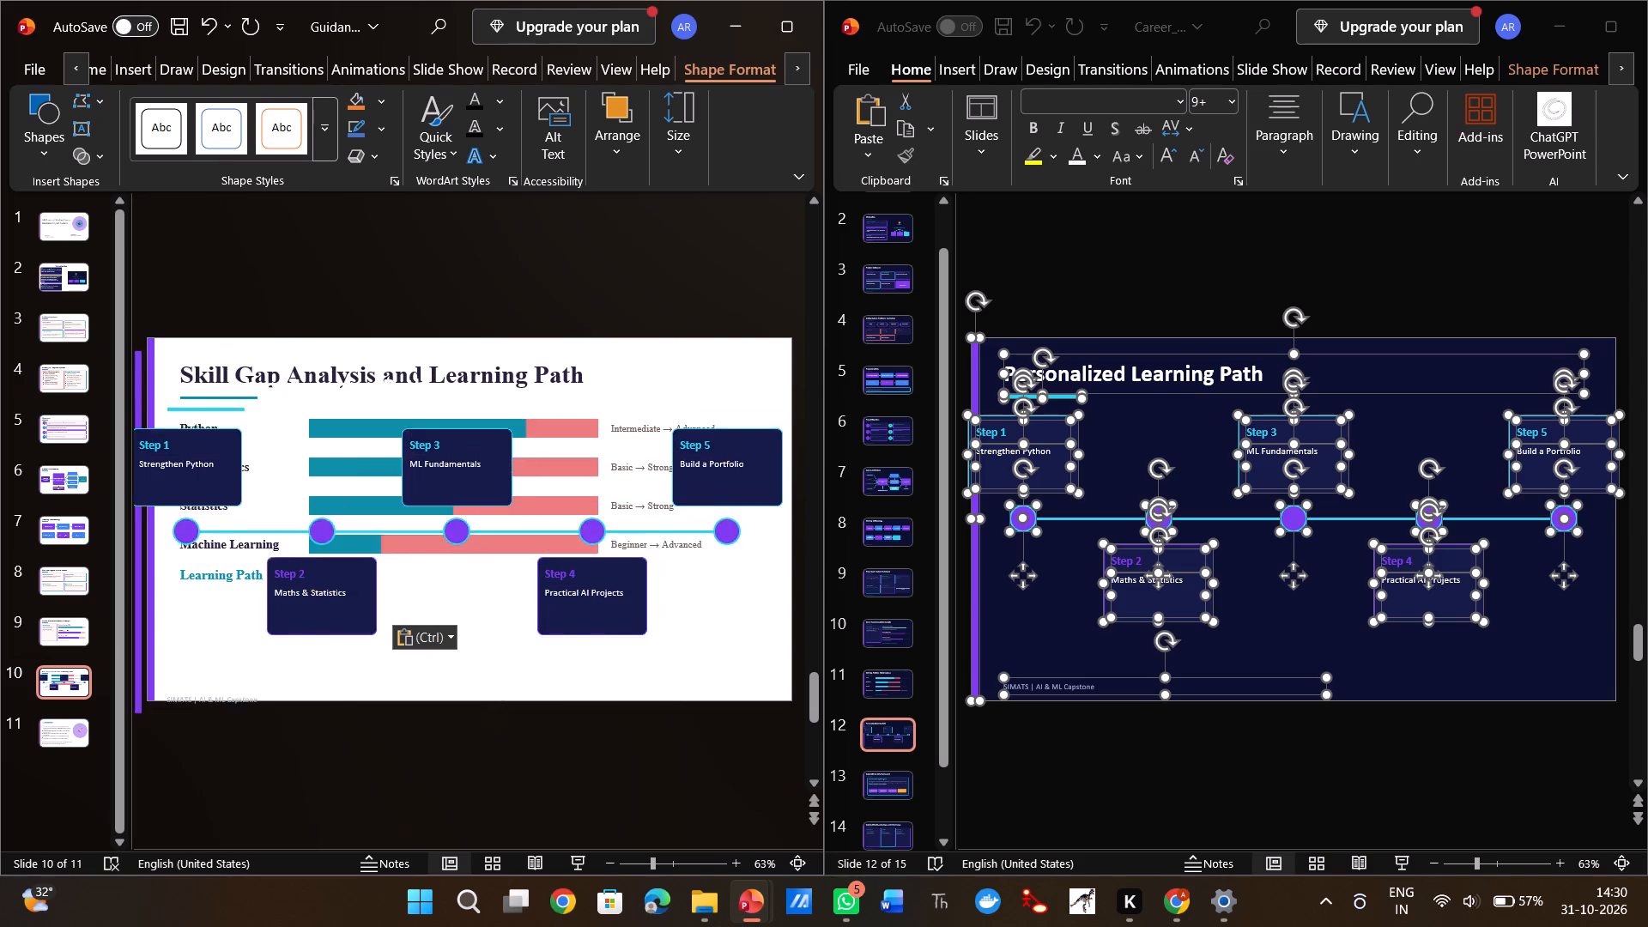
drag(333, 615, 355, 714)
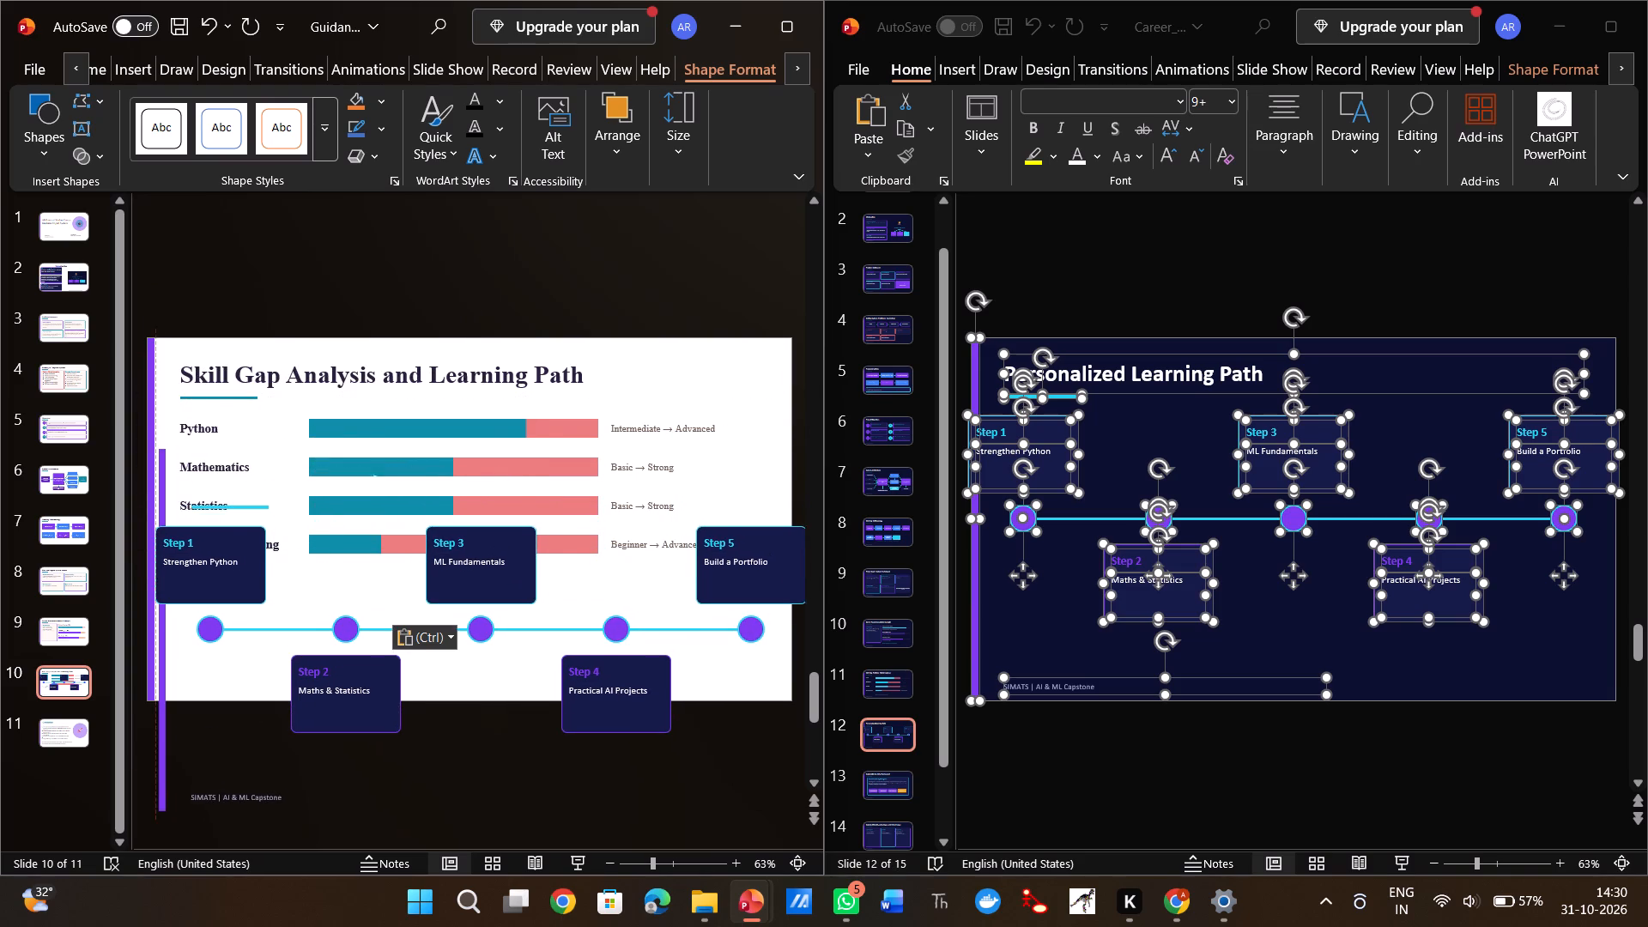
drag(355, 714, 353, 881)
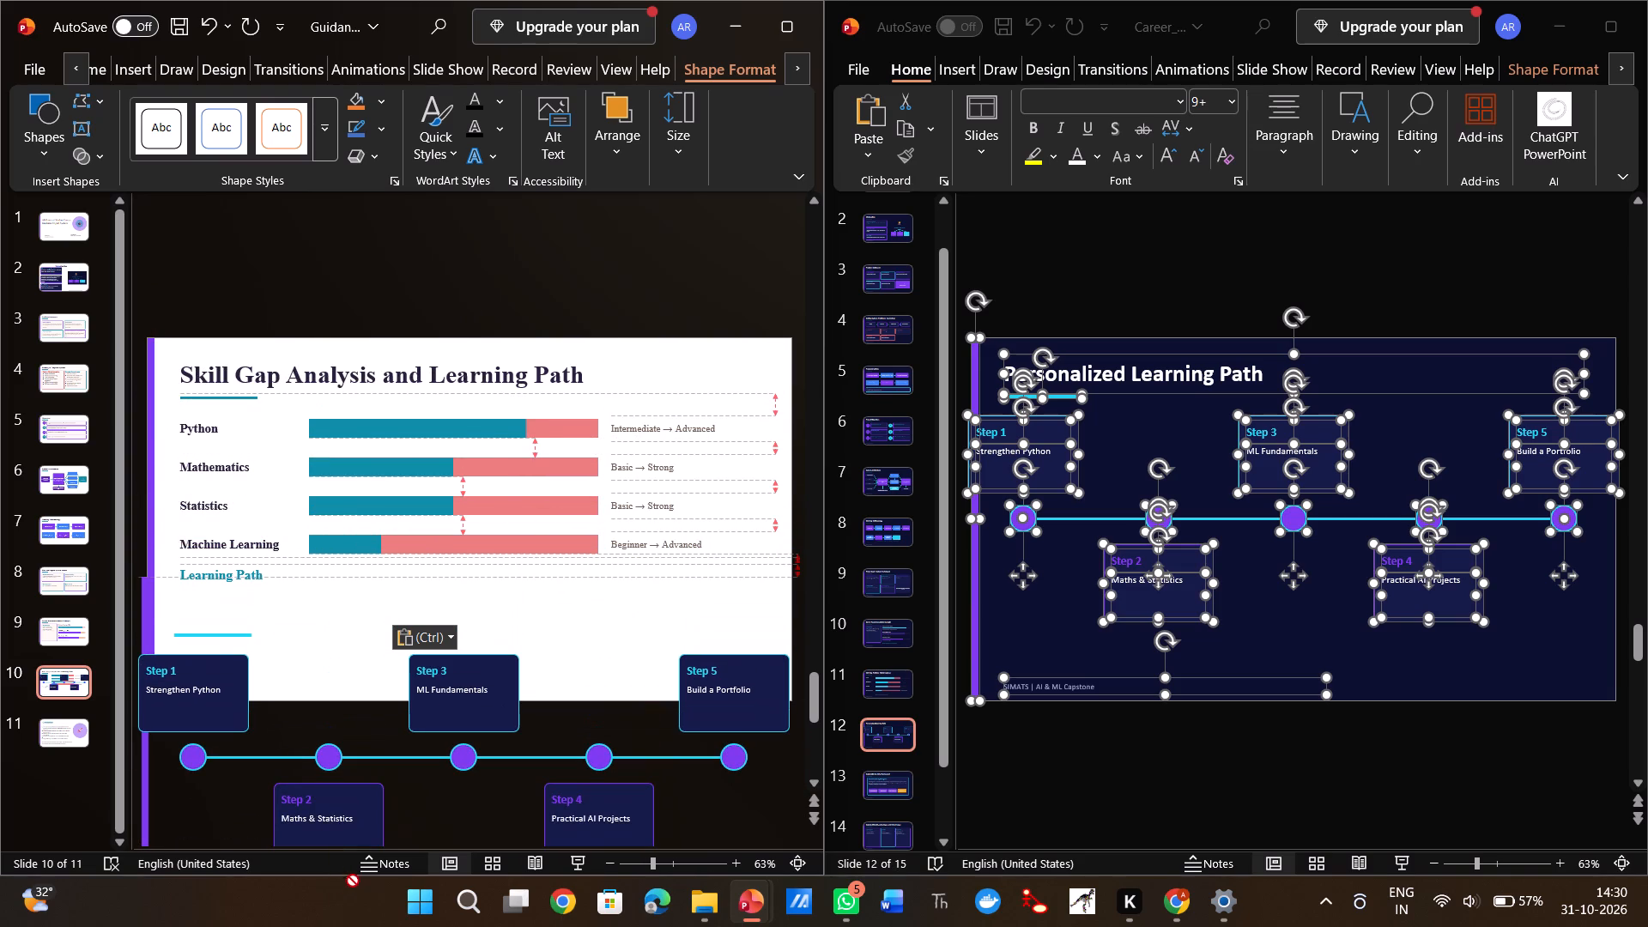
drag(353, 881, 359, 839)
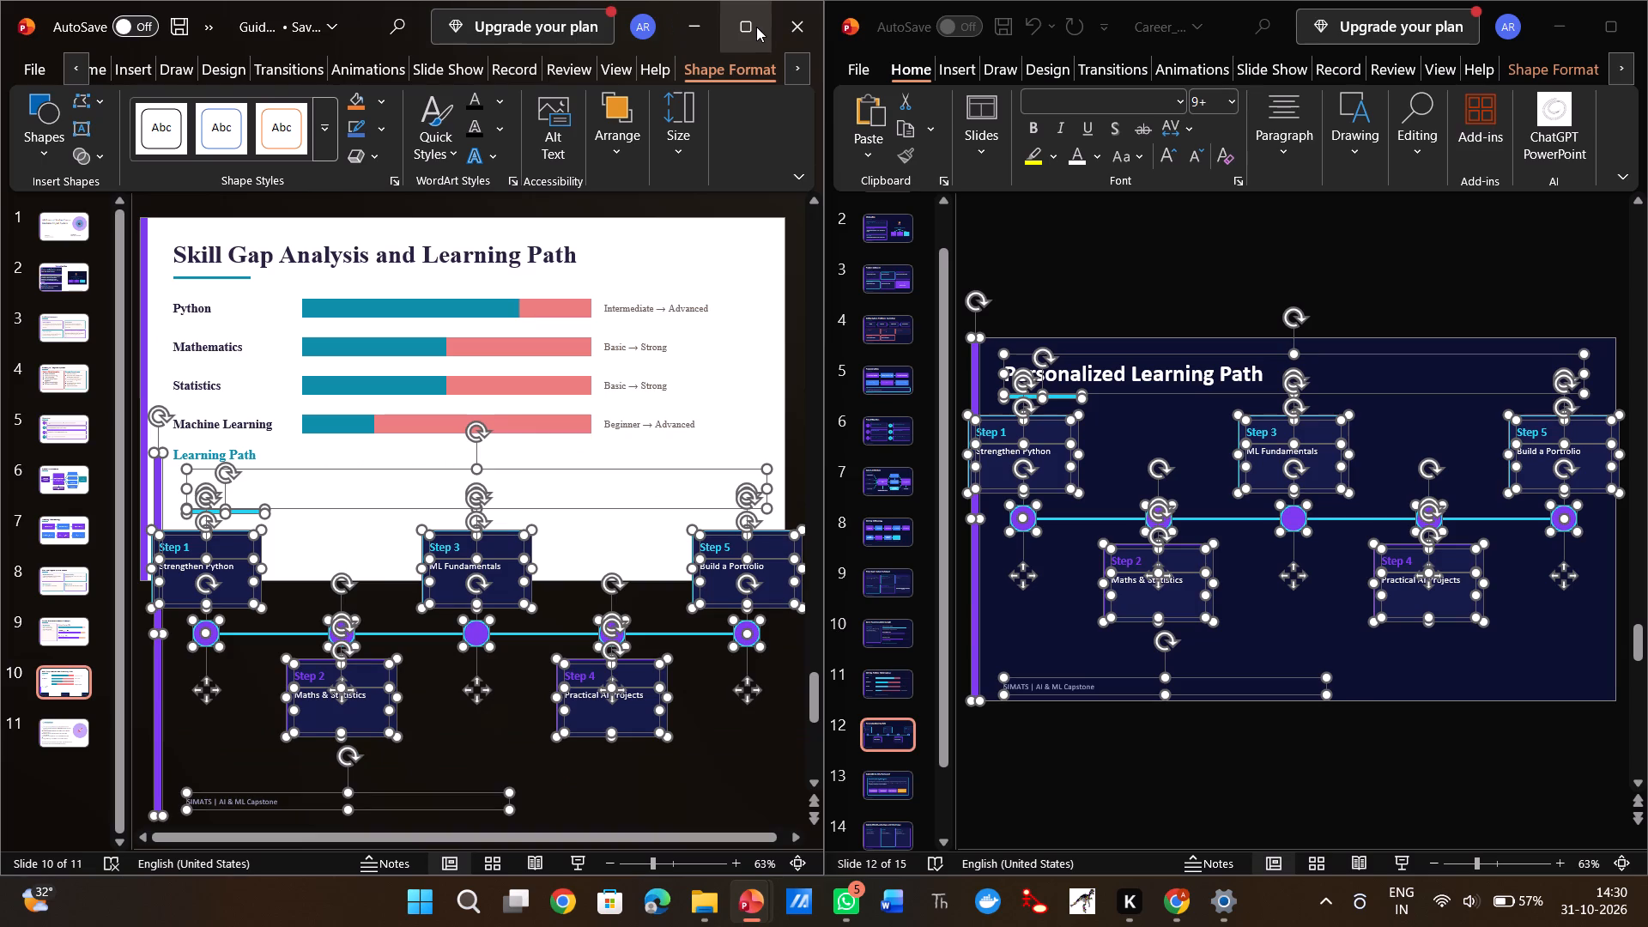
Maximize the Guidance deck window and delete the pasted white title text box and its cyan underline.
click(756, 27)
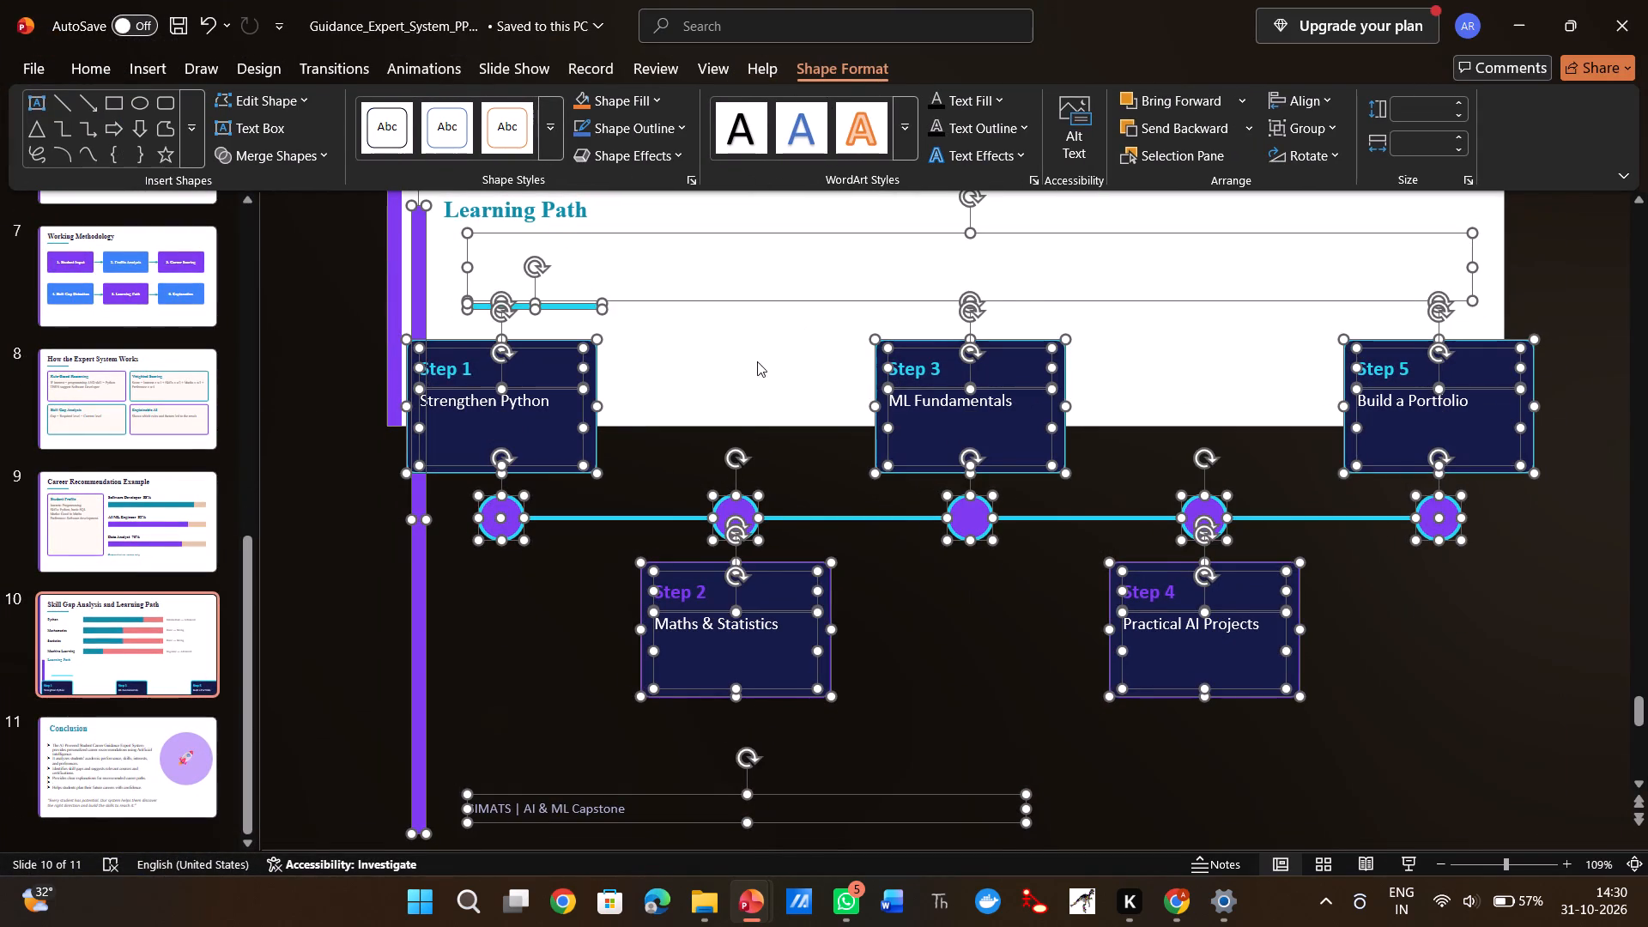
click(724, 247)
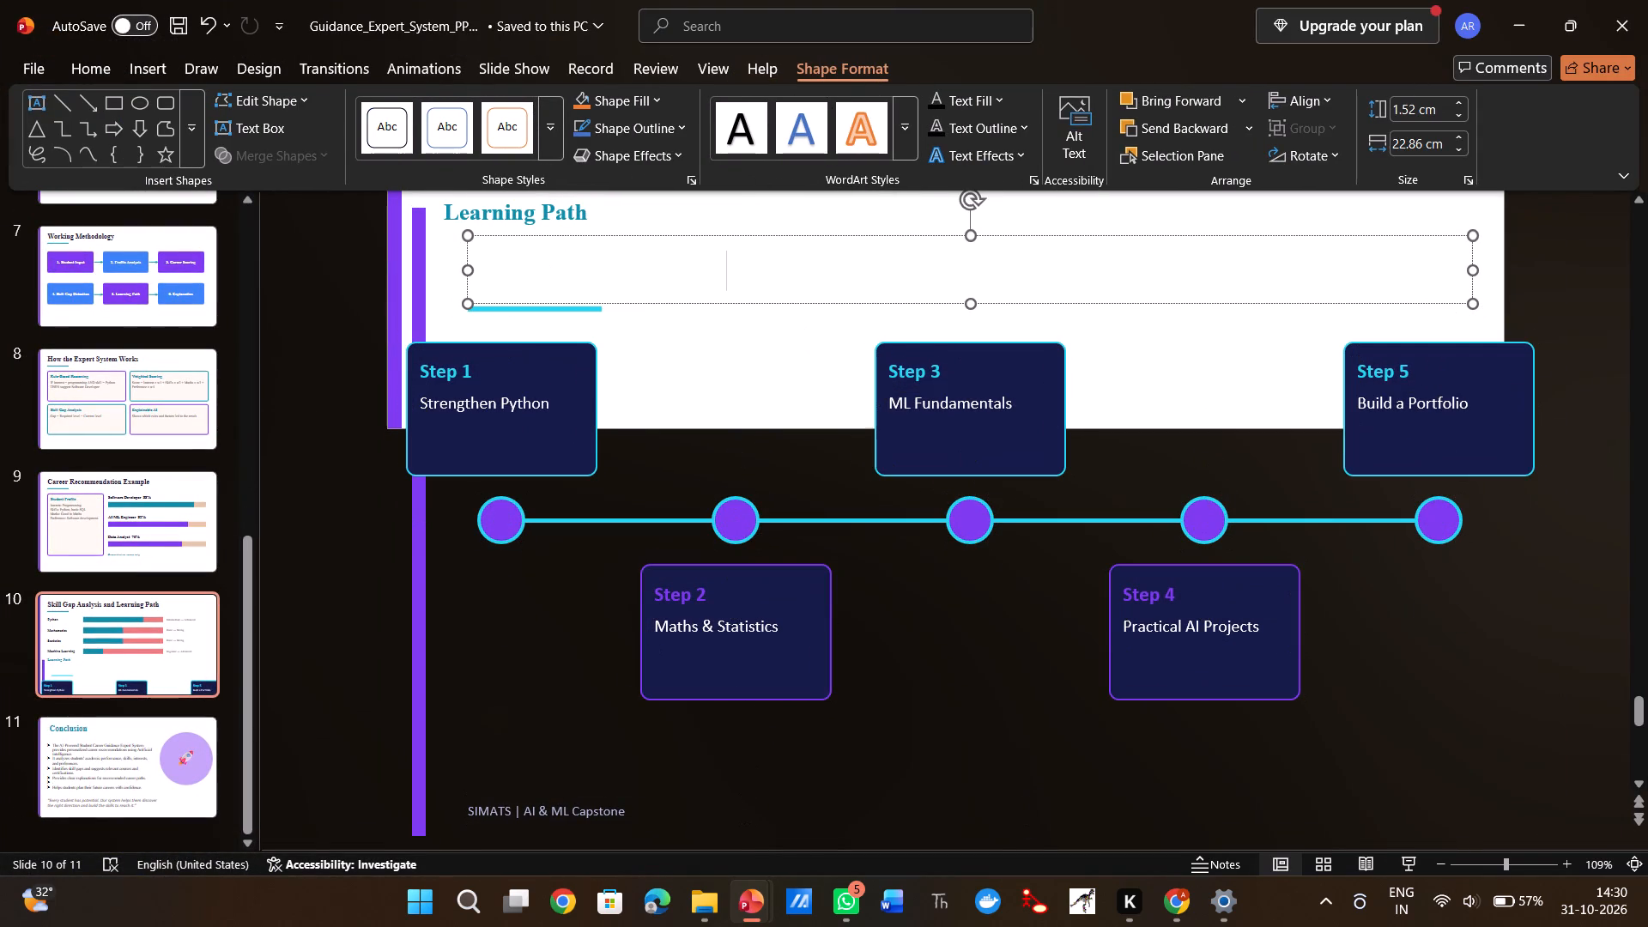
key(ctrl+a)
key(BackSpace)
click(724, 299)
key(BackSpace)
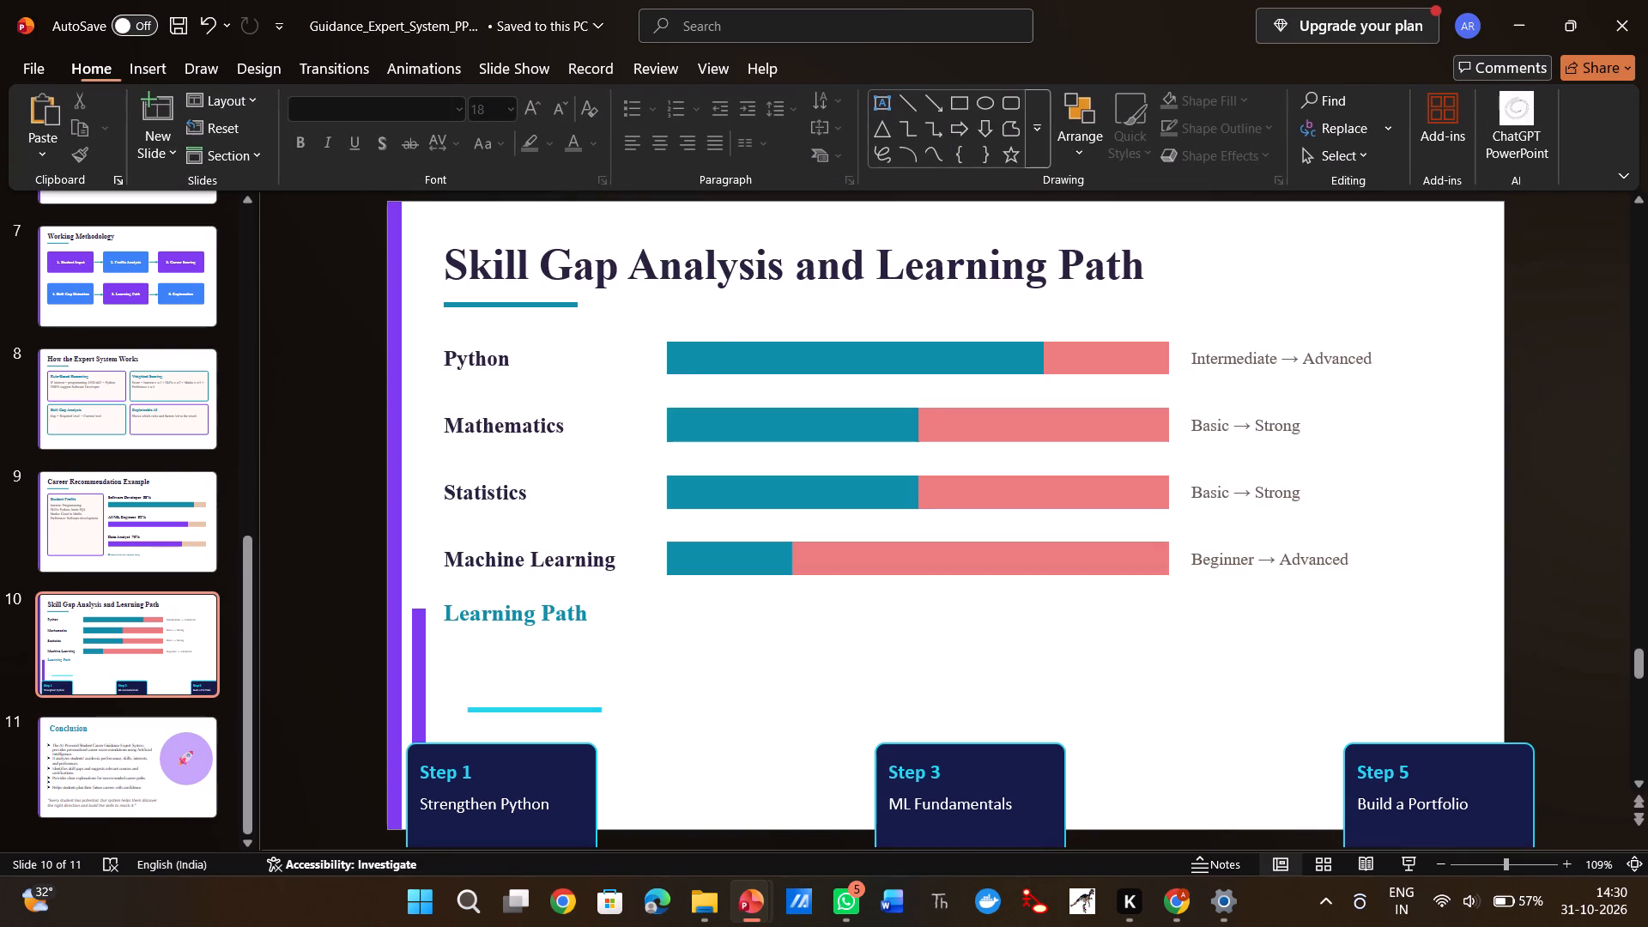
click(560, 709)
key(BackSpace)
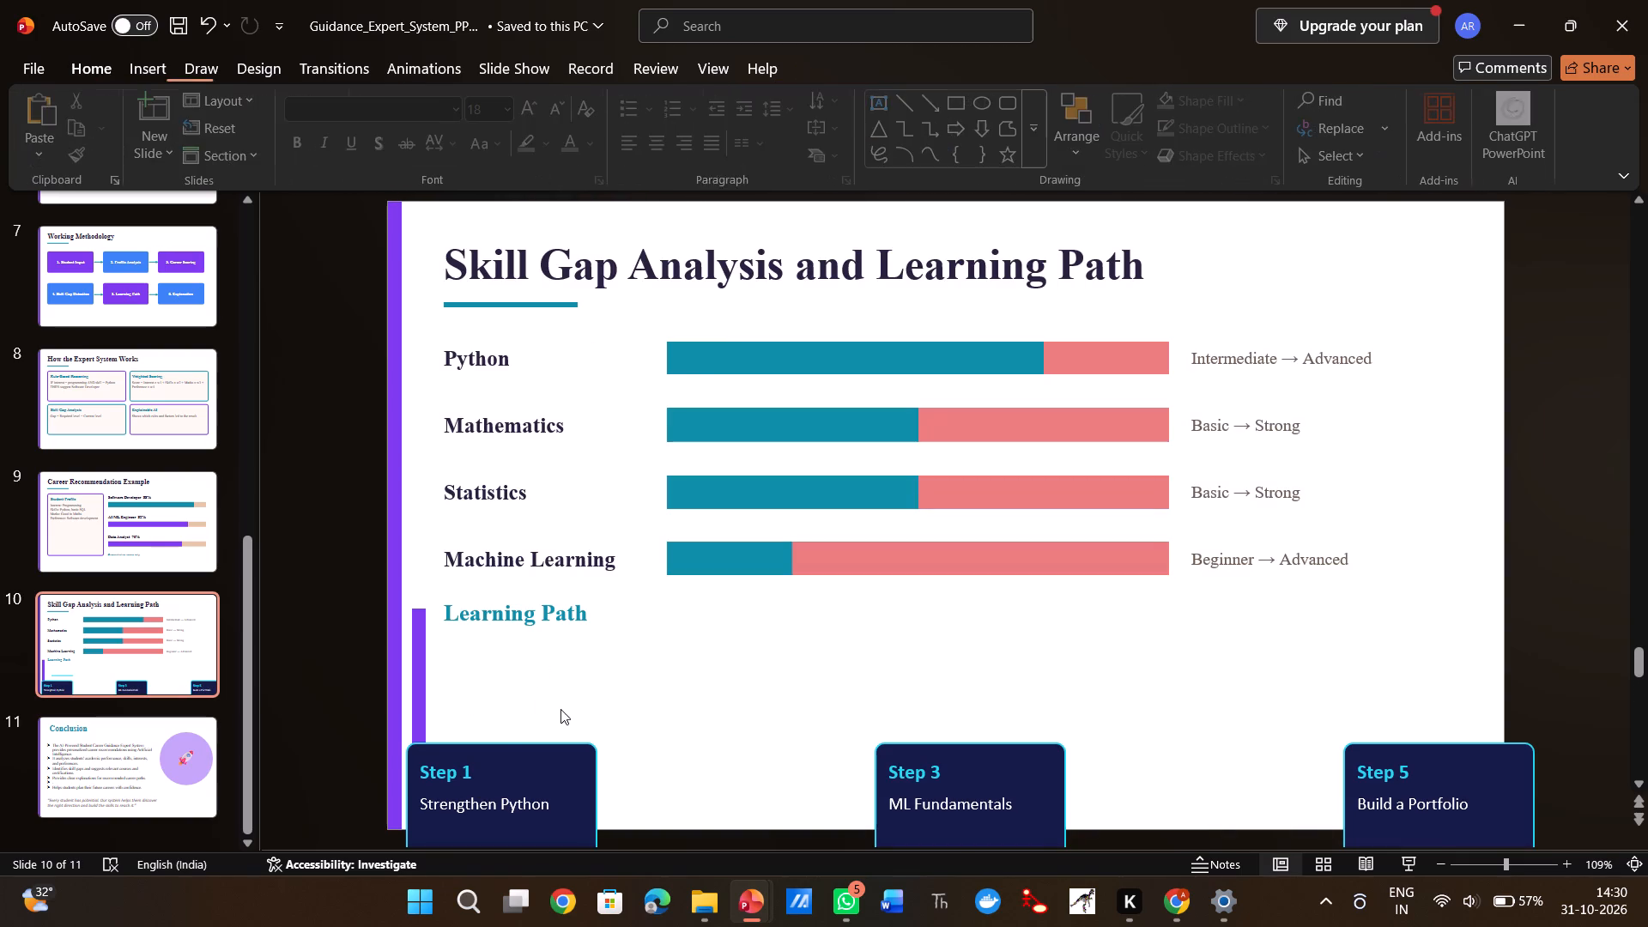
Nudge the "Step 1" label slightly down and move its dark card up directly beneath the "Learning Path" heading.
click(561, 755)
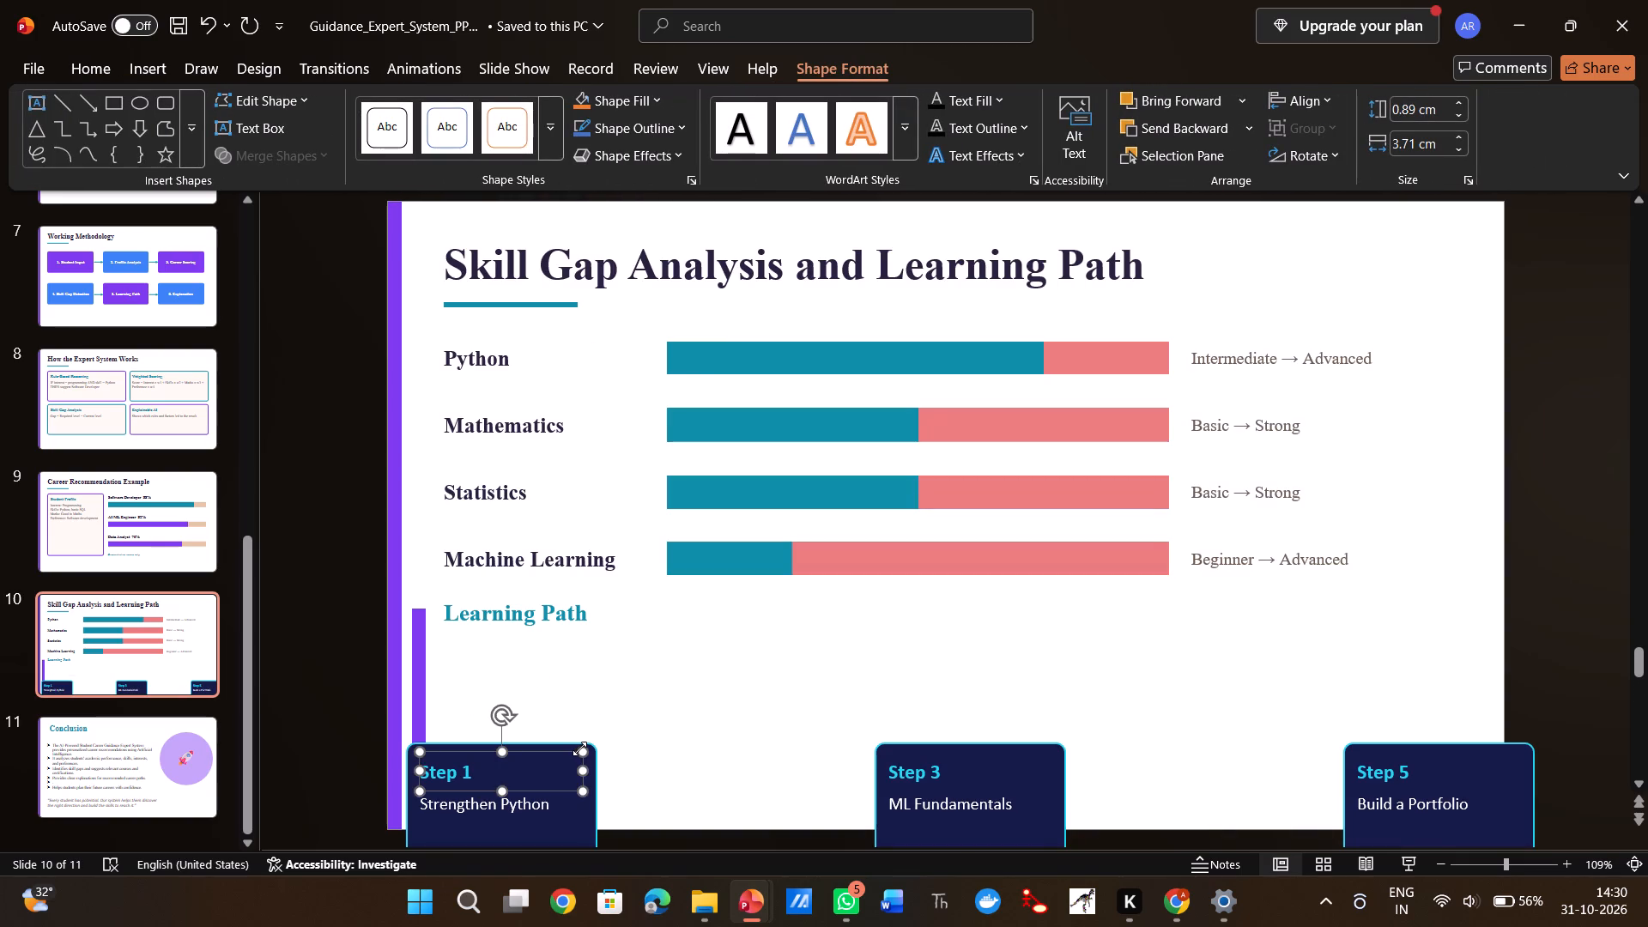
click(579, 748)
click(617, 736)
drag(617, 736, 631, 687)
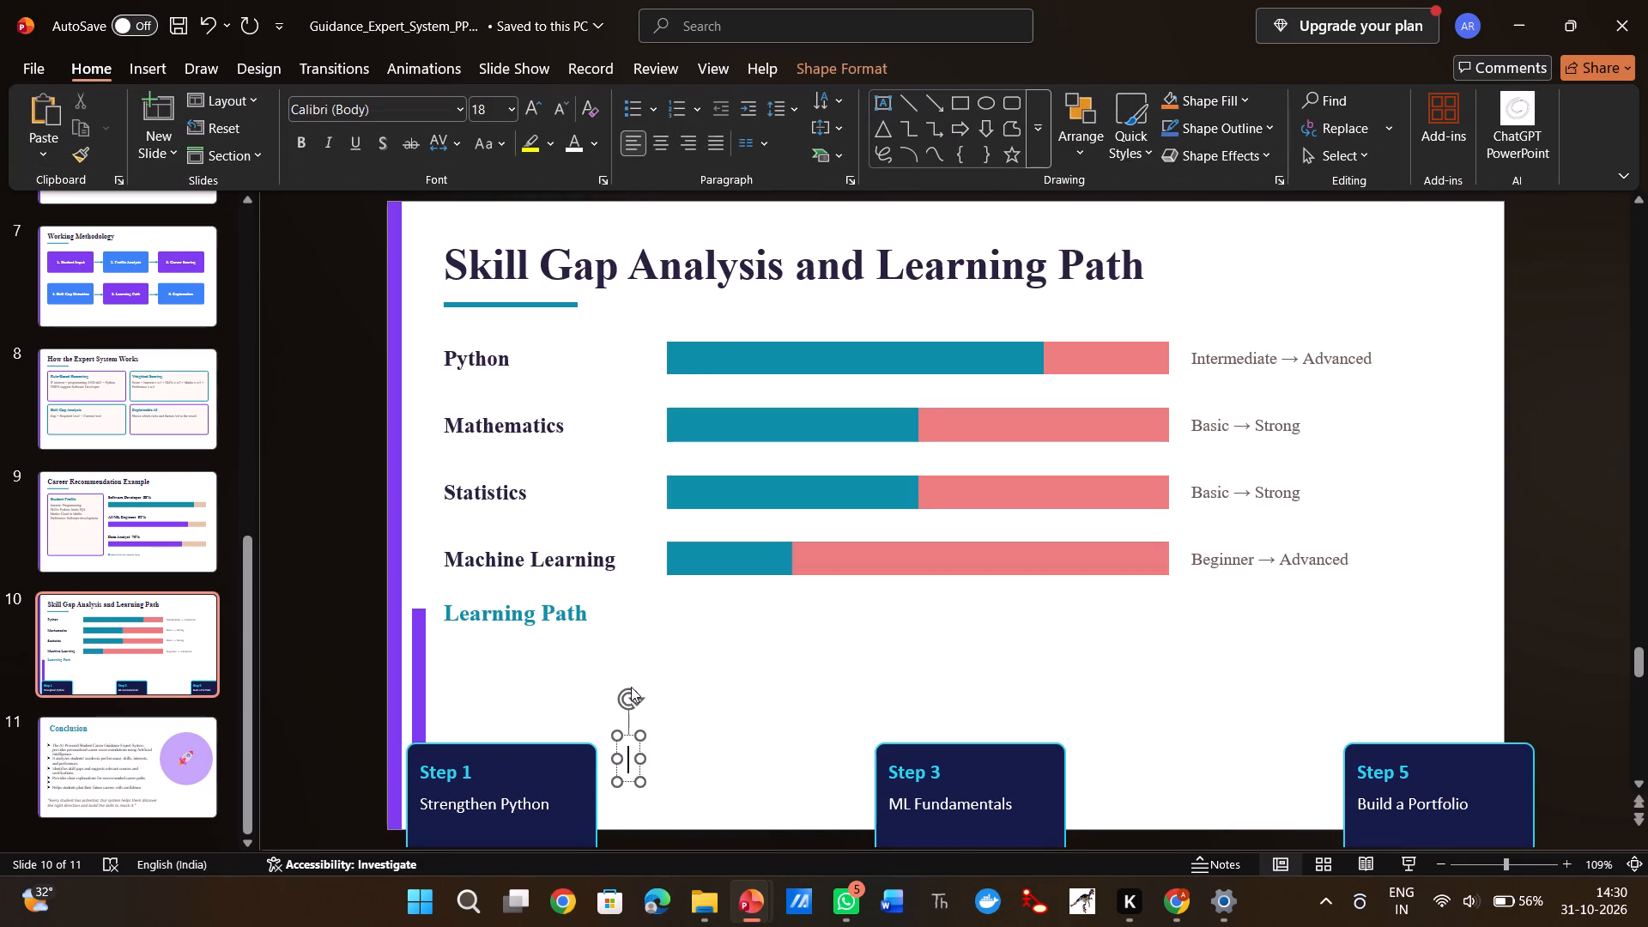
drag(631, 687, 633, 684)
drag(537, 778, 542, 770)
drag(557, 745, 554, 764)
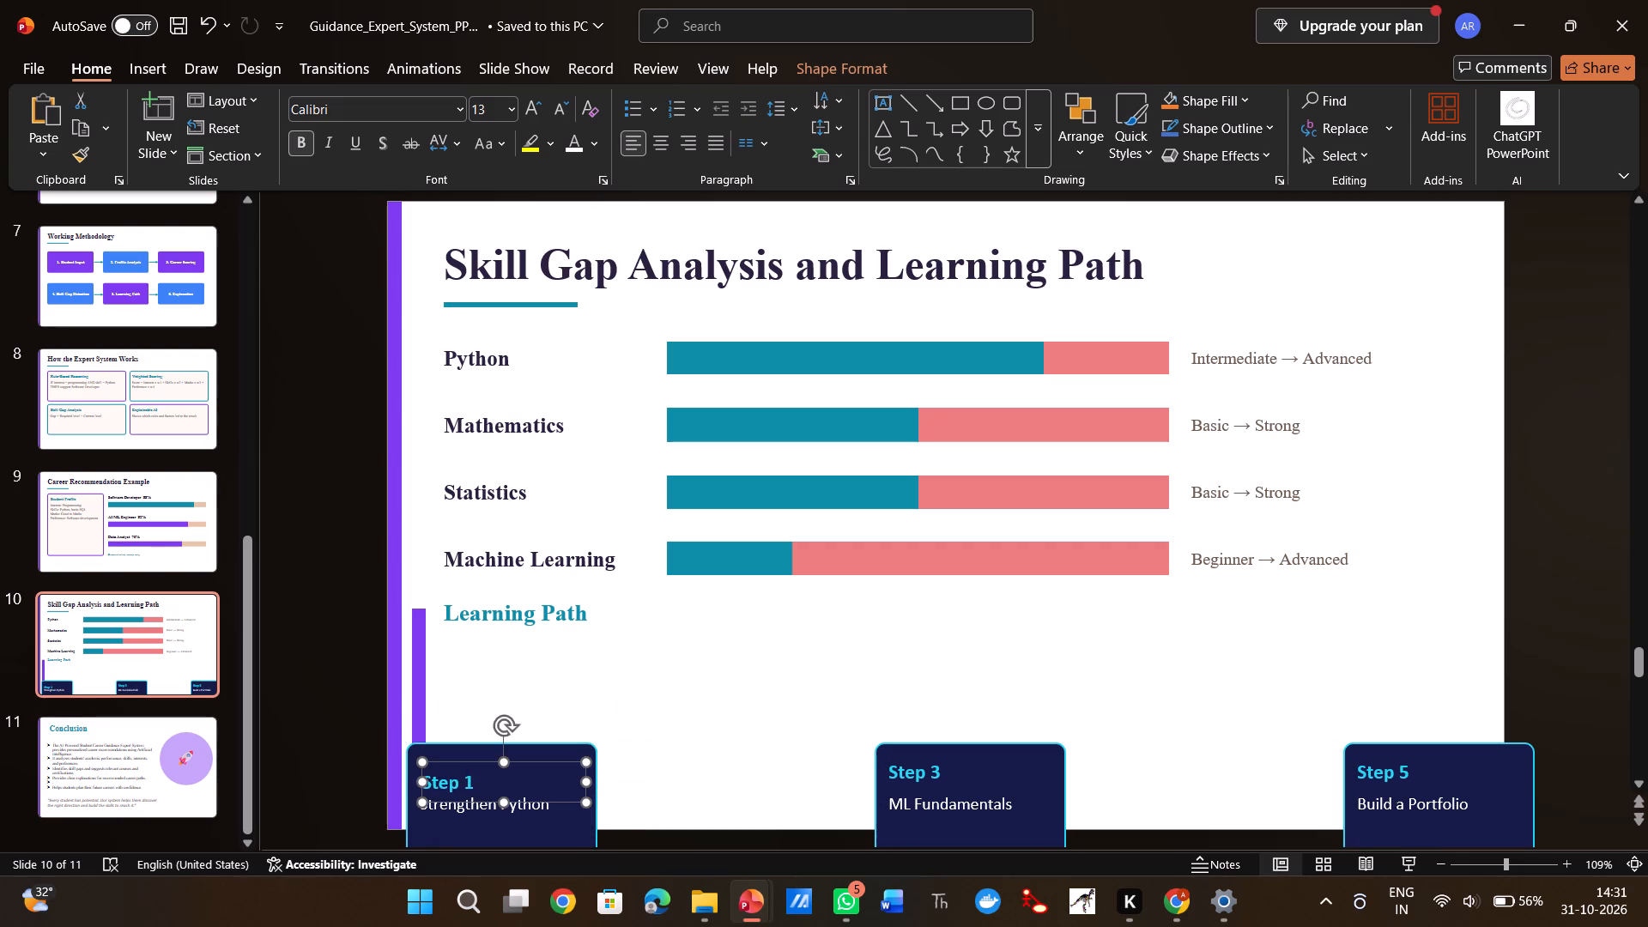
click(585, 741)
click(585, 741)
drag(585, 741, 602, 701)
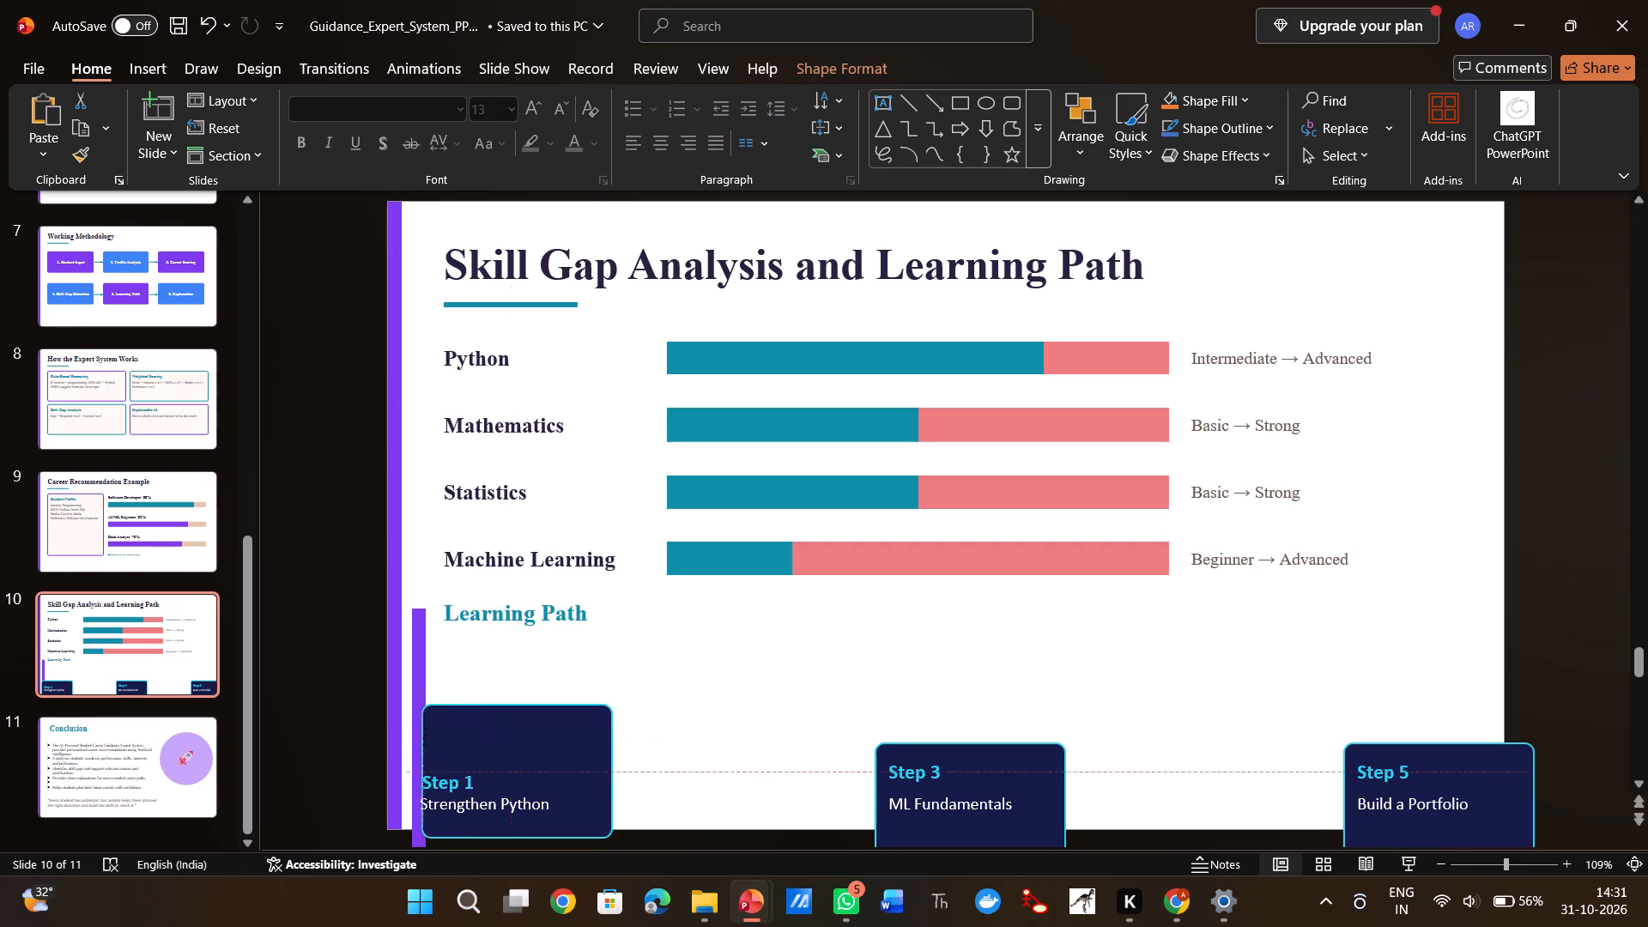
drag(602, 701, 621, 632)
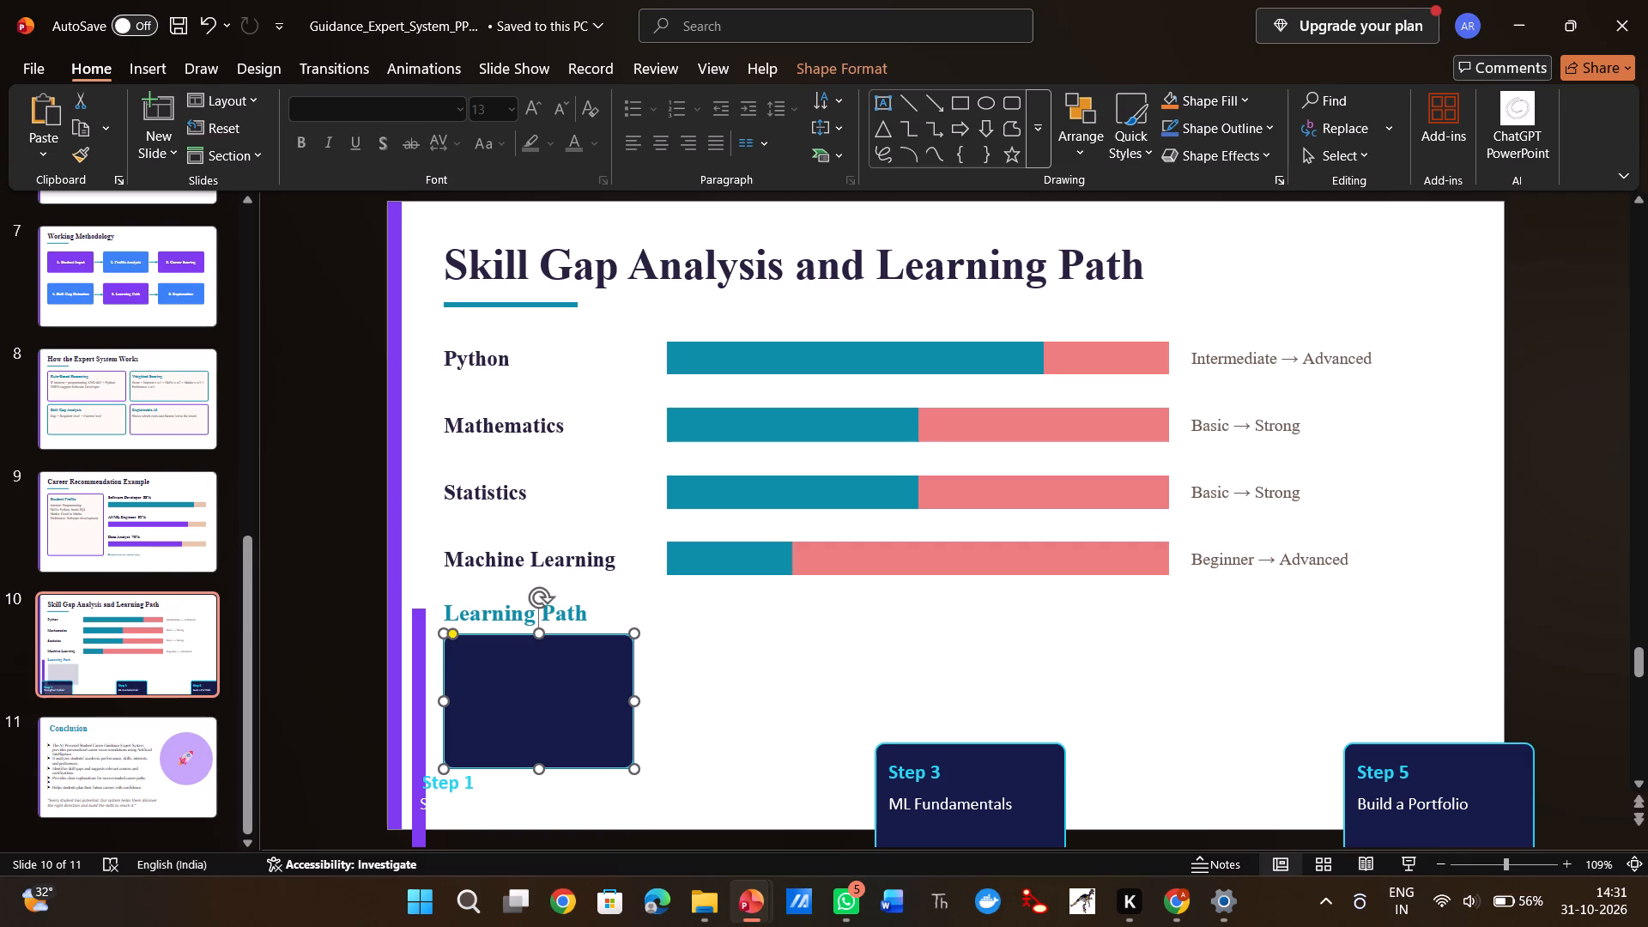
Shrink the Step 1 card's height and width, and place the "Step 1" and "Strengthen Python" text on it.
drag(539, 766, 546, 697)
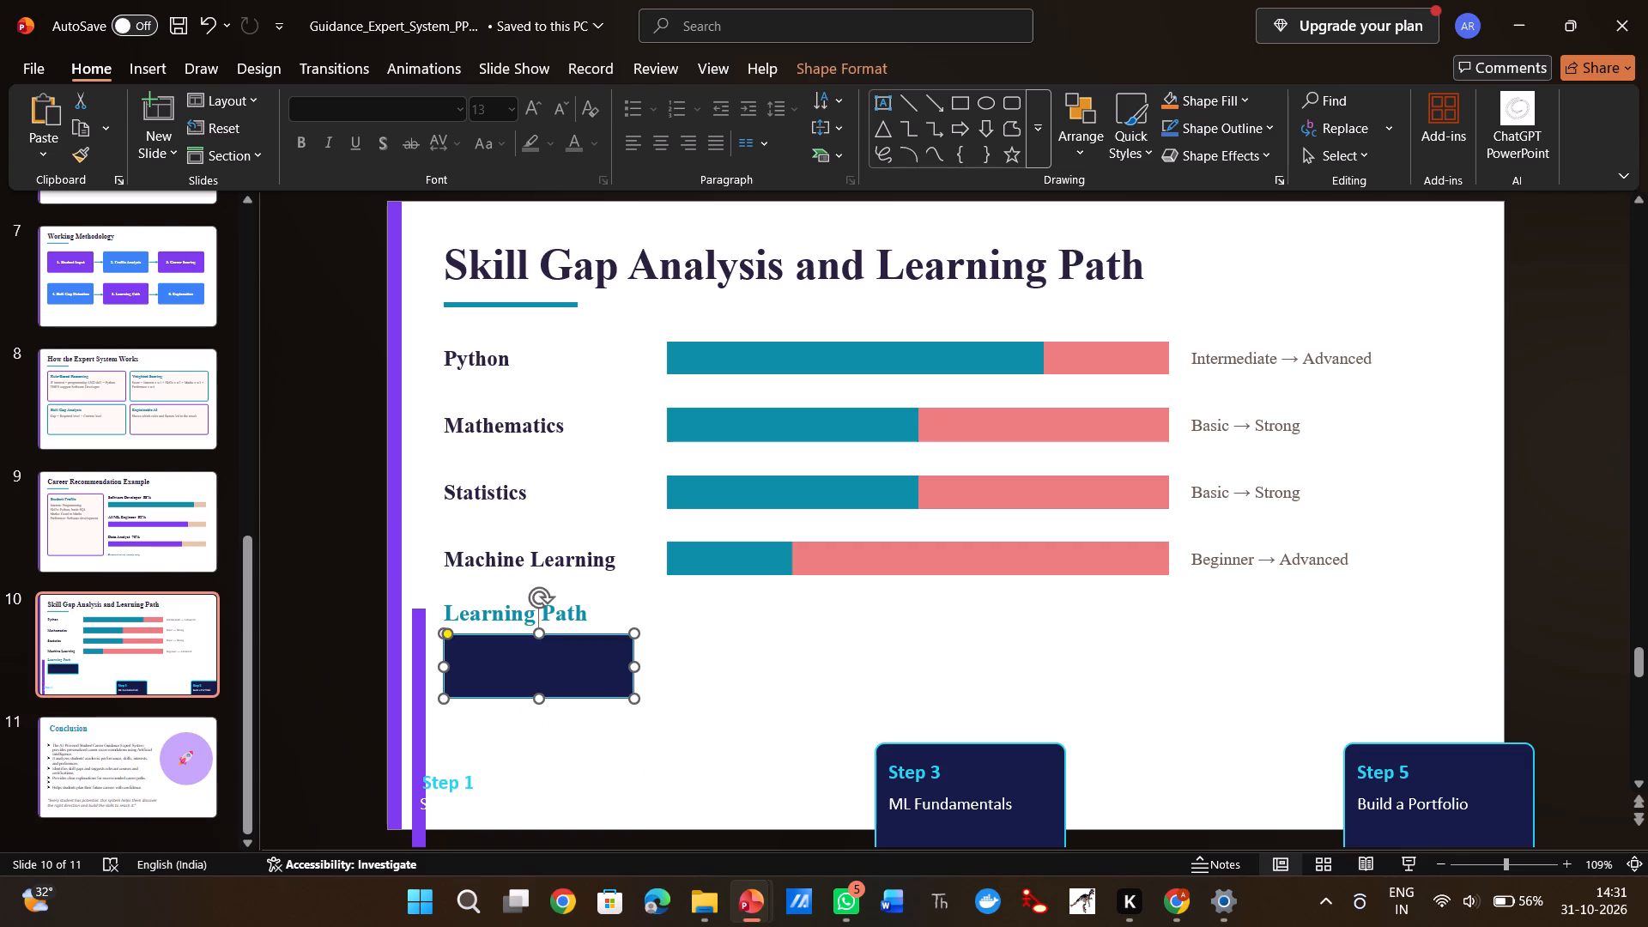
drag(635, 664, 564, 682)
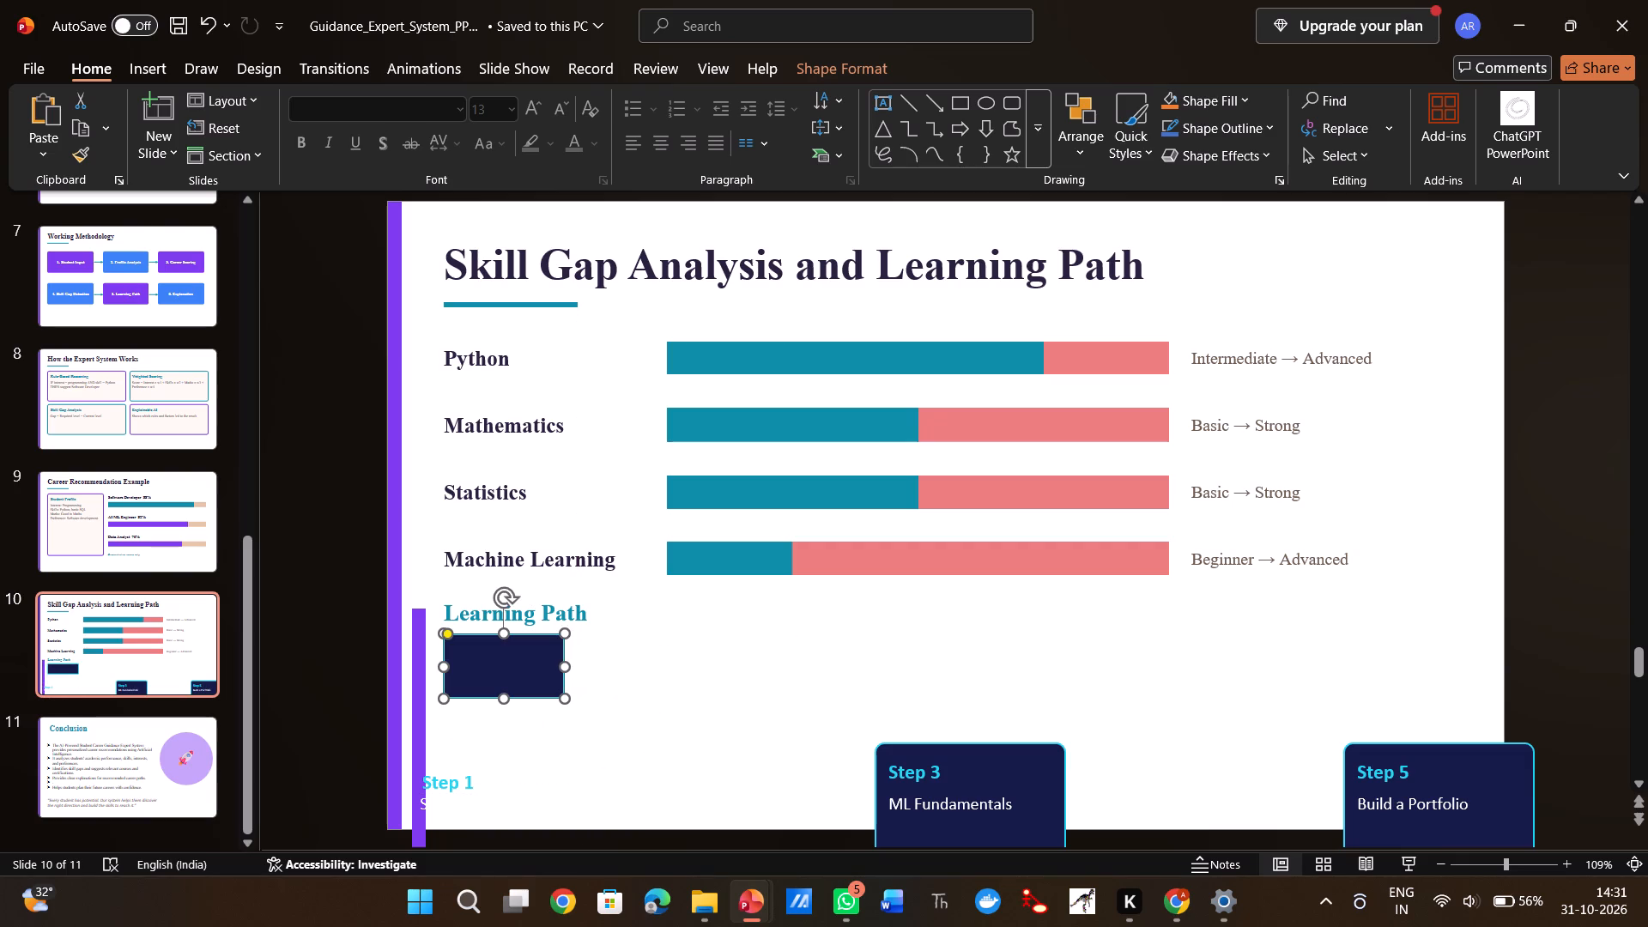
click(470, 777)
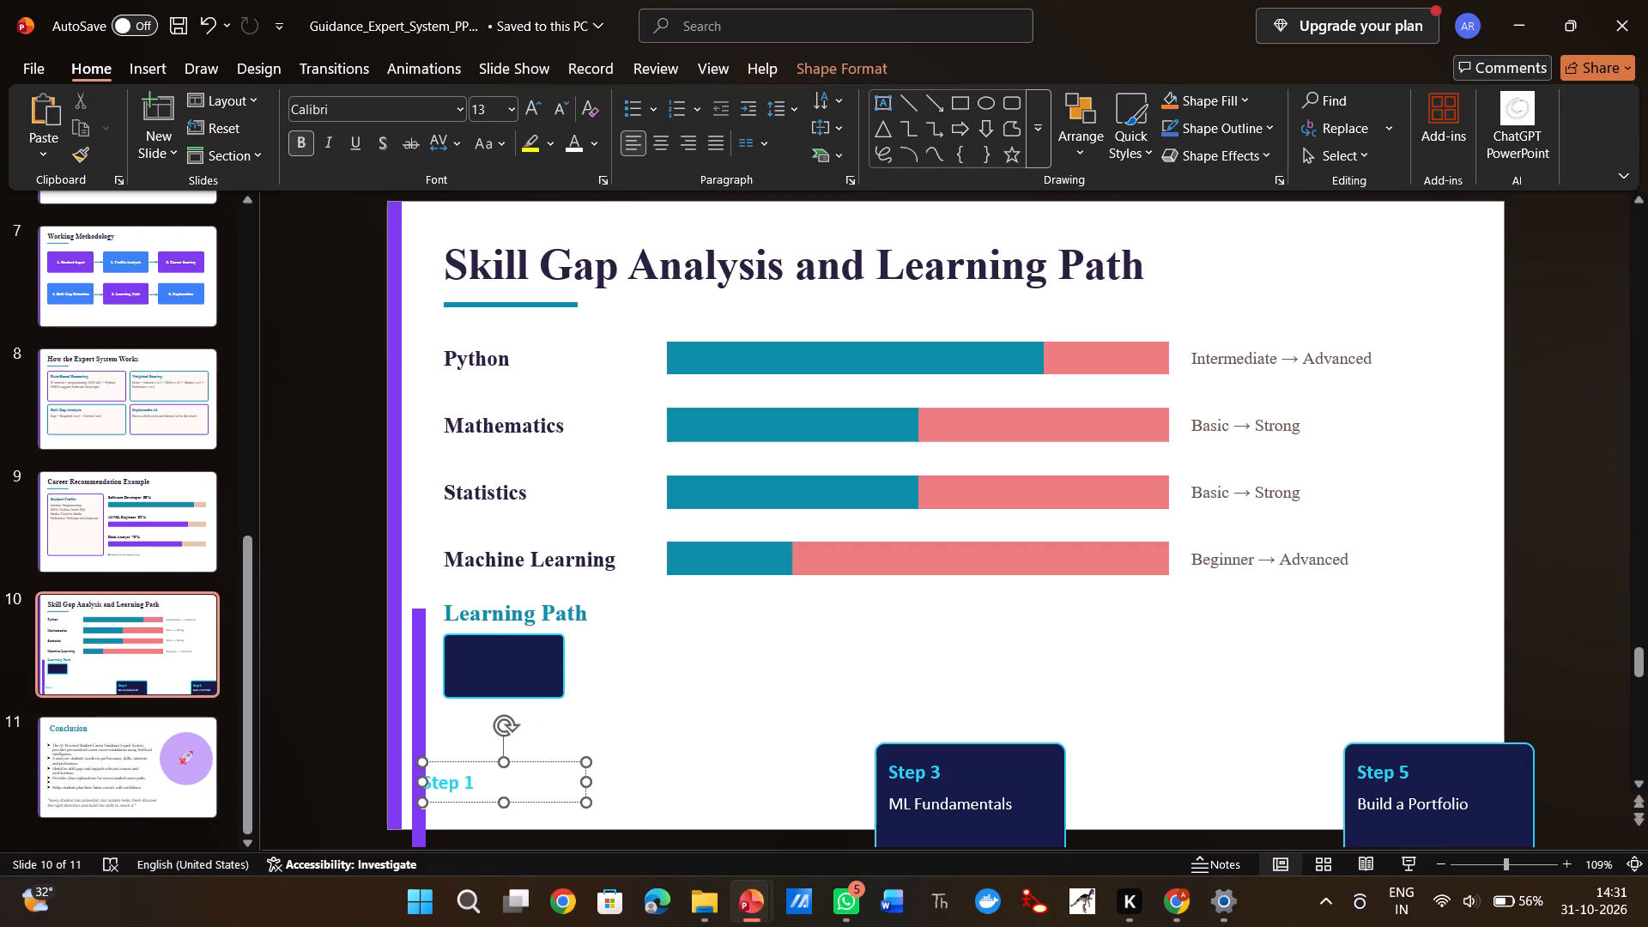
drag(481, 760, 512, 635)
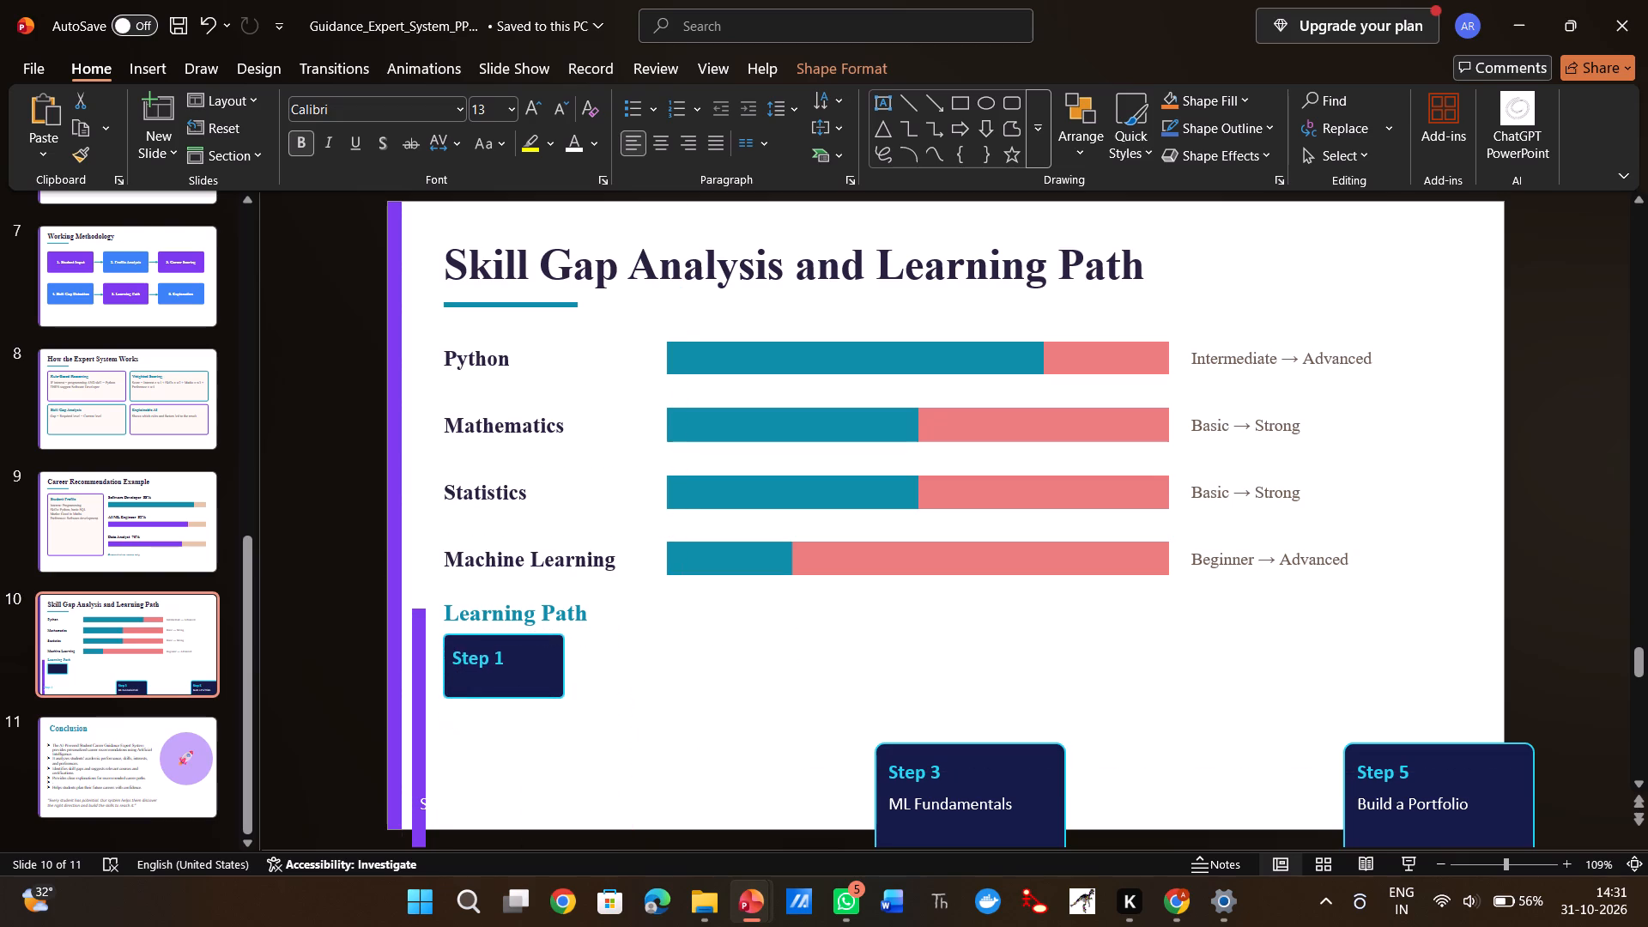
drag(512, 635, 511, 633)
click(469, 787)
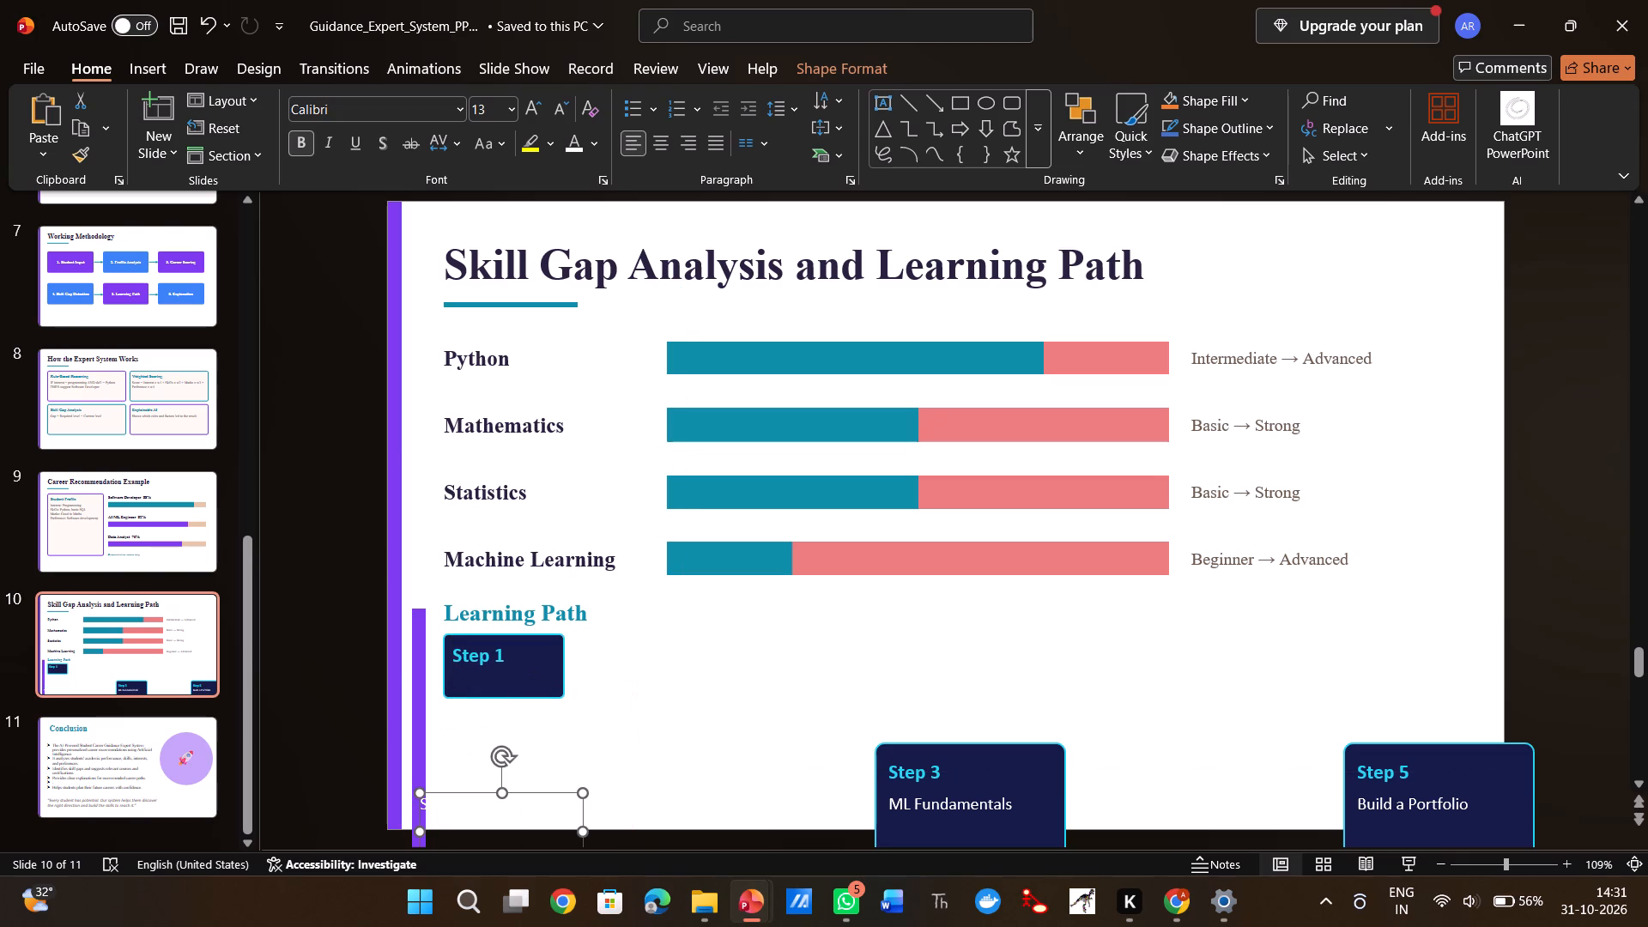
drag(469, 787, 496, 665)
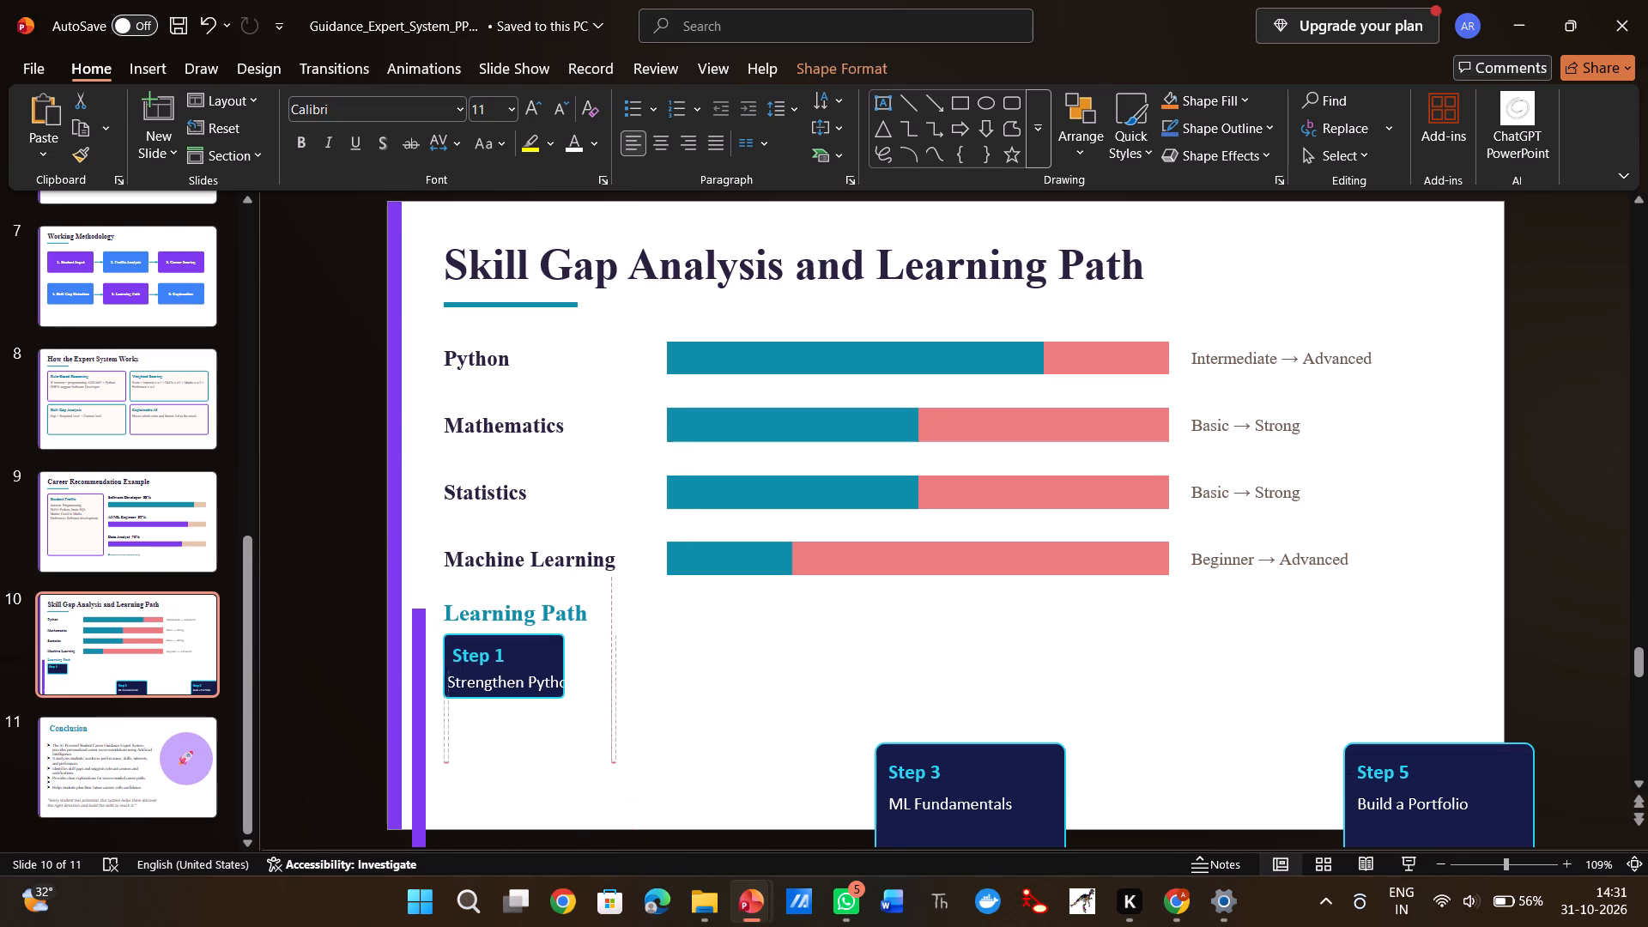
drag(496, 665, 491, 662)
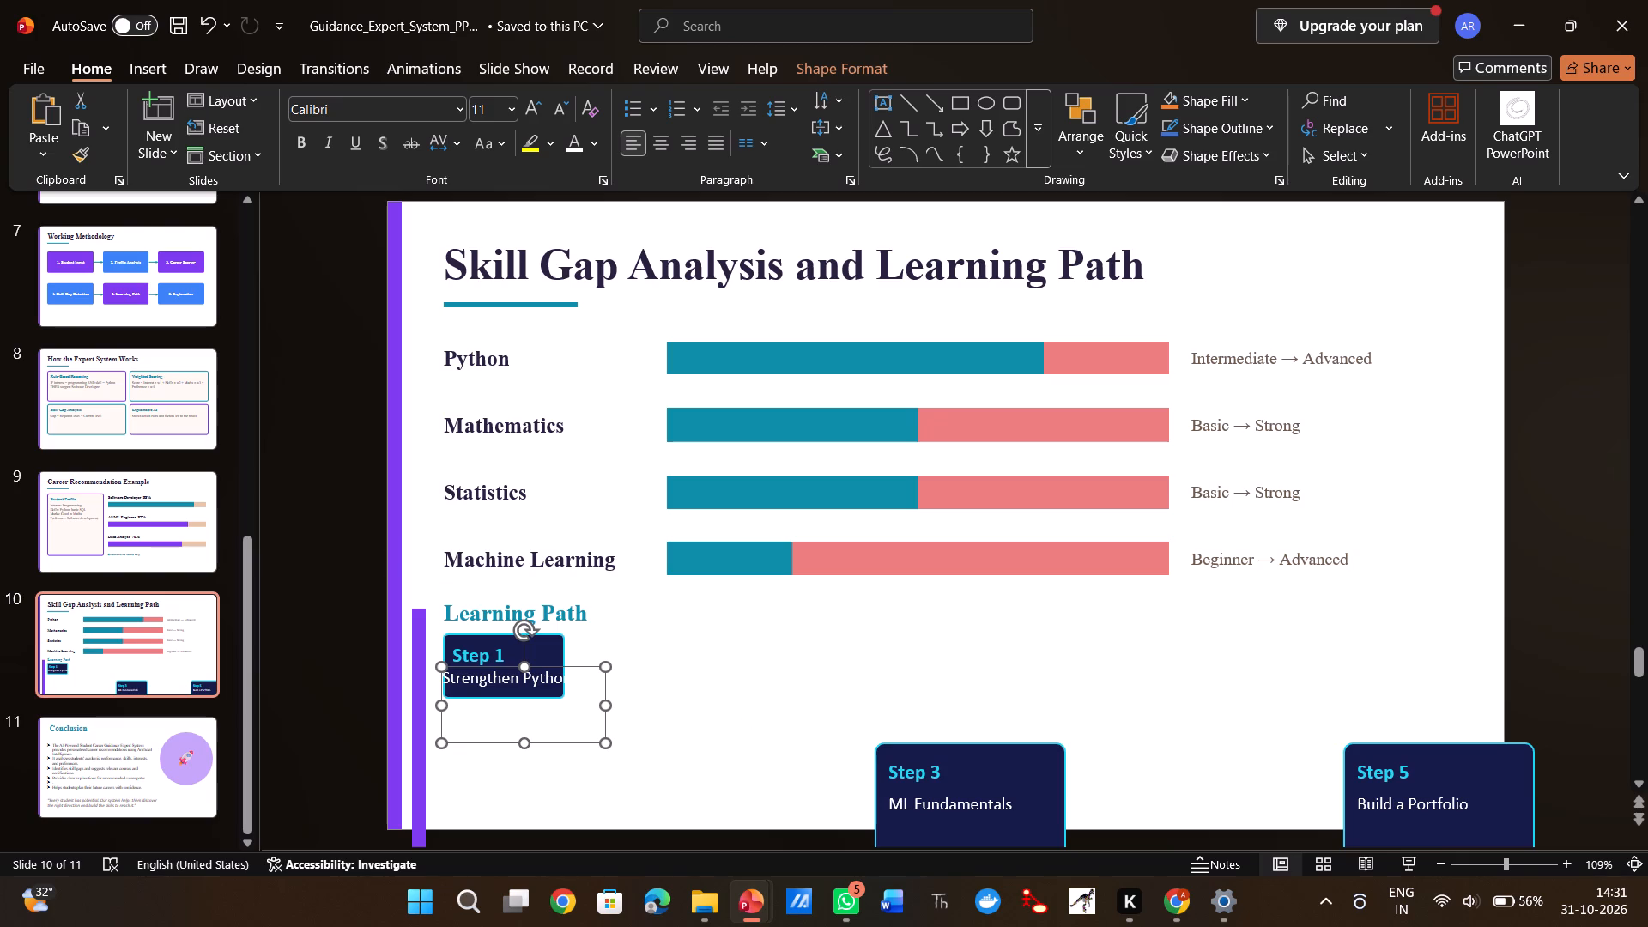
Move the dark Step 3 card up level with the Step 1 card and reduce its height and width.
drag(923, 748, 923, 584)
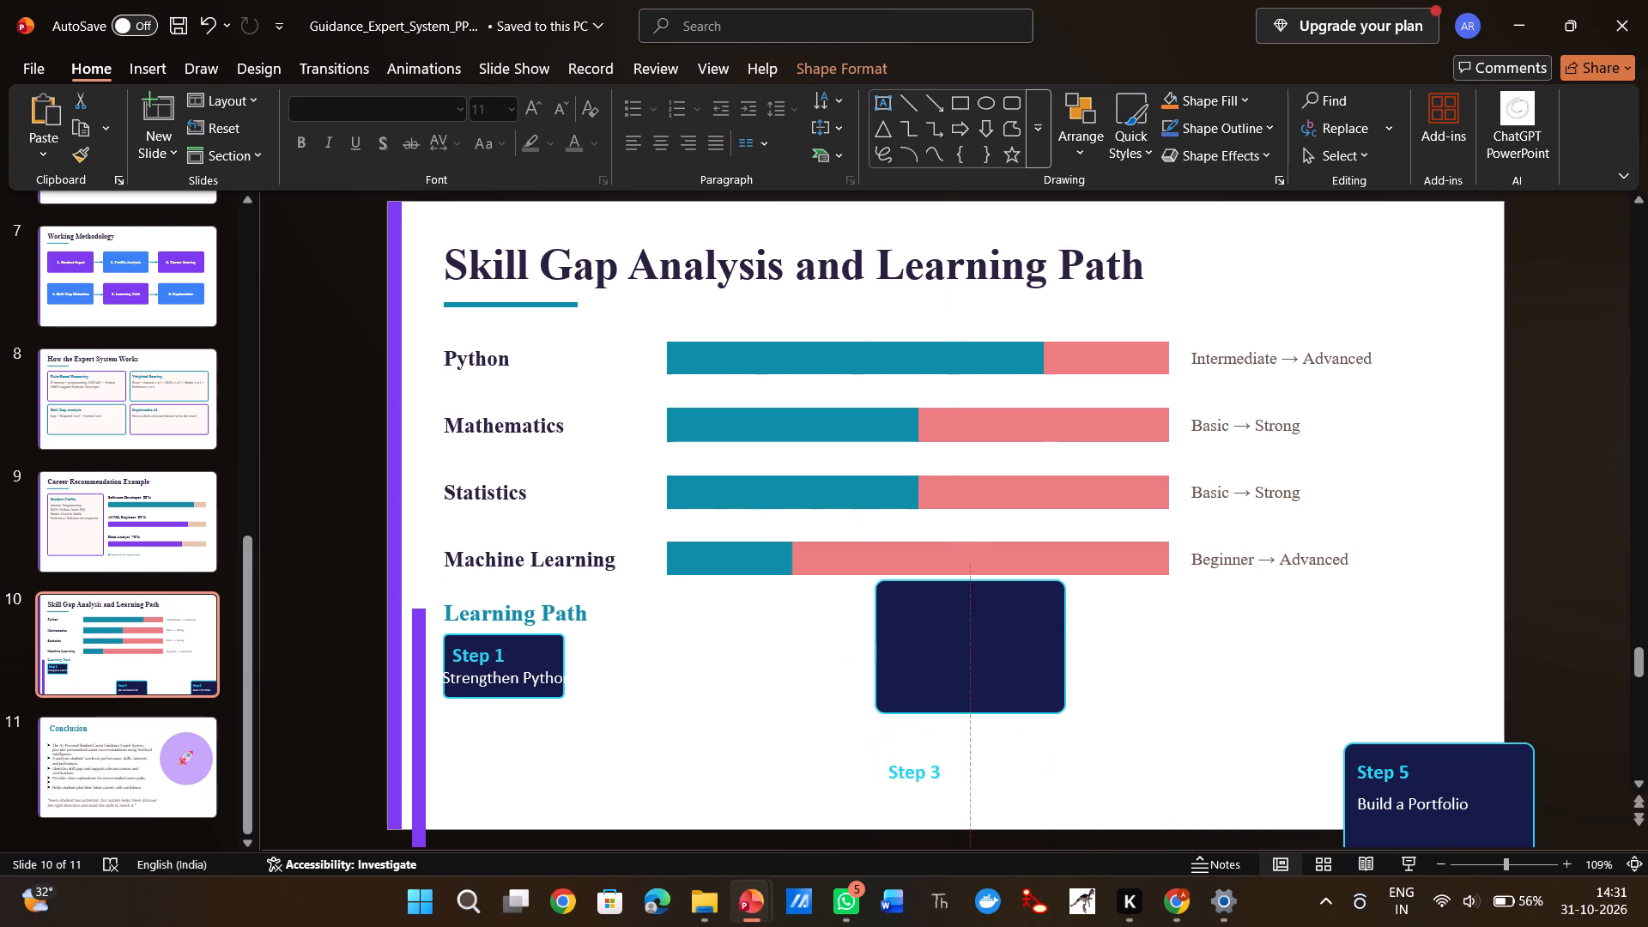
drag(923, 584, 922, 589)
drag(973, 726, 971, 682)
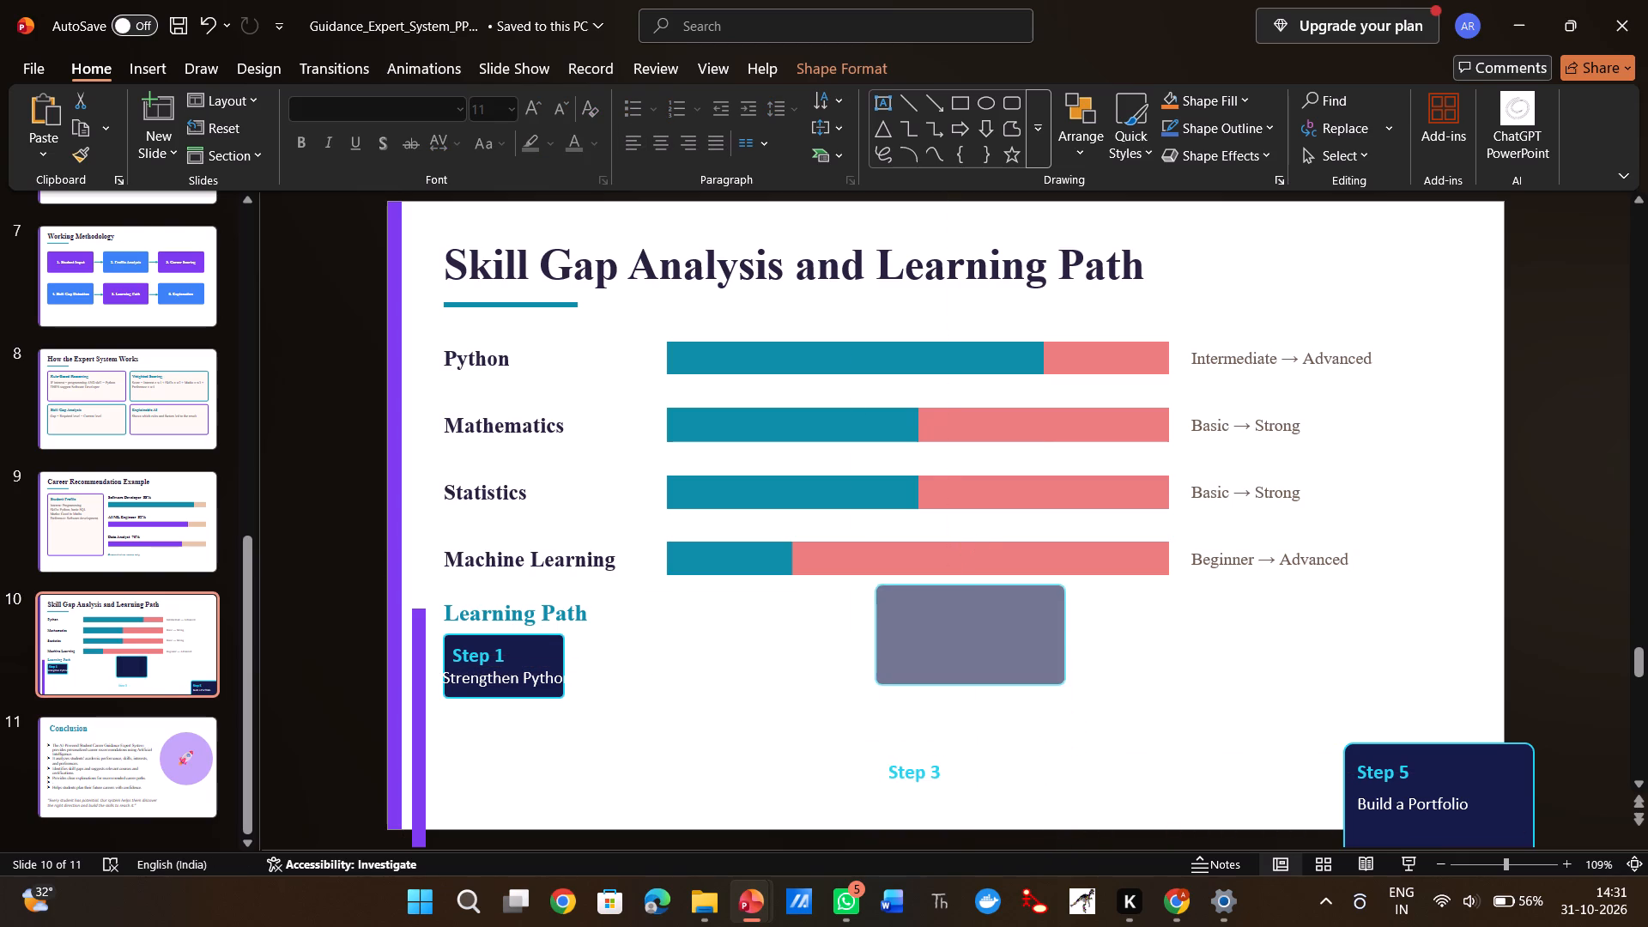
drag(971, 682, 971, 681)
drag(967, 585, 967, 609)
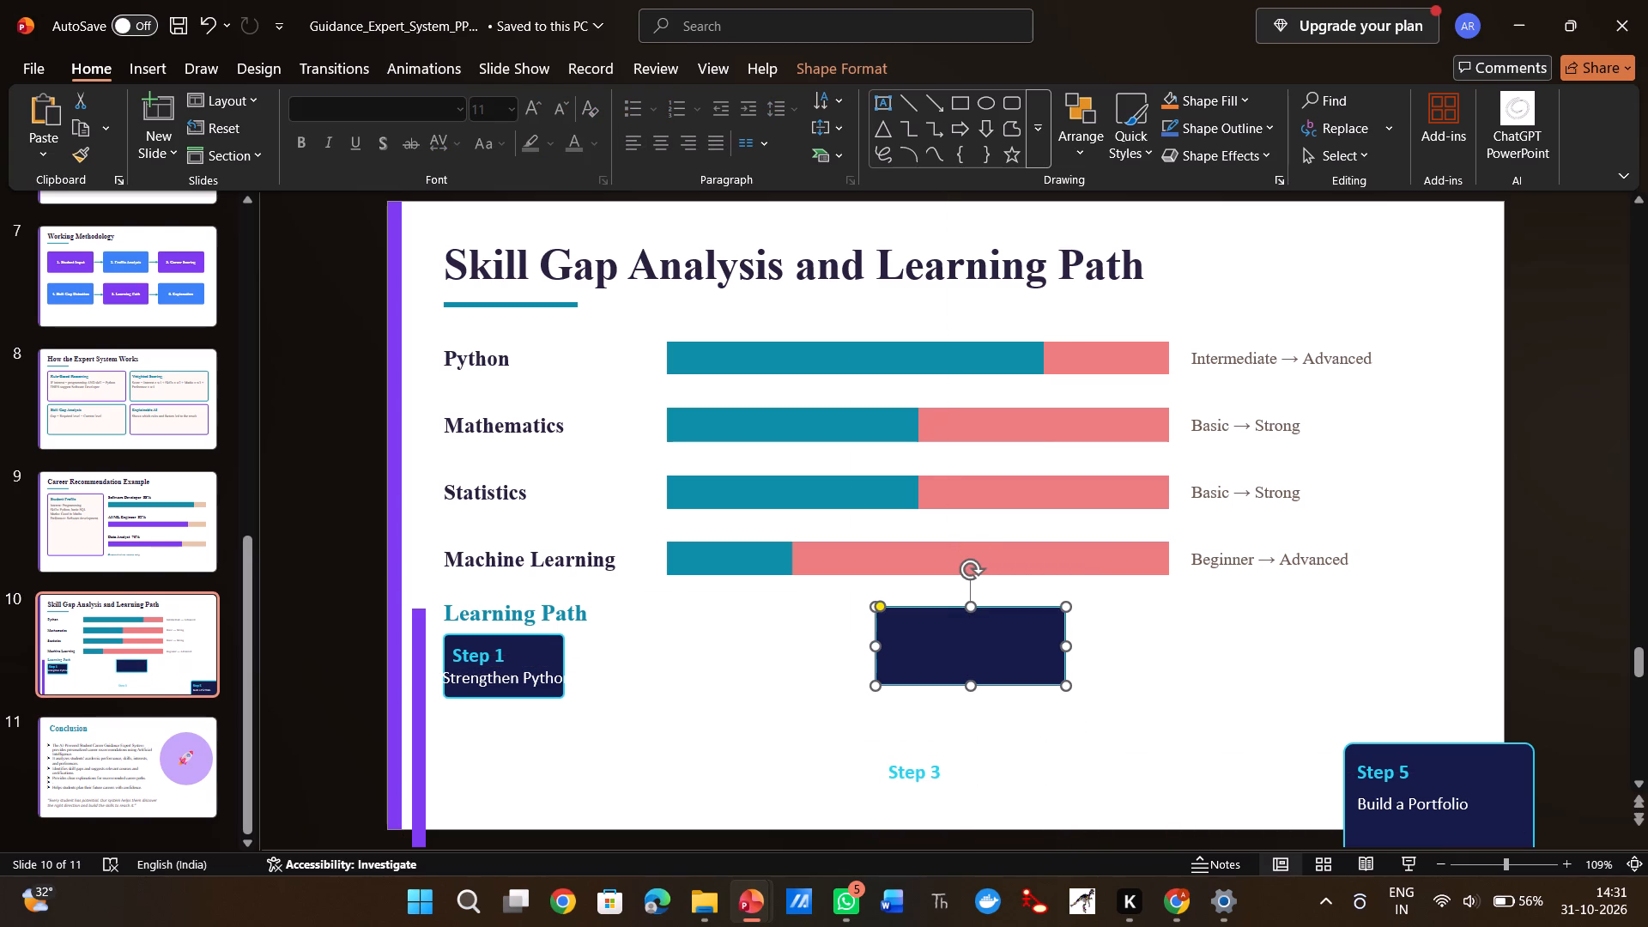
drag(1068, 645, 1017, 657)
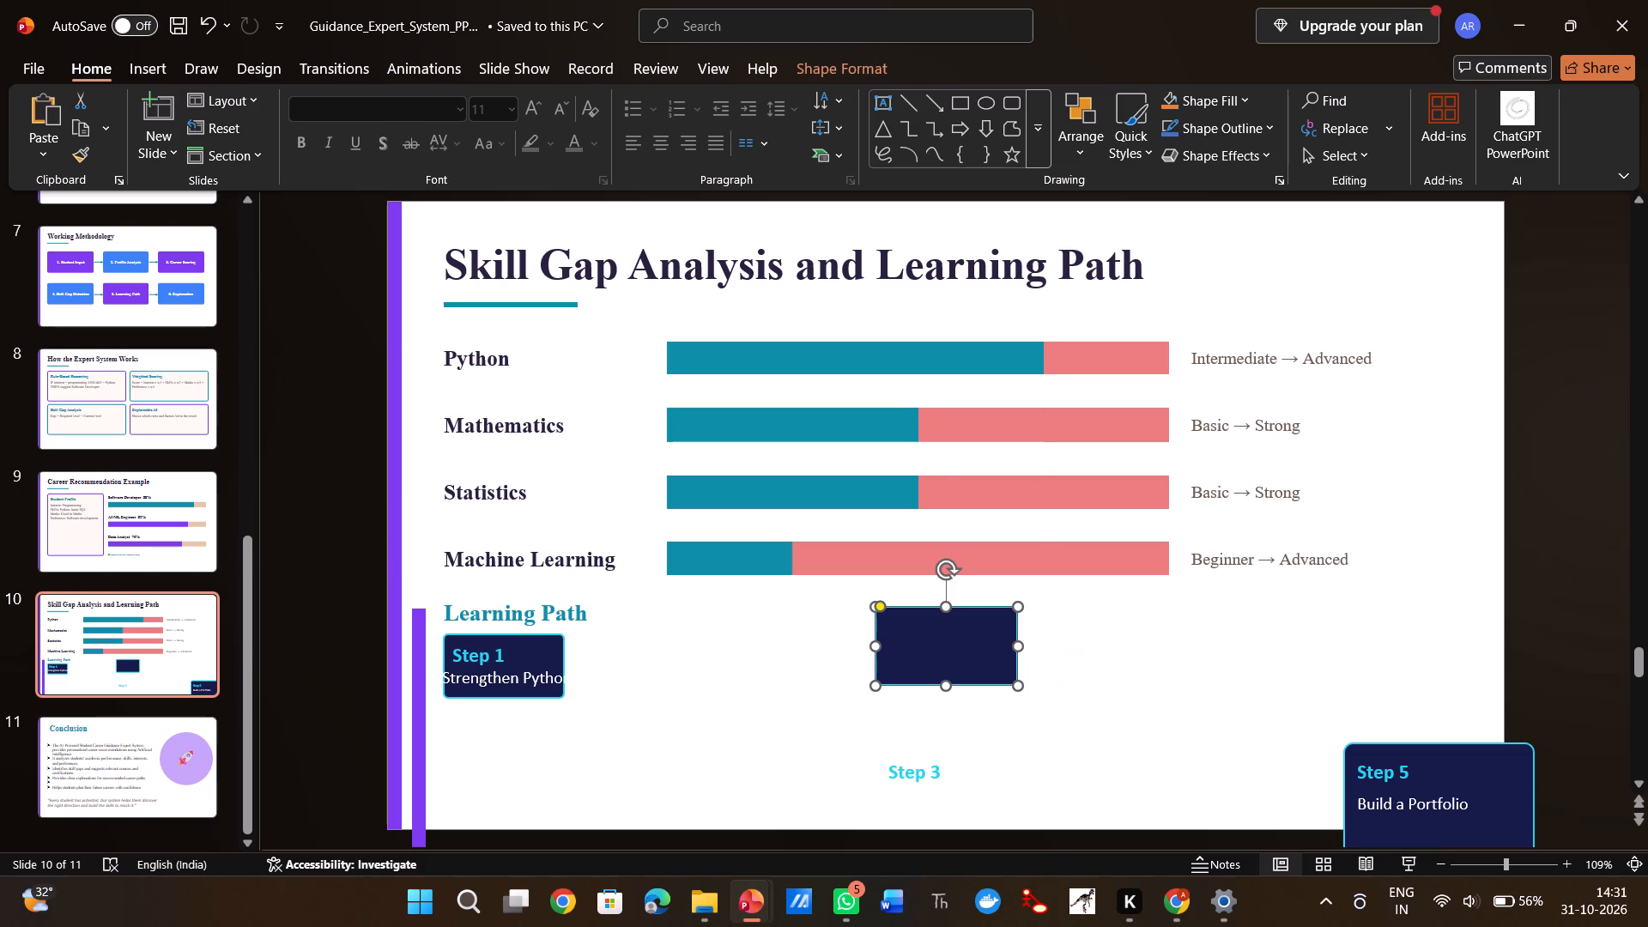
drag(971, 610, 969, 634)
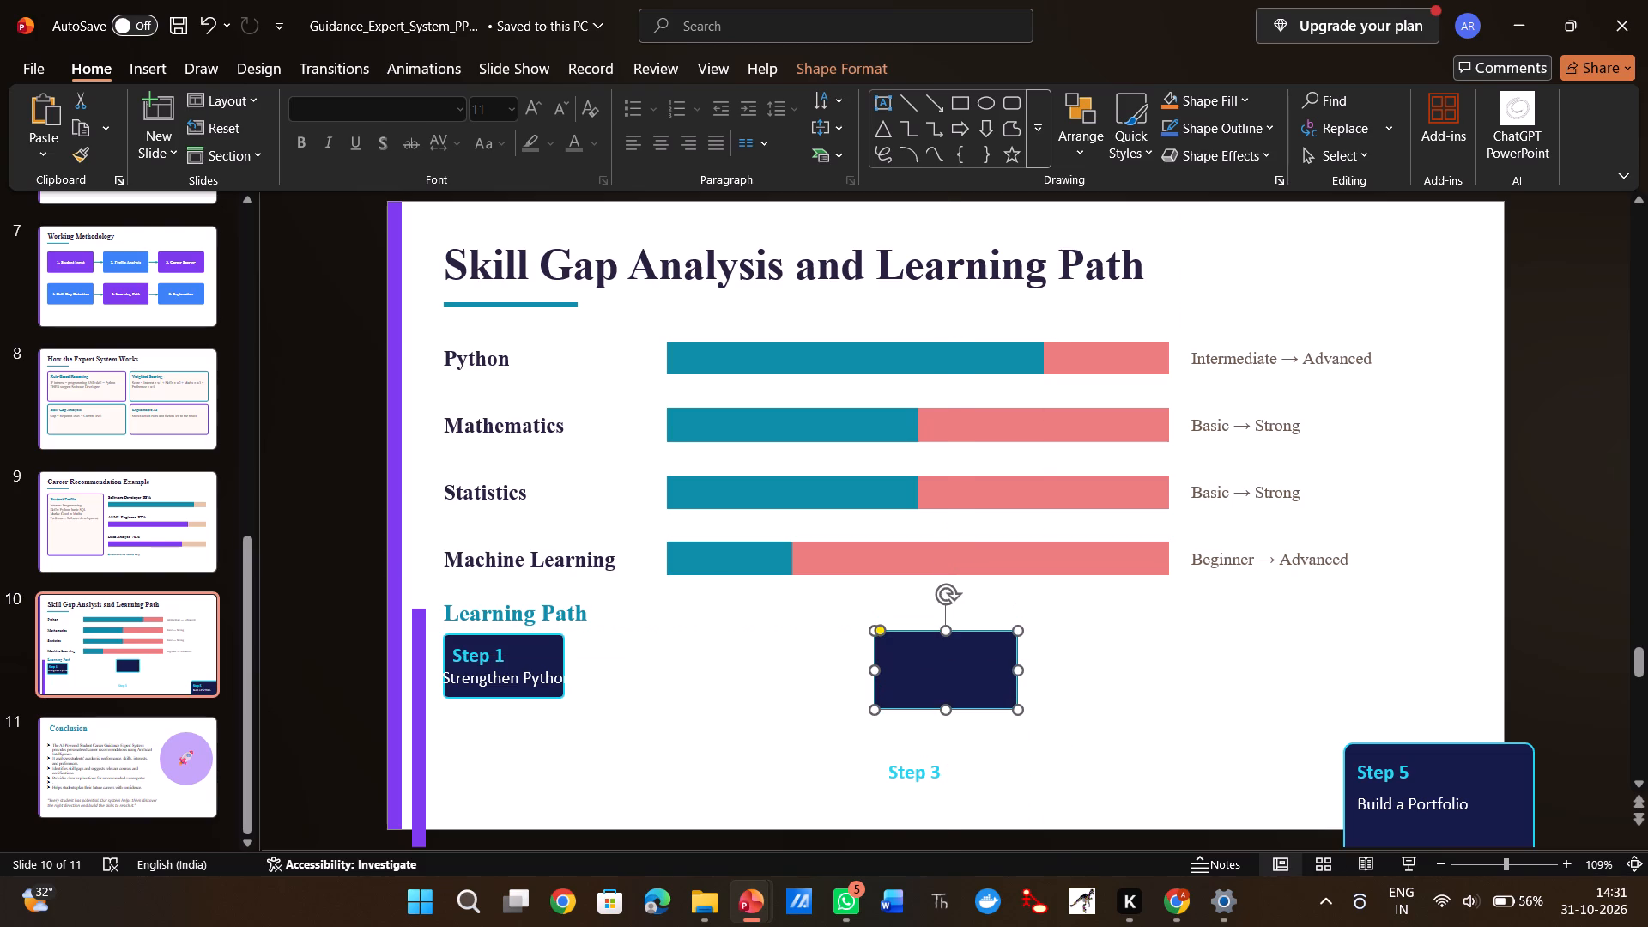
Move the "ML Fundamentals" text and the "Step 3" label up onto their resized card.
click(916, 793)
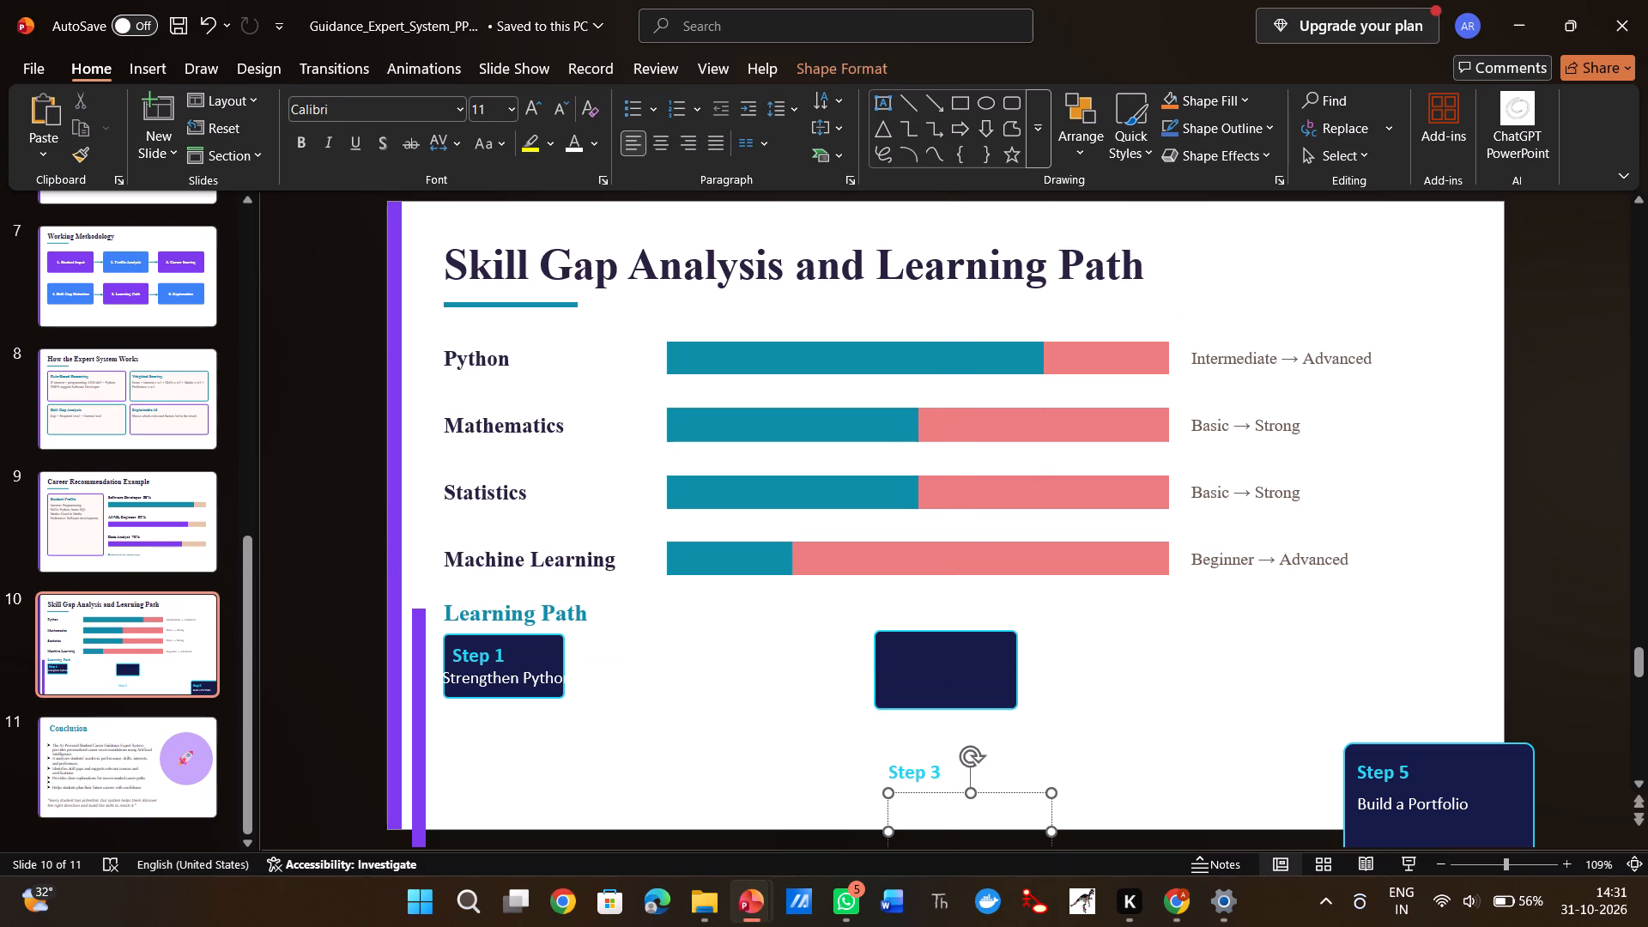
drag(935, 790, 941, 676)
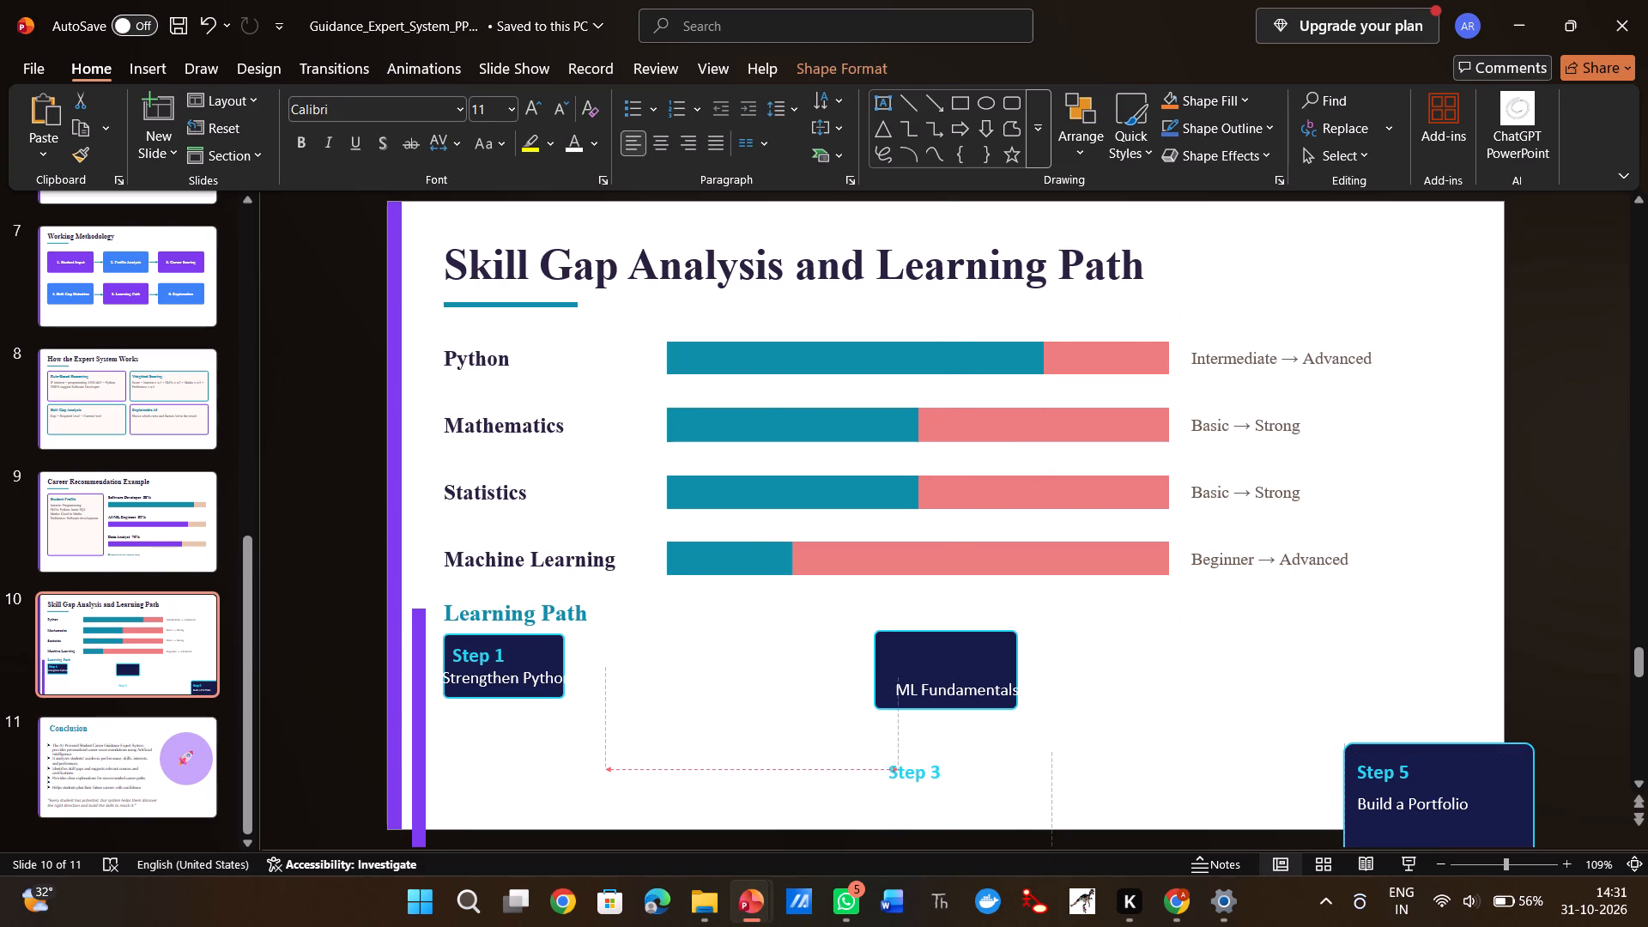
drag(941, 676, 932, 676)
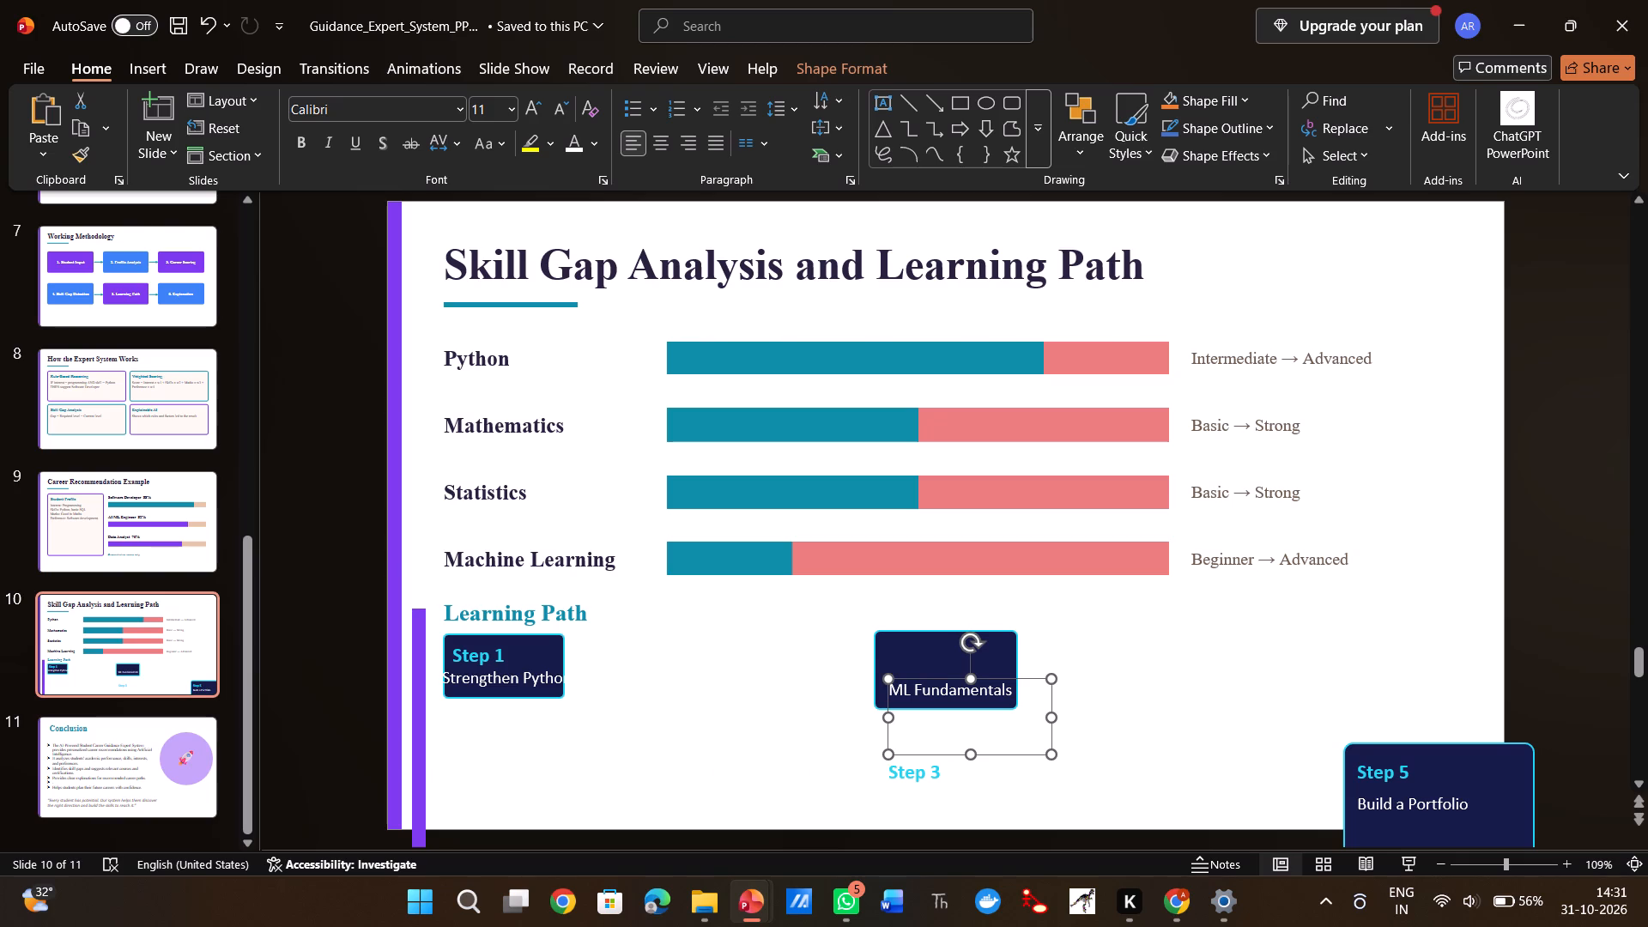
click(921, 776)
drag(925, 749, 935, 682)
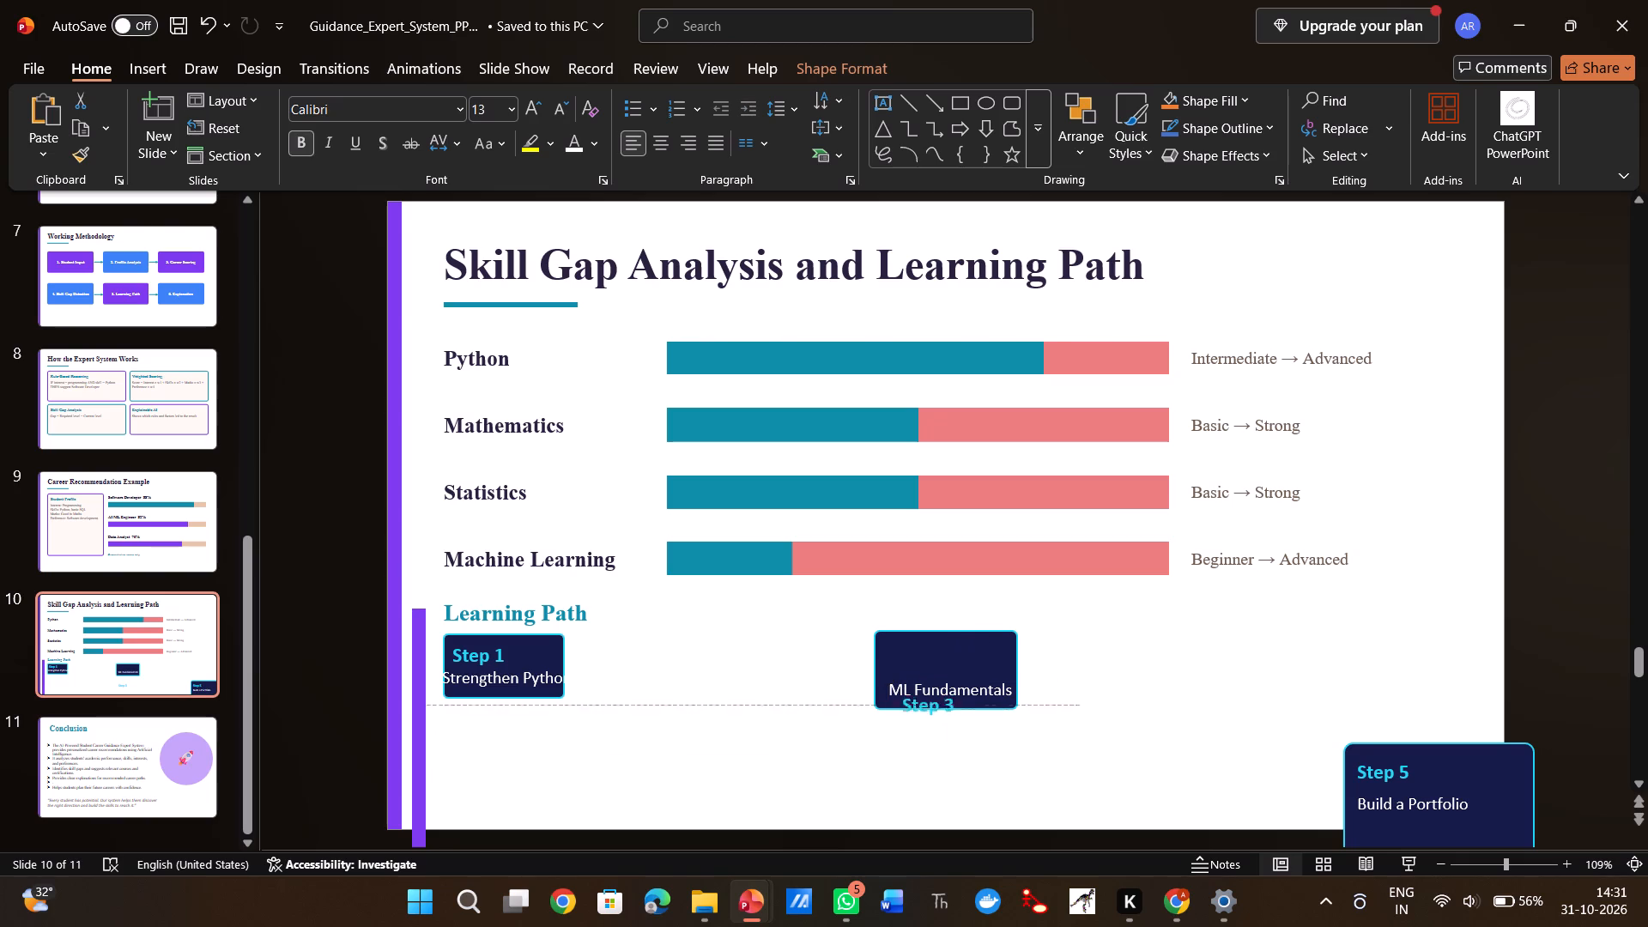
drag(935, 682, 929, 645)
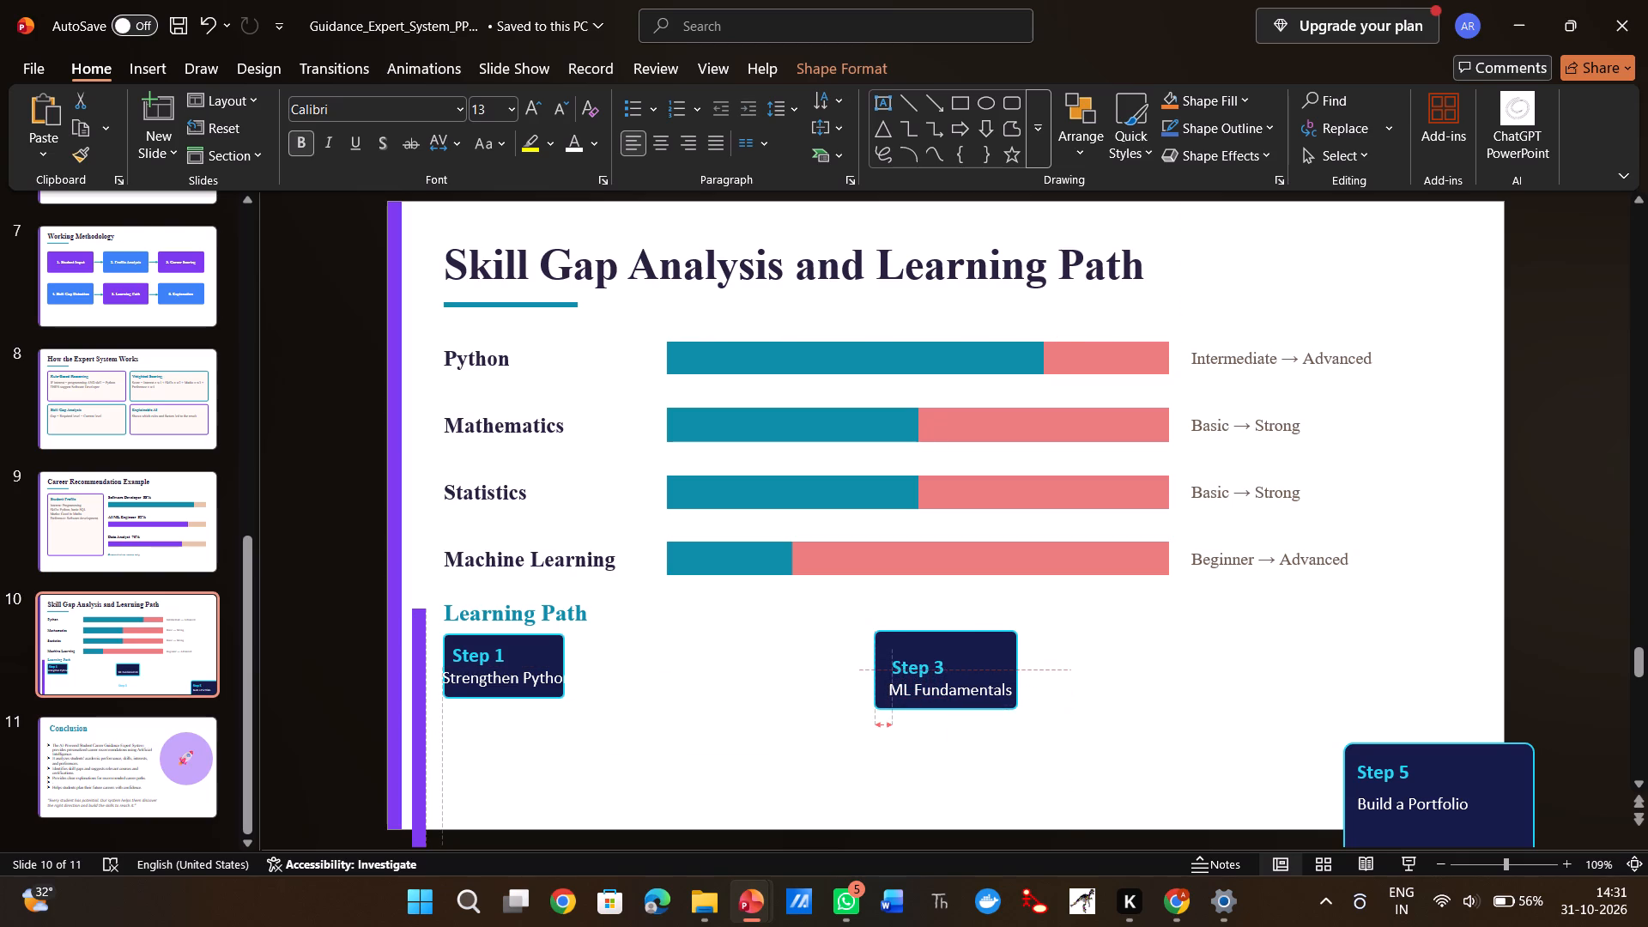
drag(929, 645, 926, 638)
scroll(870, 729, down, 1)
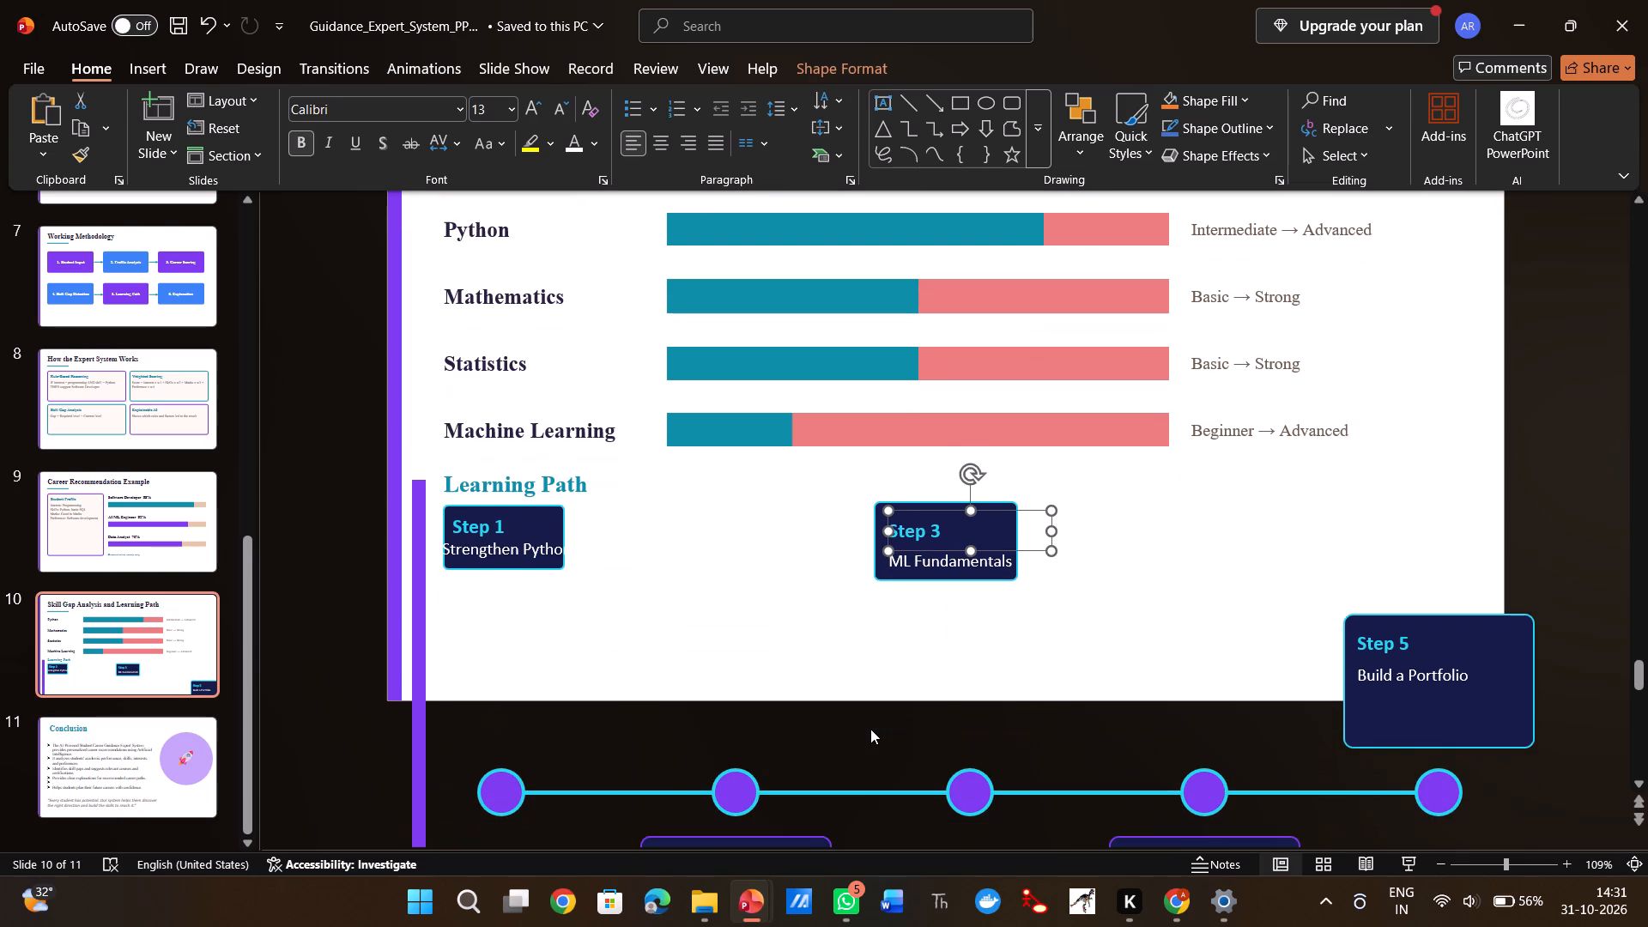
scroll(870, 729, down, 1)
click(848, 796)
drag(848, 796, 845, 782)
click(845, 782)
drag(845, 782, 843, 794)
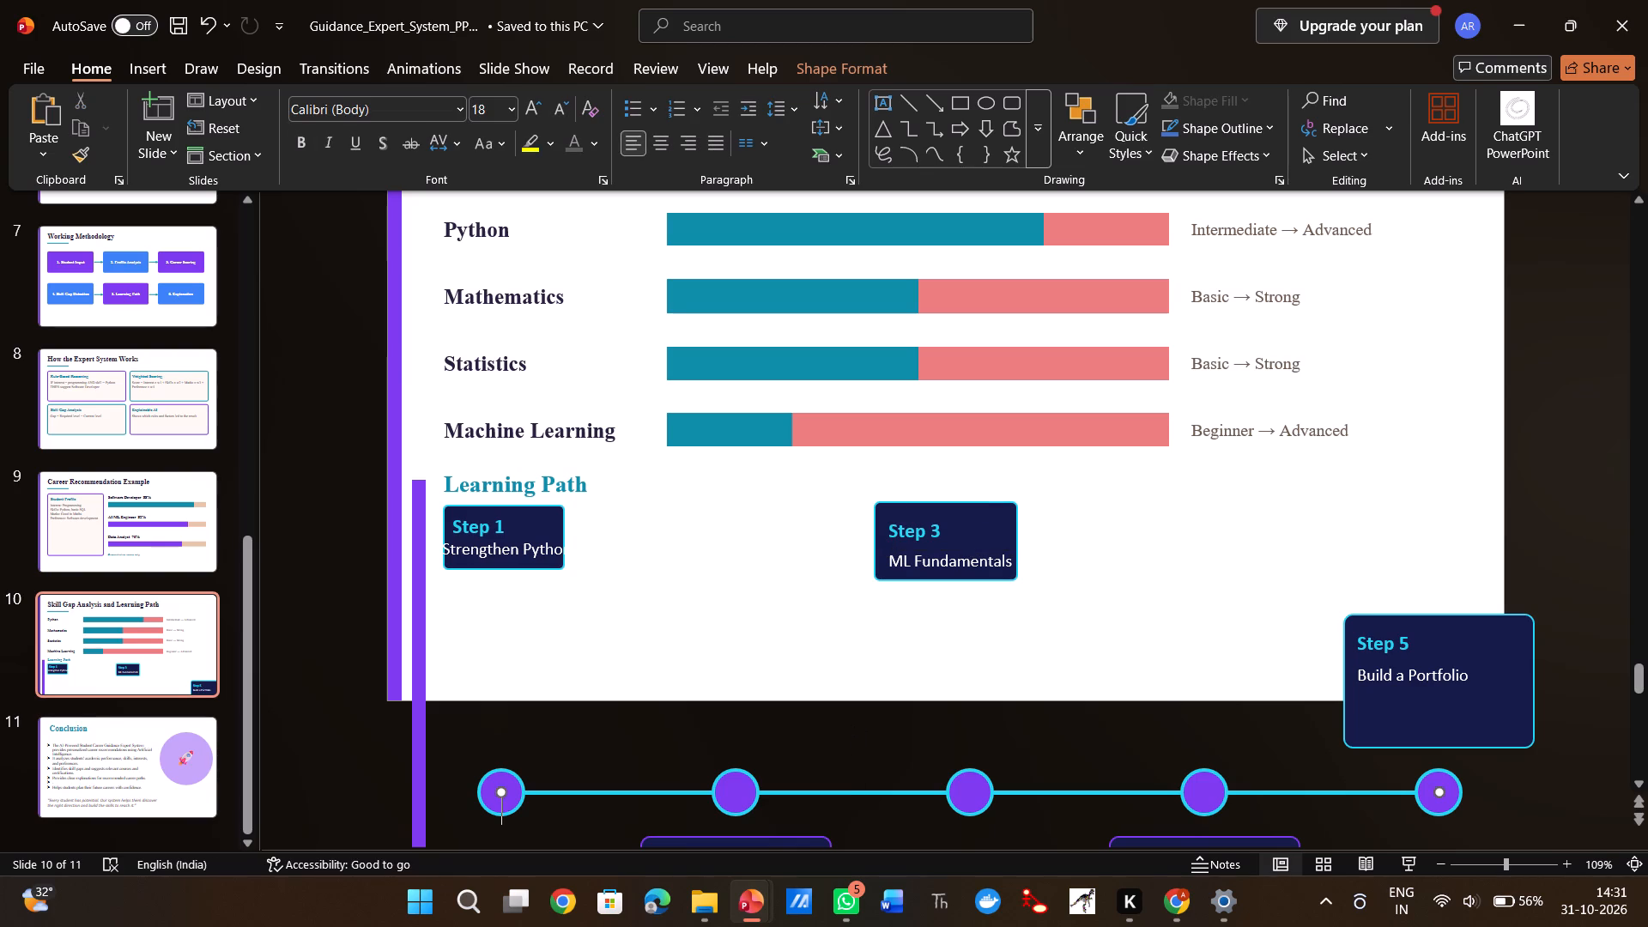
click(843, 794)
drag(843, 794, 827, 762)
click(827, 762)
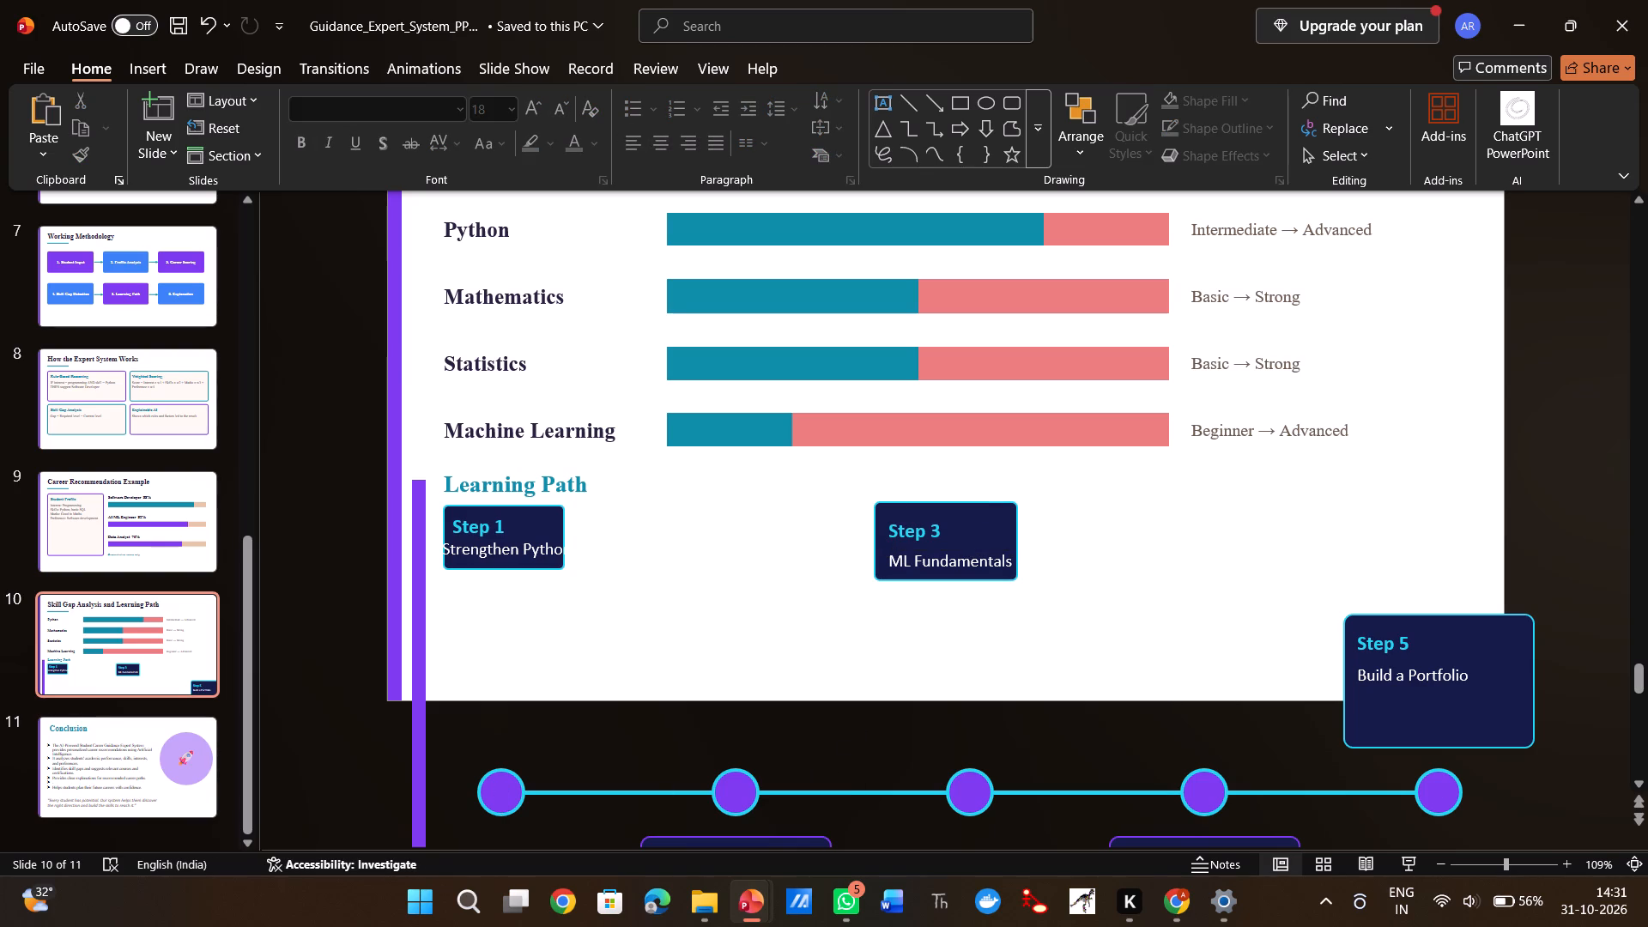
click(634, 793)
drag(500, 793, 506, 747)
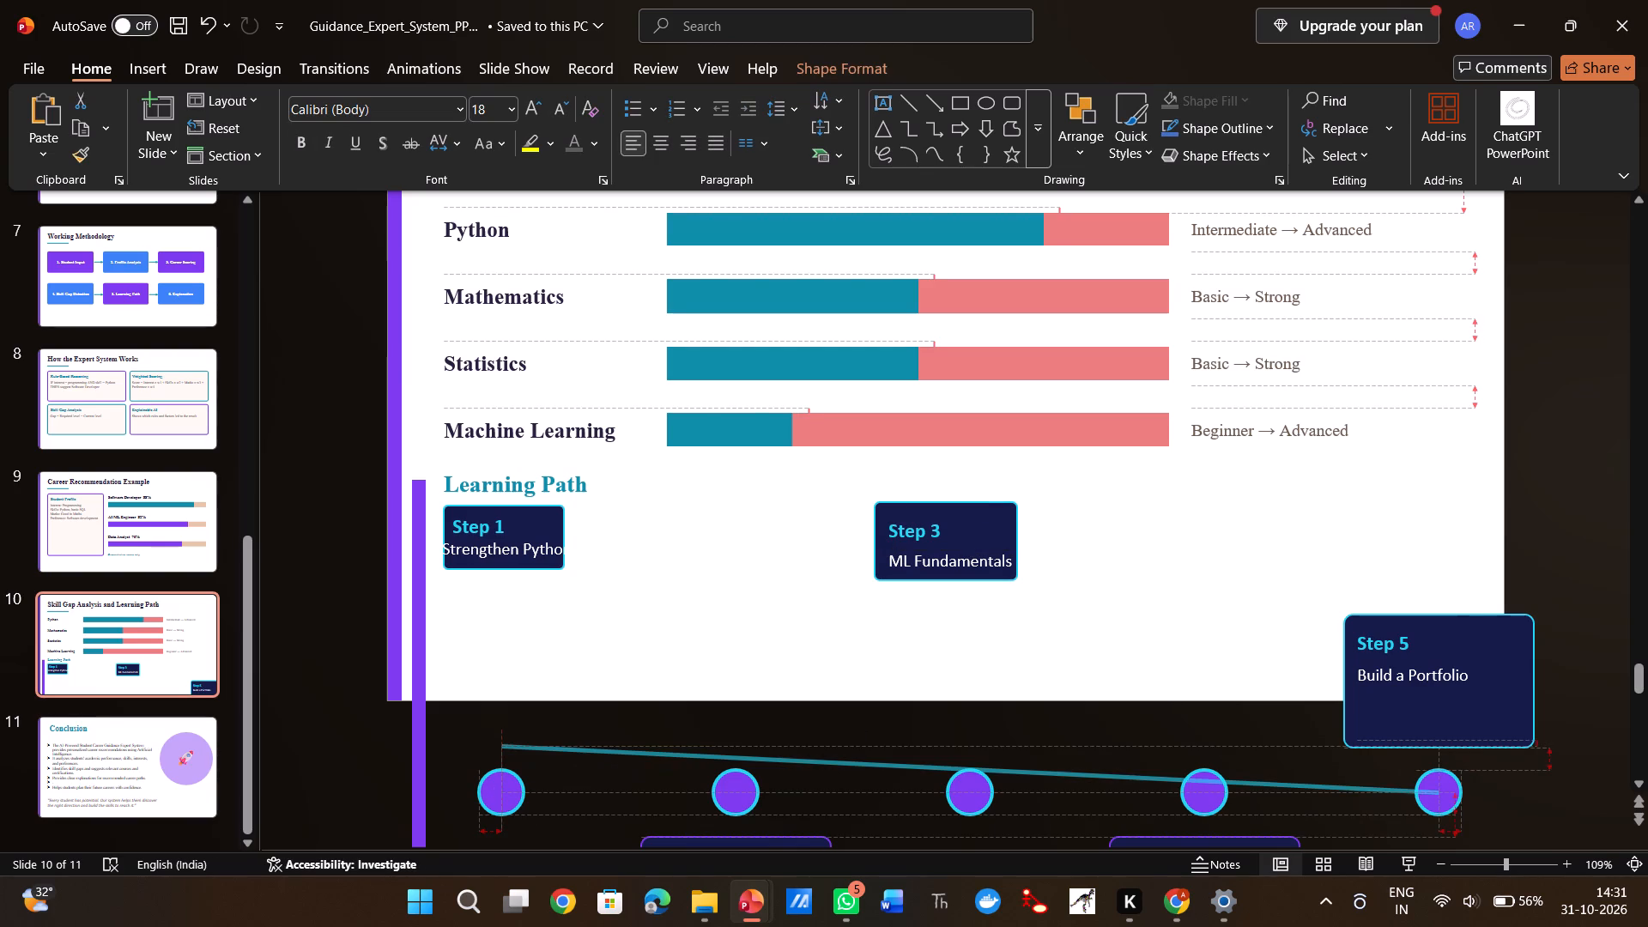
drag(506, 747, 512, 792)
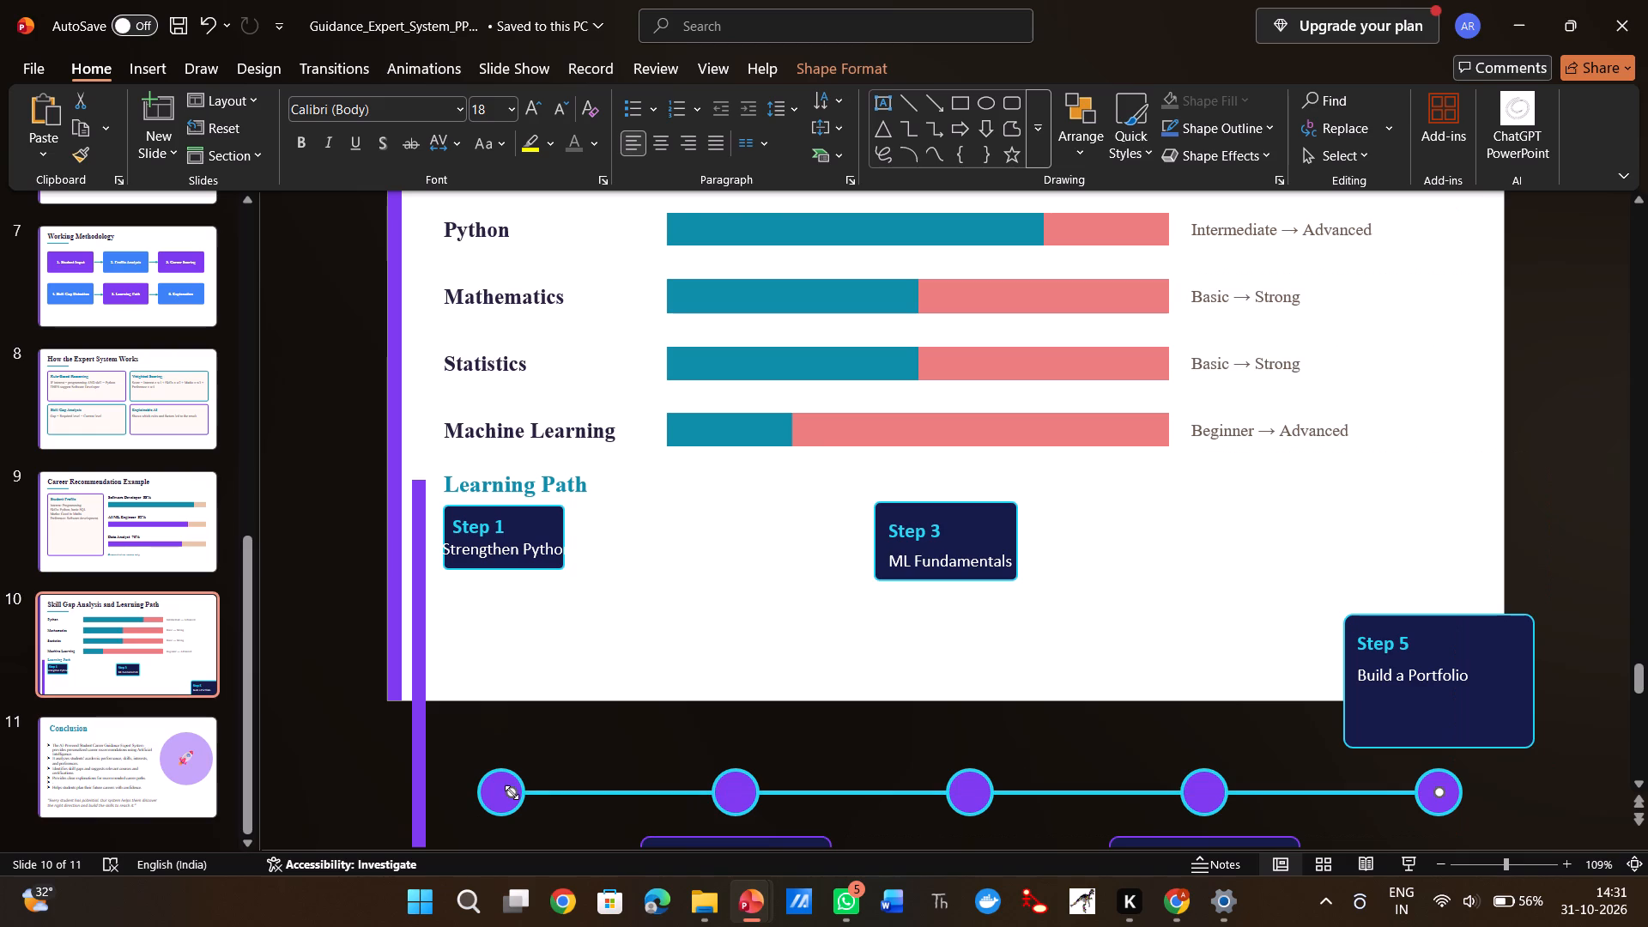
Move the first purple circle beneath the Step 1 card and align the cyan timeline line with it.
click(492, 786)
drag(492, 786, 511, 694)
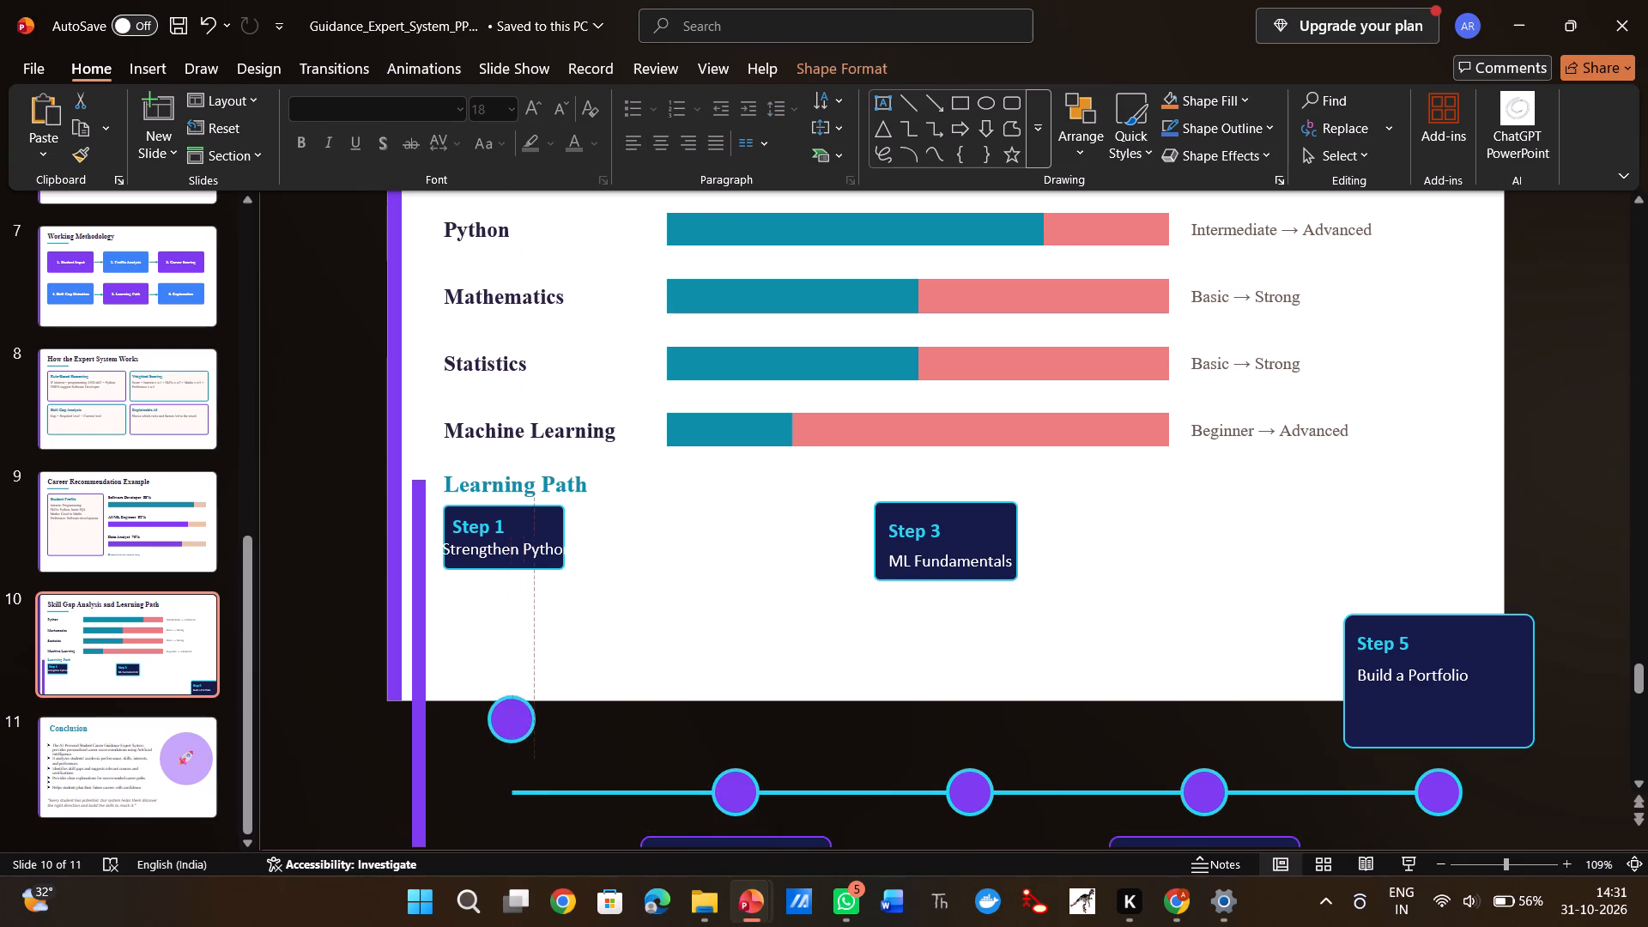
drag(511, 694, 482, 598)
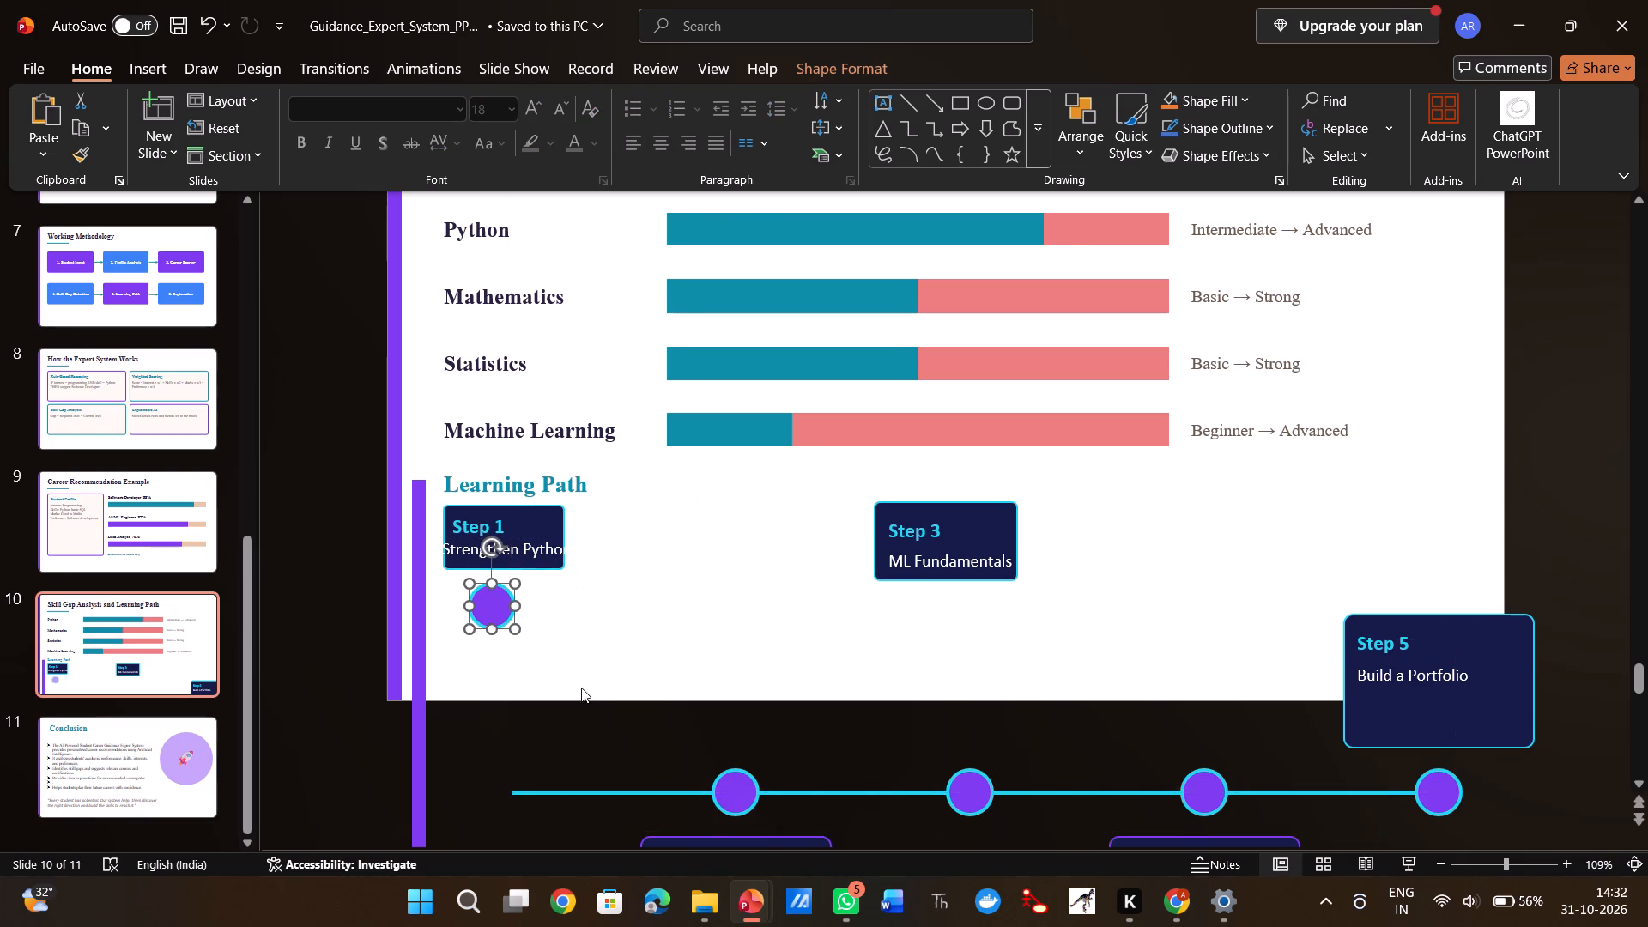
click(587, 783)
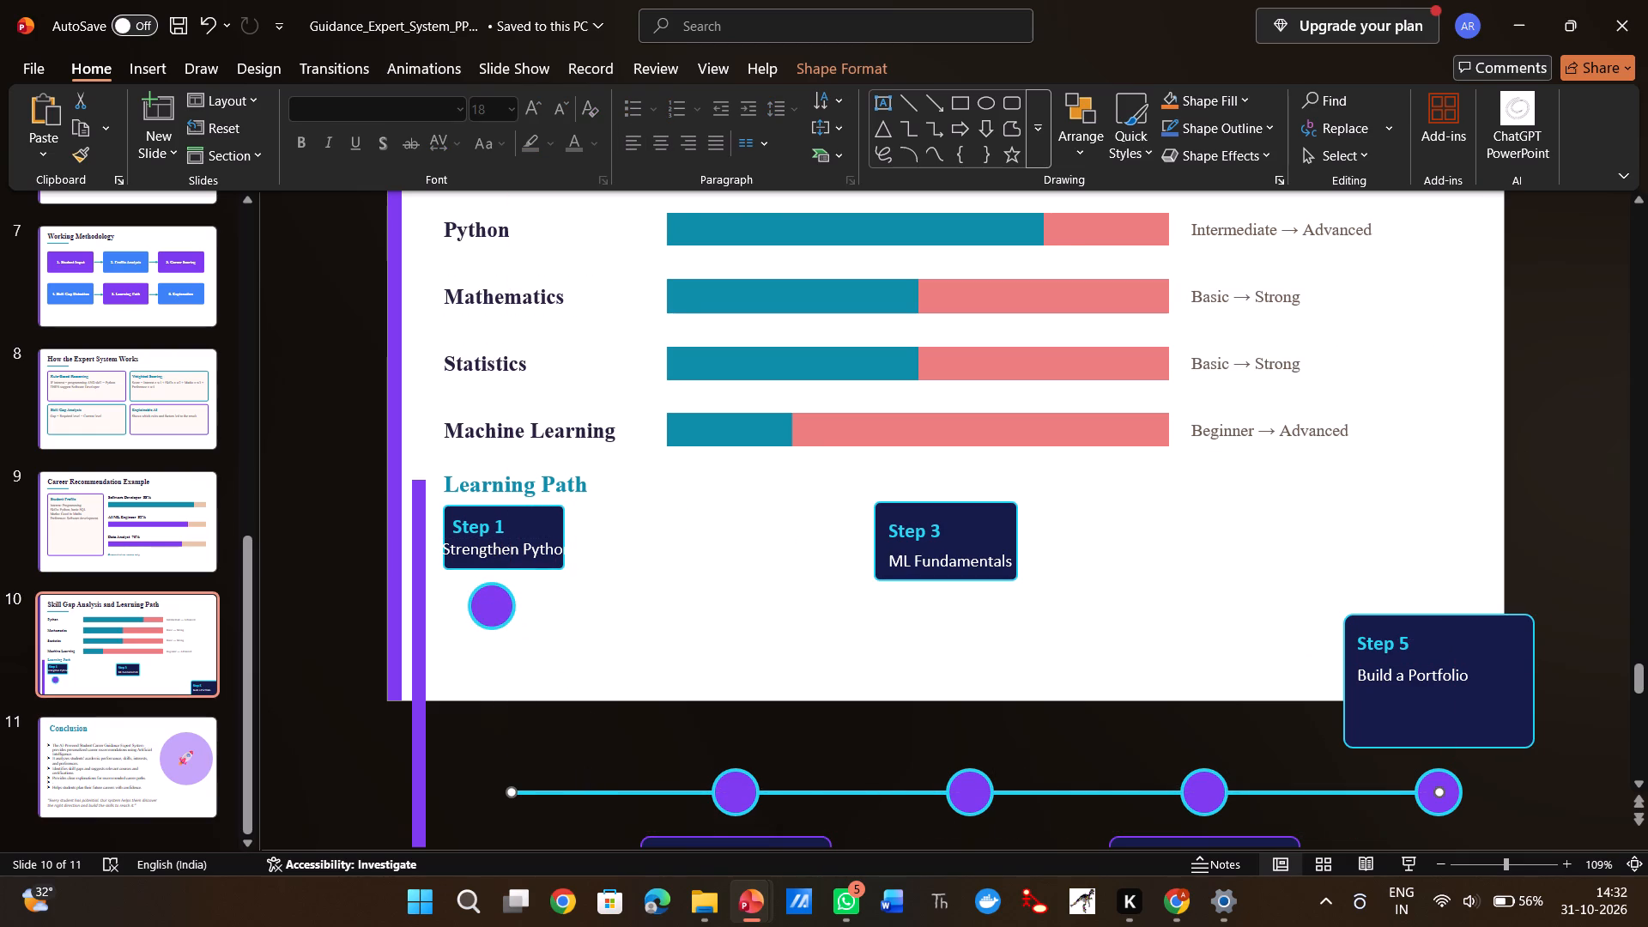
drag(594, 796, 603, 615)
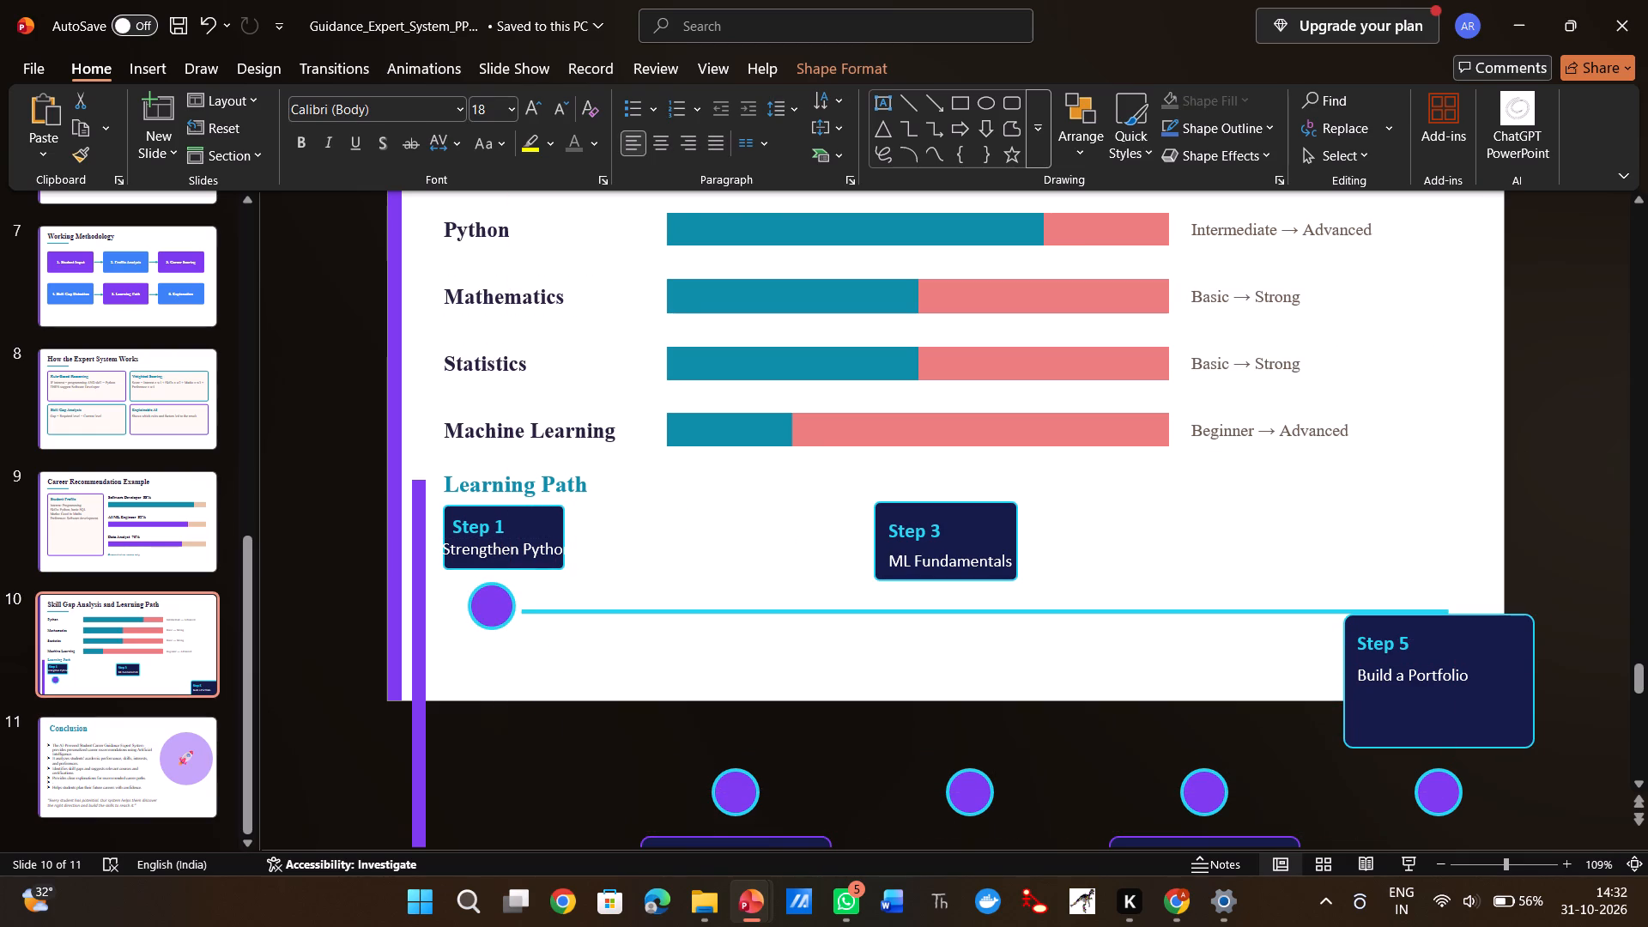
drag(603, 615, 591, 608)
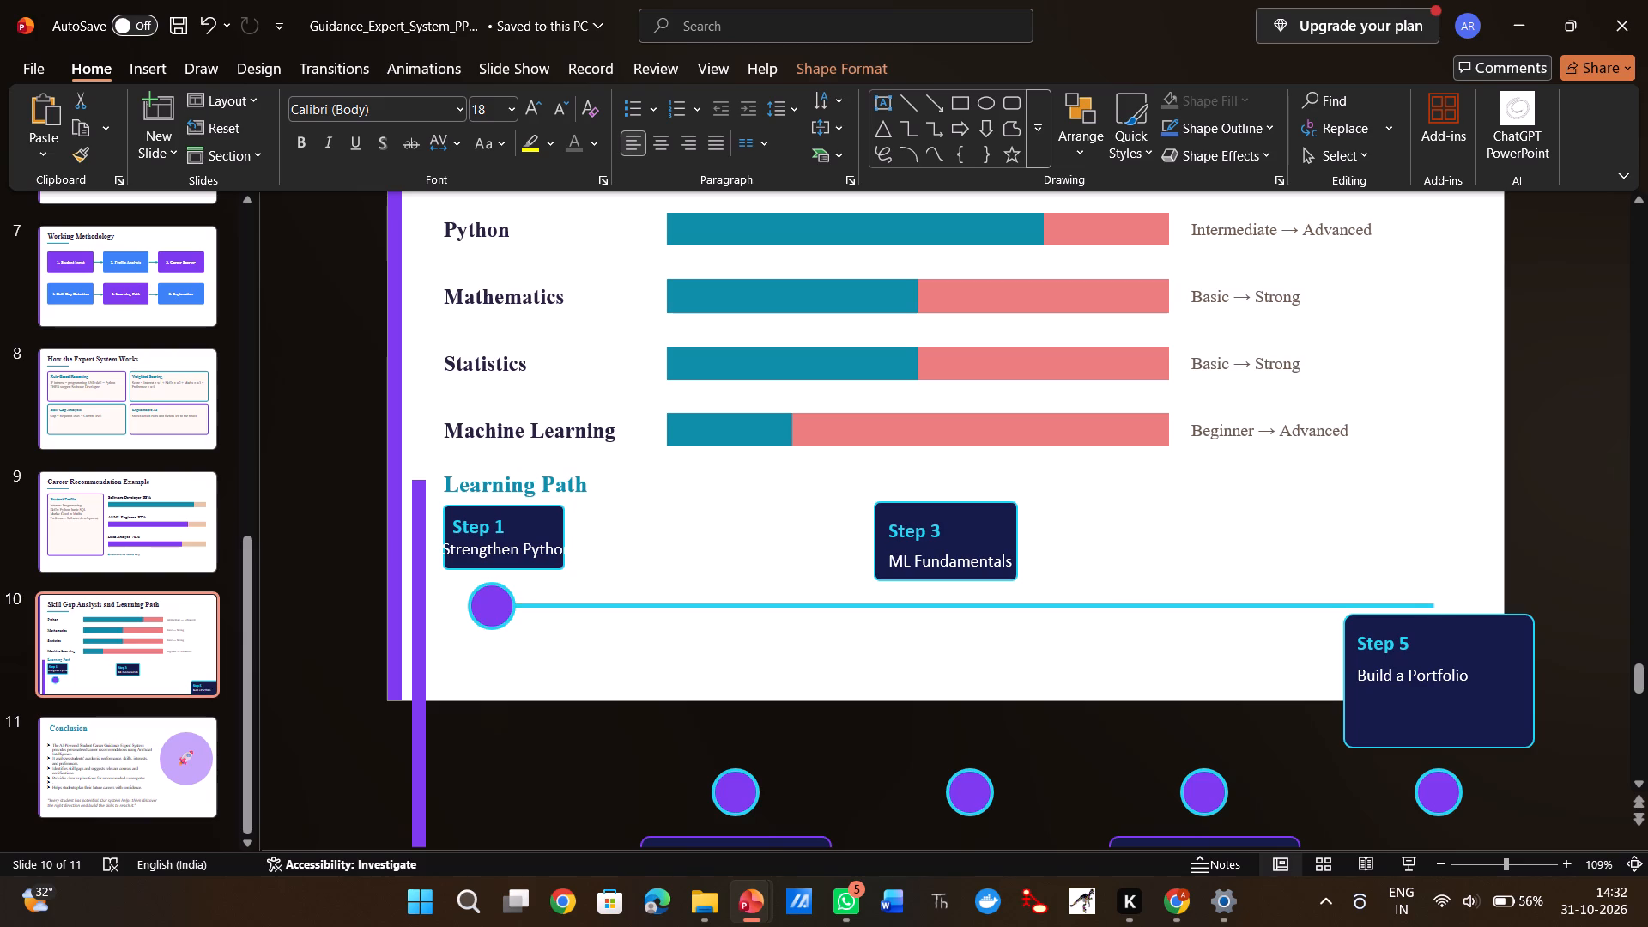
drag(591, 608, 591, 609)
Move the second, third and fourth purple circles up onto the cyan timeline line, with the third beneath the Step 3 card.
drag(727, 777, 726, 700)
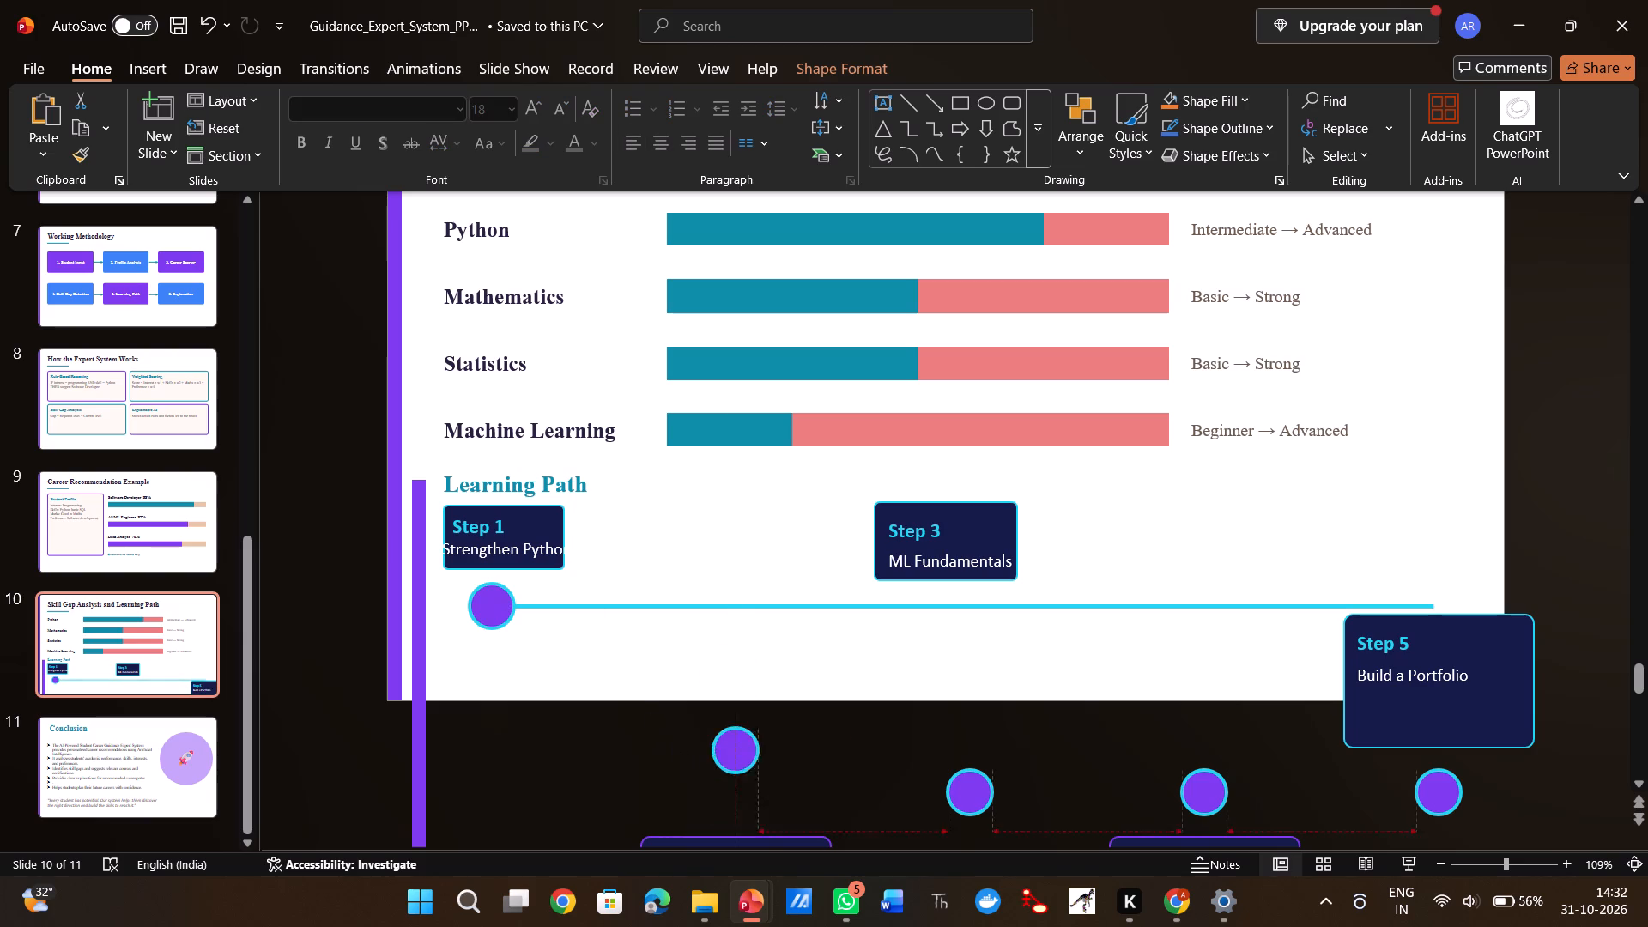
drag(726, 700, 707, 596)
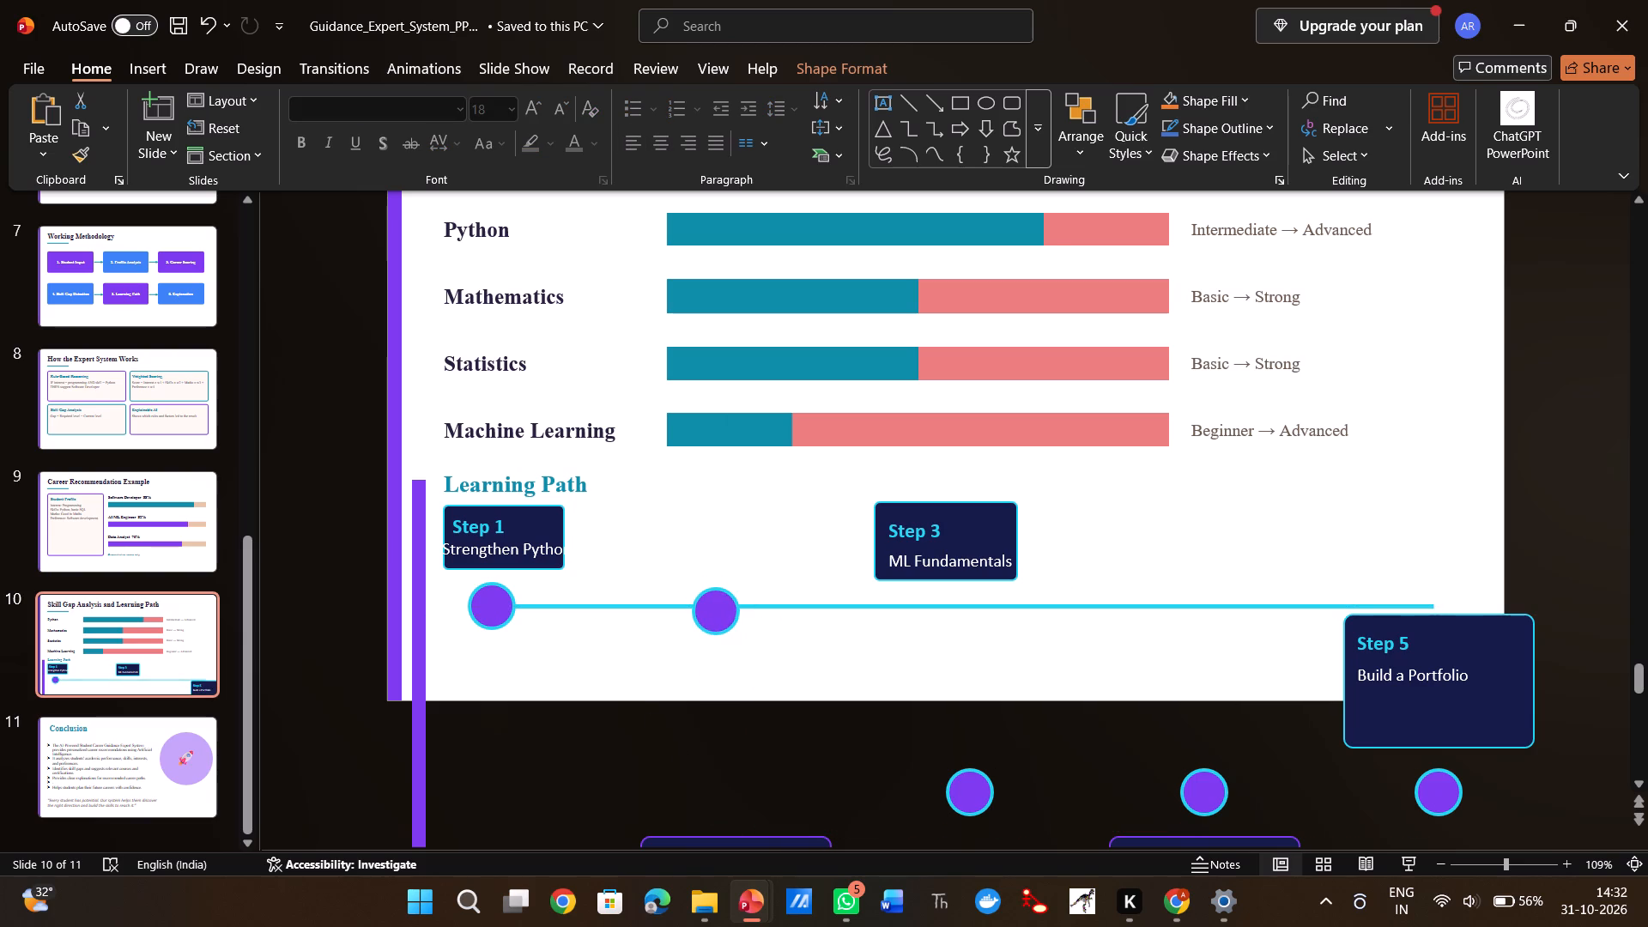
drag(707, 596, 707, 592)
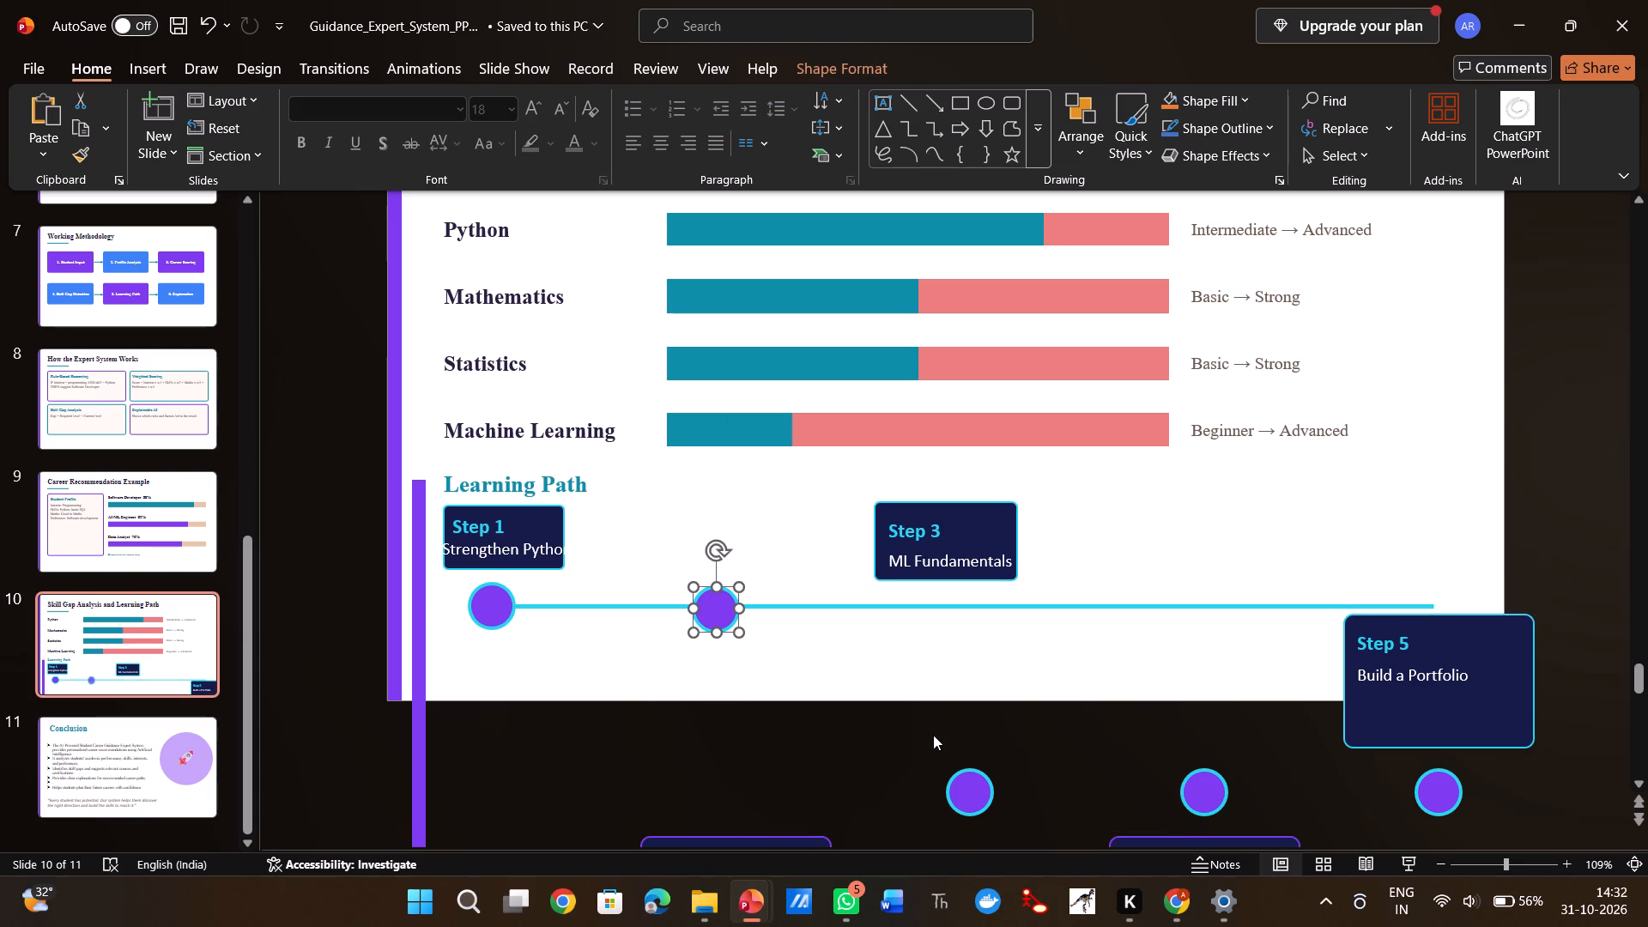
drag(981, 785, 960, 601)
click(969, 513)
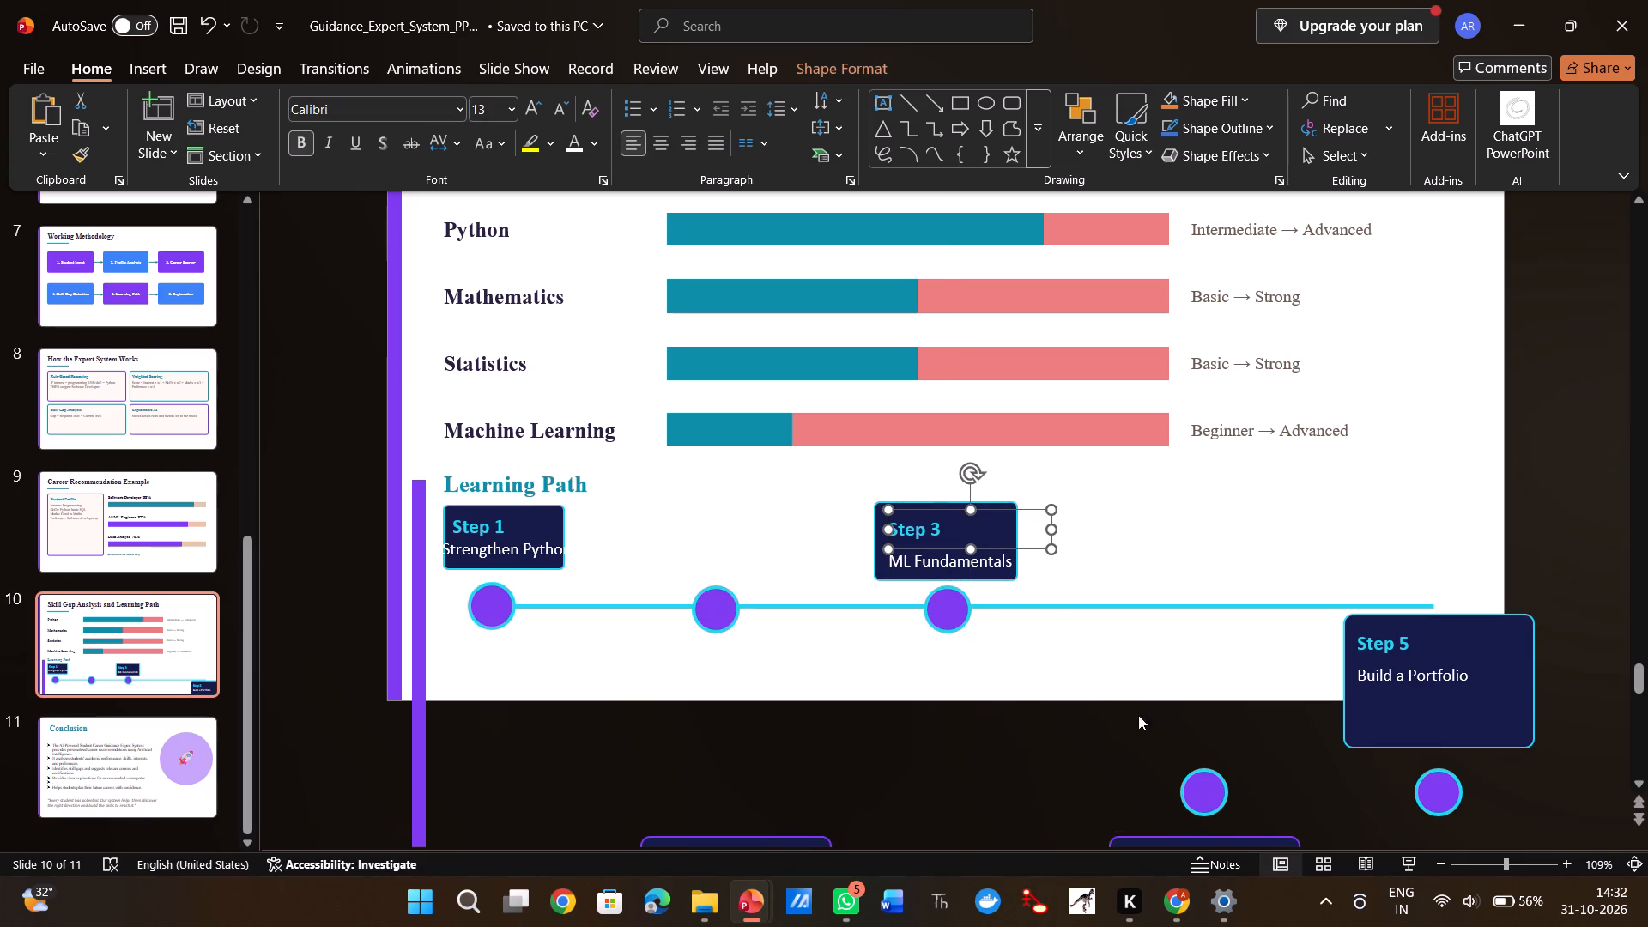
drag(1199, 783, 1176, 635)
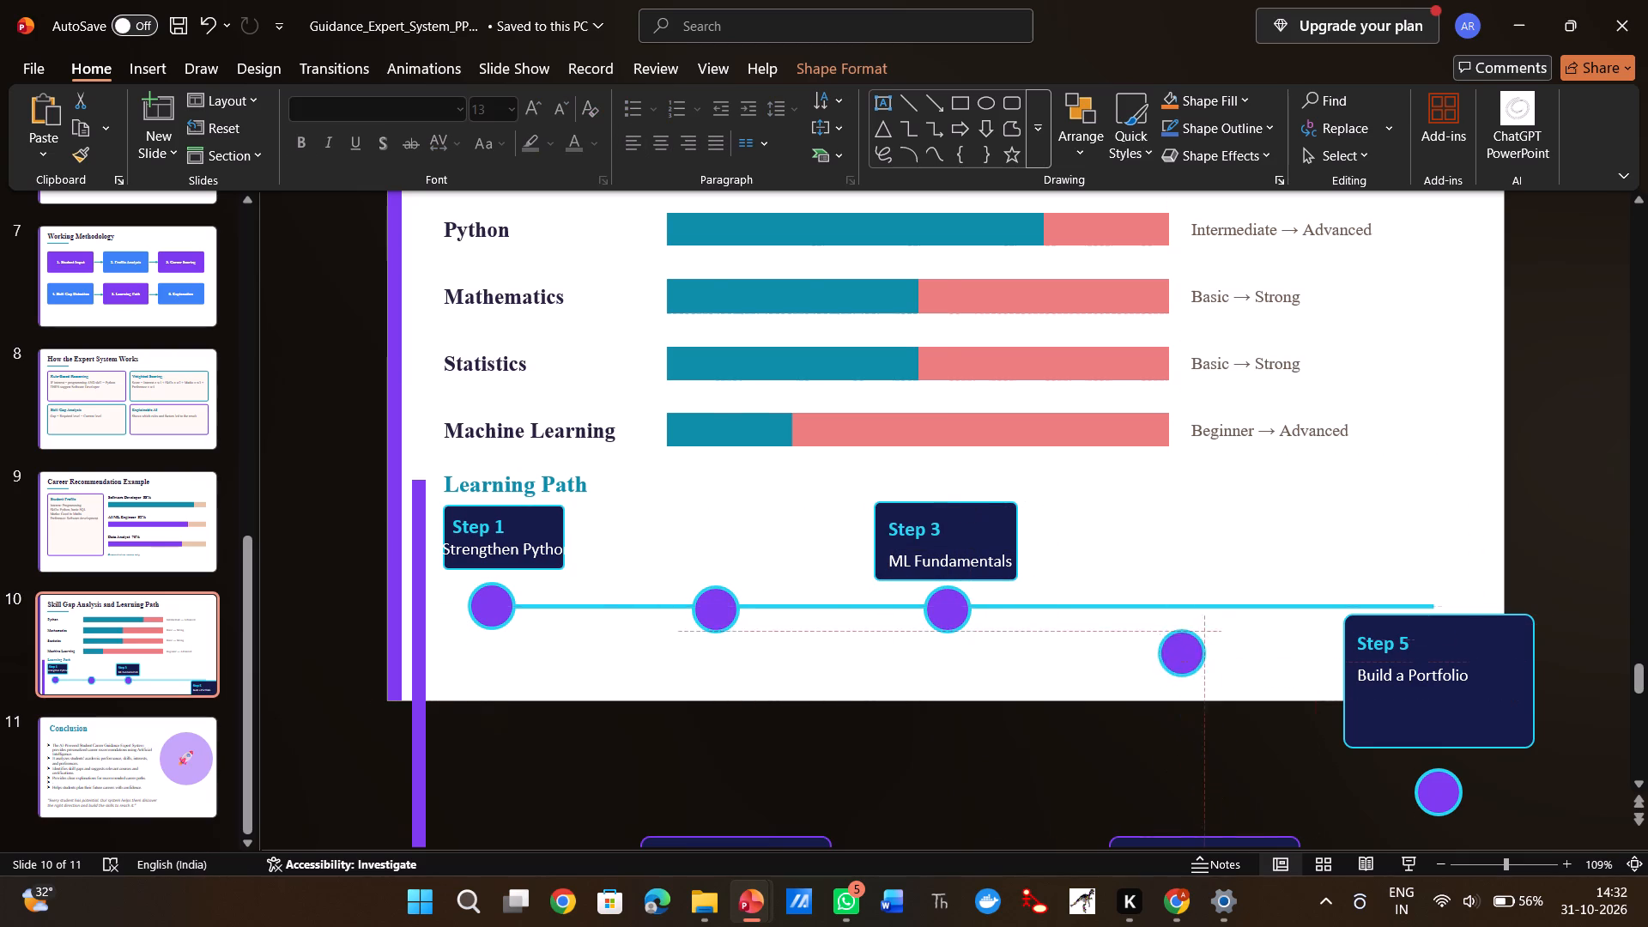
drag(1176, 635, 1149, 599)
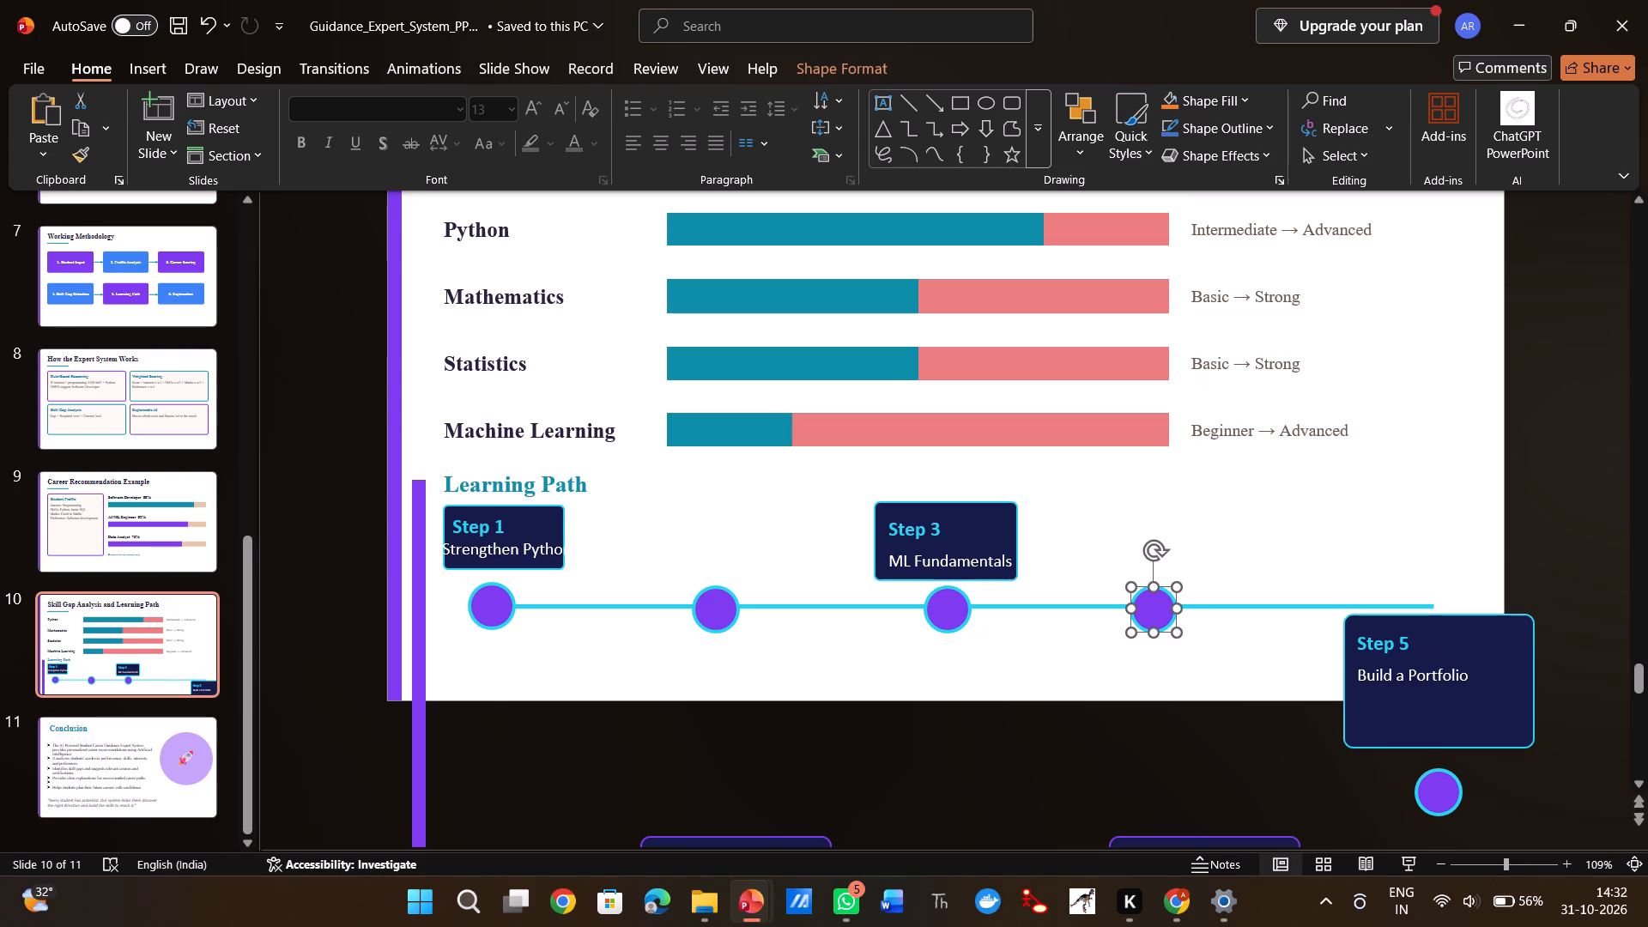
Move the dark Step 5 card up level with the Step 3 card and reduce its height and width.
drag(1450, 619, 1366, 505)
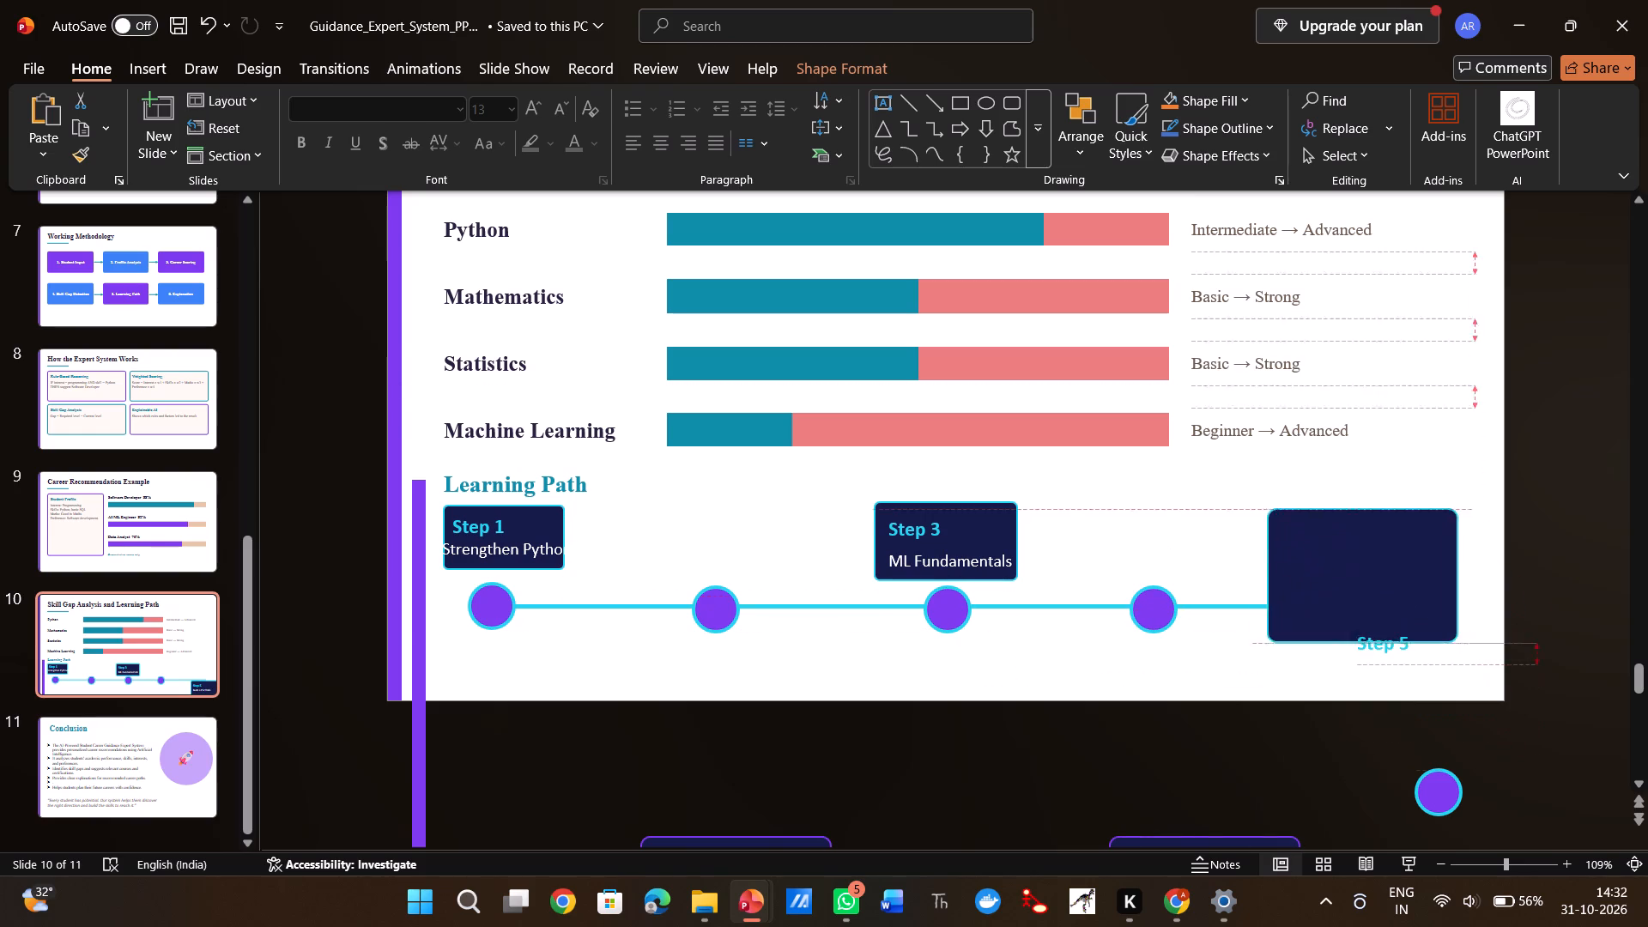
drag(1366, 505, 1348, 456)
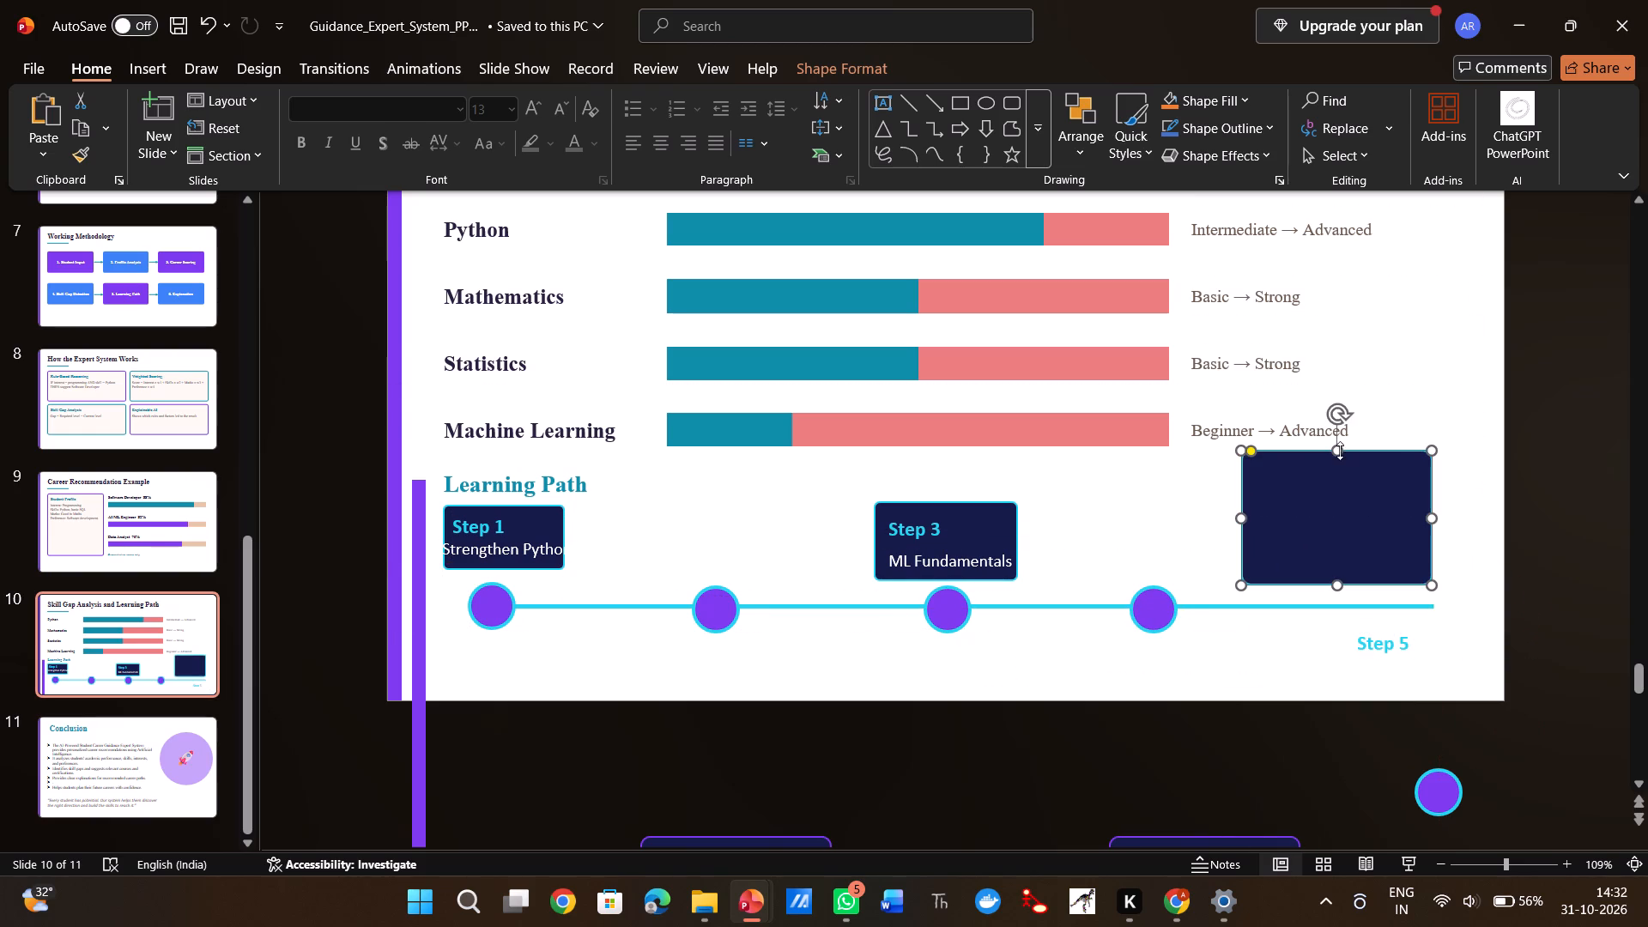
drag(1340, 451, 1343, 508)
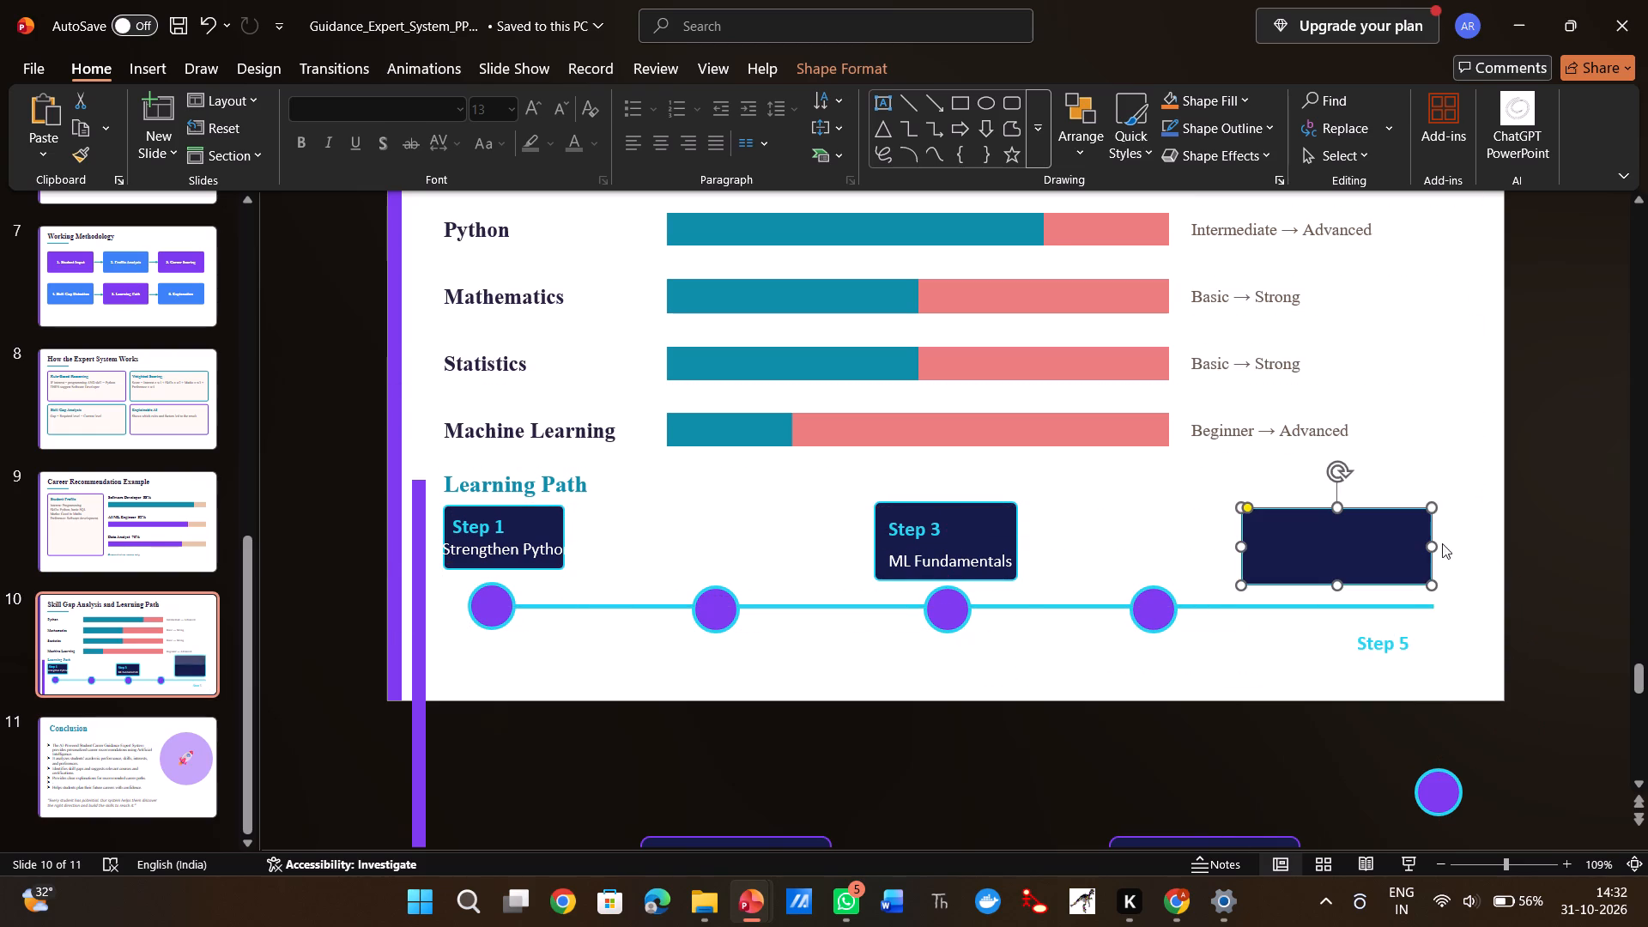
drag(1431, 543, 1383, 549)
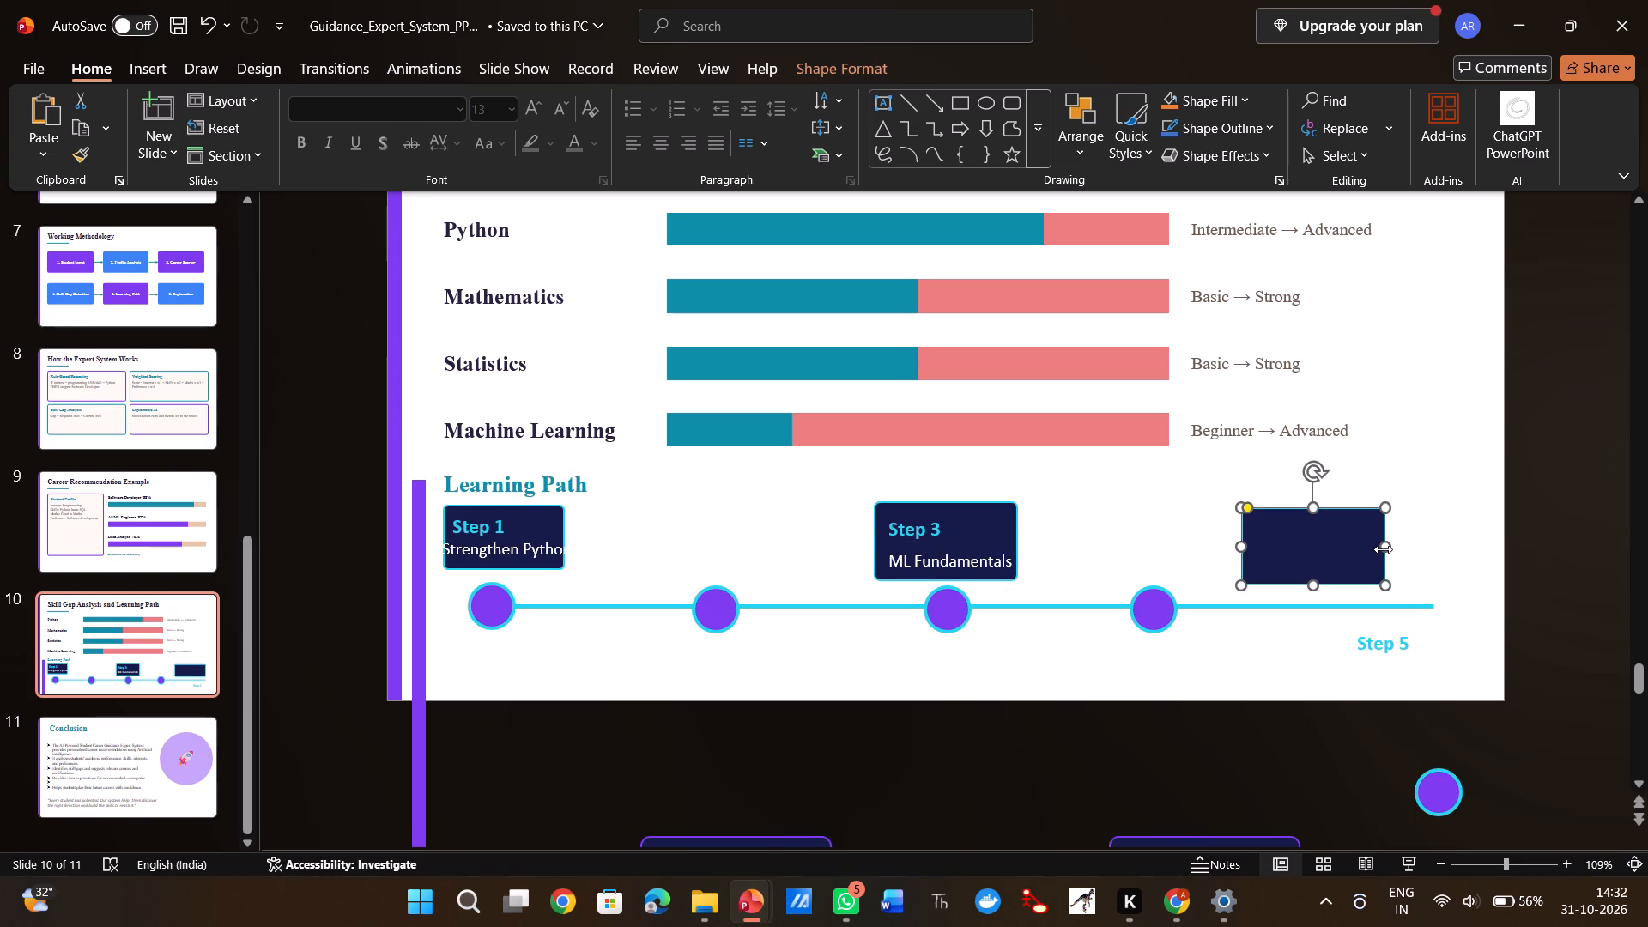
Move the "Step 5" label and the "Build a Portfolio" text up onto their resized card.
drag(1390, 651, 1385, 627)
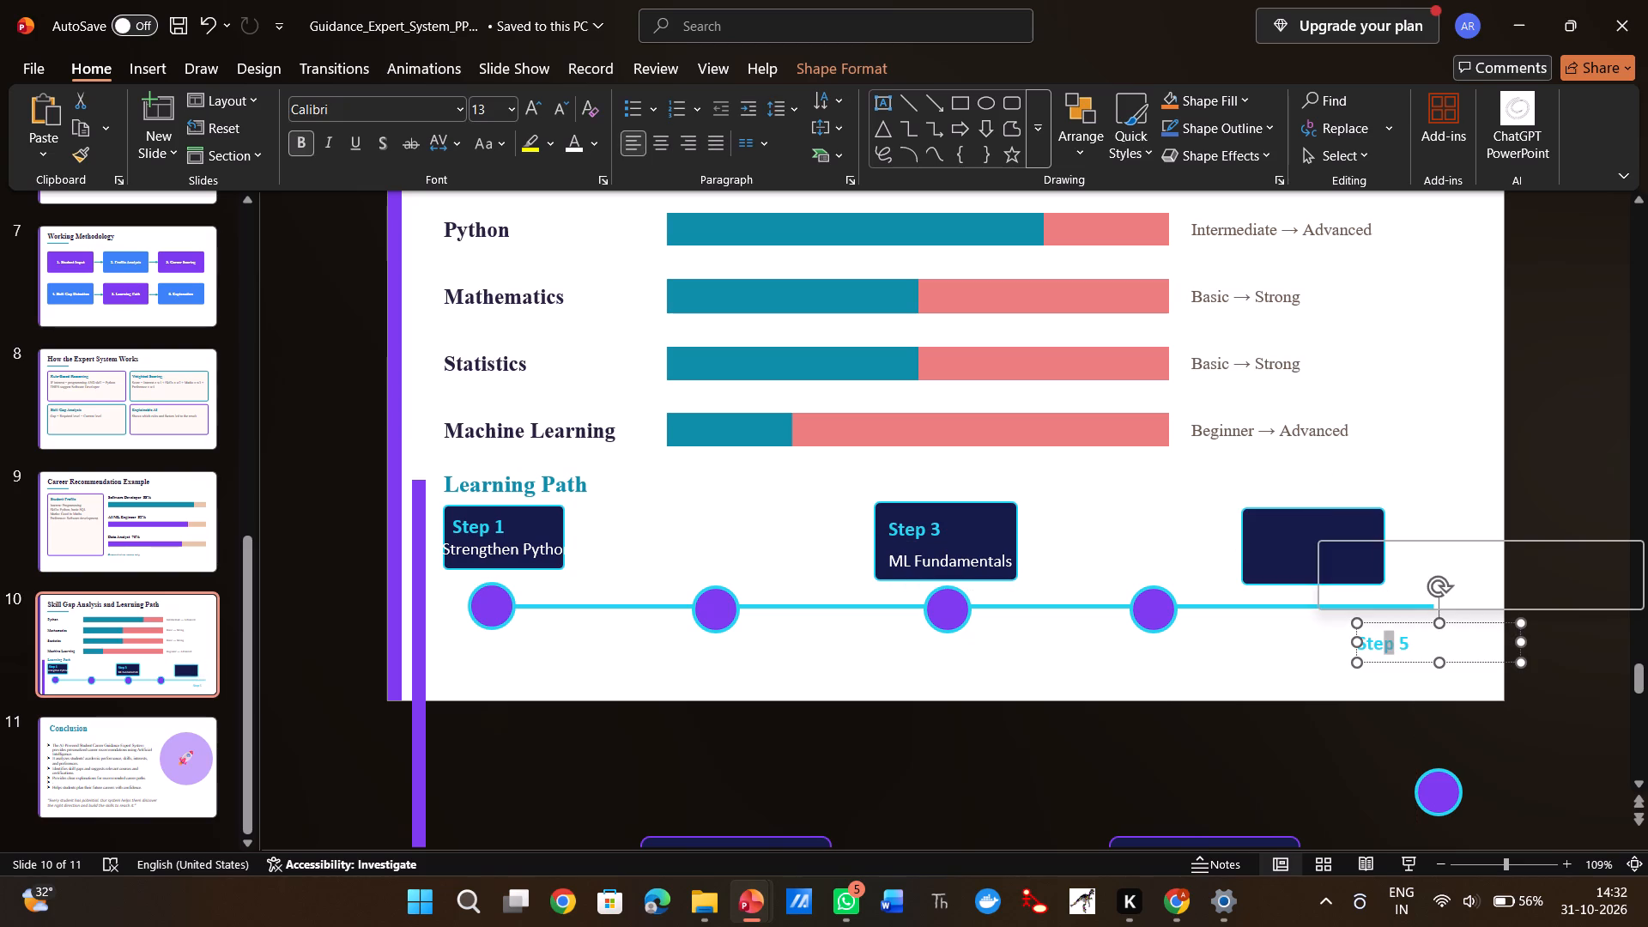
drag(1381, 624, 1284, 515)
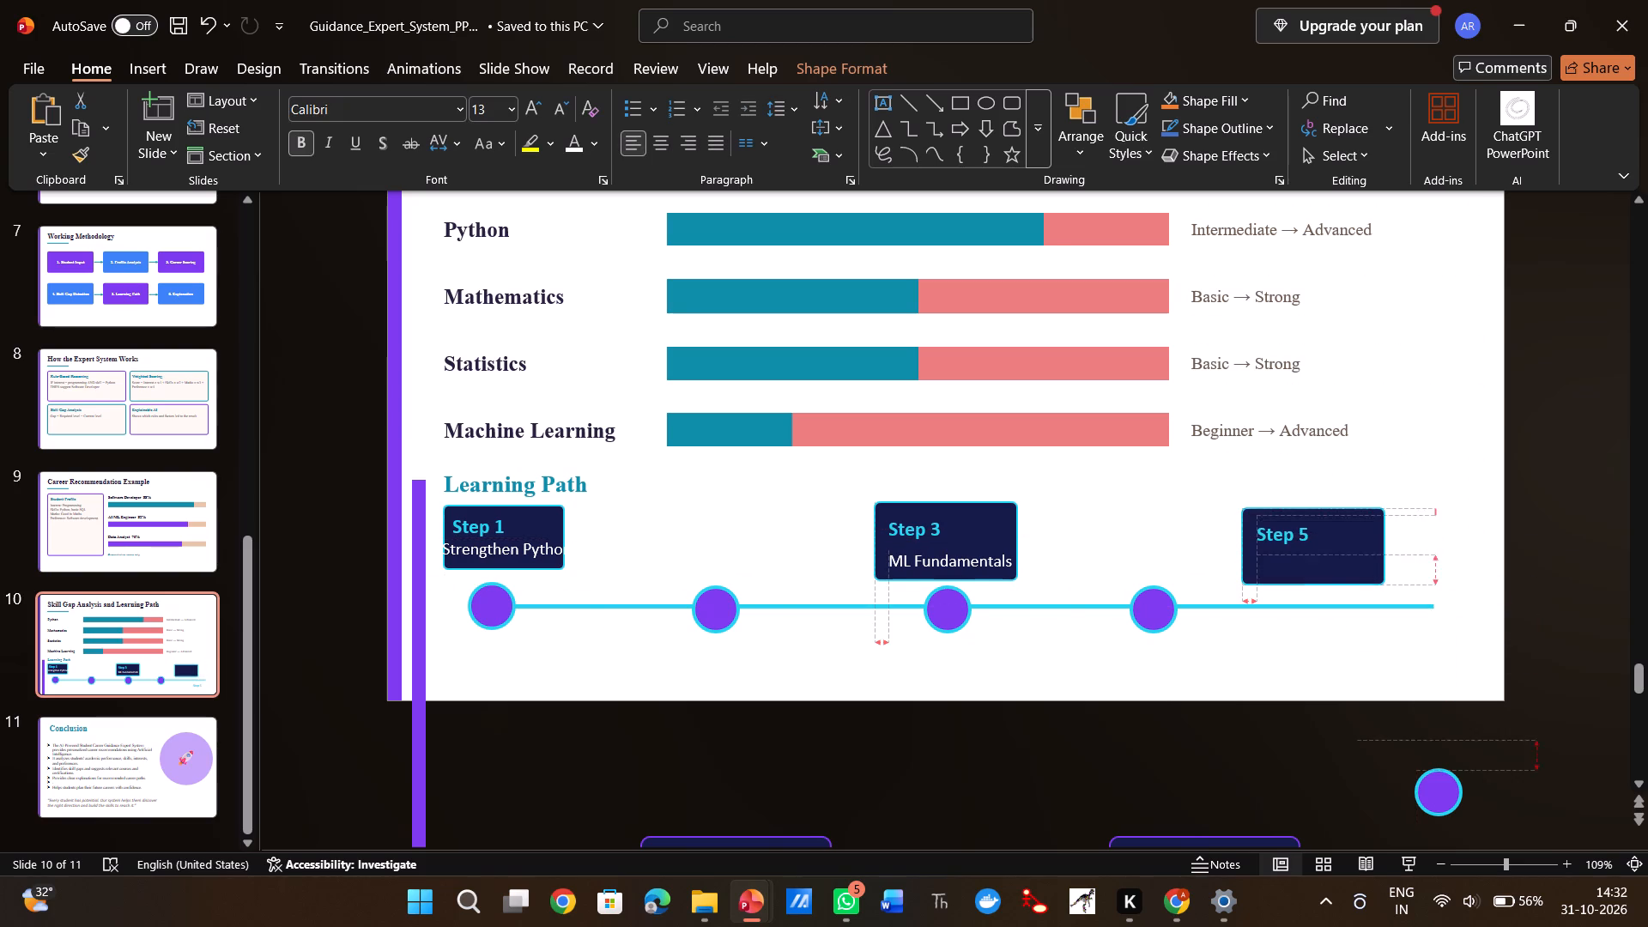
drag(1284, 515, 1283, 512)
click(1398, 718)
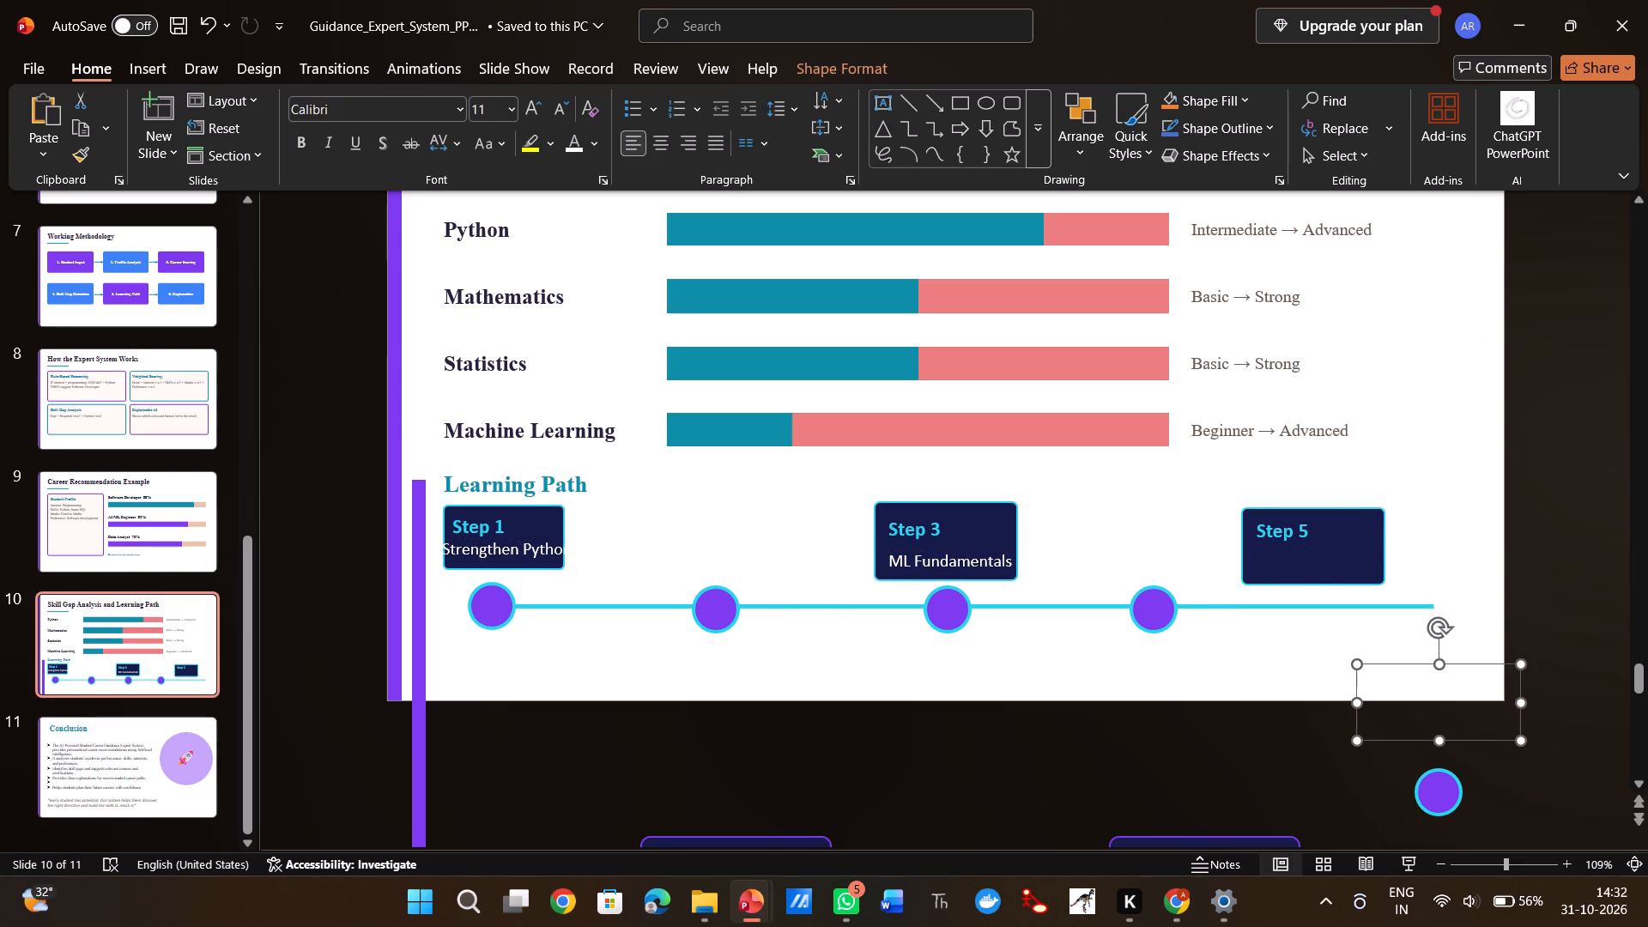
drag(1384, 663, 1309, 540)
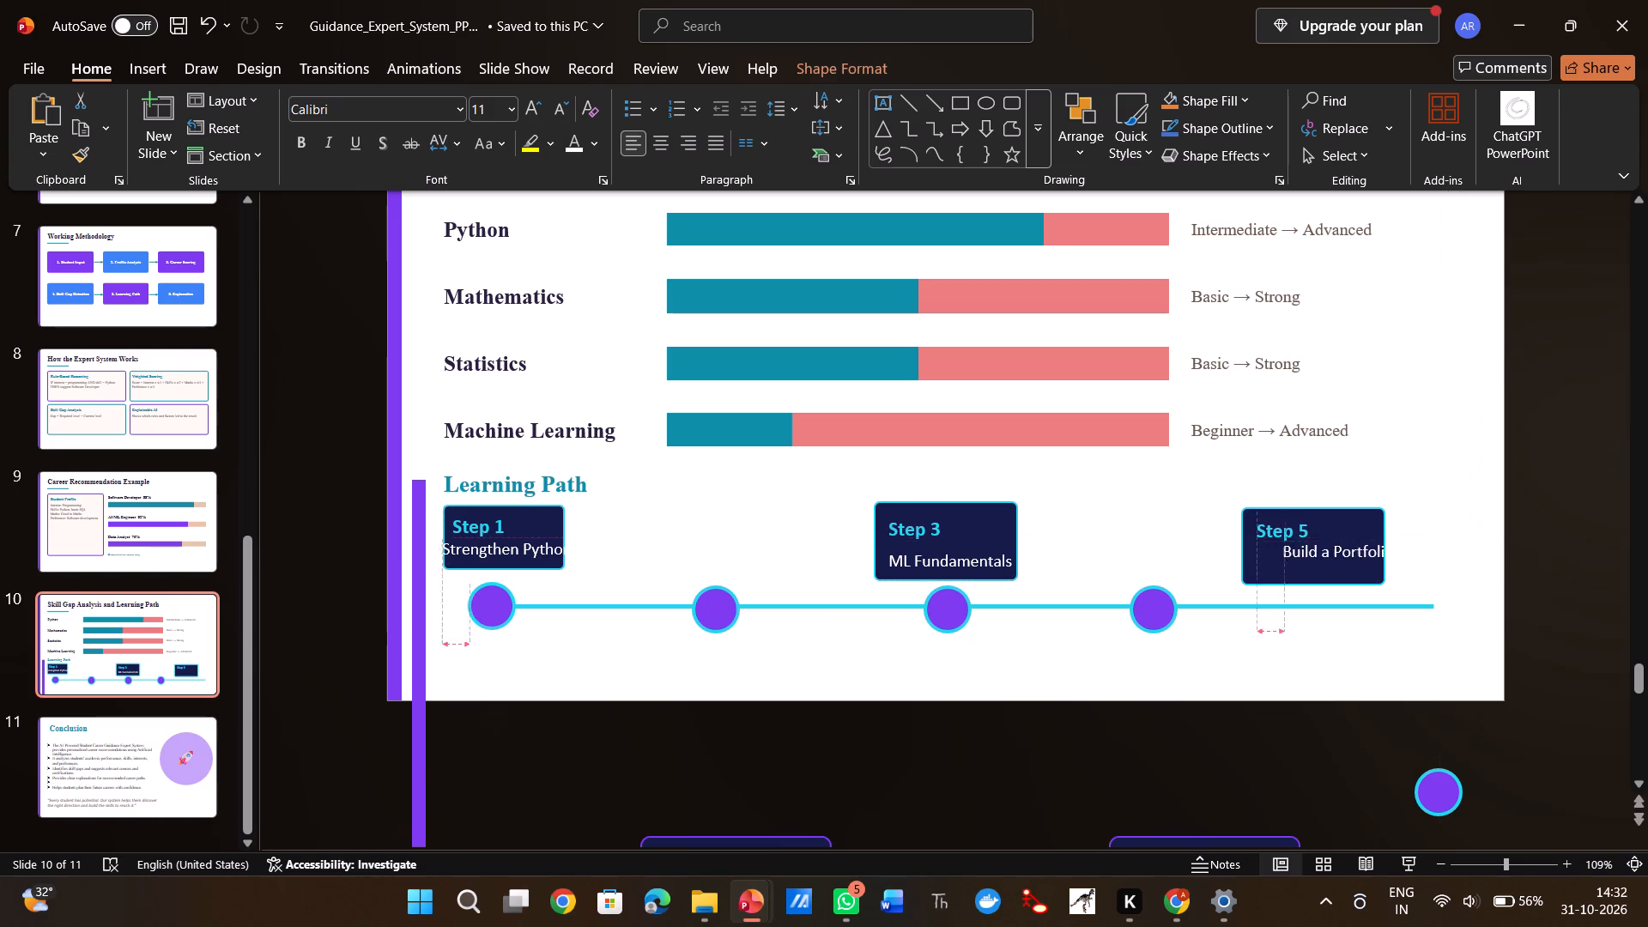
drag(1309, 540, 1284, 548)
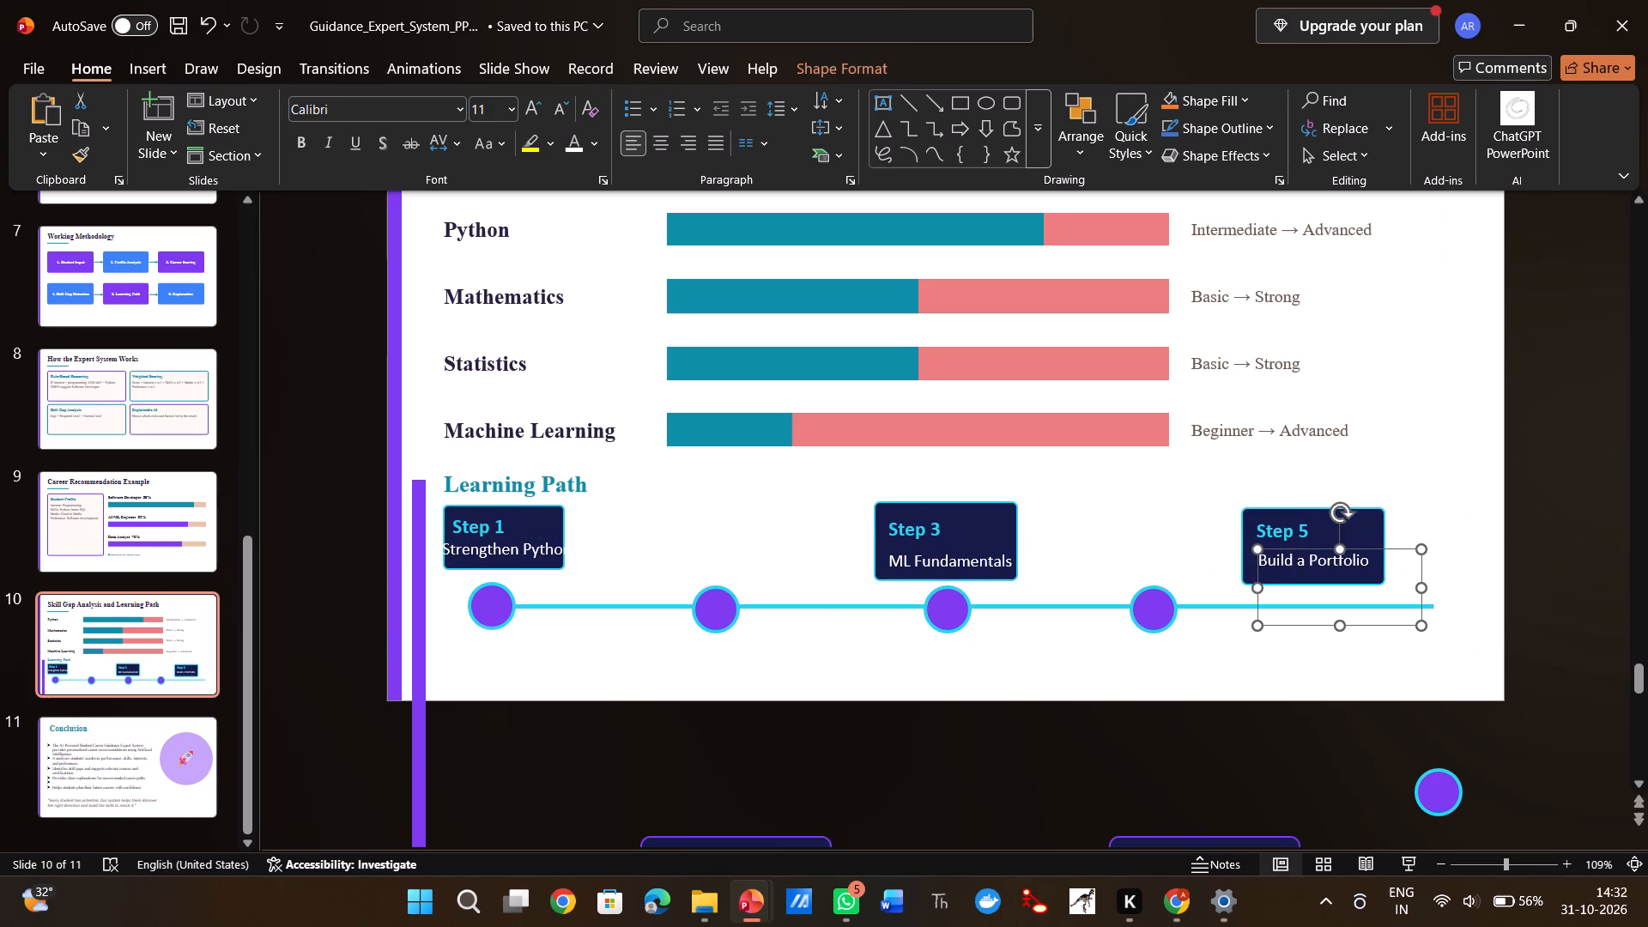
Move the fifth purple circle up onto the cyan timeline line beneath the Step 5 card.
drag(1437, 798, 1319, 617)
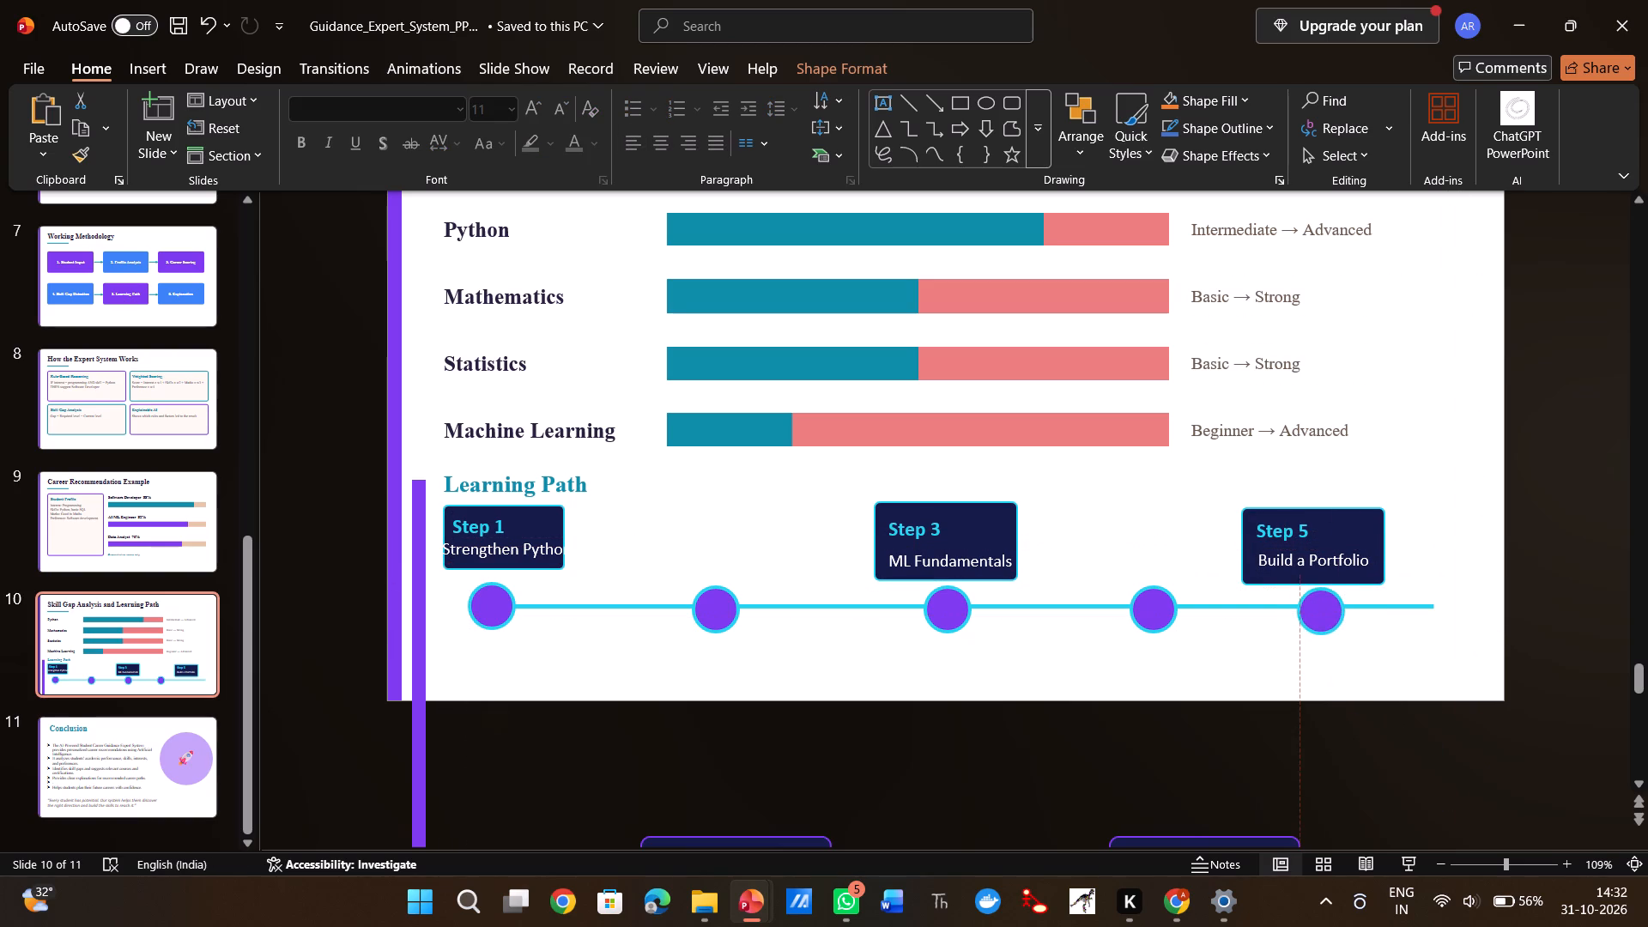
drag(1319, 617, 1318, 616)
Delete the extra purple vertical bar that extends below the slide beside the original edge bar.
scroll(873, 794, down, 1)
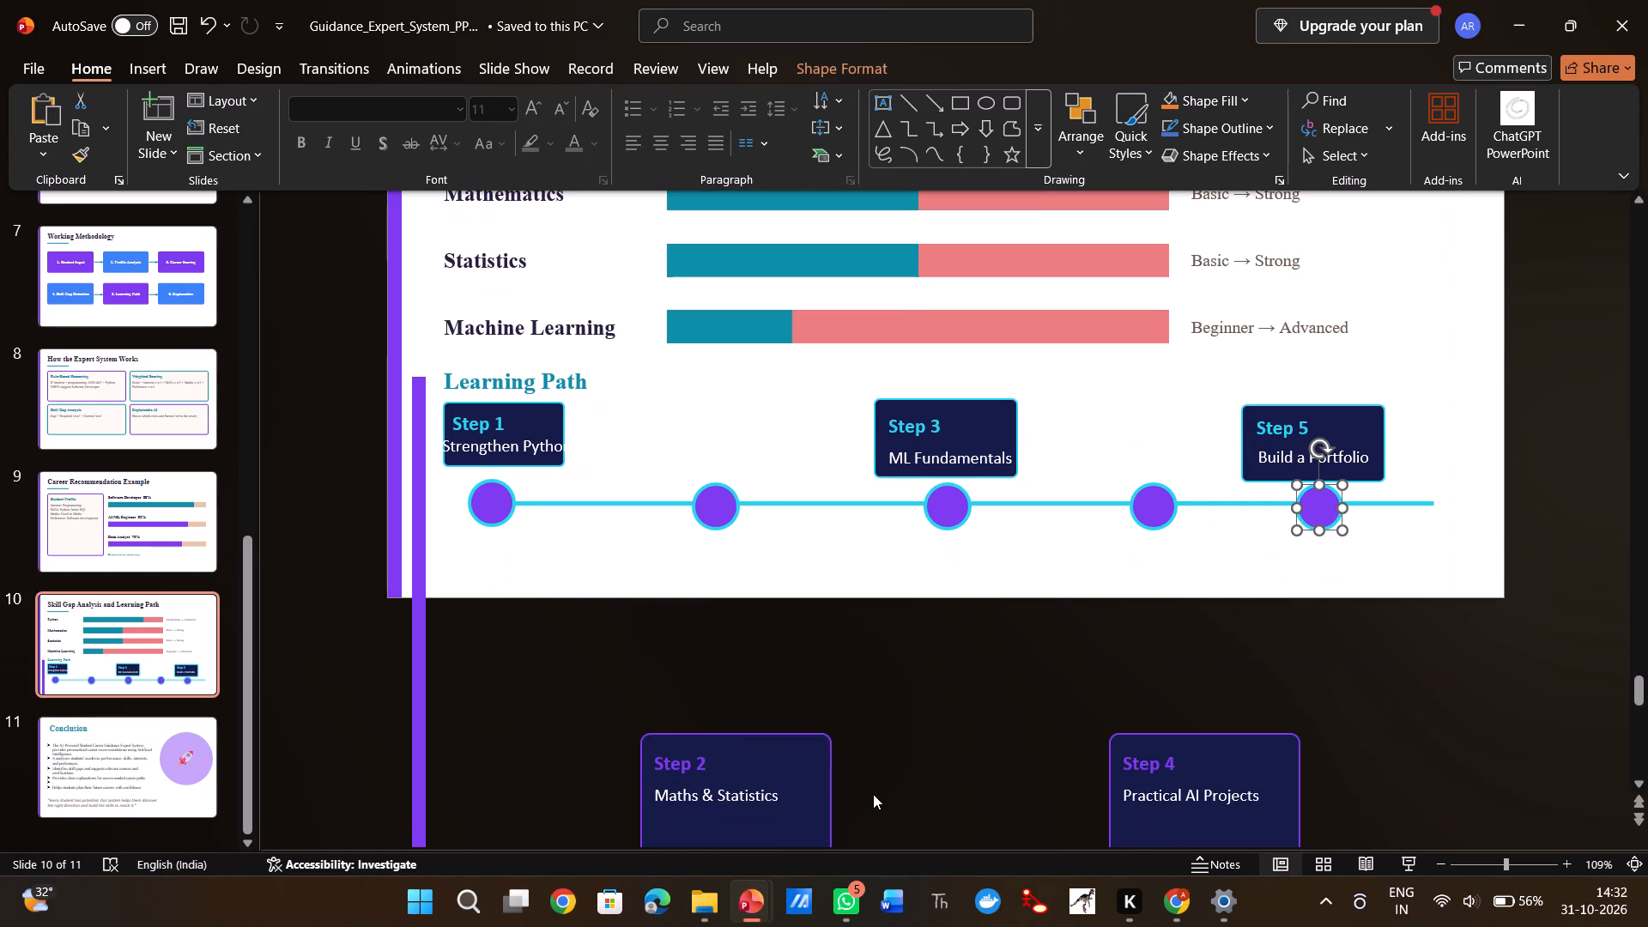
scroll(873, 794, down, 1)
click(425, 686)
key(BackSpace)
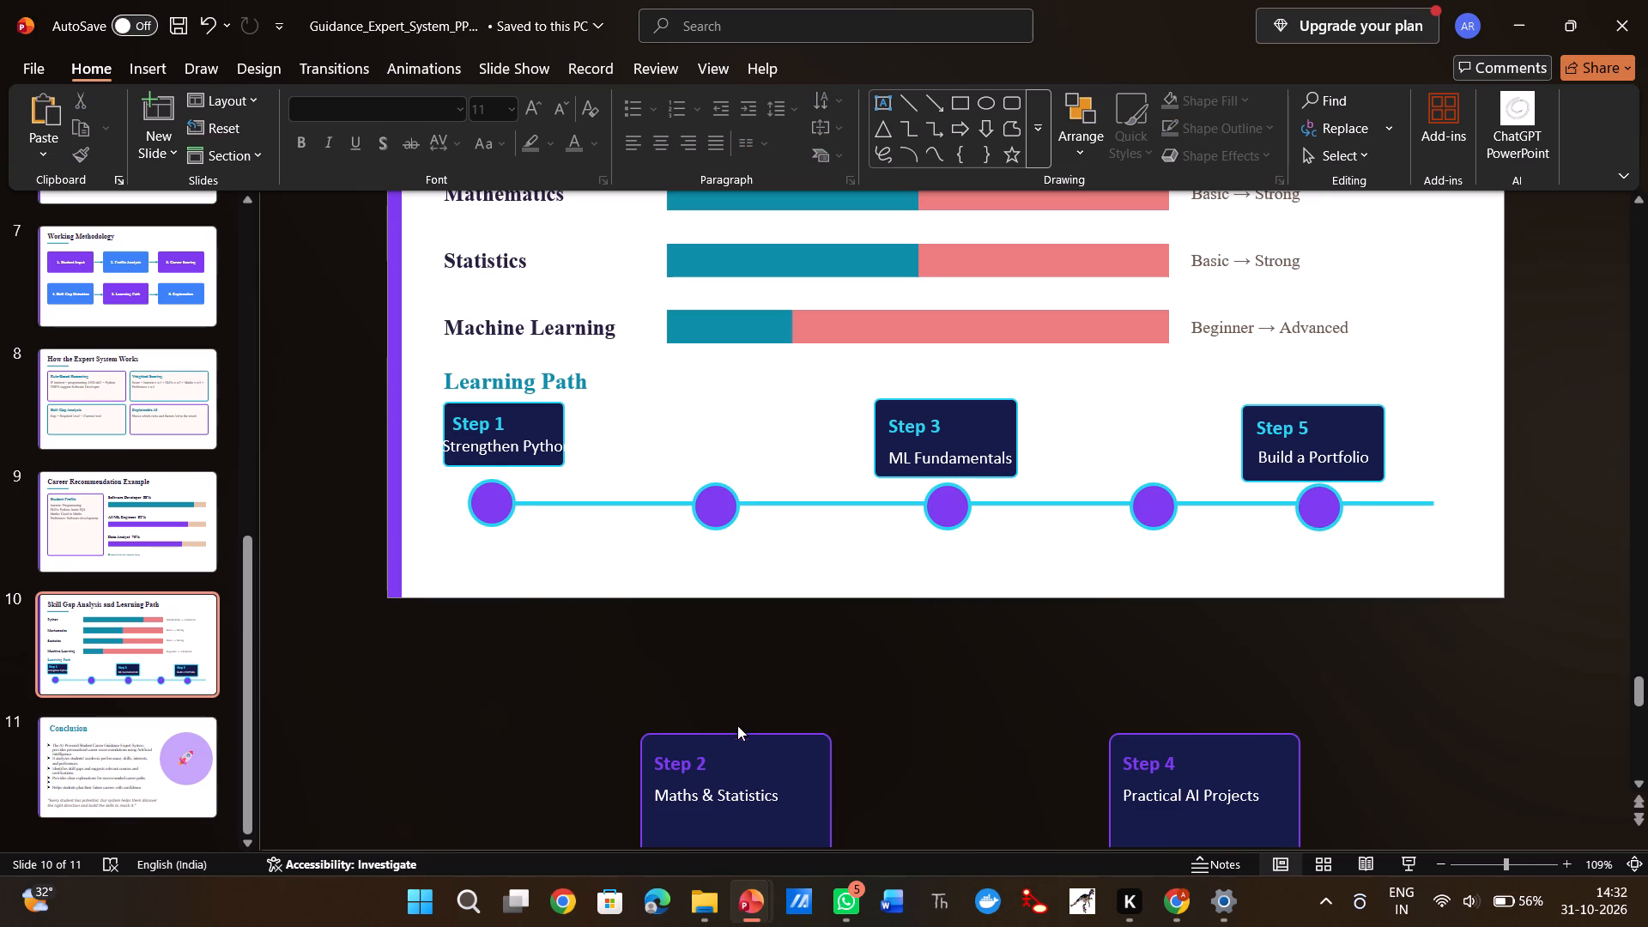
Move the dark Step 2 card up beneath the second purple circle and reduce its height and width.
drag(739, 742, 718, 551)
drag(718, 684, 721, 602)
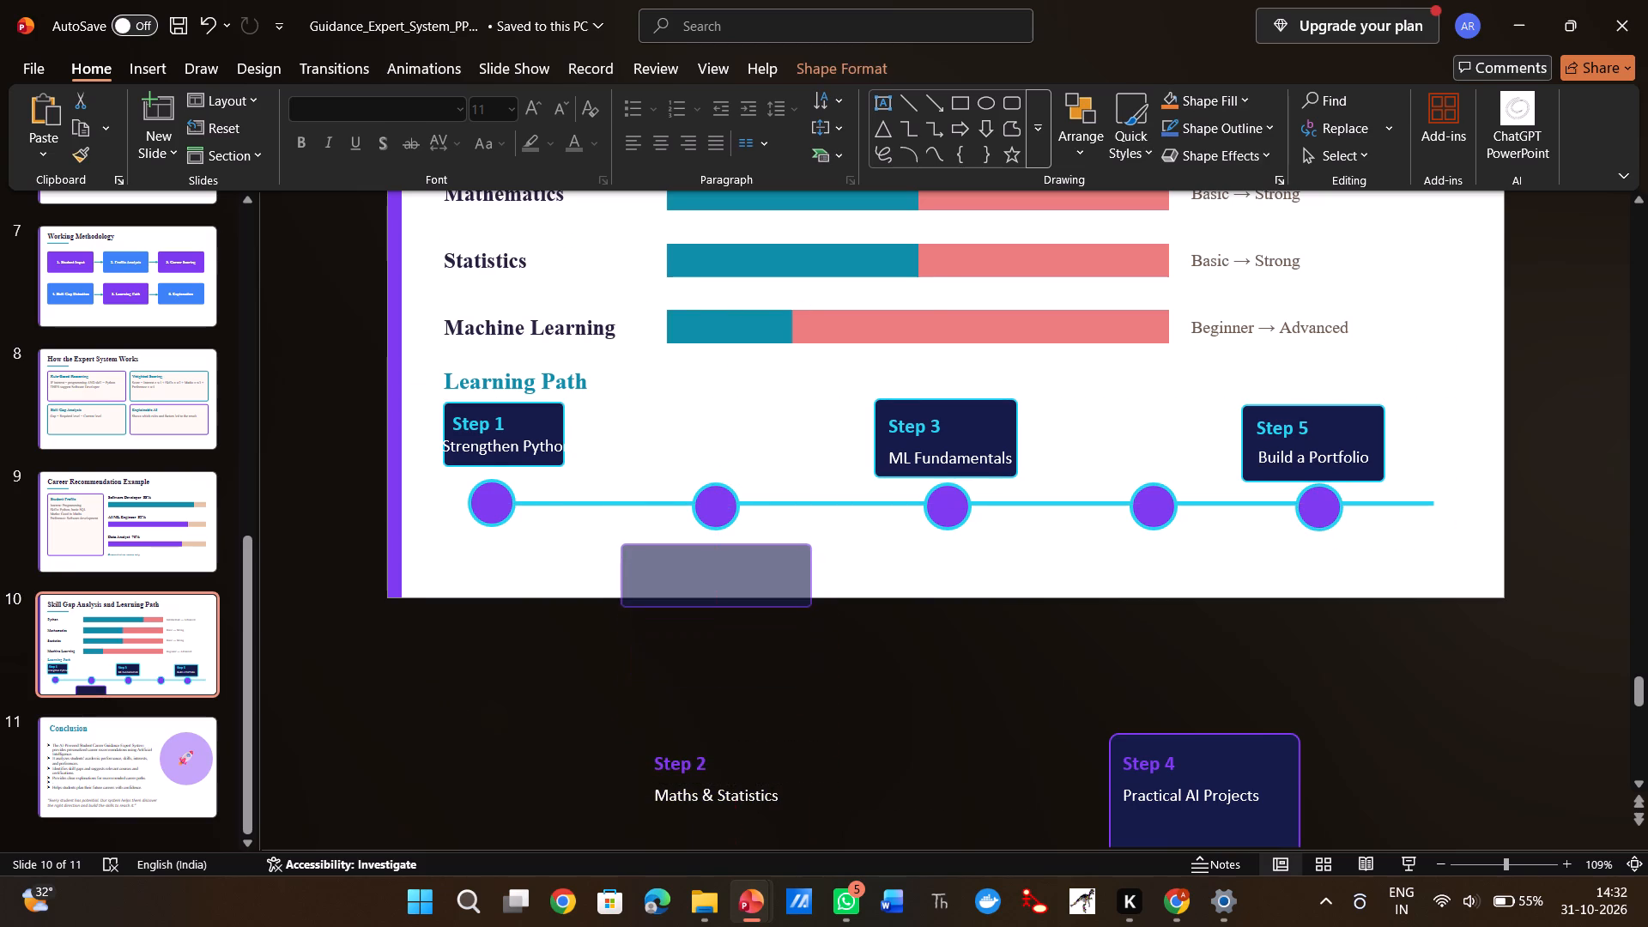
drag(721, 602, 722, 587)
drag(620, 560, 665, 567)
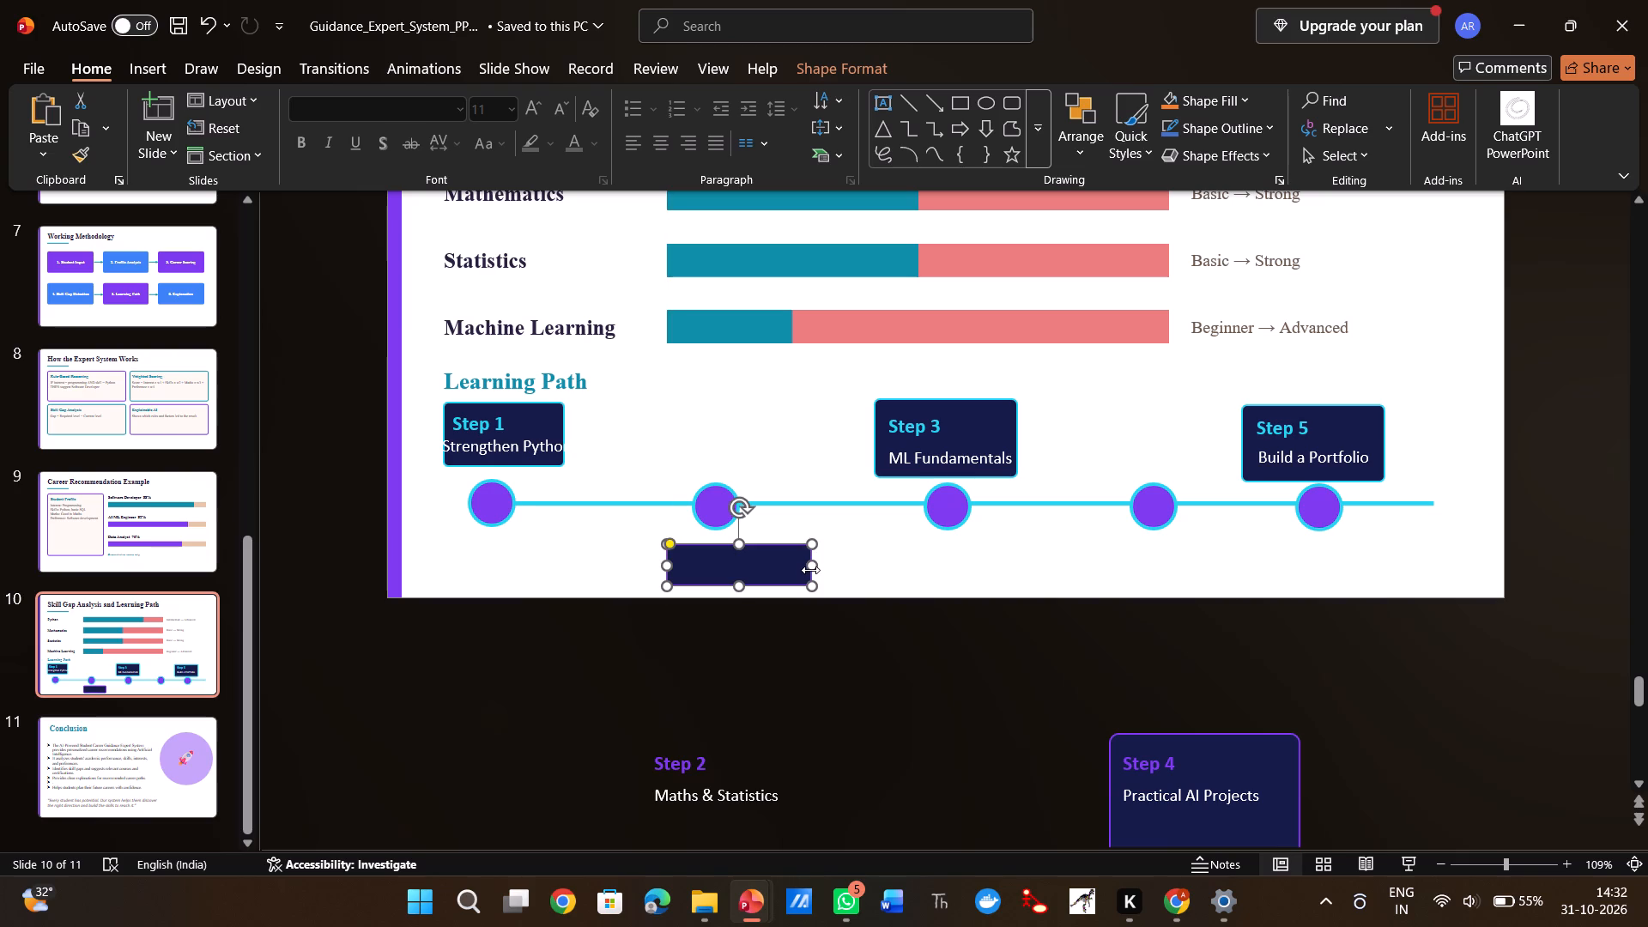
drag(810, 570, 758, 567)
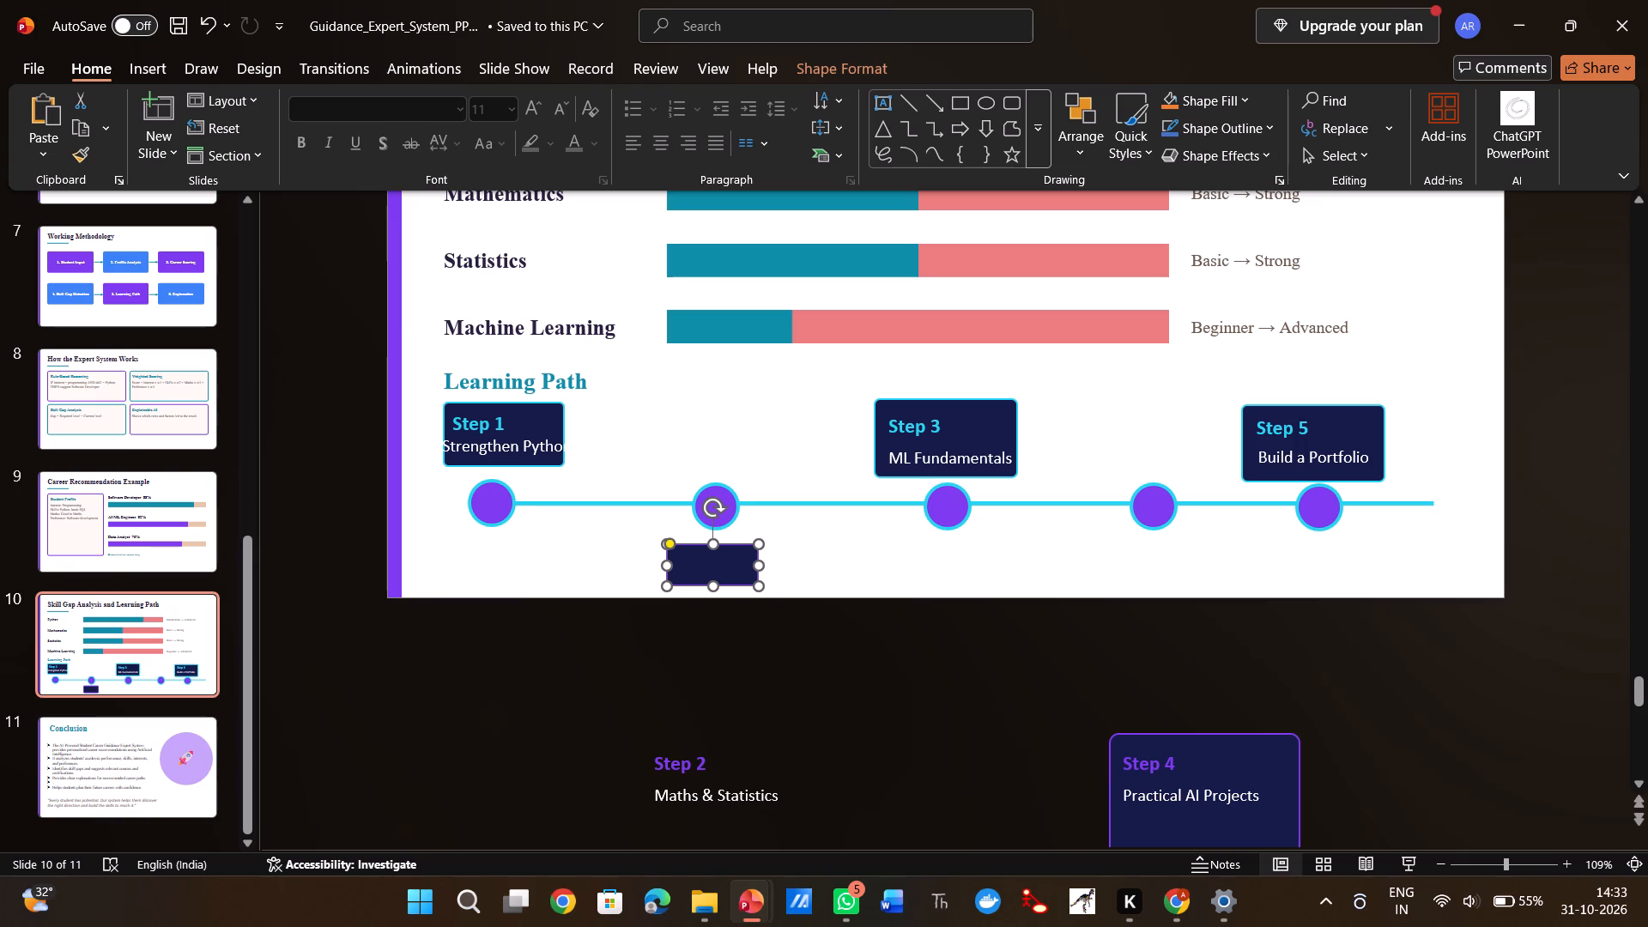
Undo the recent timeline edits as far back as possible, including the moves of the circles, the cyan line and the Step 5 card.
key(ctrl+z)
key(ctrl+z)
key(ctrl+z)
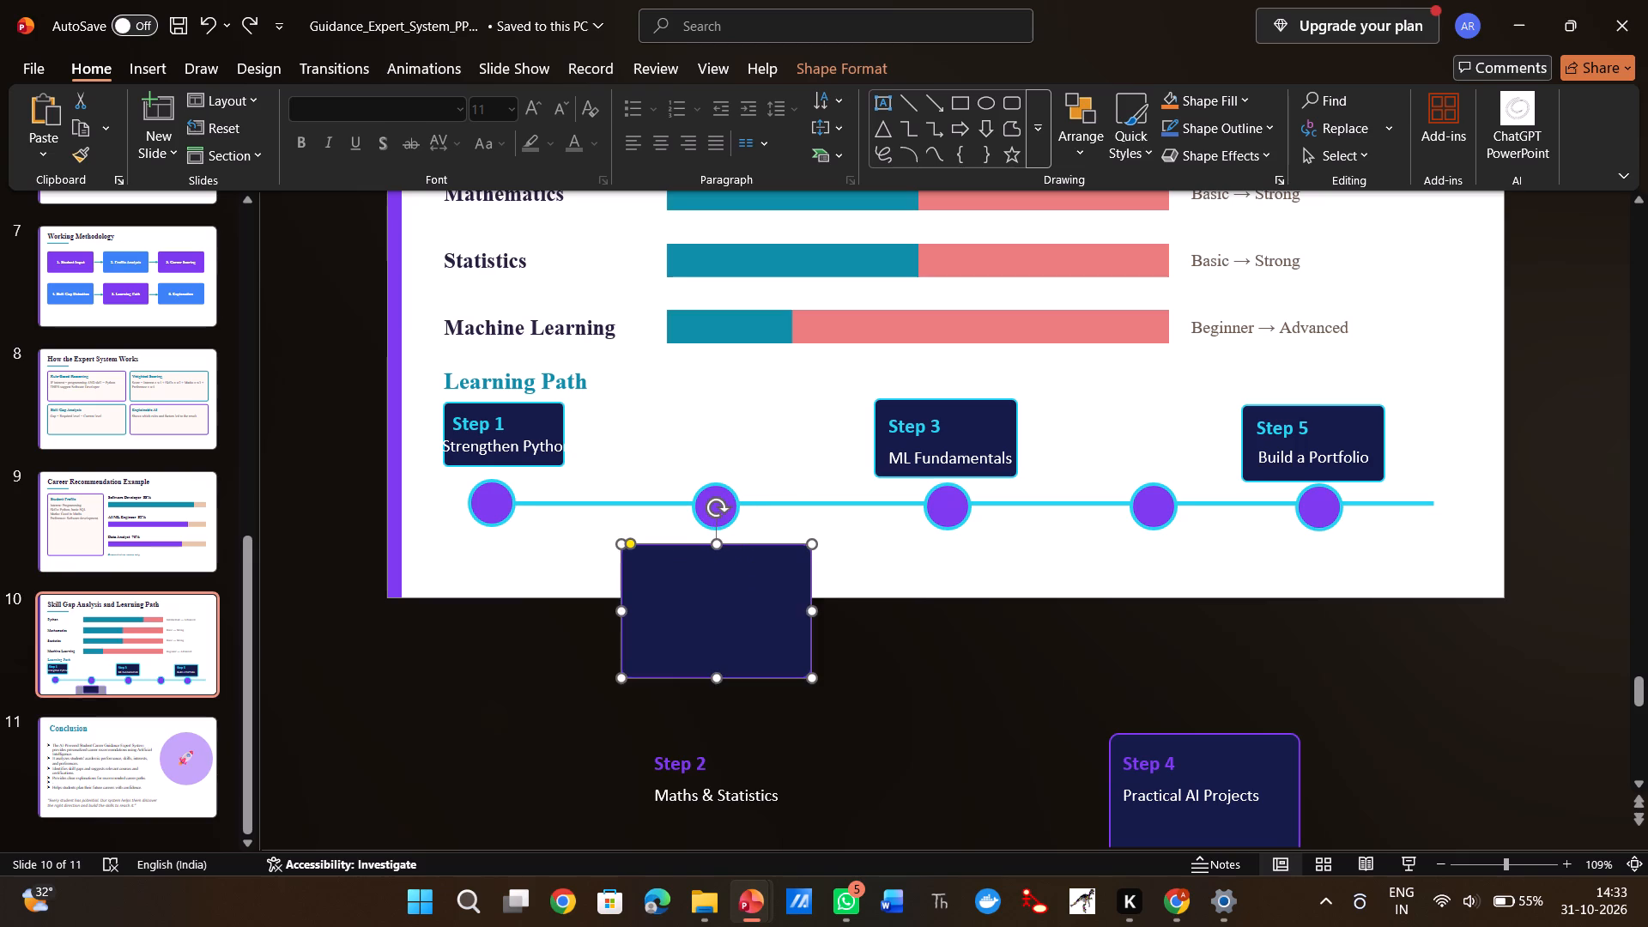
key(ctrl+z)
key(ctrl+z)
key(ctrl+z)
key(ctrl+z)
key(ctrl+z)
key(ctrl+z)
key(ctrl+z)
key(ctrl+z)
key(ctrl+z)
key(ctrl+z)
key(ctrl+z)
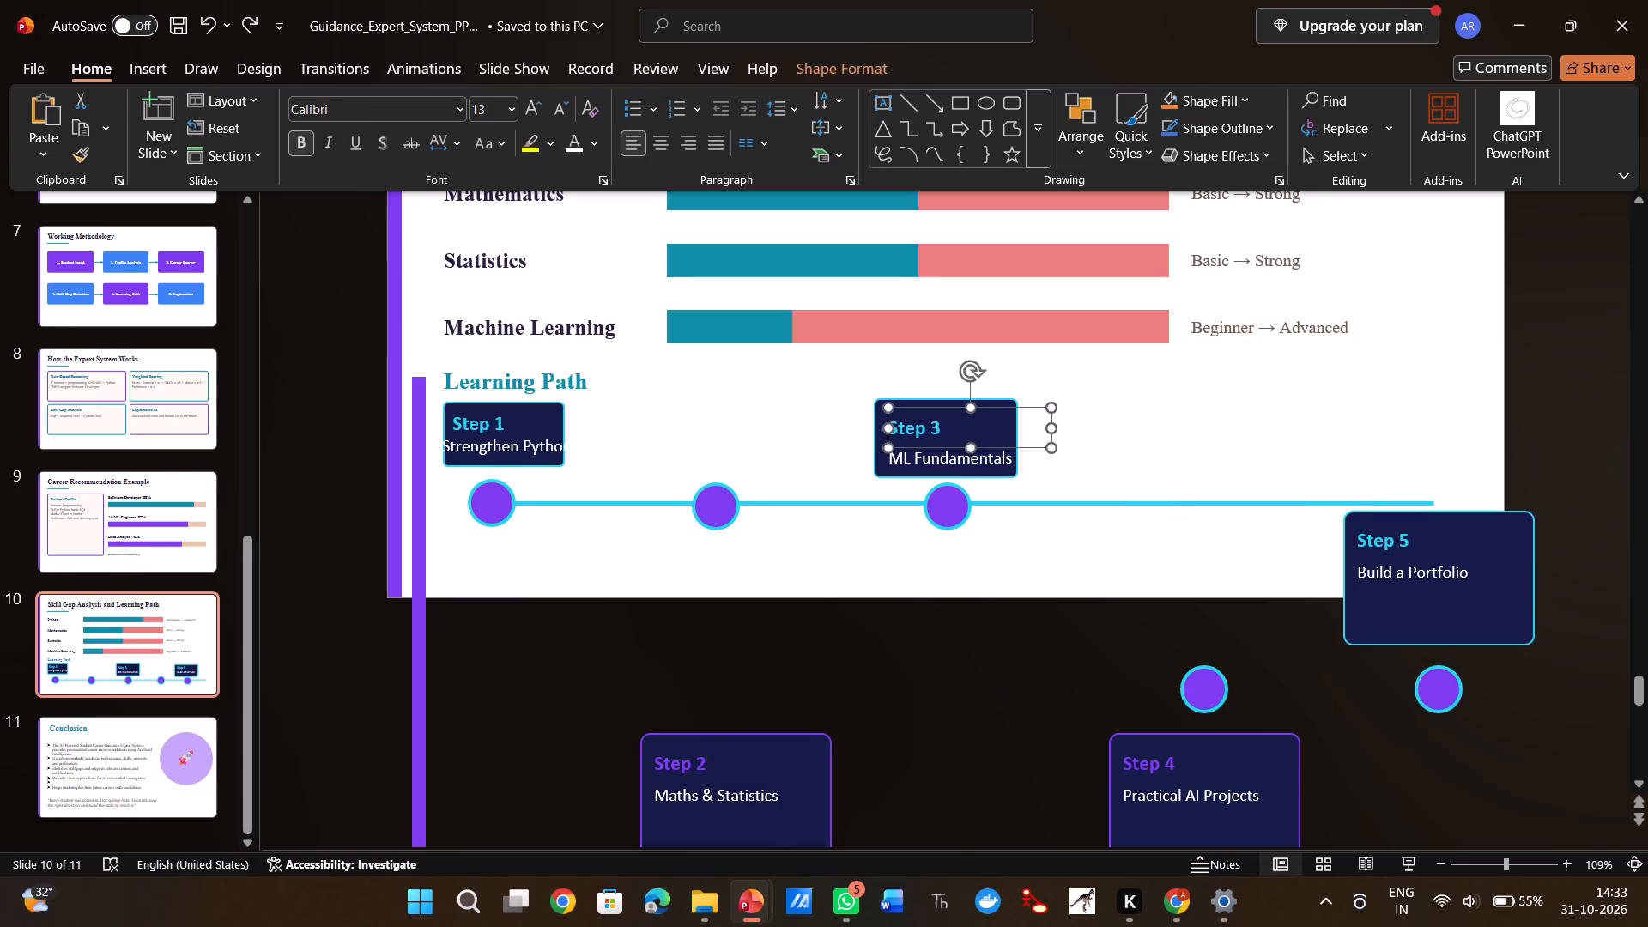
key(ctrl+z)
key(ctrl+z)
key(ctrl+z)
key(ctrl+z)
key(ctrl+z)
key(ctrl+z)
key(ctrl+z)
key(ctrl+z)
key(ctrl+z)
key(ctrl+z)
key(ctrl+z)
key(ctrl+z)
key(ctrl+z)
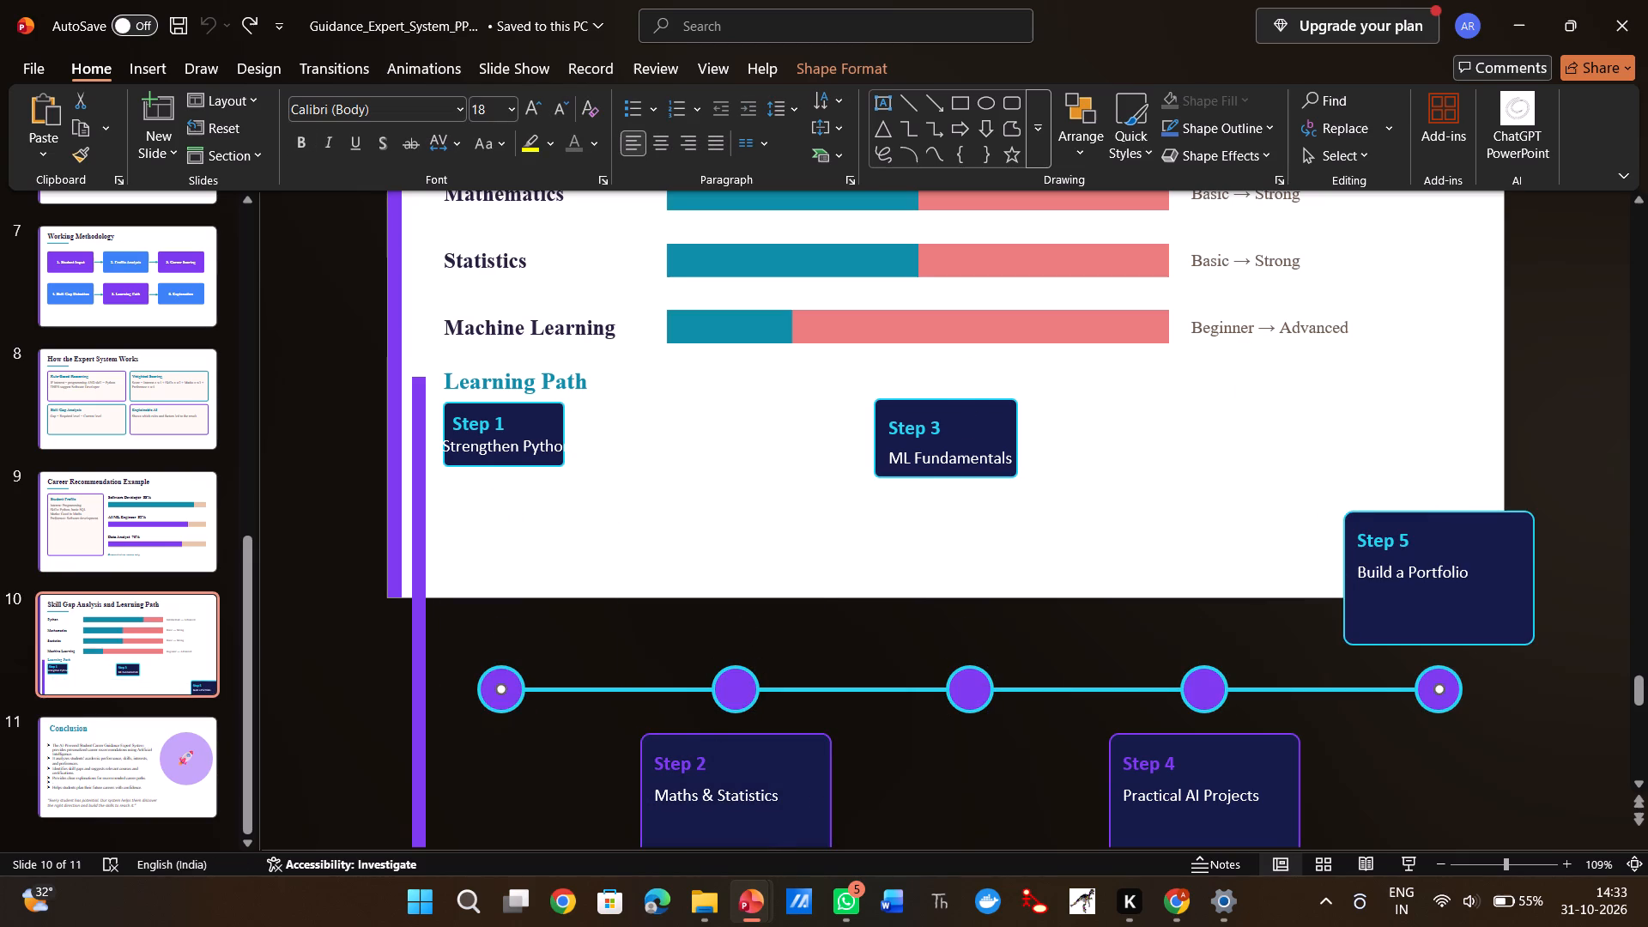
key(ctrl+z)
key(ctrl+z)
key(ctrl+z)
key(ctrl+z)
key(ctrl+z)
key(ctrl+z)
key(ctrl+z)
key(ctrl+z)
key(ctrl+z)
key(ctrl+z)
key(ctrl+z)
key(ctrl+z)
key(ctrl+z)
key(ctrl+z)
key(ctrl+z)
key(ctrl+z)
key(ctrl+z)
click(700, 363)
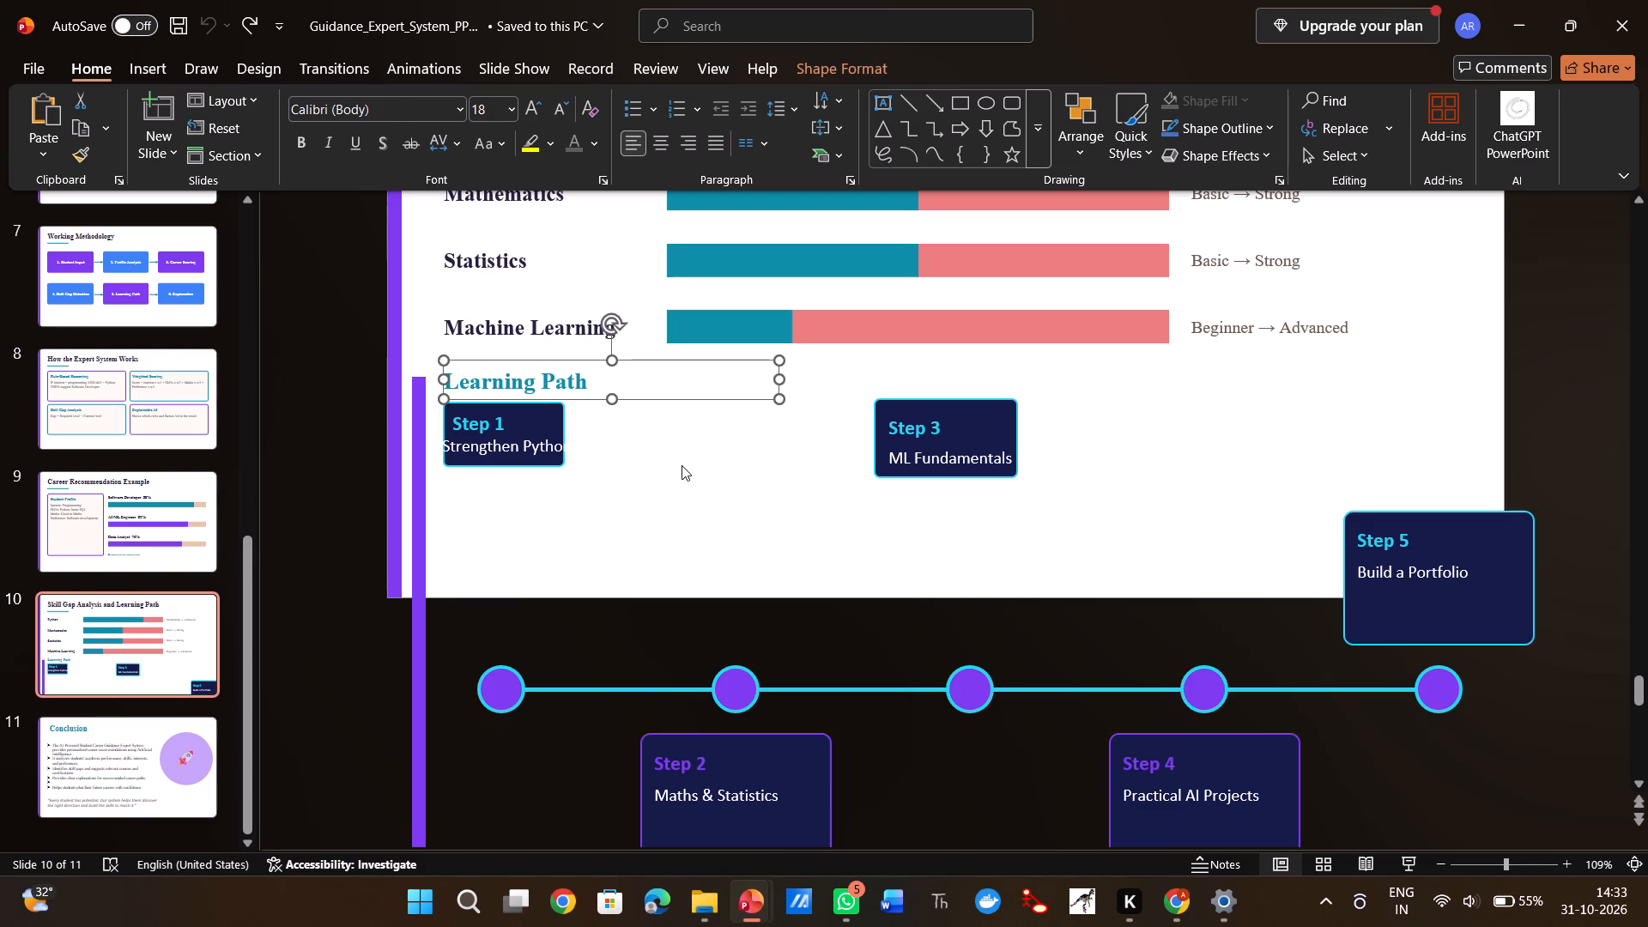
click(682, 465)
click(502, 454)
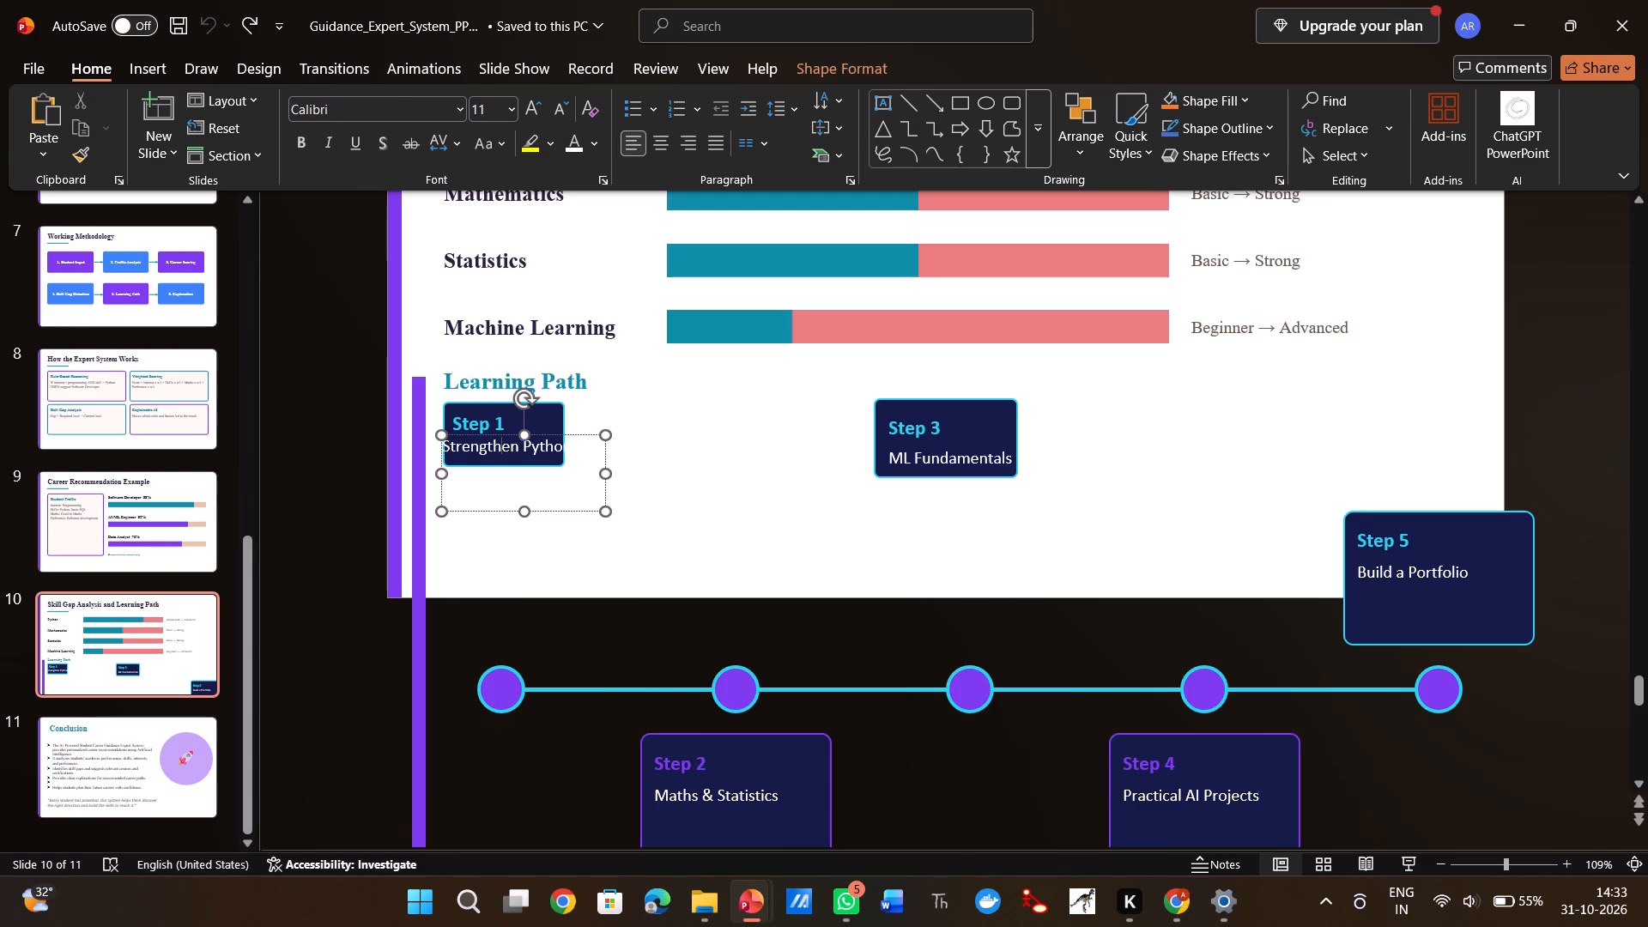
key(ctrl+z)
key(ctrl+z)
Delete the "Step 1" label text, the "Strengthen Python" text and their dark card beneath the Learning Path heading.
click(501, 423)
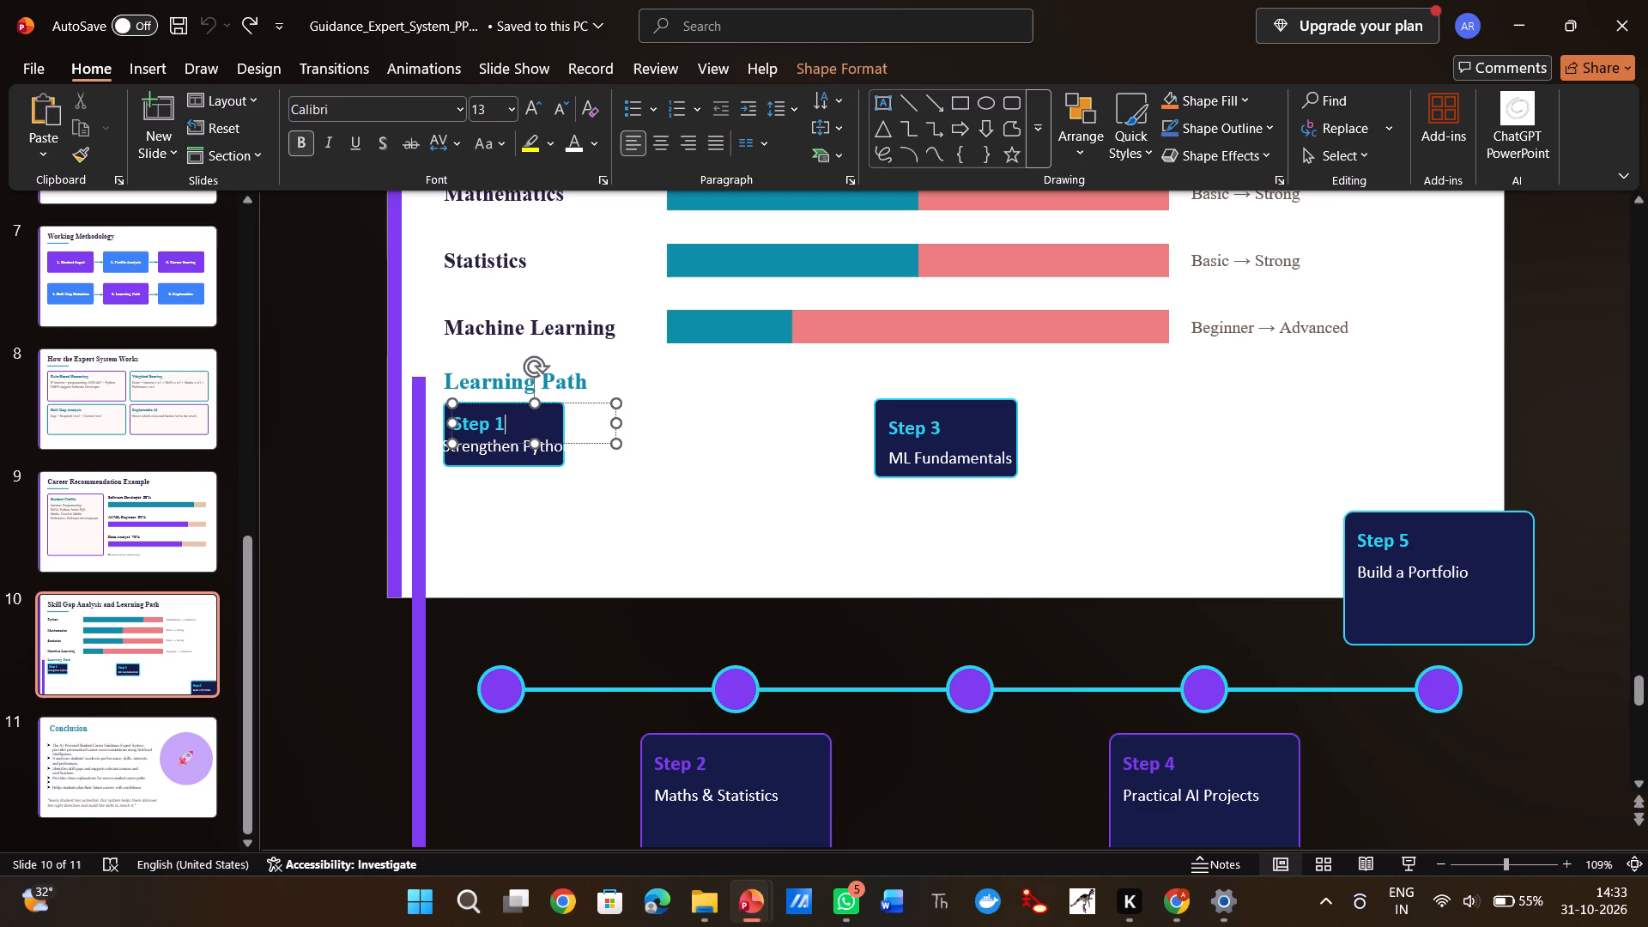
key(BackSpace)
key(ctrl+a)
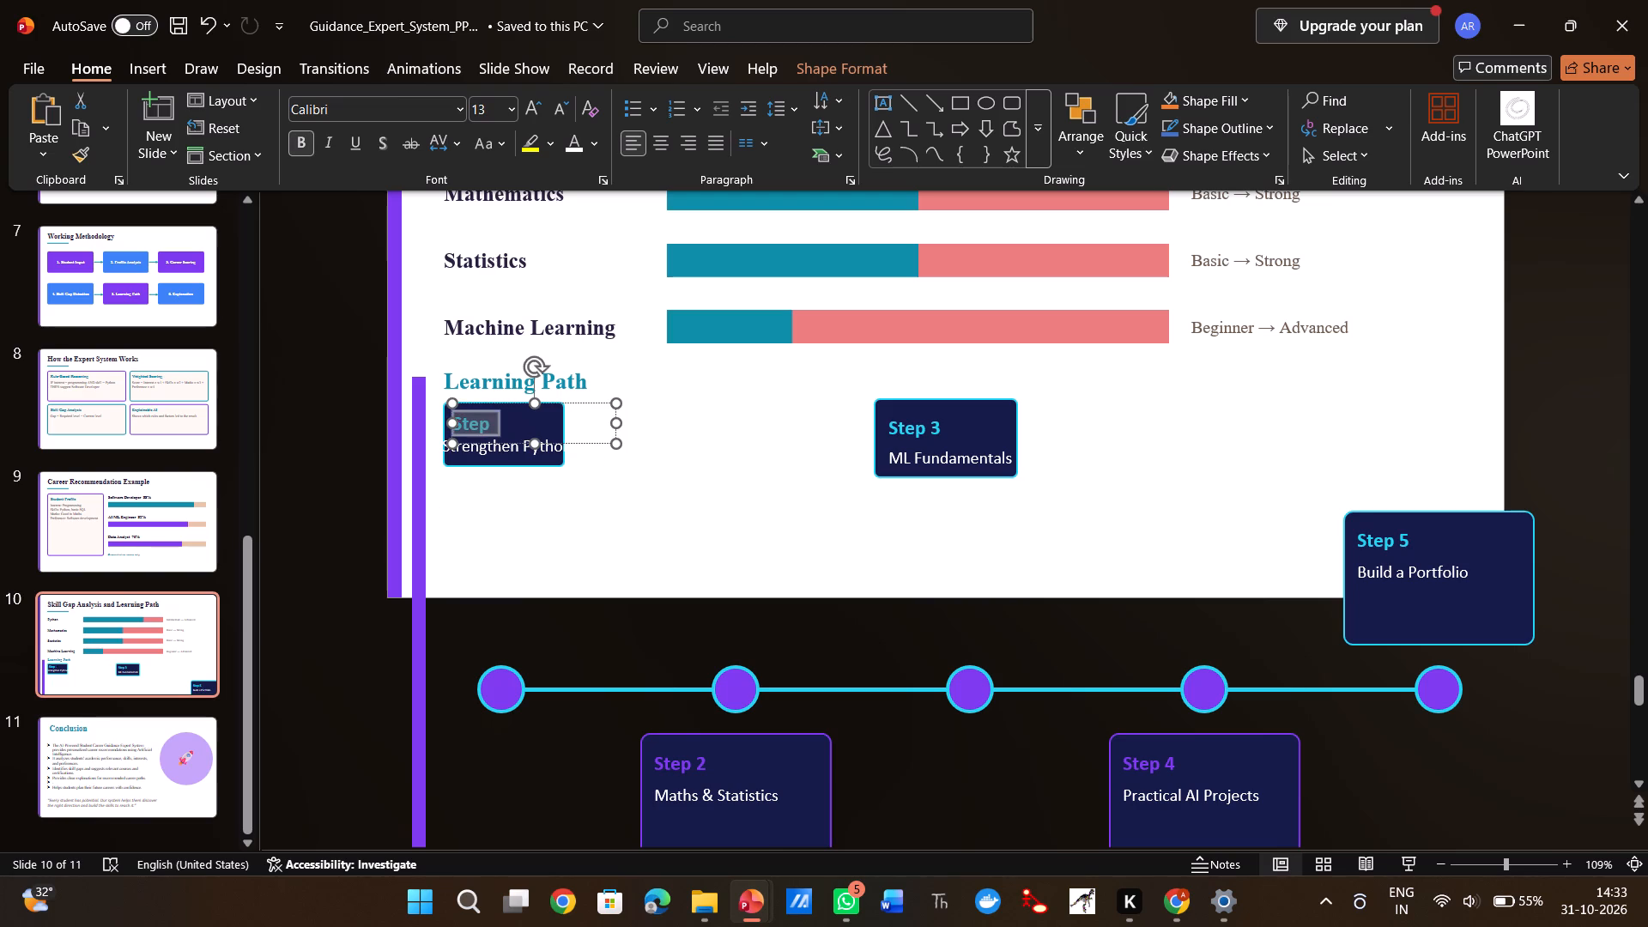
key(BackSpace)
click(496, 462)
key(BackSpace)
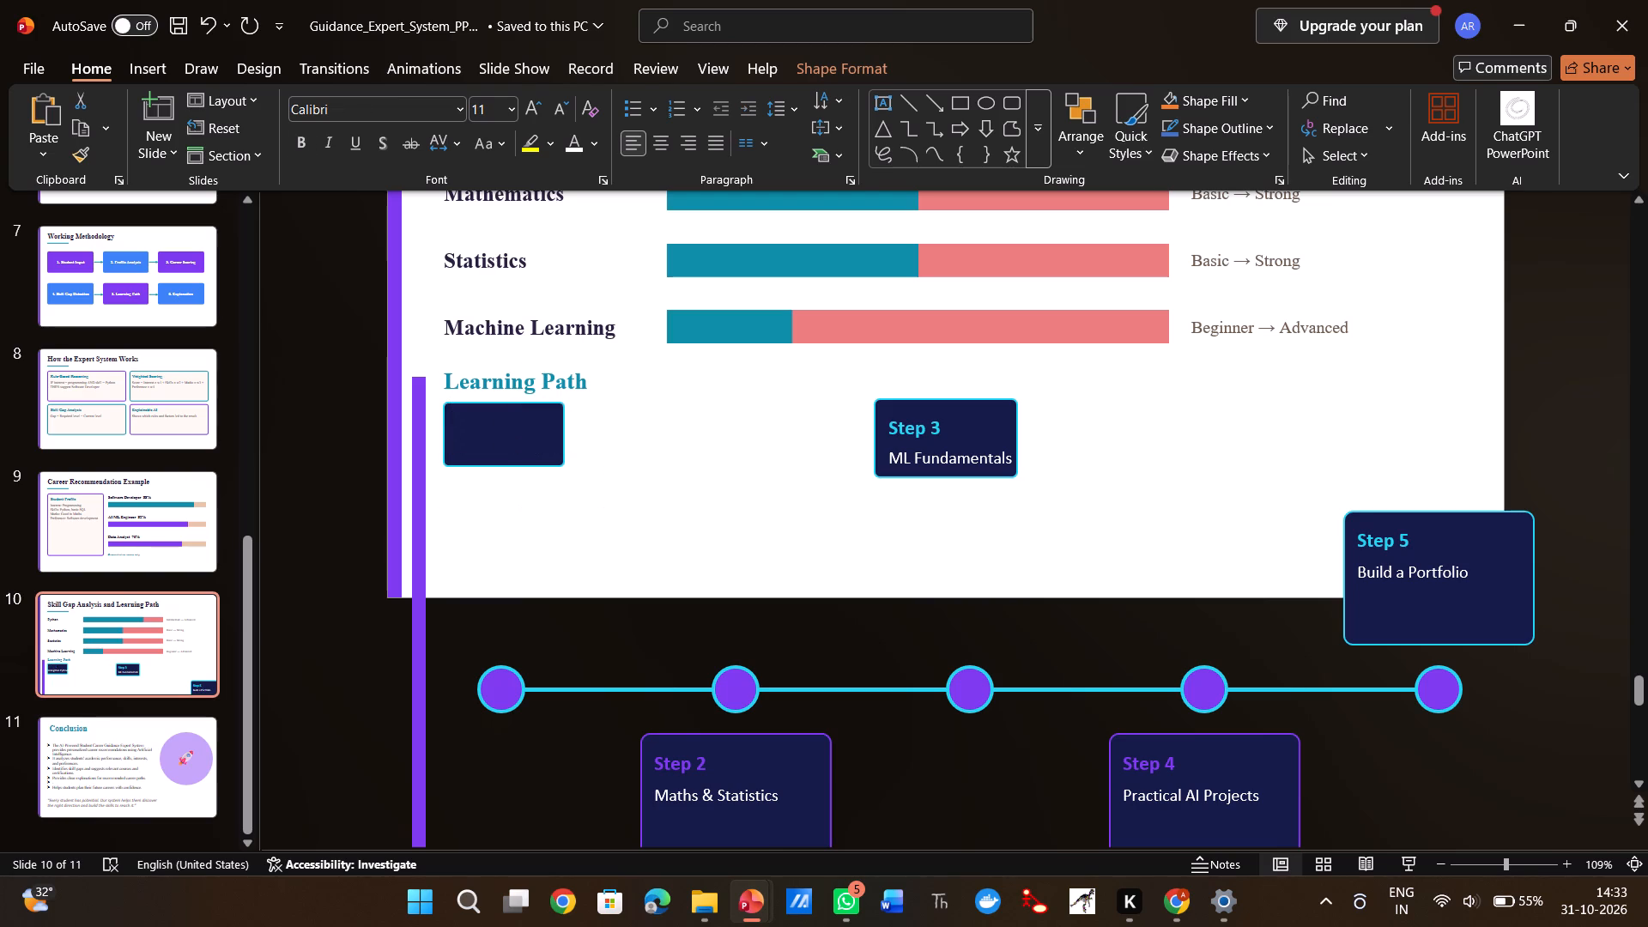
click(496, 463)
key(BackSpace)
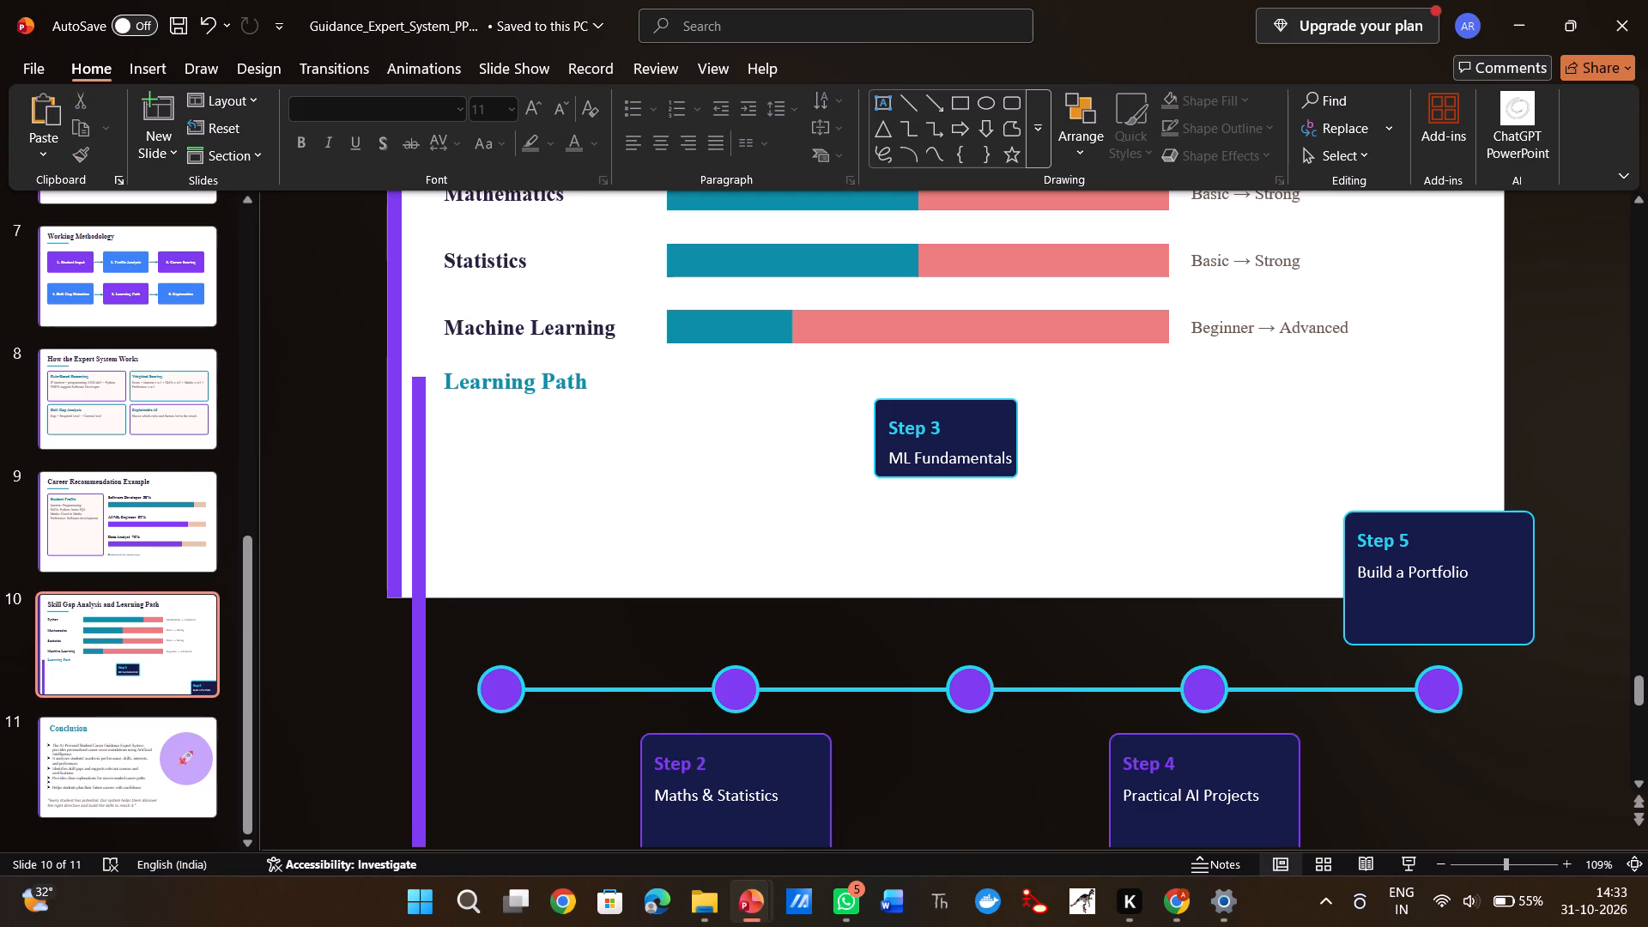
Delete the "Learning Path" heading text below the Machine Learning row.
click(573, 395)
key(ctrl+a)
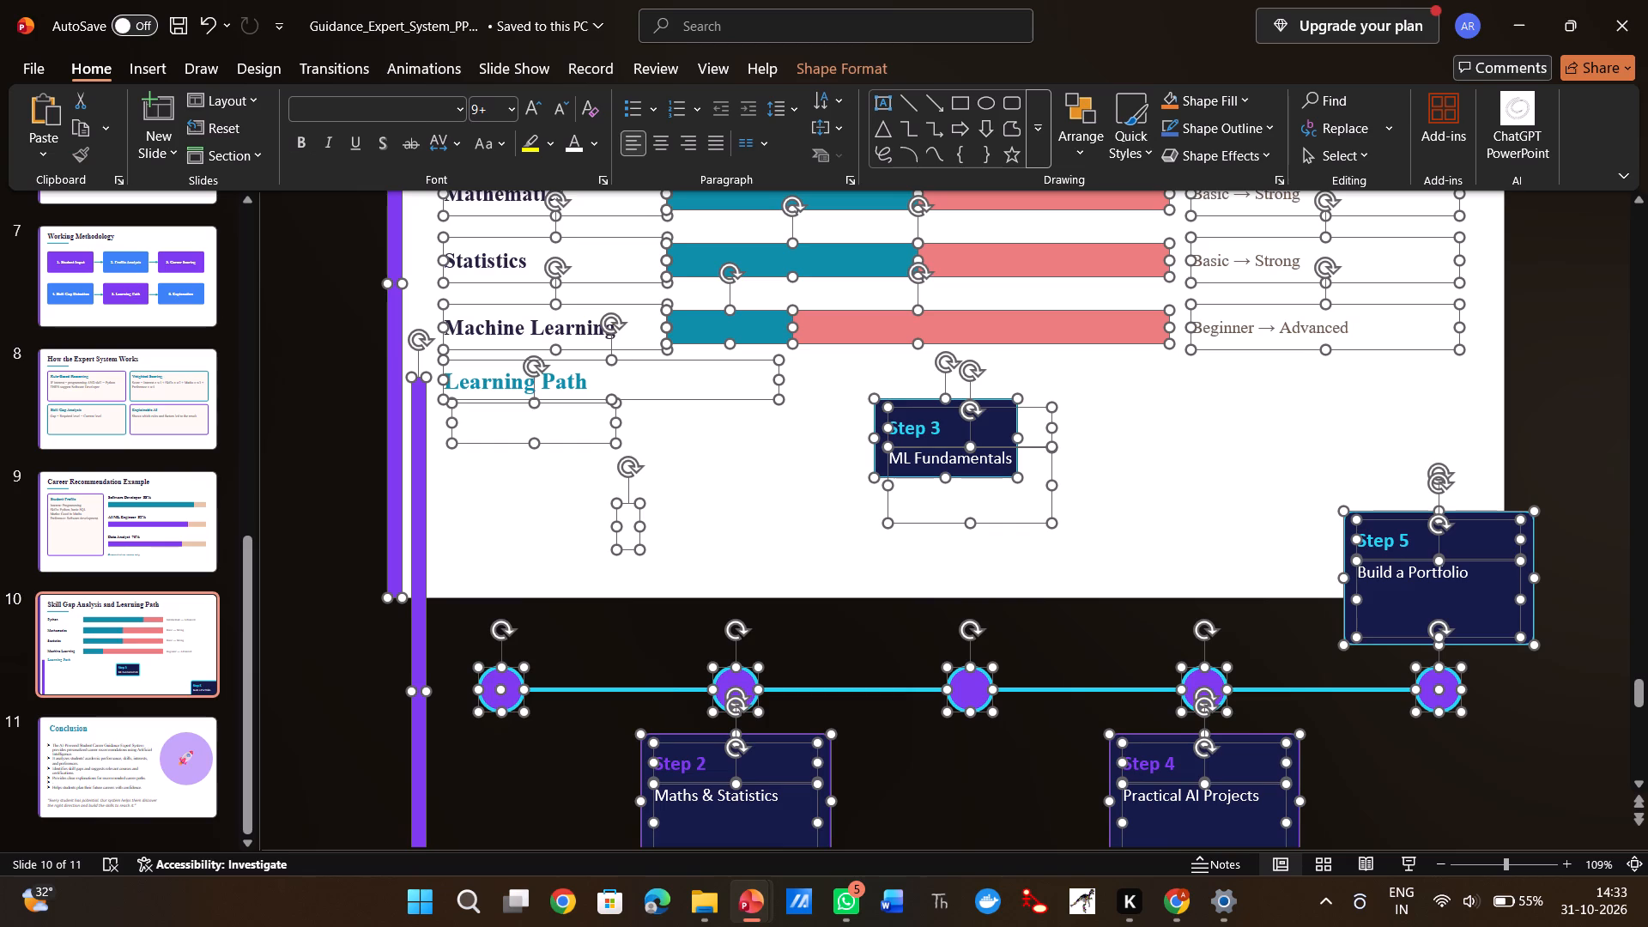
click(573, 395)
click(577, 365)
click(570, 380)
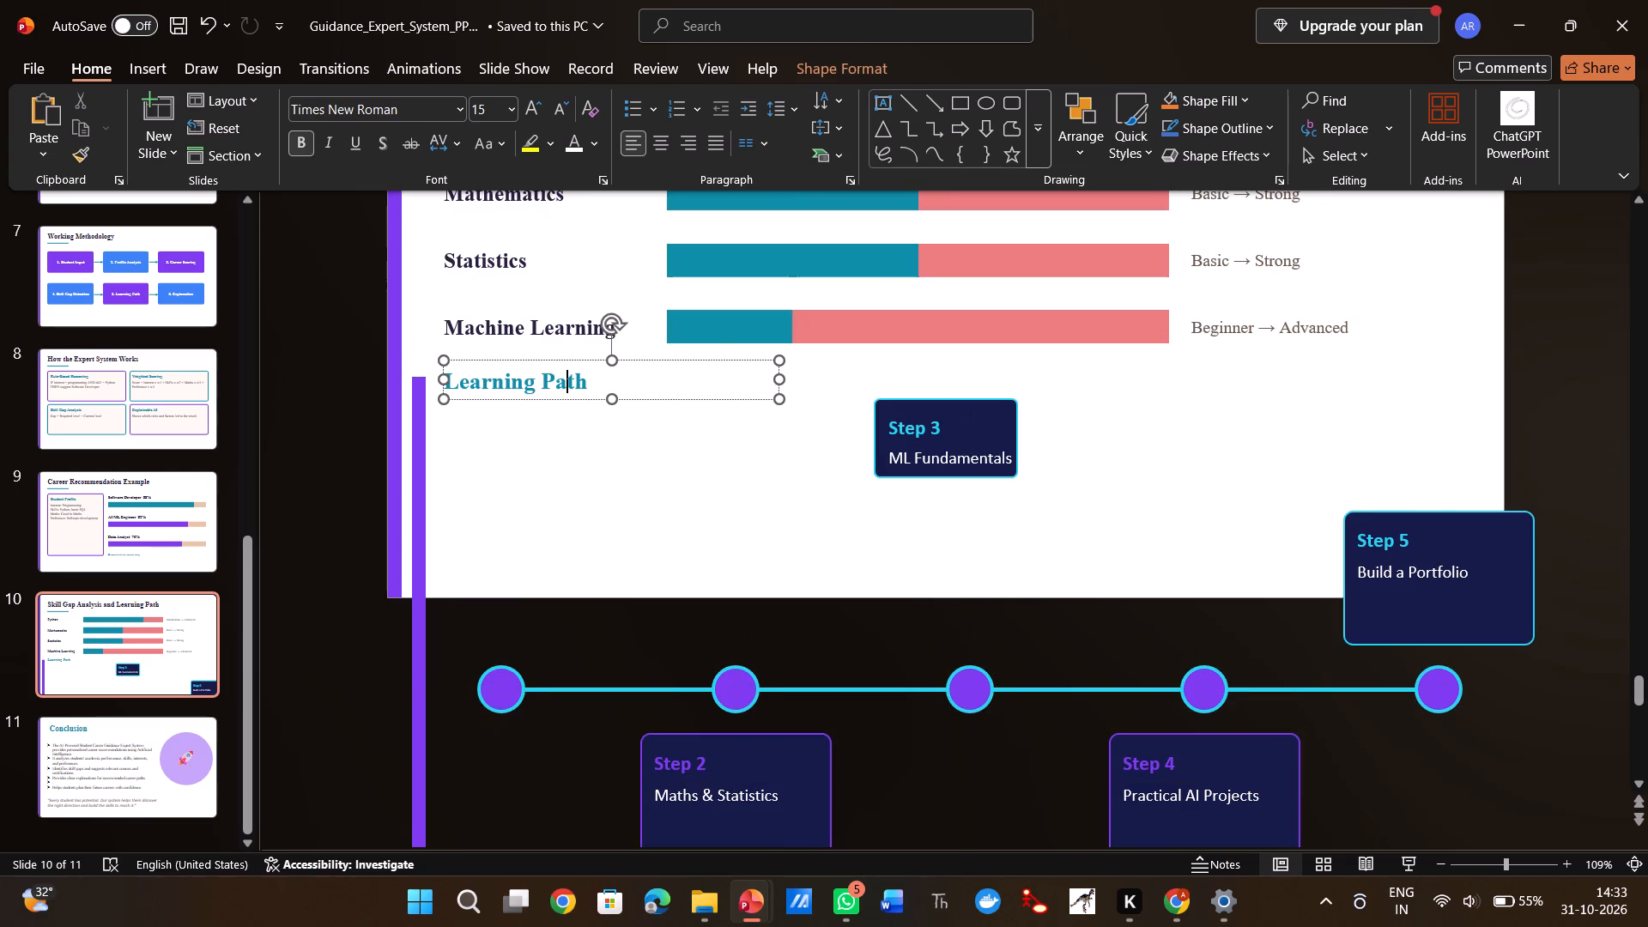
key(ctrl+a)
key(BackSpace)
Delete the extra purple vertical bar that runs off the bottom of the slide.
click(422, 495)
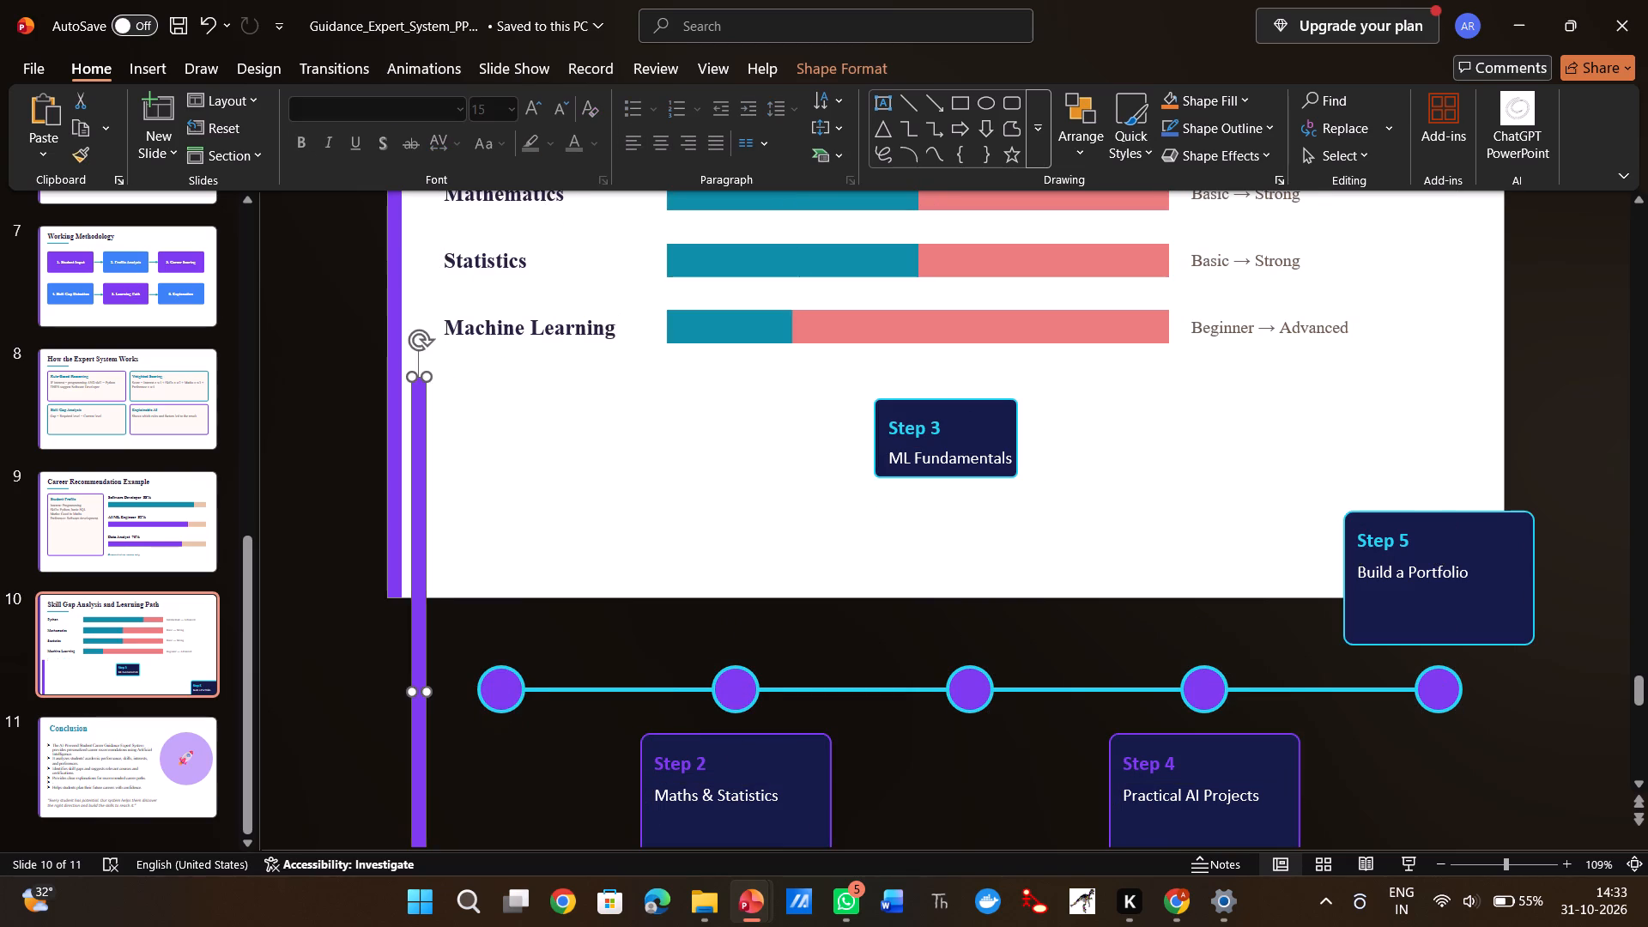
key(BackSpace)
Delete the timeline's five purple circles, its cyan connecting line and the dark card behind the Step 2 text.
click(505, 683)
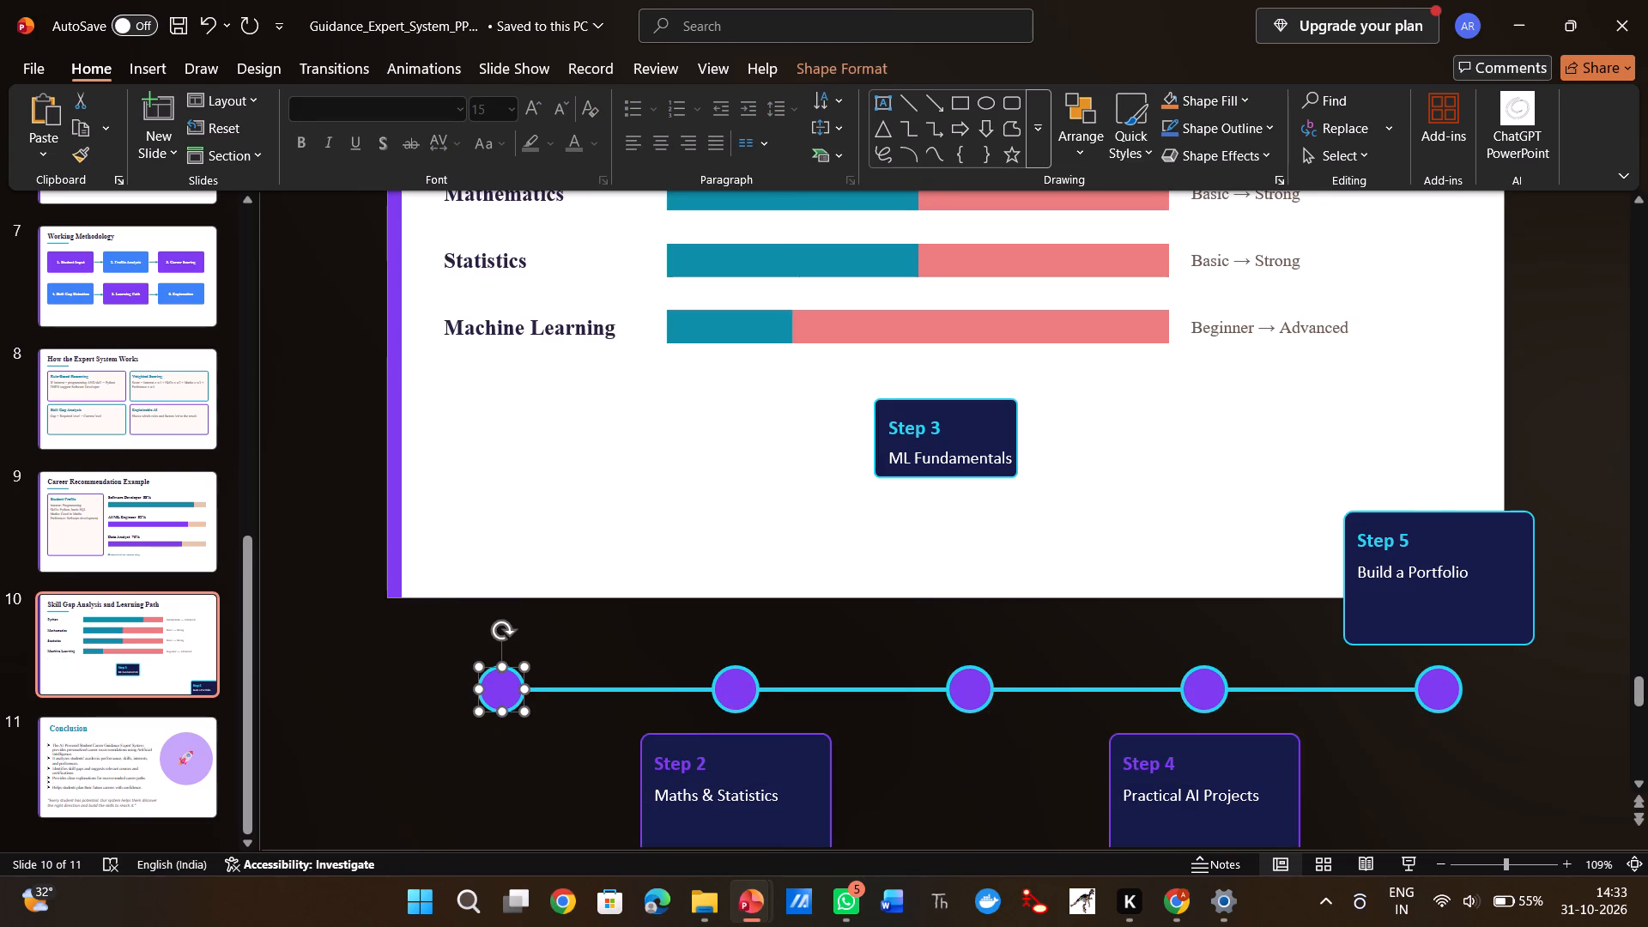
key(BackSpace)
click(645, 779)
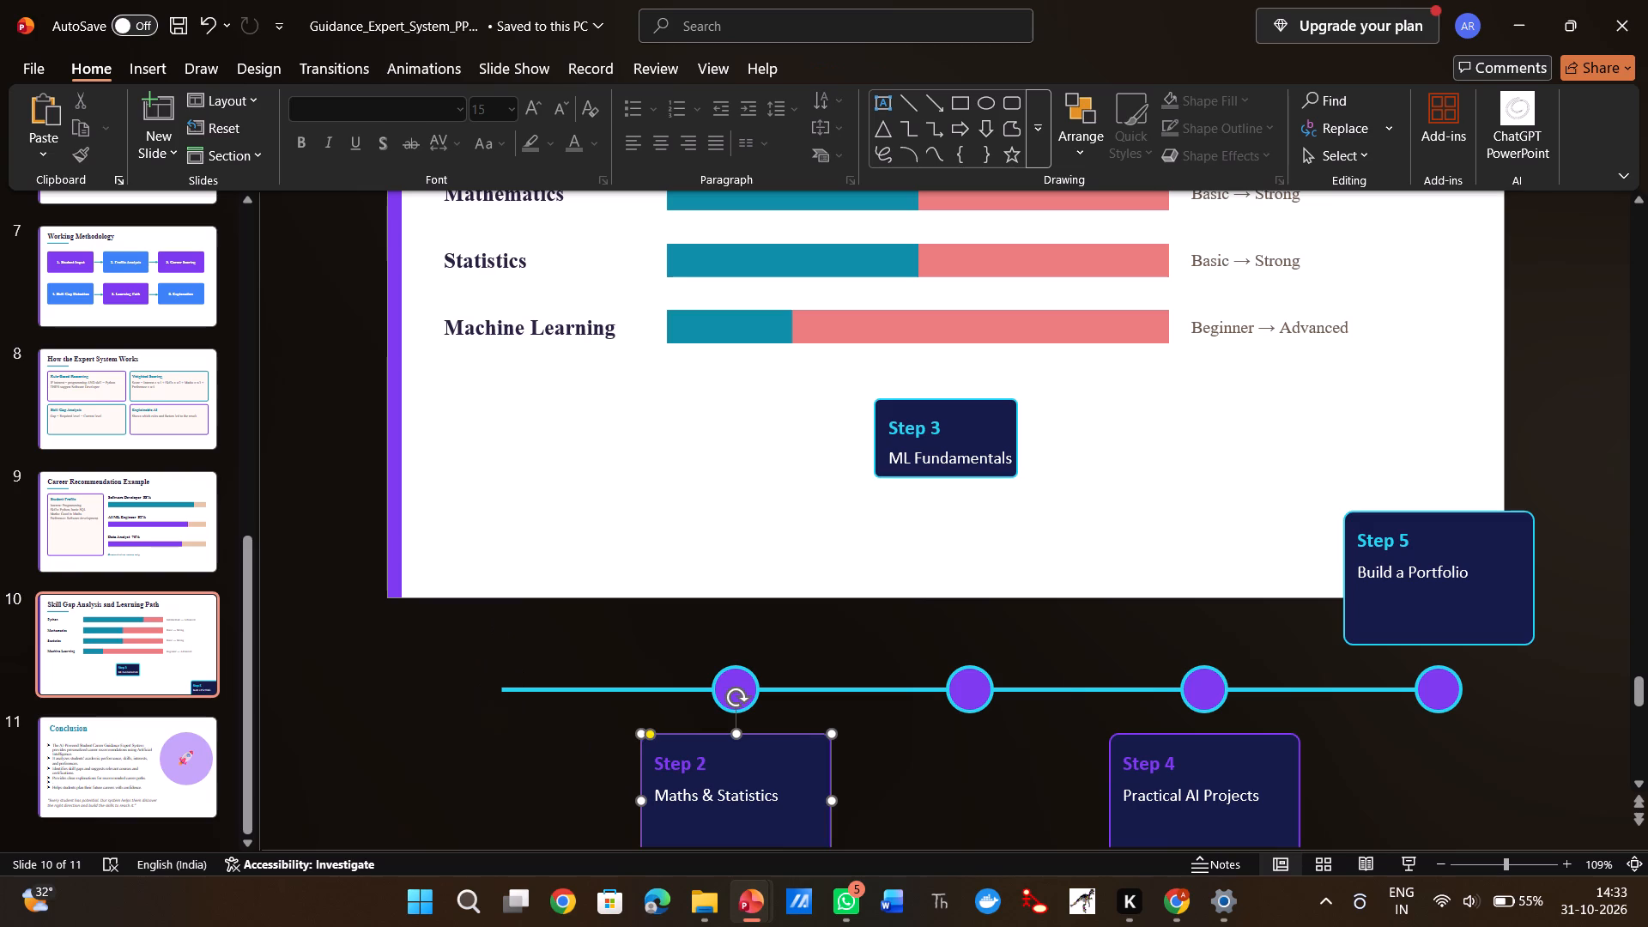
key(BackSpace)
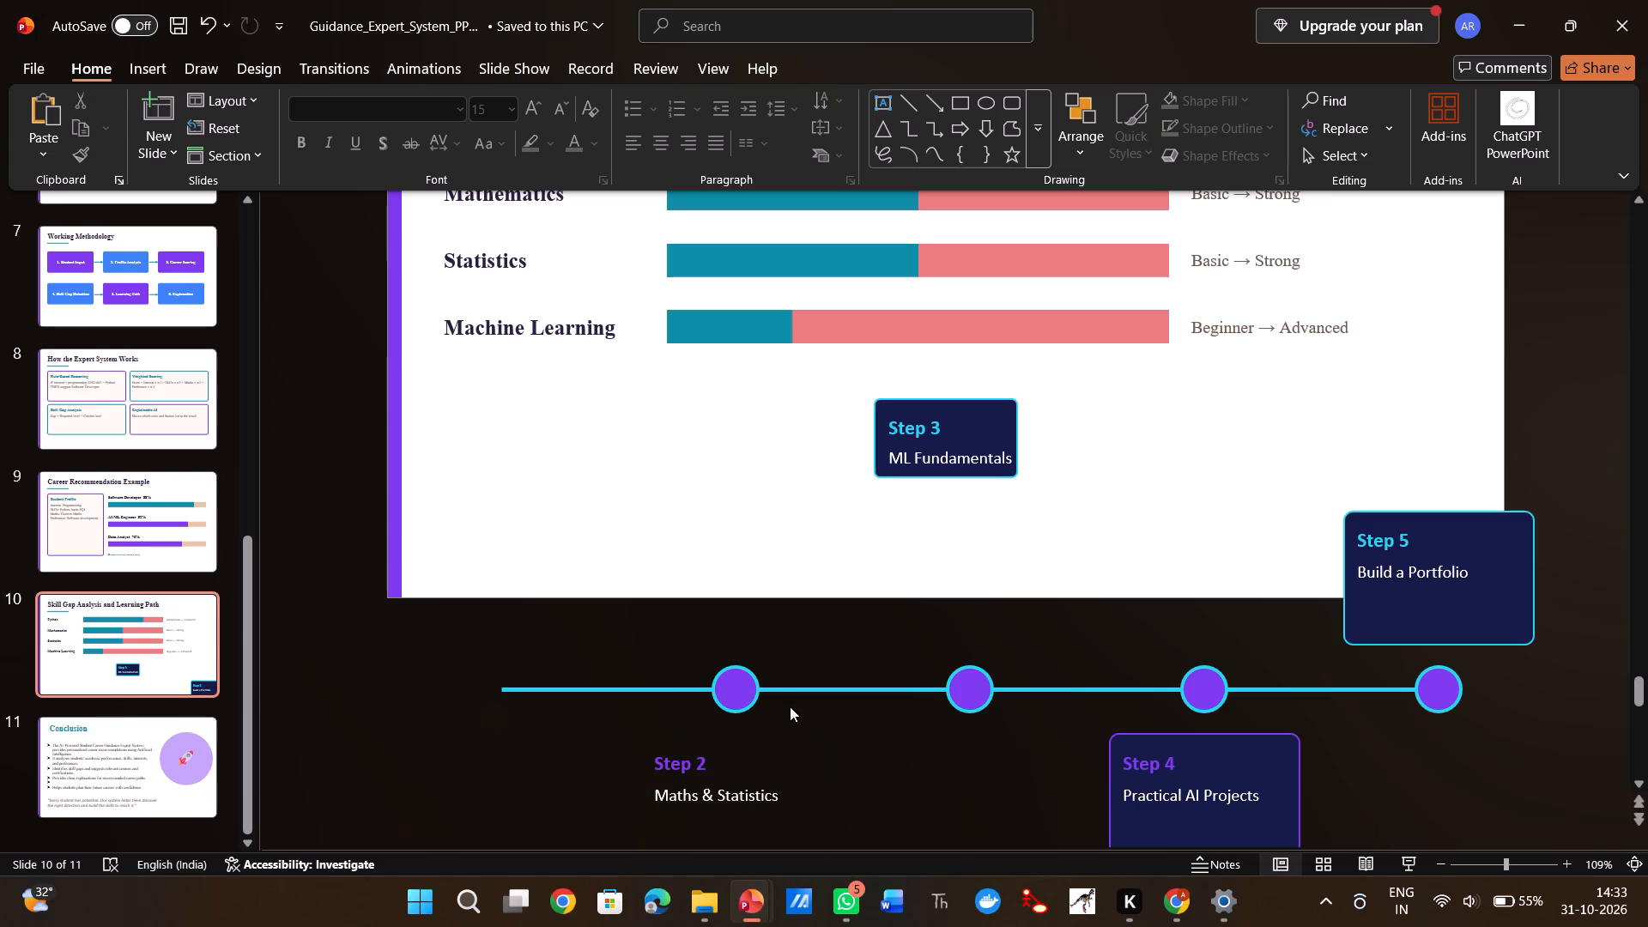
click(801, 684)
key(BackSpace)
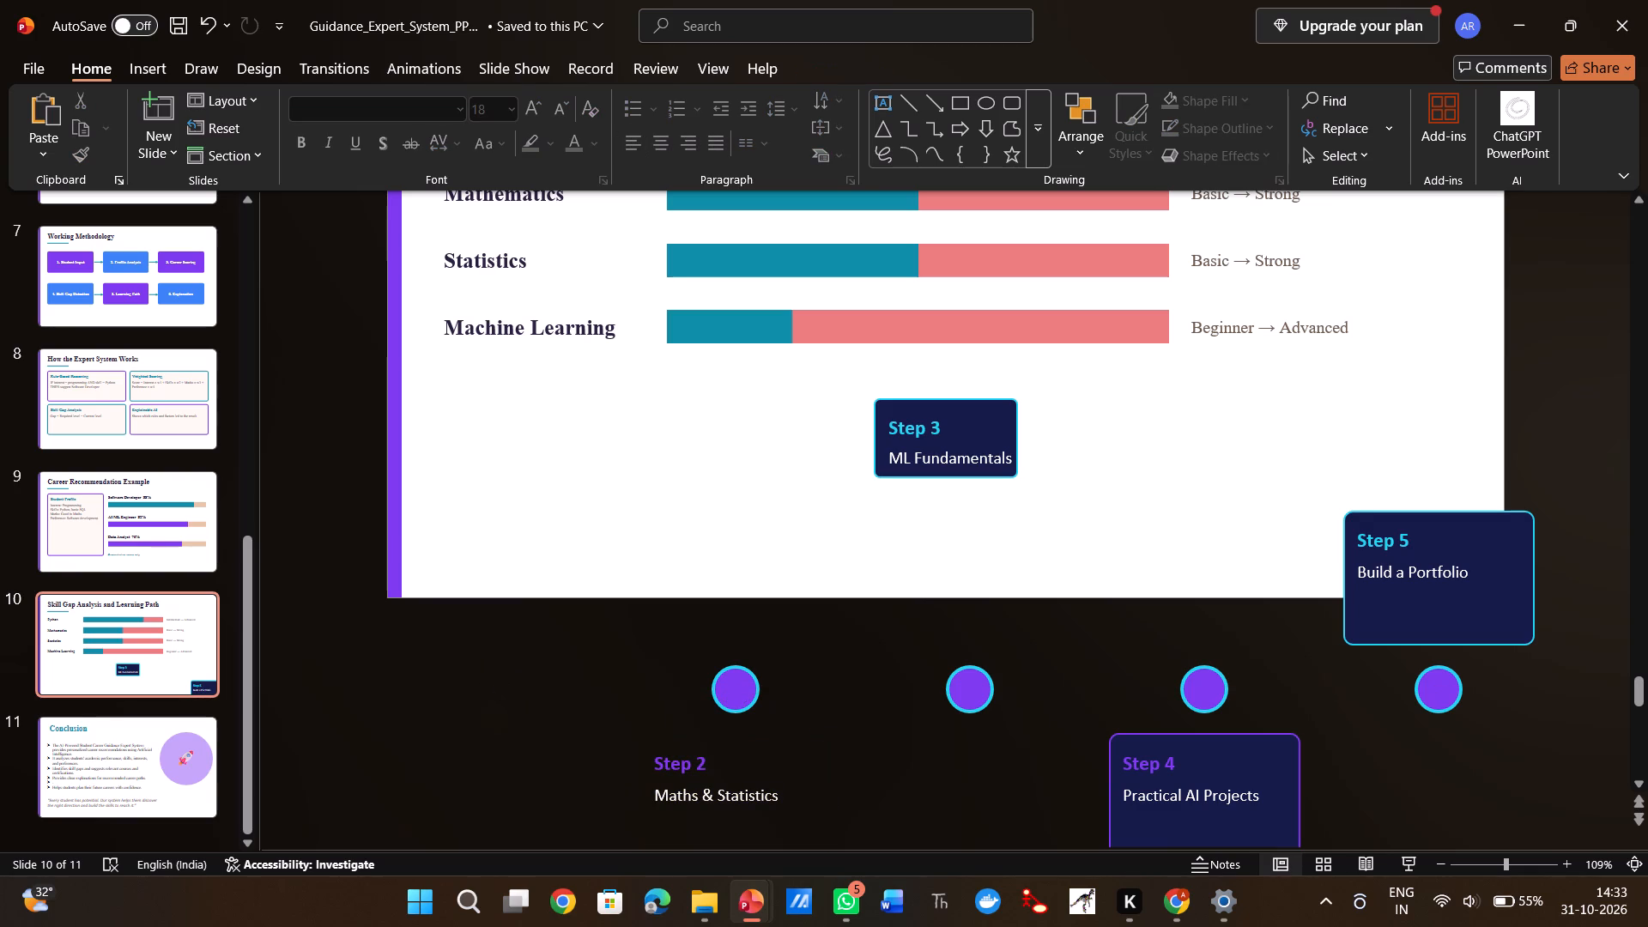
click(742, 700)
key(BackSpace)
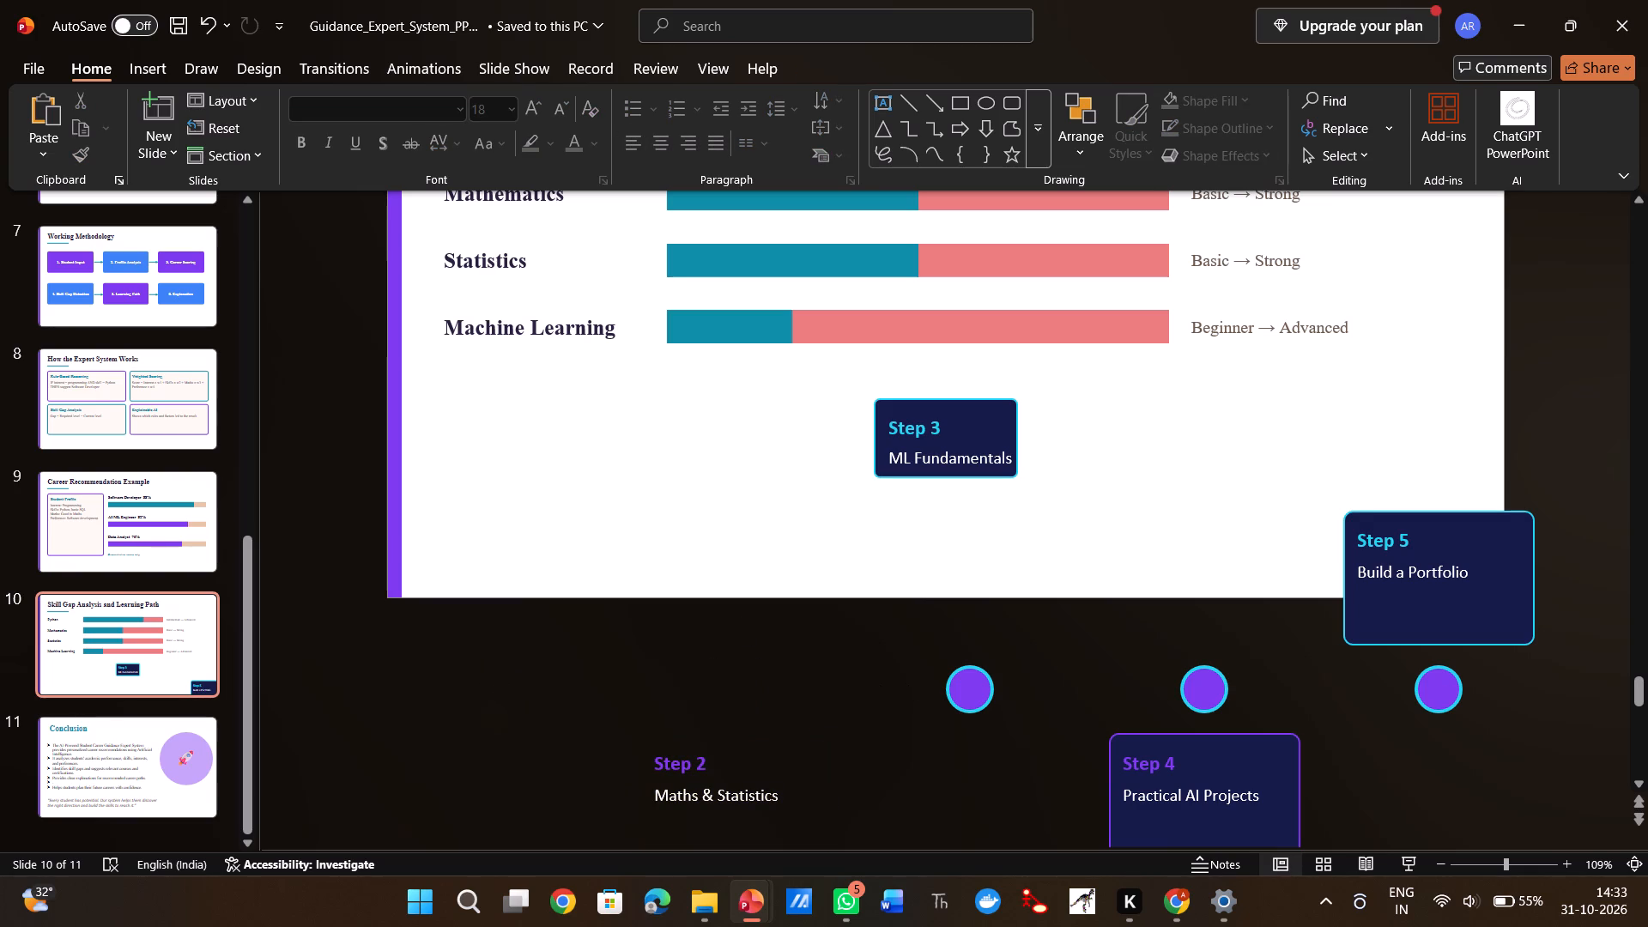
click(994, 690)
key(BackSpace)
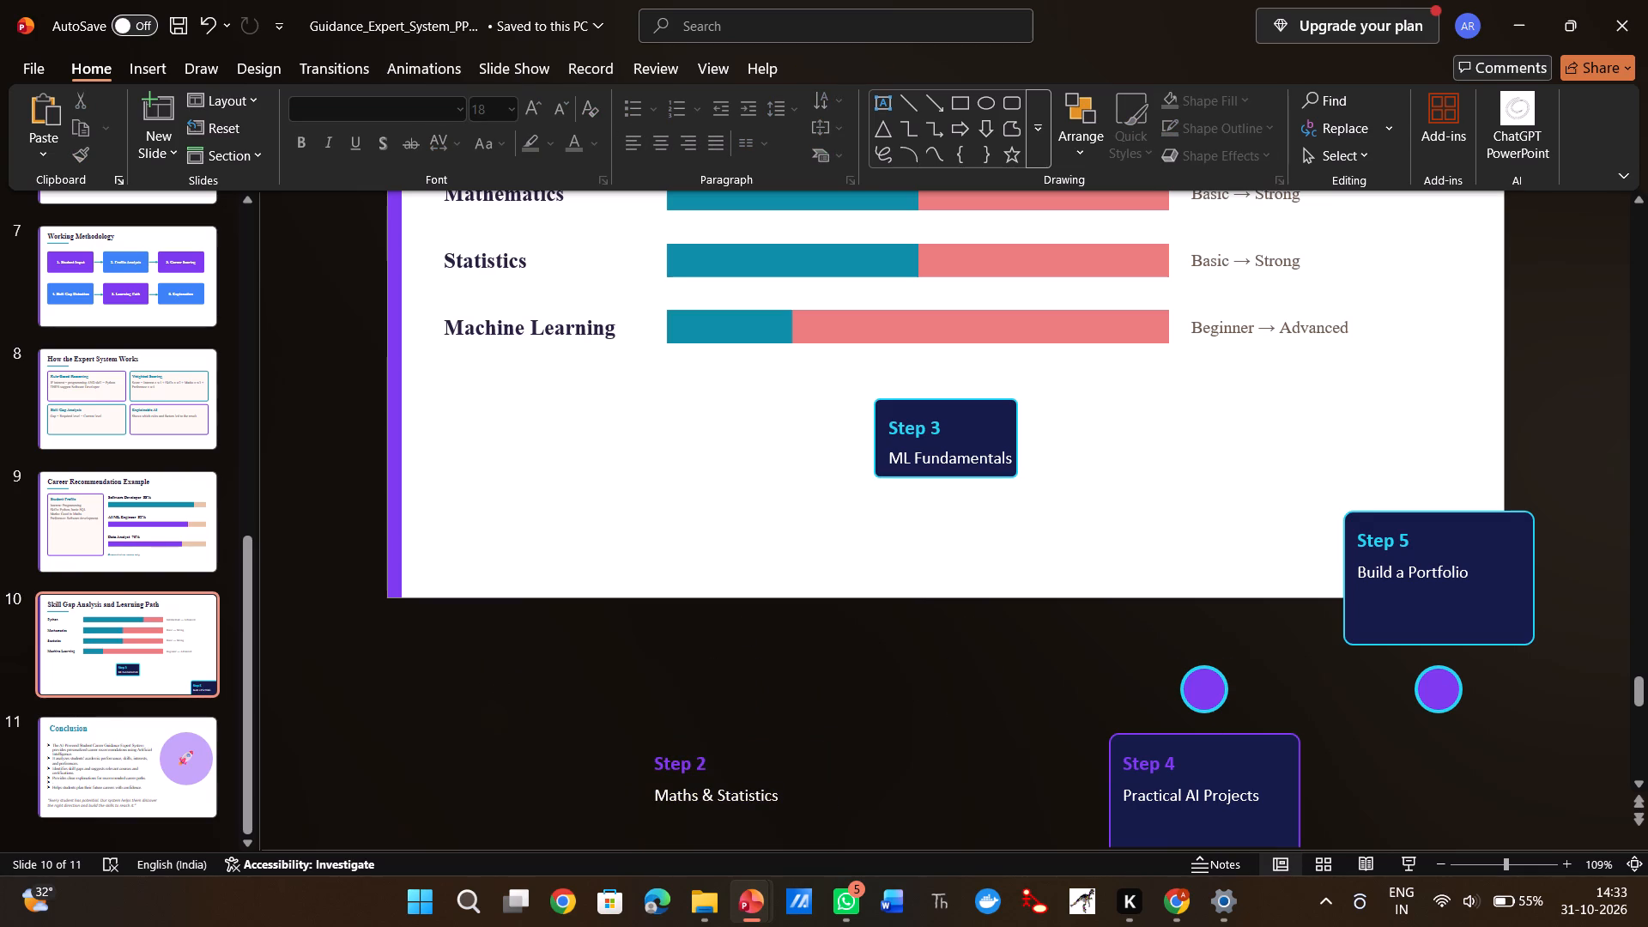
click(1197, 691)
key(BackSpace)
click(1428, 687)
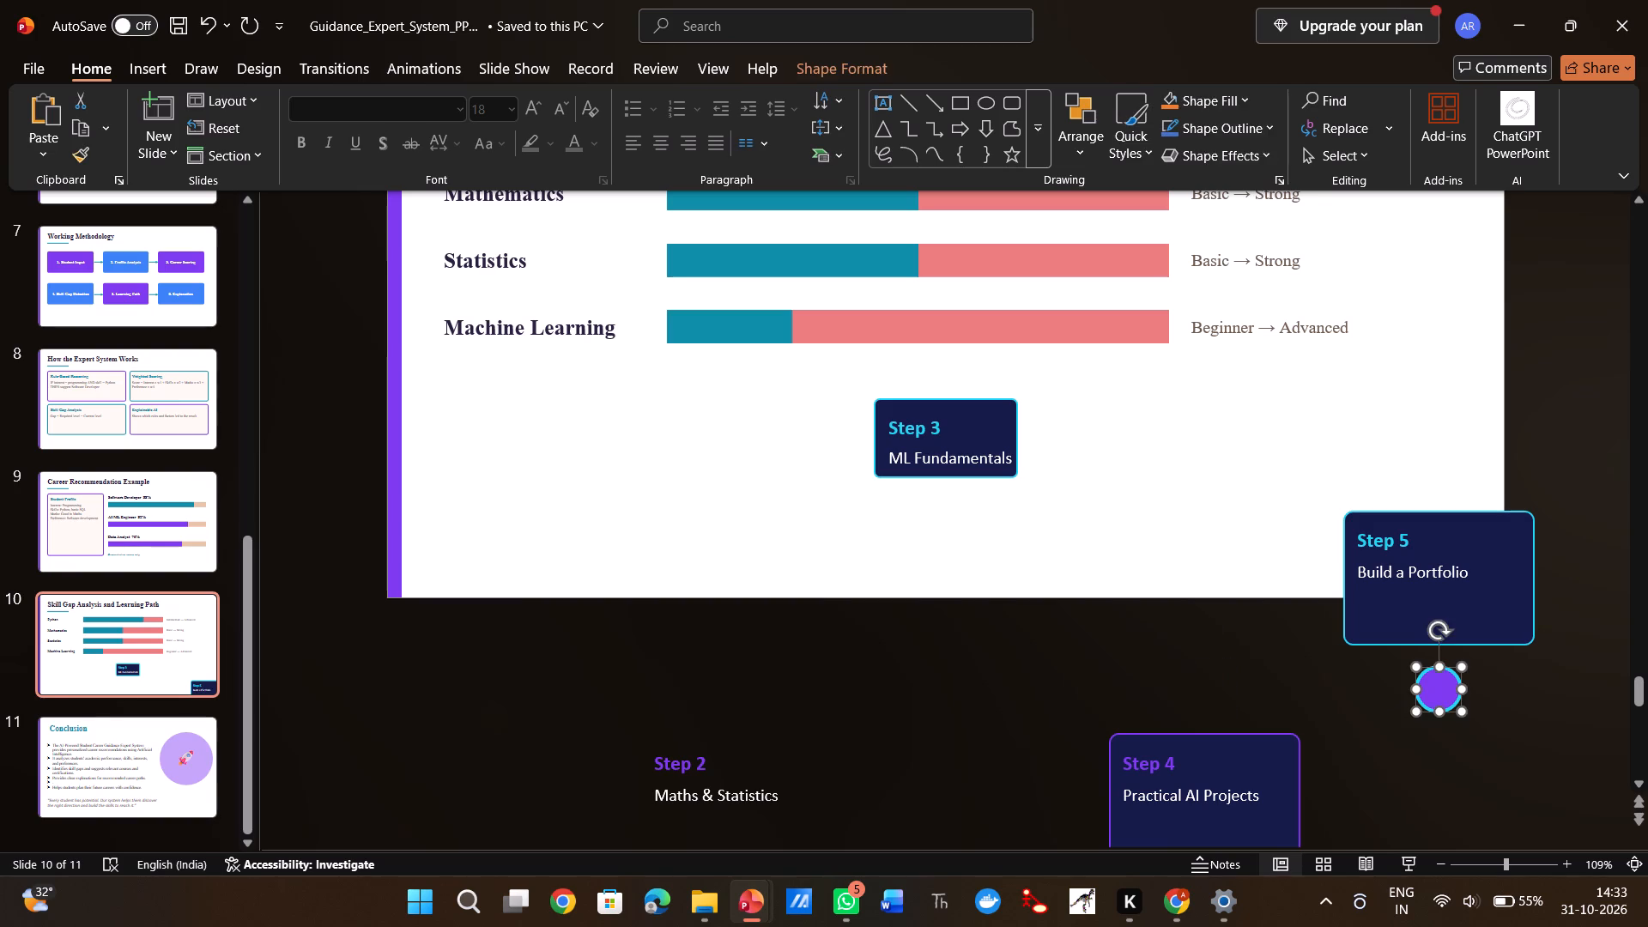
key(BackSpace)
Delete the dark cards behind the Step 5 and Step 4 text.
click(1425, 639)
key(BackSpace)
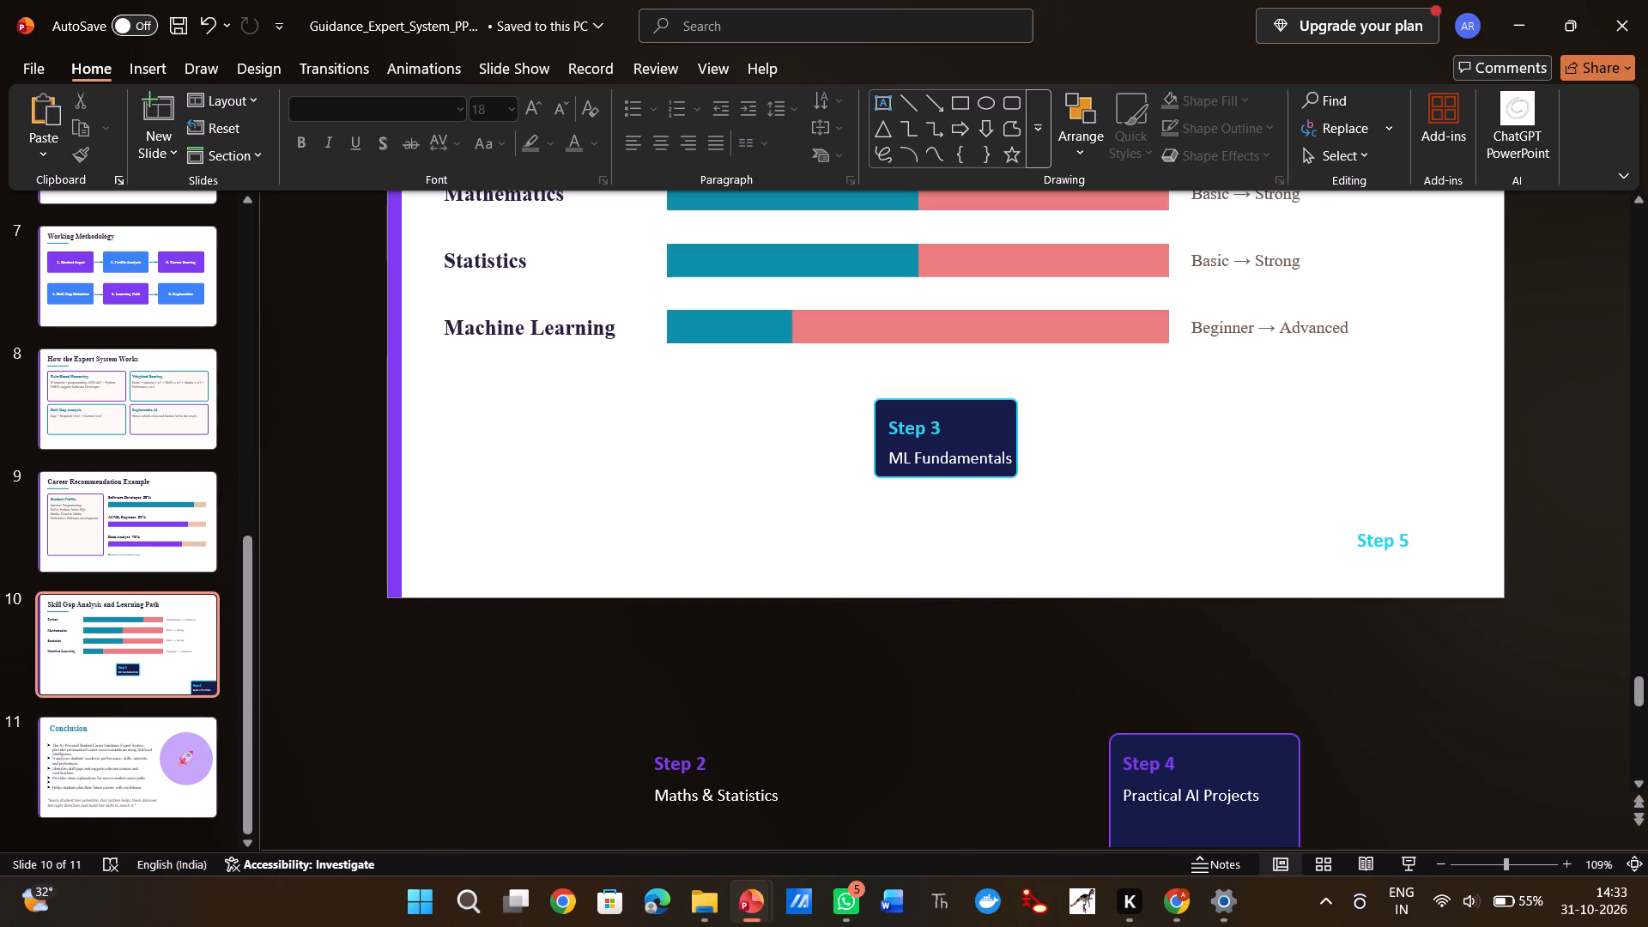
click(1263, 730)
key(BackSpace)
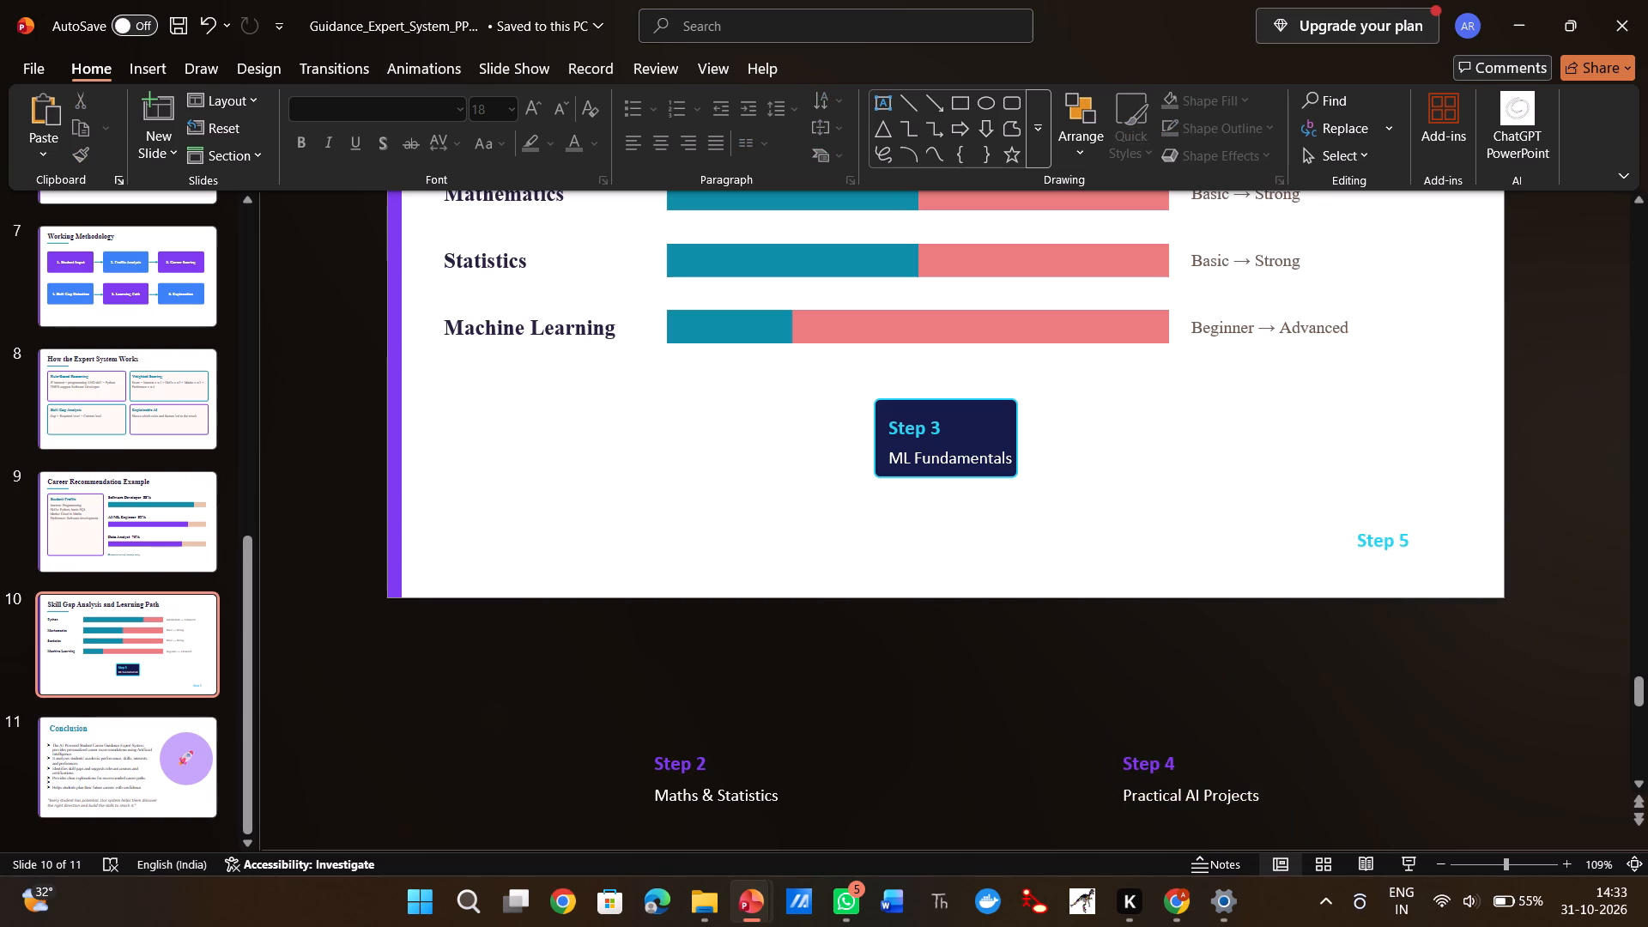
Delete the "ML Fundamentals" text and the dark card behind the "Step 3" label.
click(999, 470)
key(BackSpace)
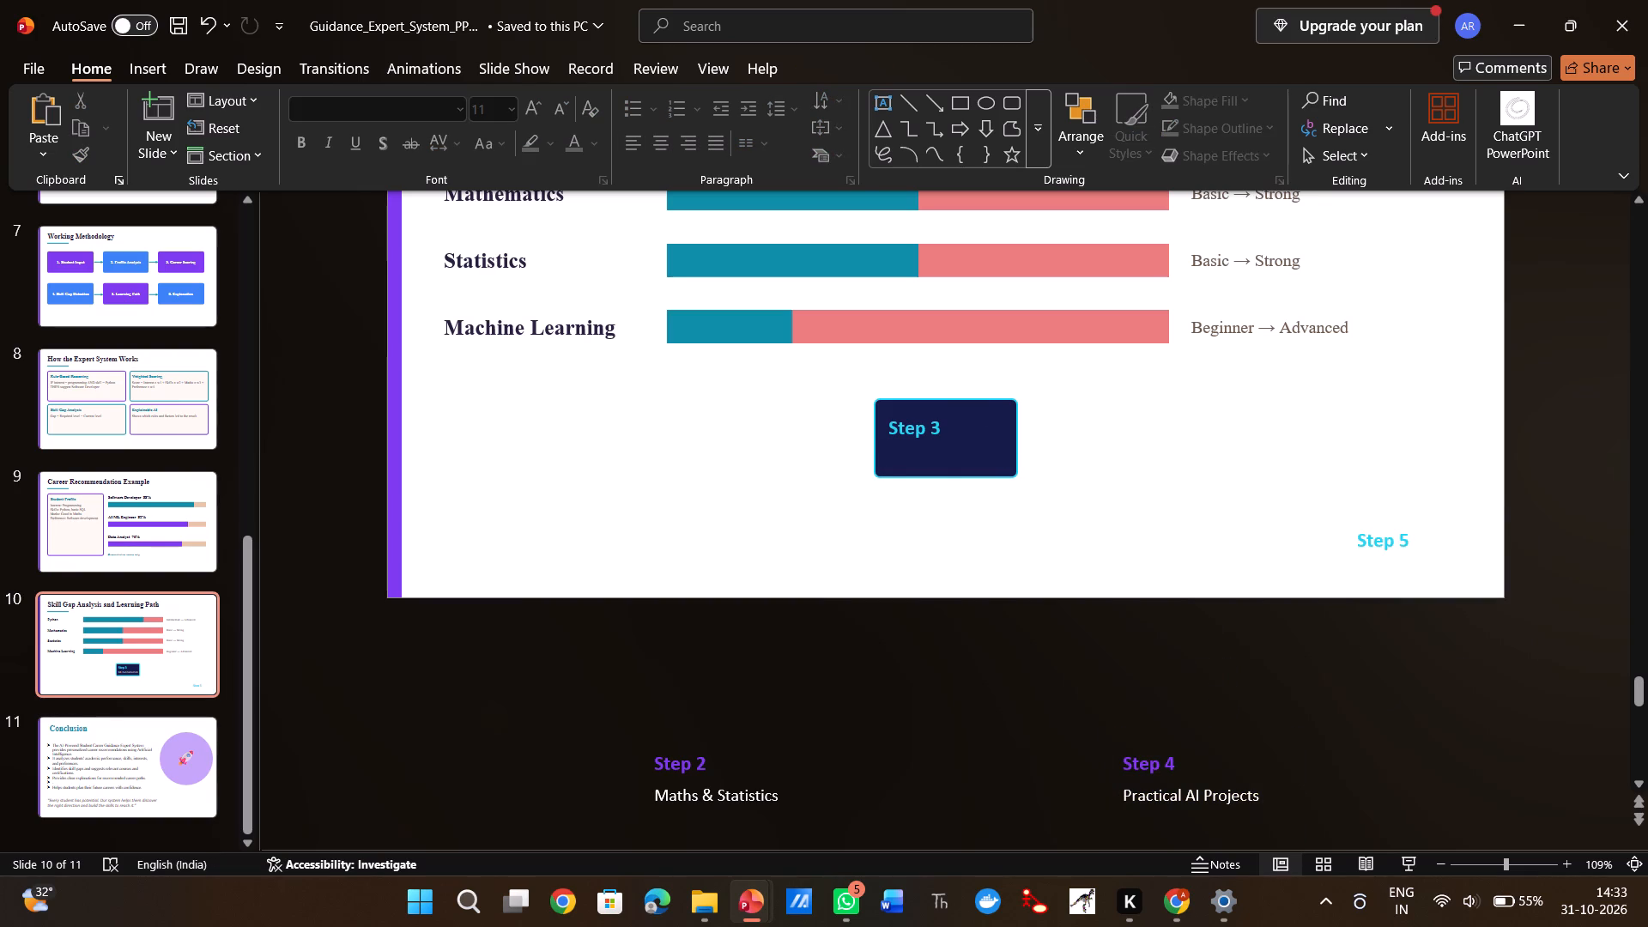
click(999, 470)
key(BackSpace)
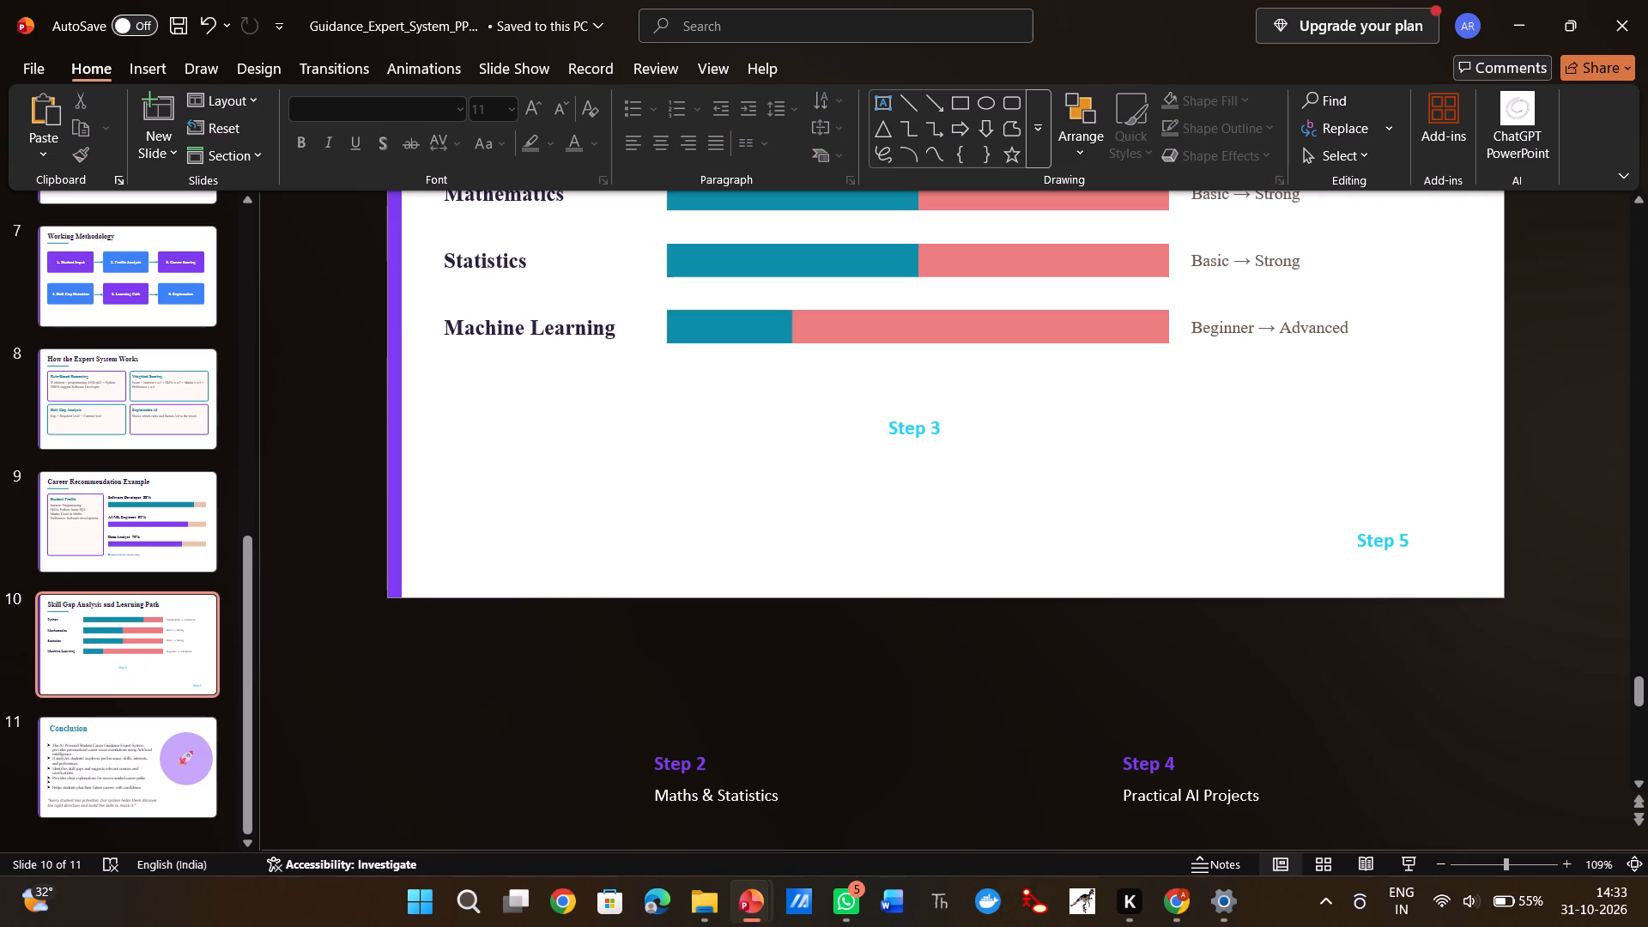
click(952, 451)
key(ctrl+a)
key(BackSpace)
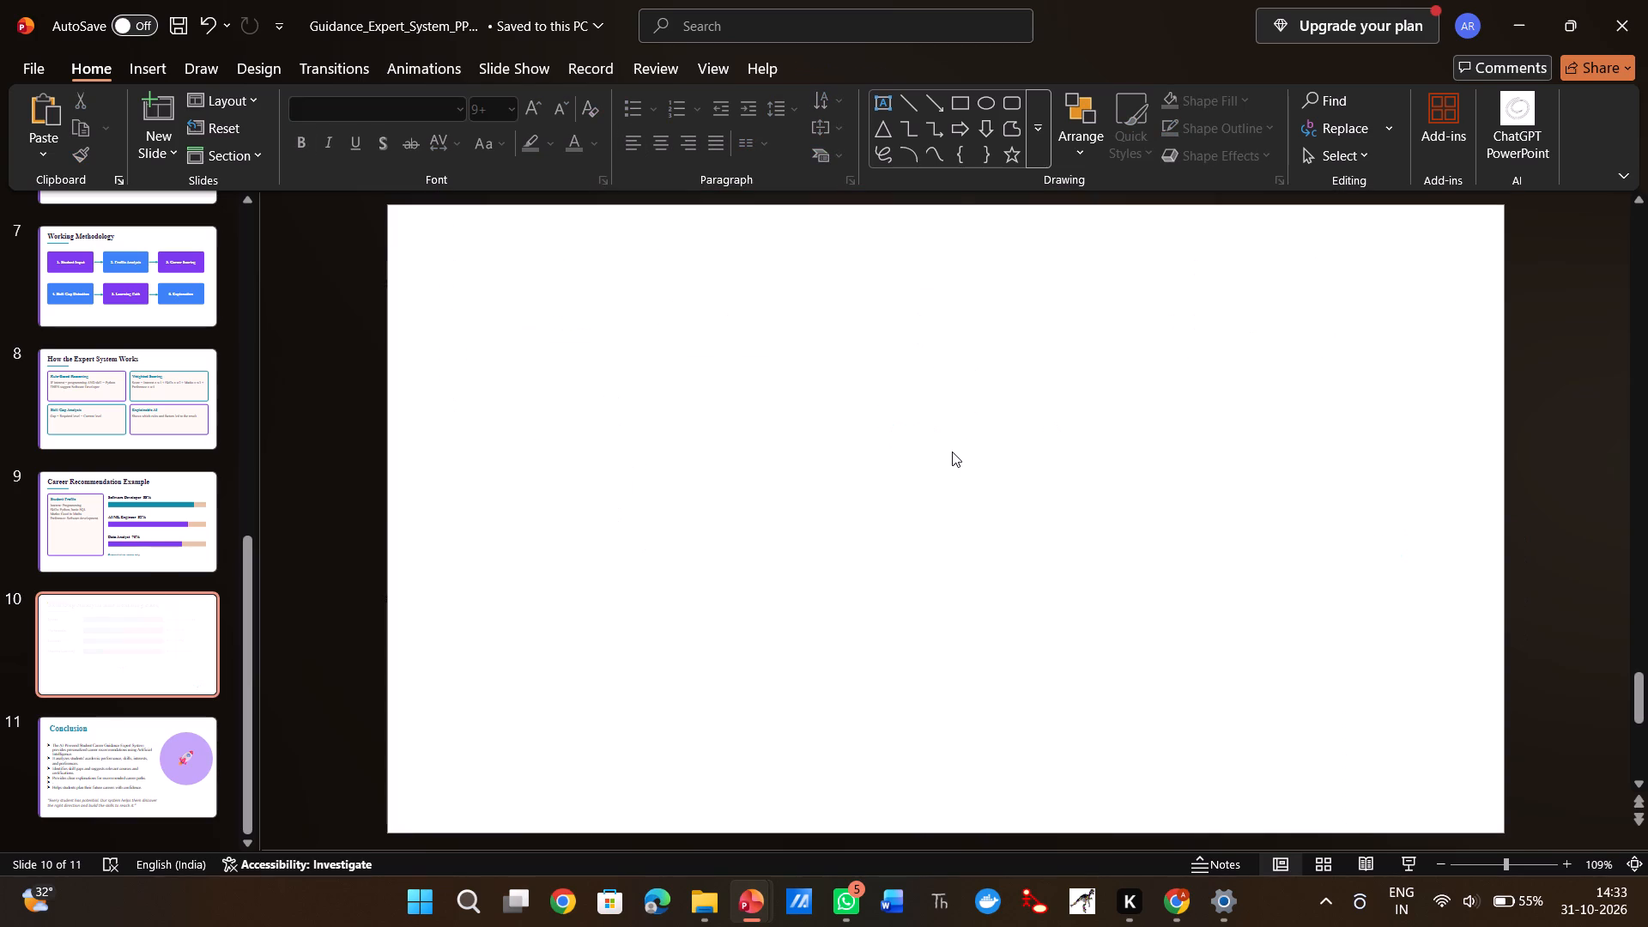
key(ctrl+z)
Clear the leftover "Step 3" and "Step 5" label text from the white area below the skill bars.
click(944, 678)
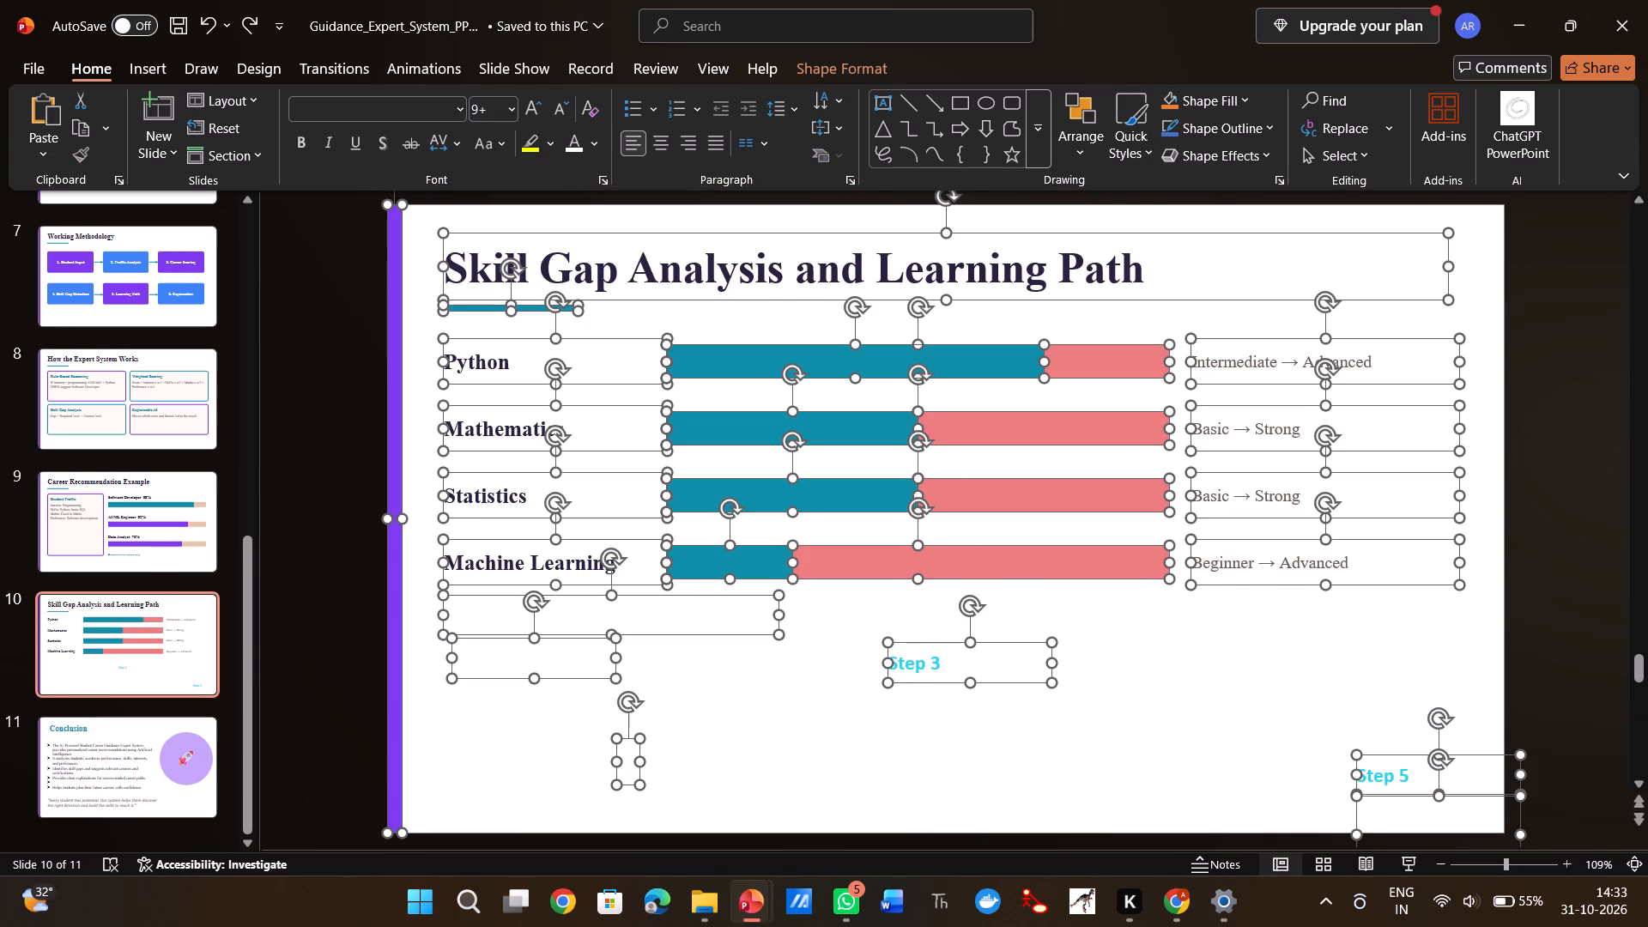
click(927, 663)
key(ctrl+a)
key(BackSpace)
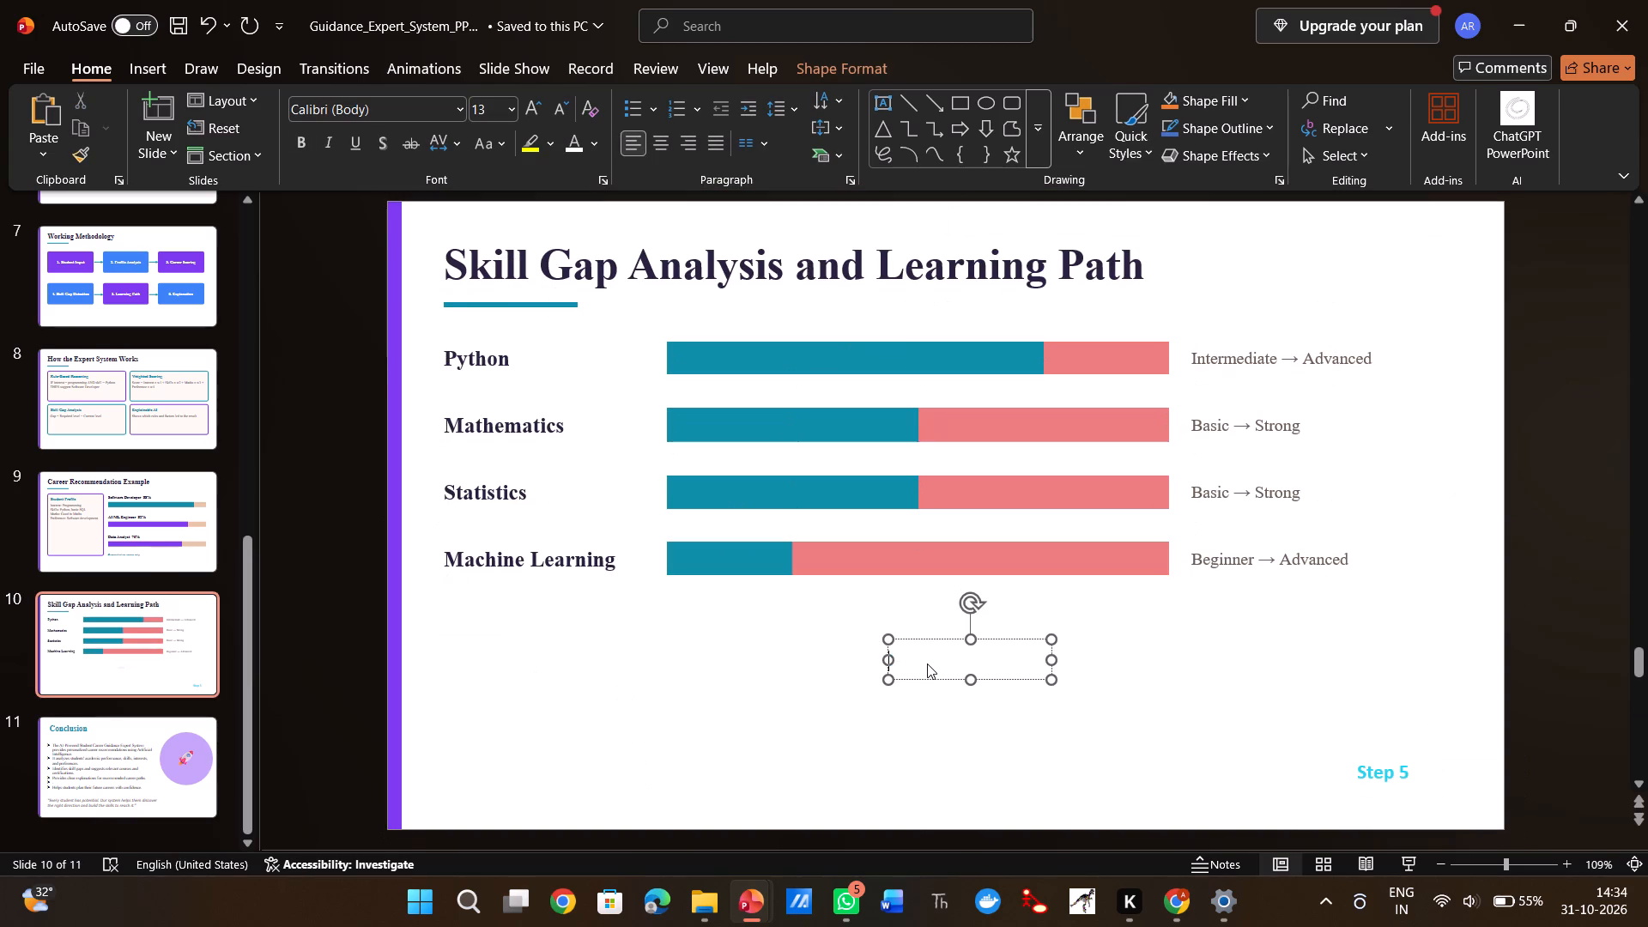
scroll(922, 633, down, 1)
click(1360, 632)
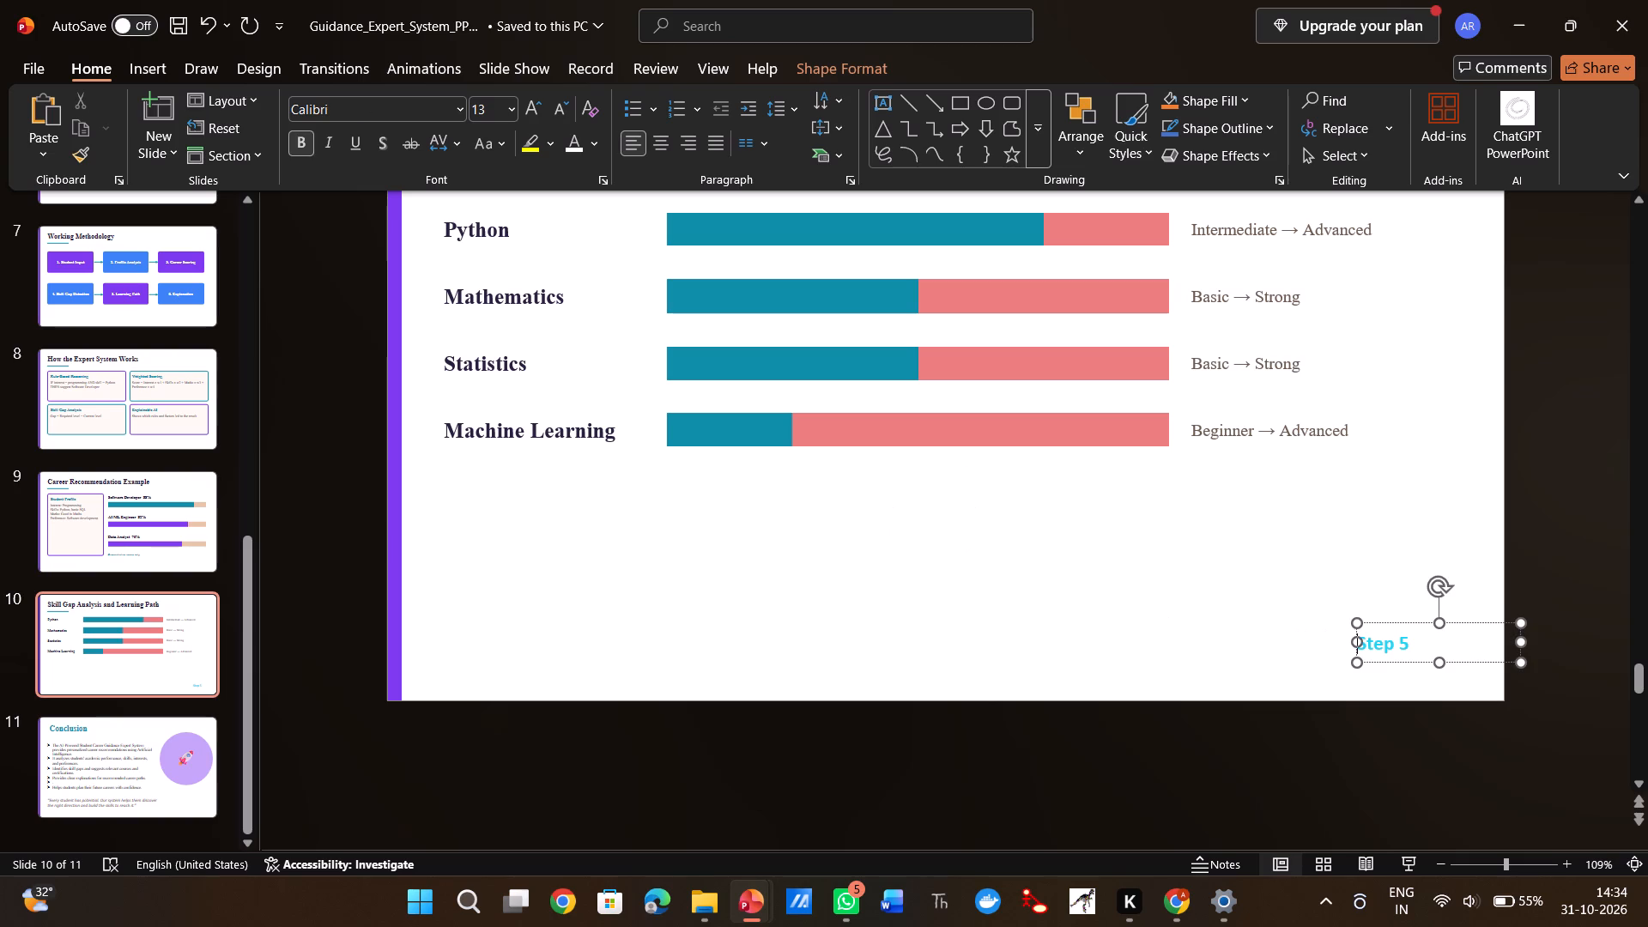
key(ctrl+a)
key(BackSpace)
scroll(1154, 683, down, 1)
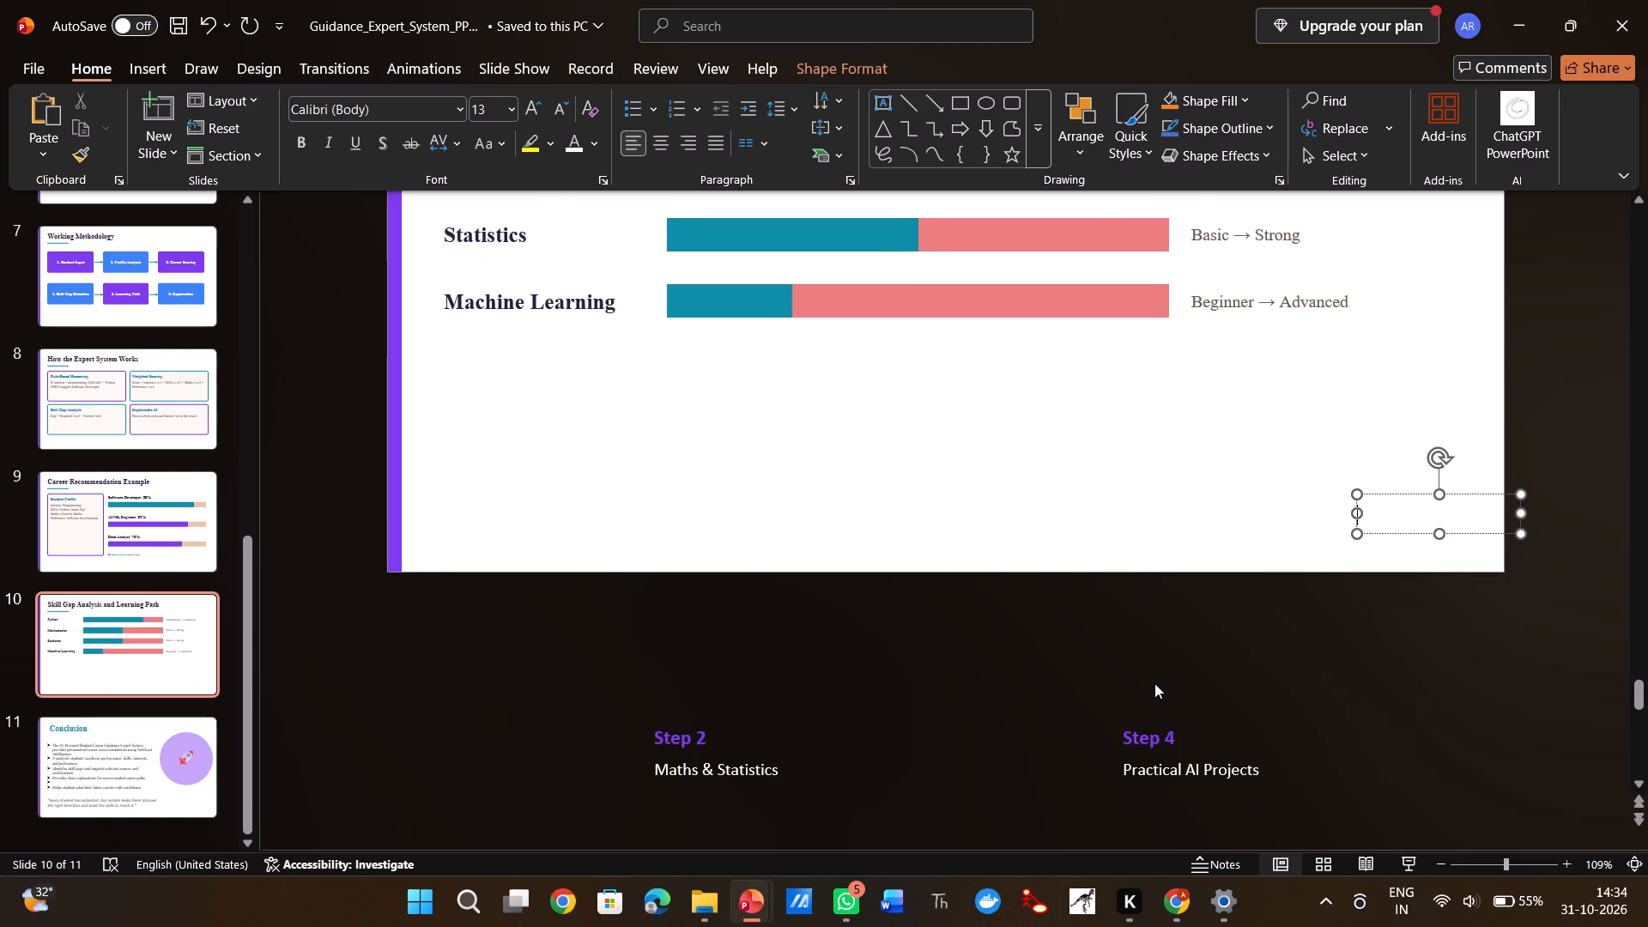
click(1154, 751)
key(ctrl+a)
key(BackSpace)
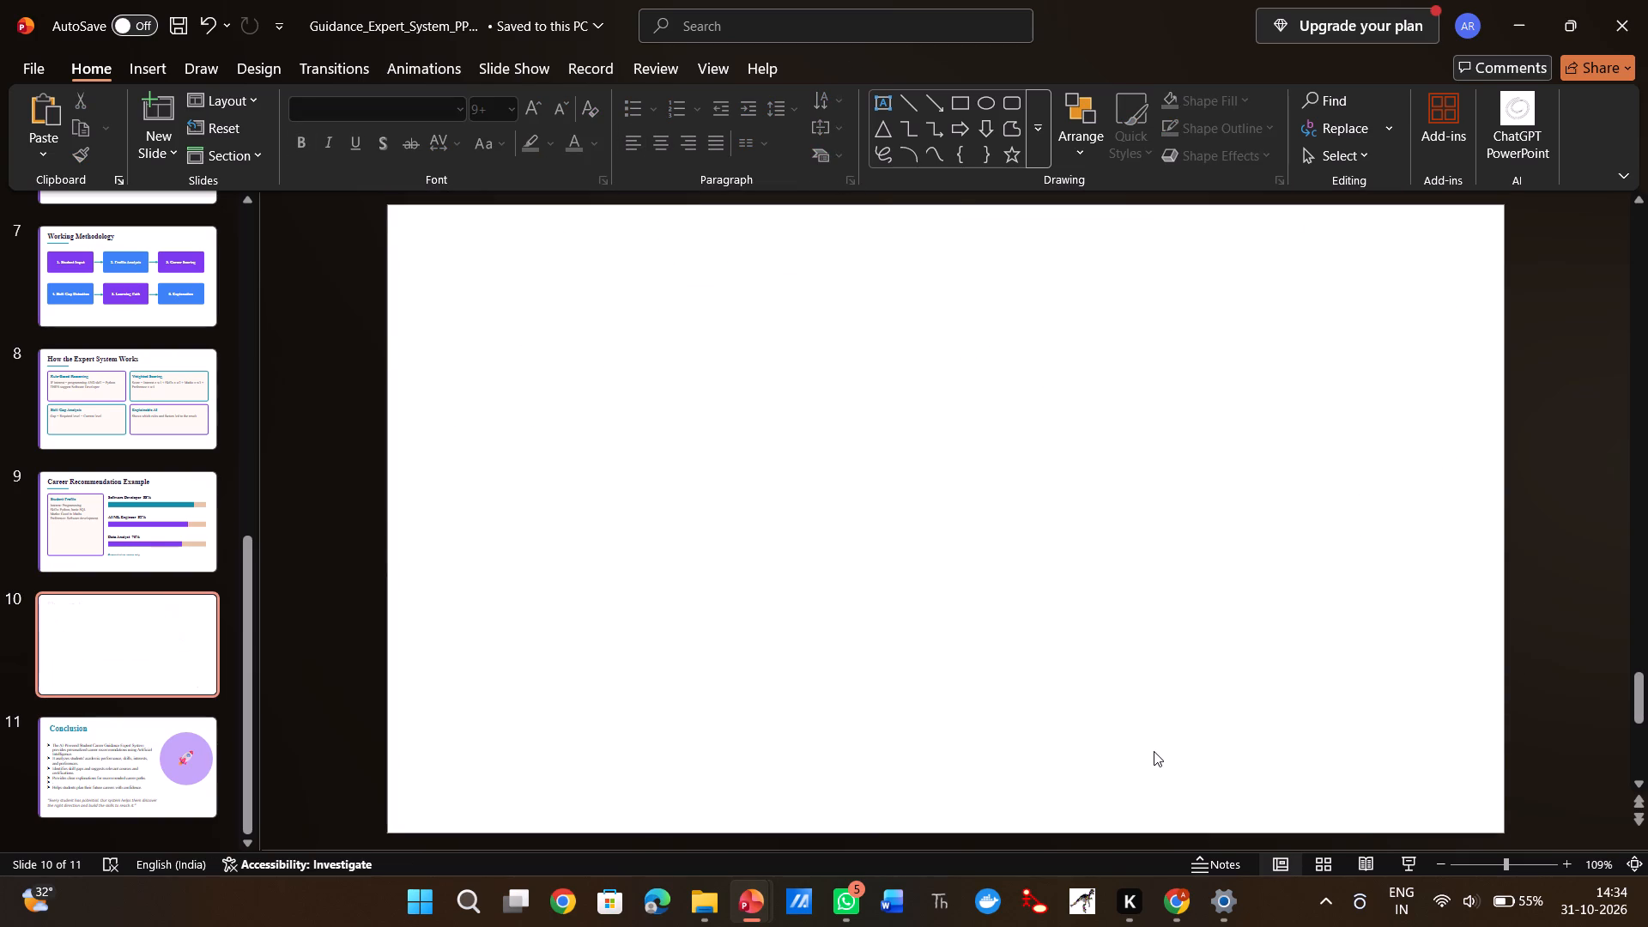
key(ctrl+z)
Clear the "Practical AI Projects" text and the "Step 4" label beneath the slide.
scroll(1154, 751, down, 3)
click(1172, 685)
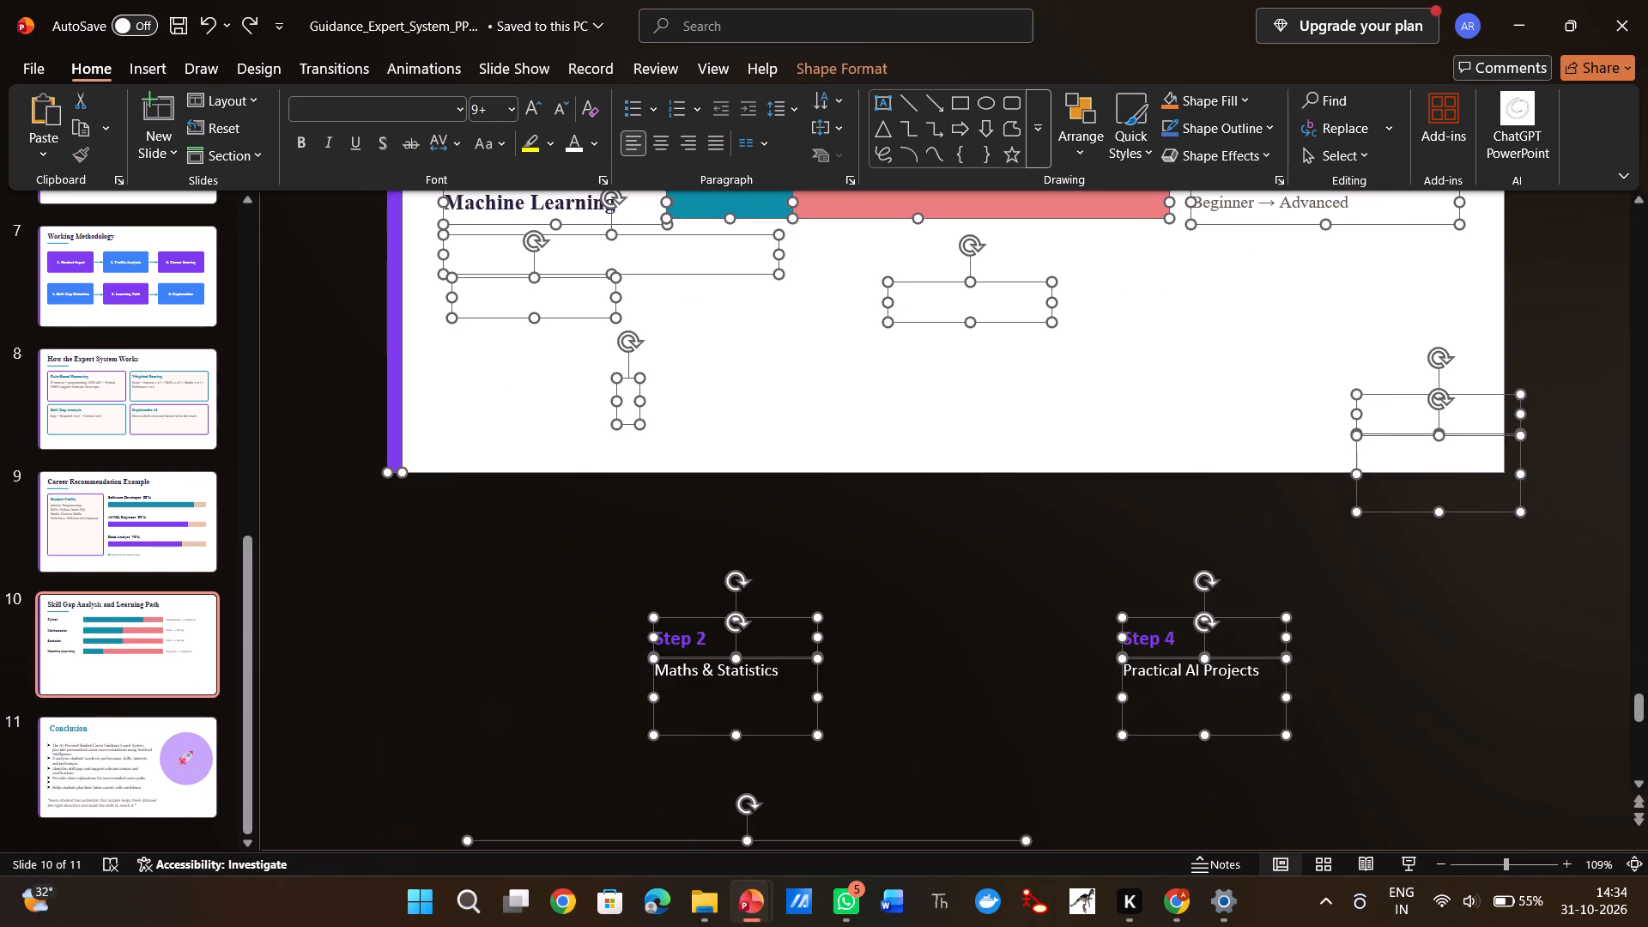
click(1160, 670)
key(ctrl+a)
key(BackSpace)
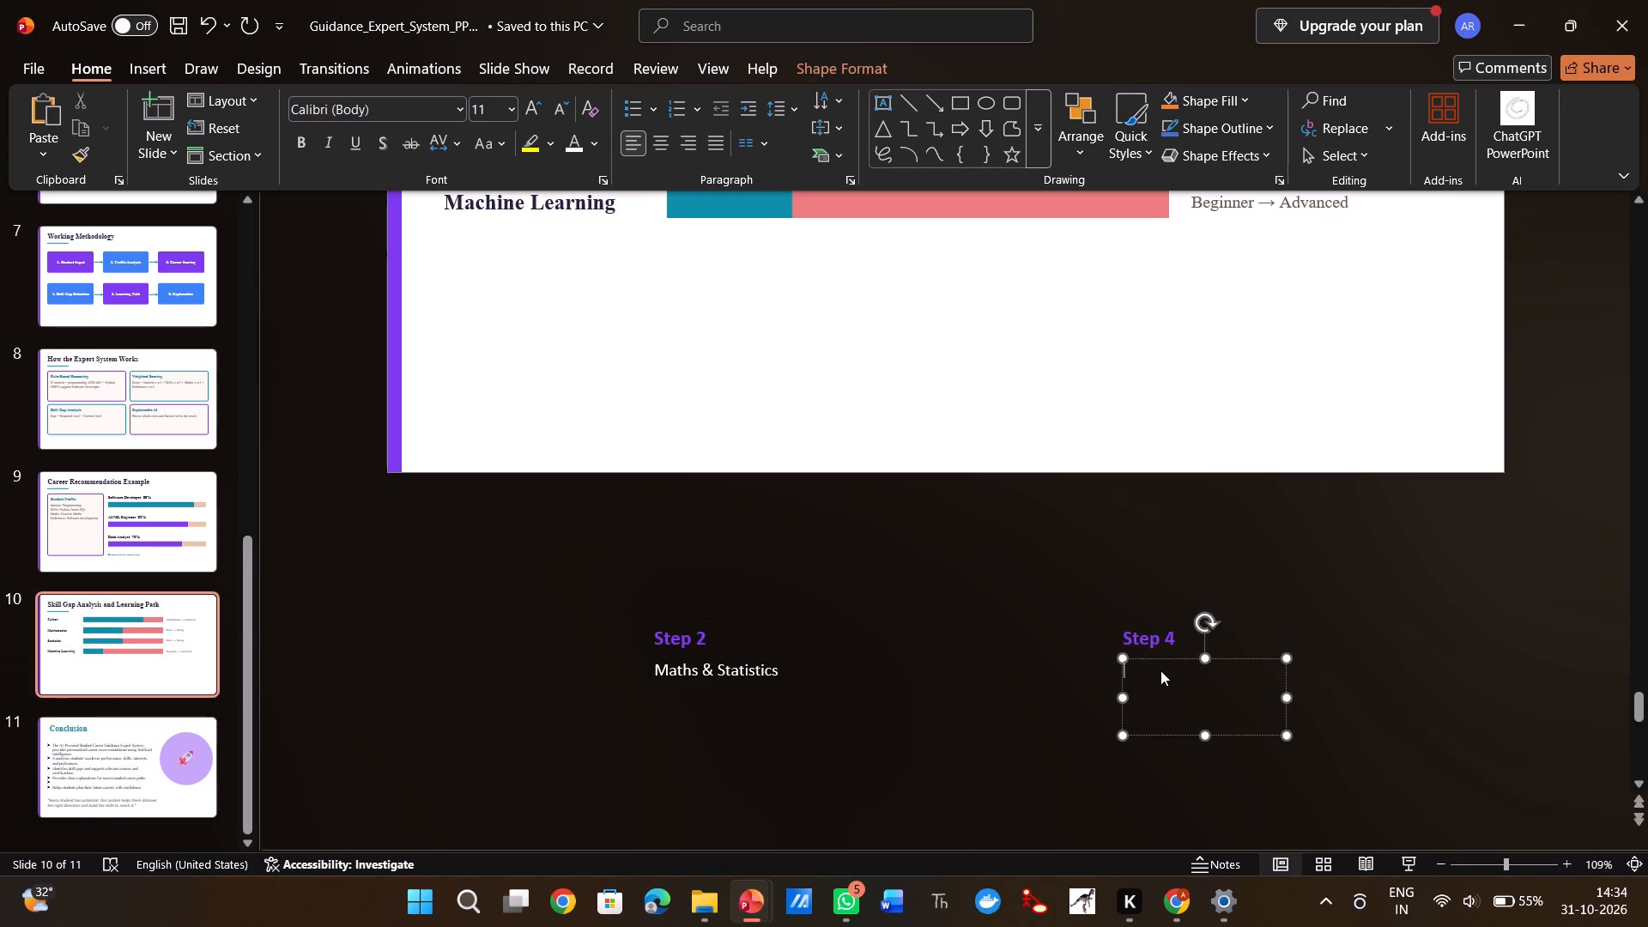
click(1153, 643)
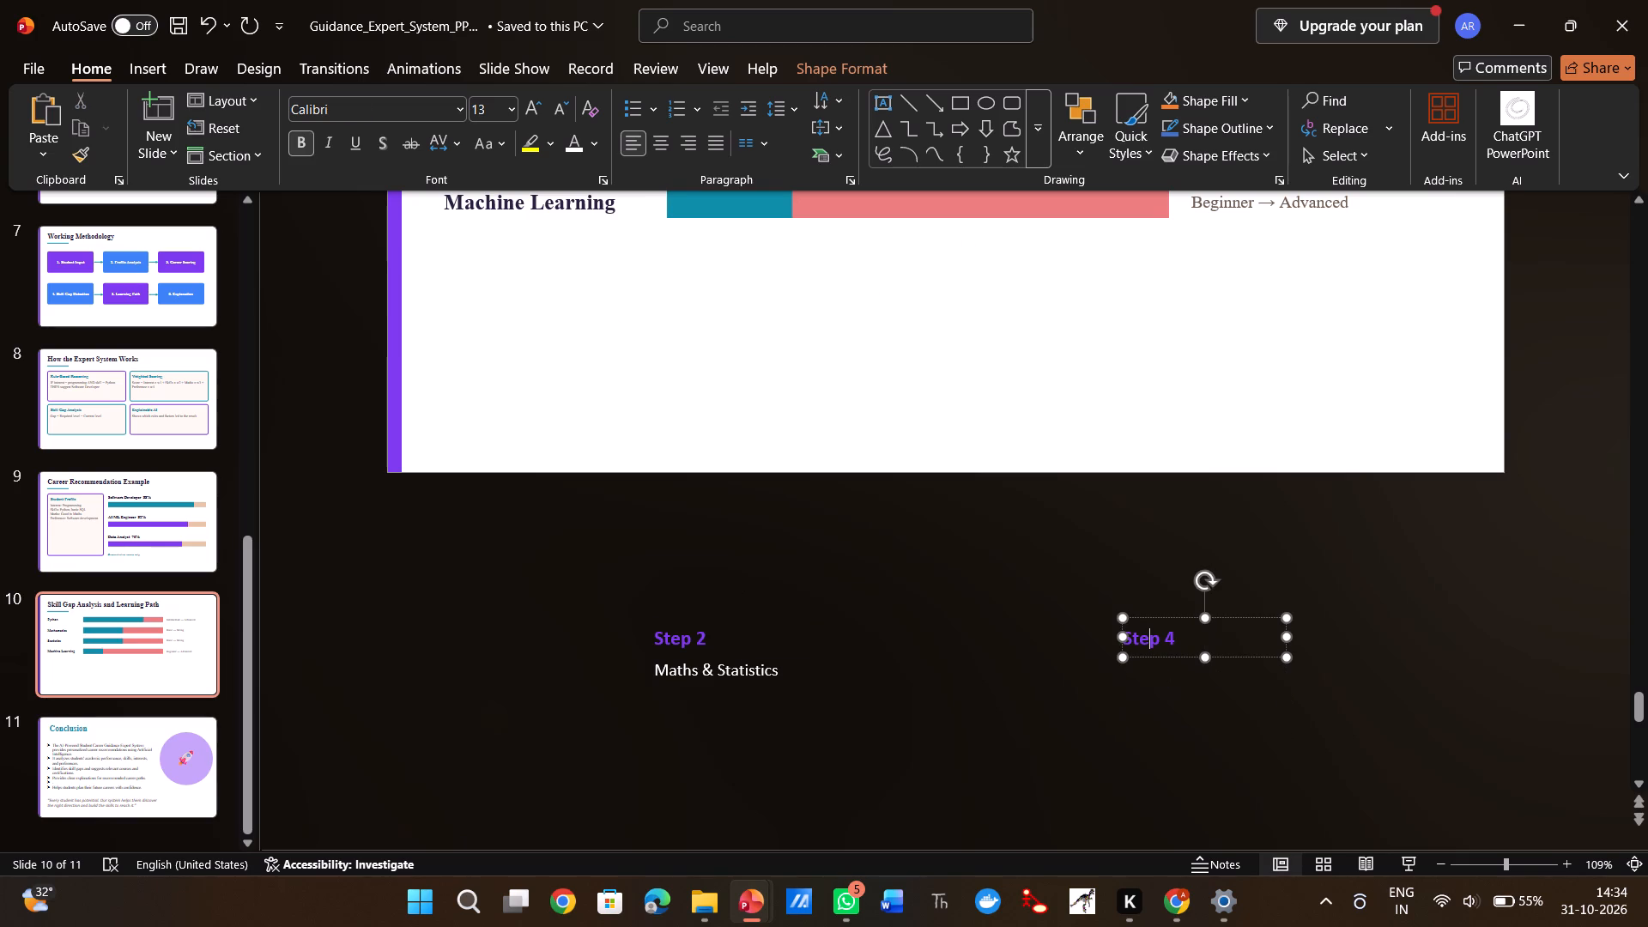
key(ctrl+a)
key(BackSpace)
Clear the "Step 2" label and the "Maths & Statistics" text beneath the slide.
click(682, 639)
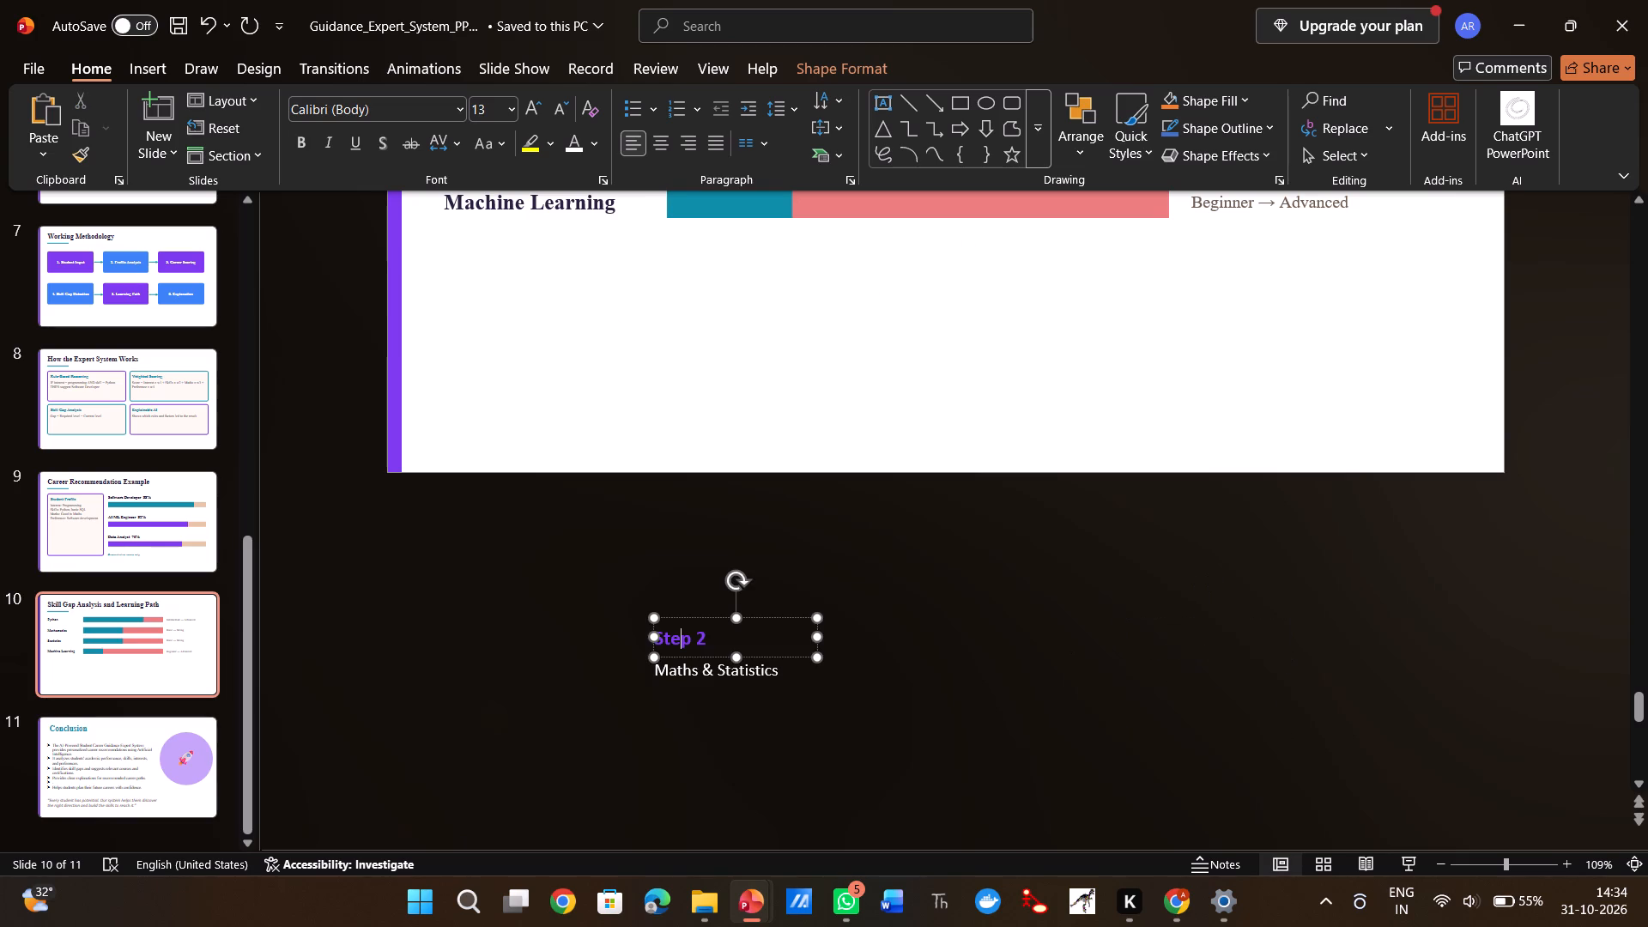
key(ctrl+a)
key(BackSpace)
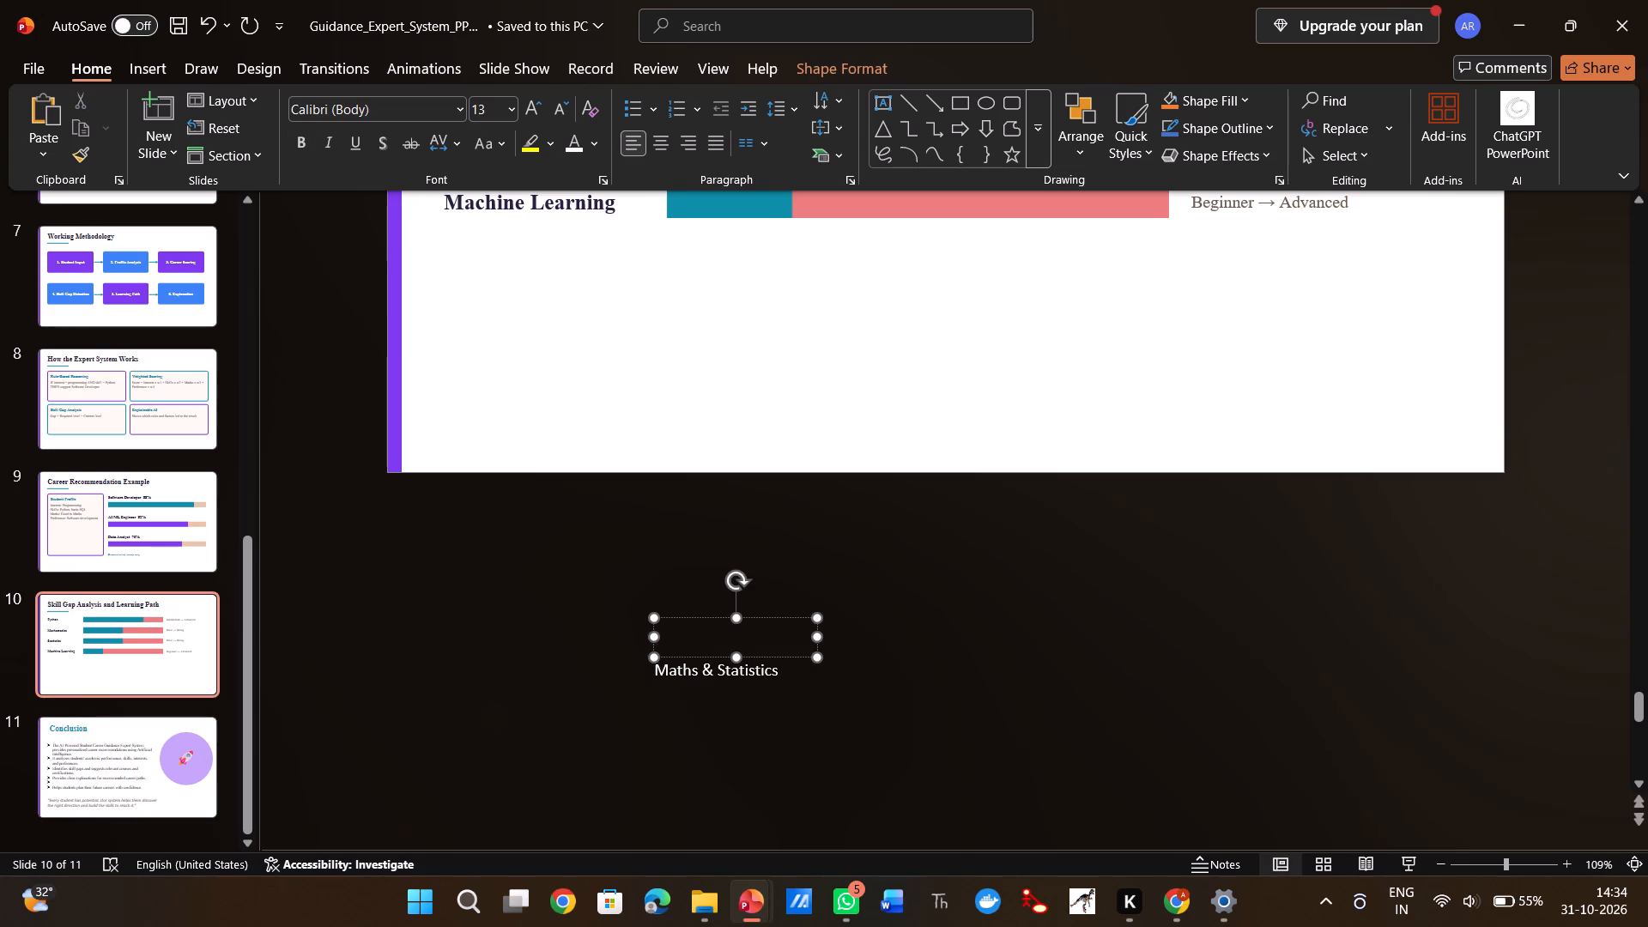
click(691, 672)
key(ctrl+a)
key(BackSpace)
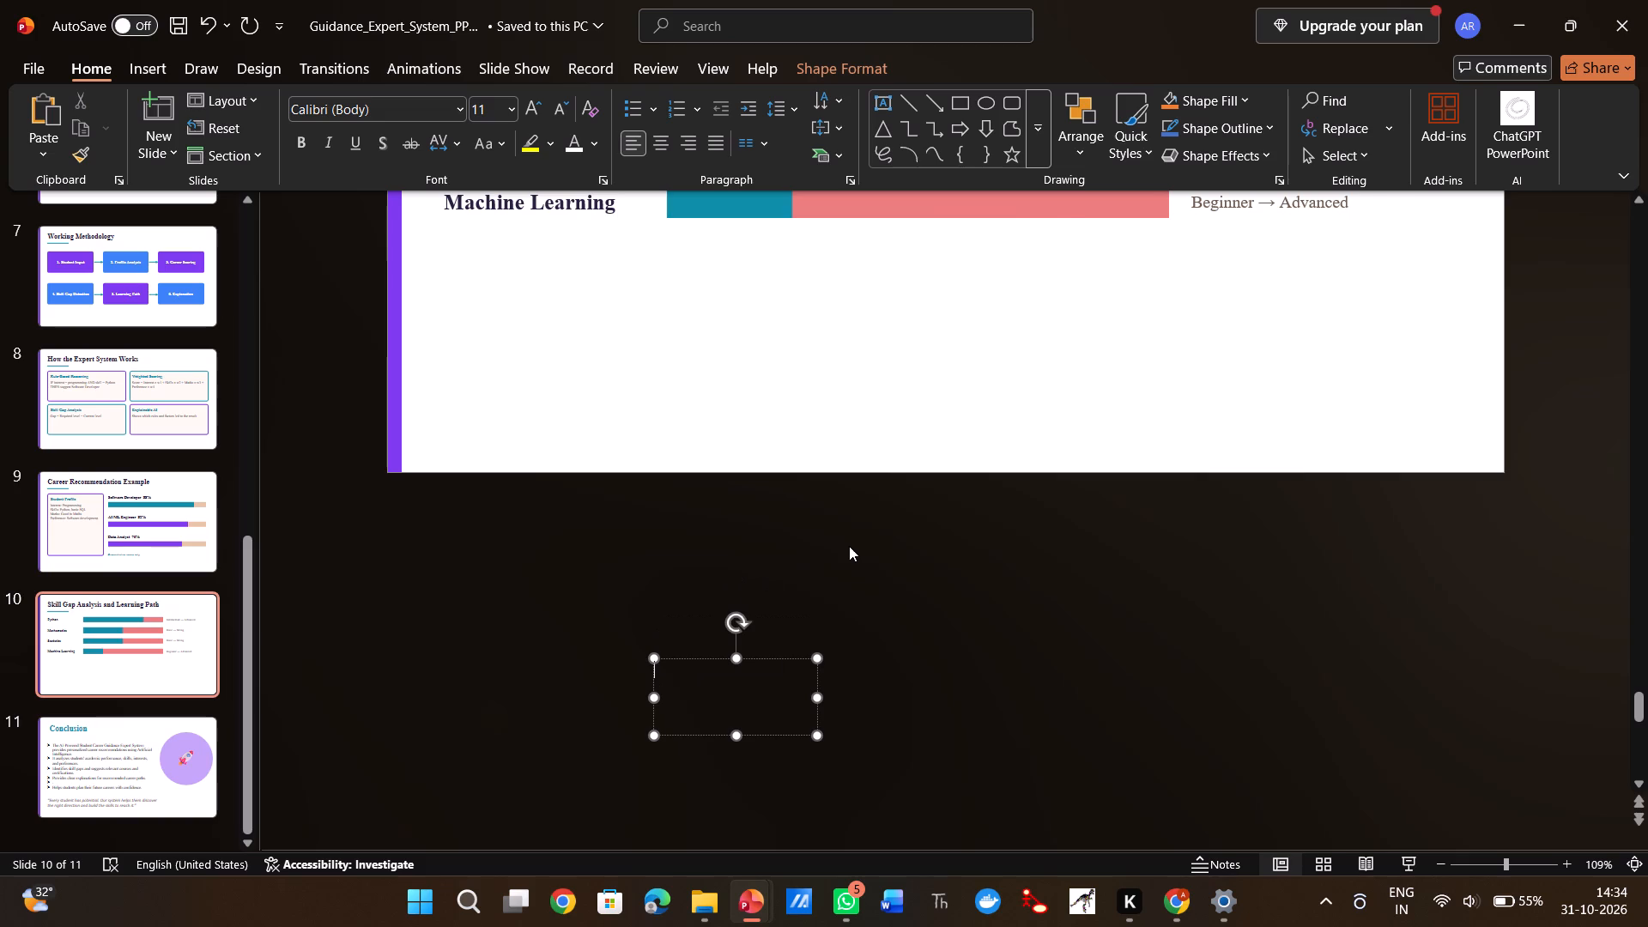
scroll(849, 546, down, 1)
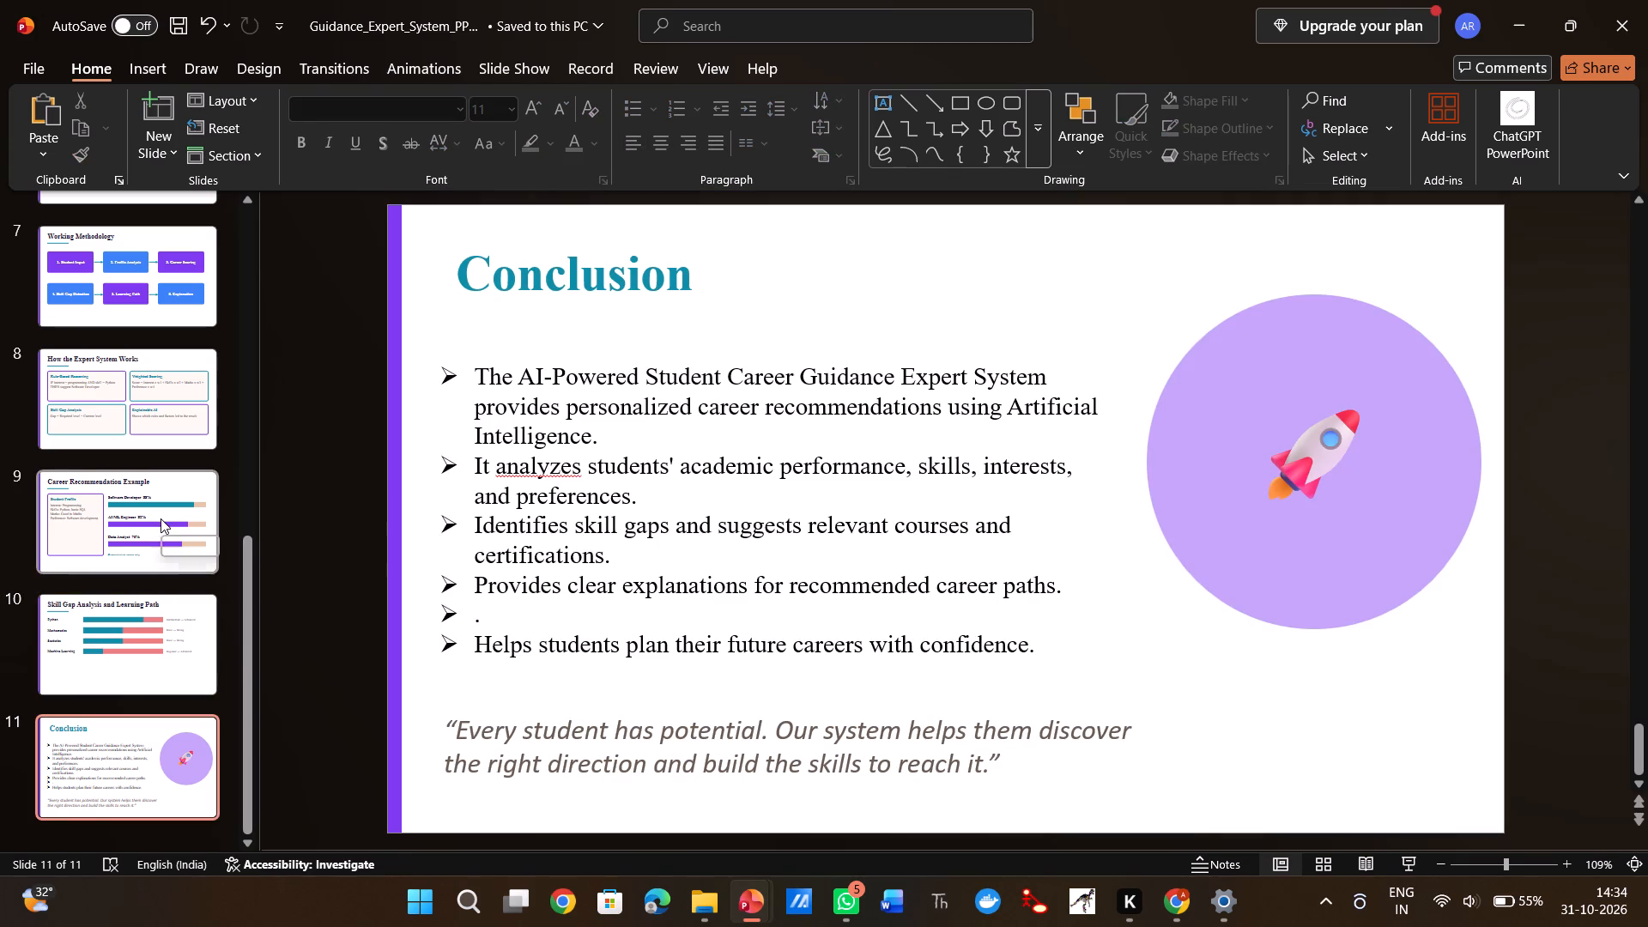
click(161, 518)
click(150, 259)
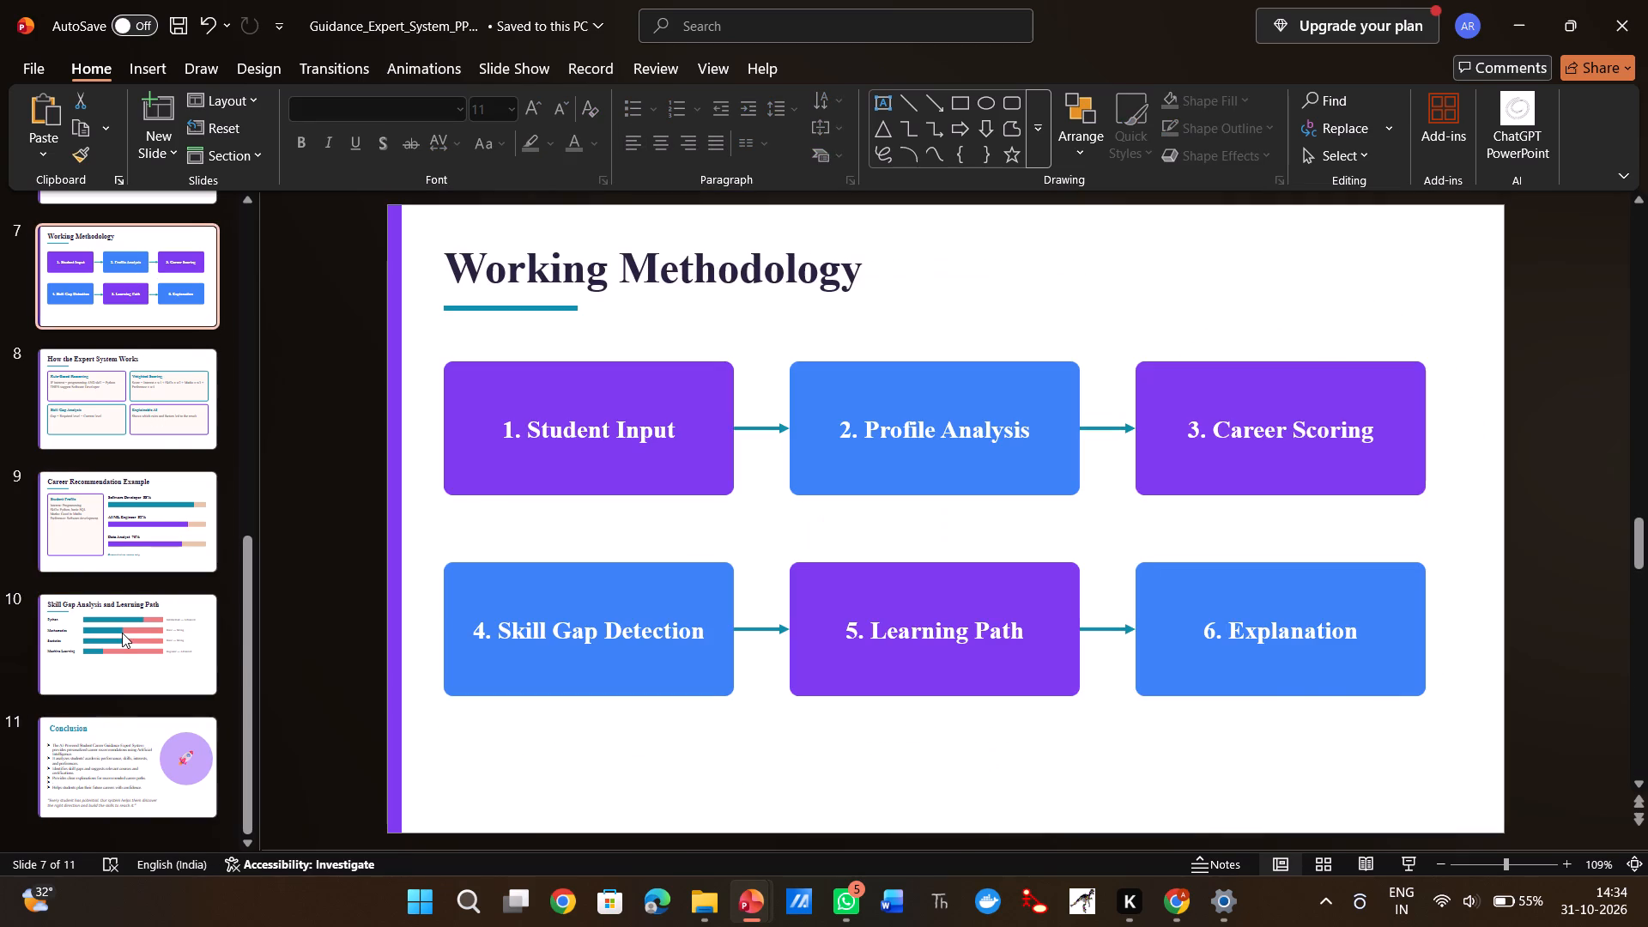
On the Skill Gap slide, move the "Machine Learning" label down into the empty area near the slide's bottom edge.
click(122, 633)
click(550, 686)
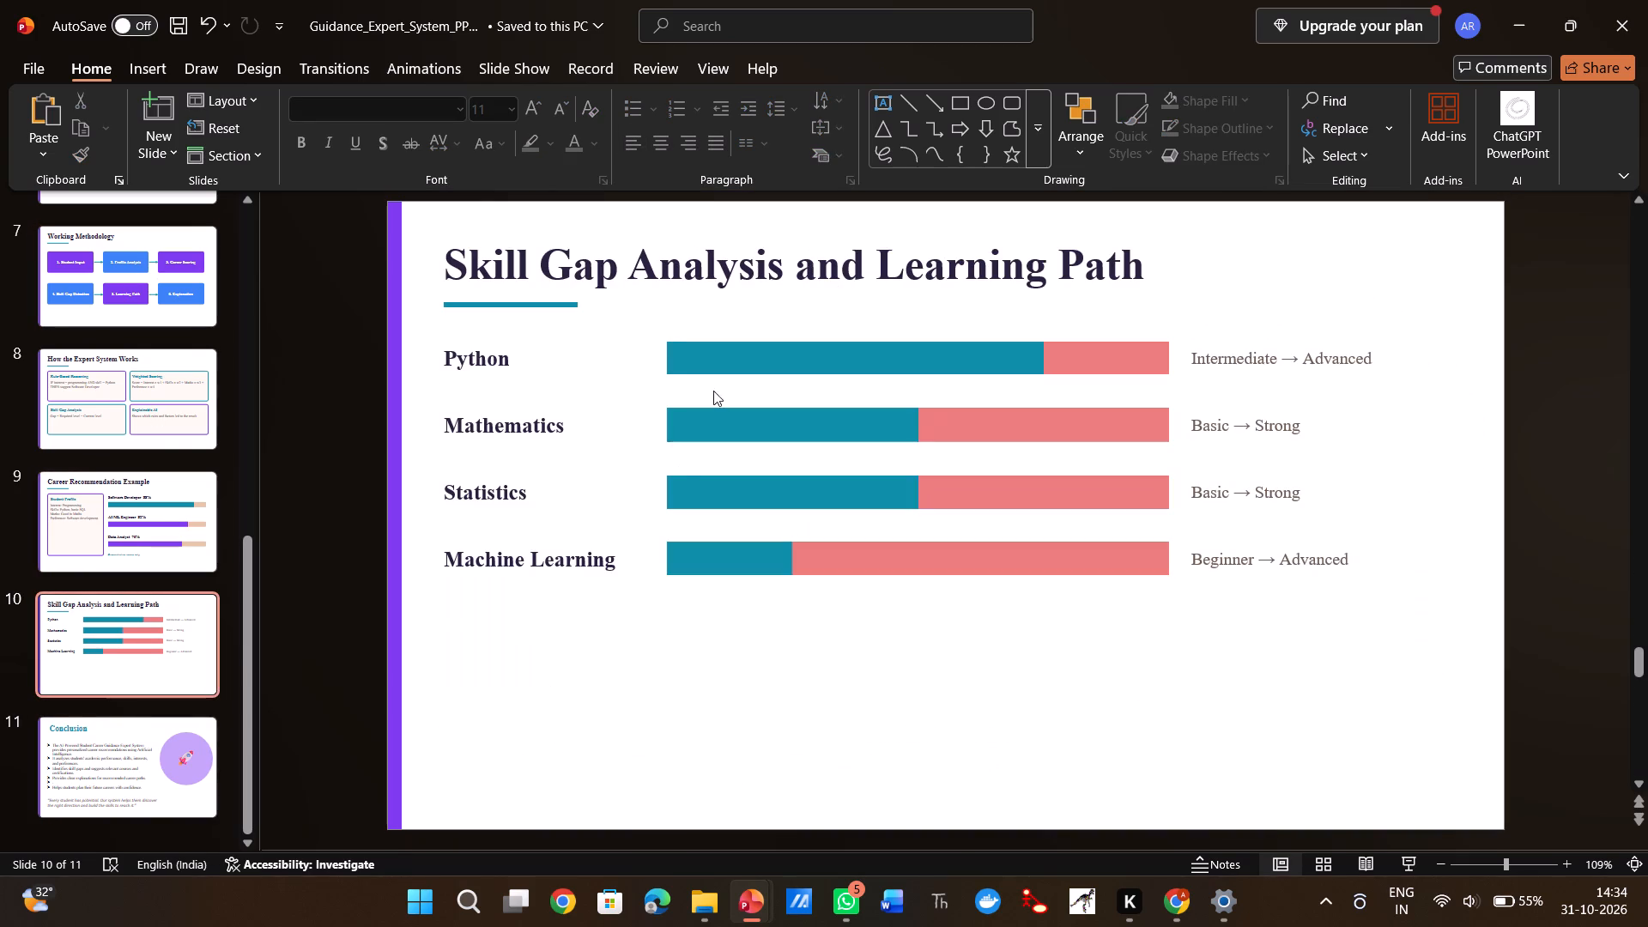
click(721, 373)
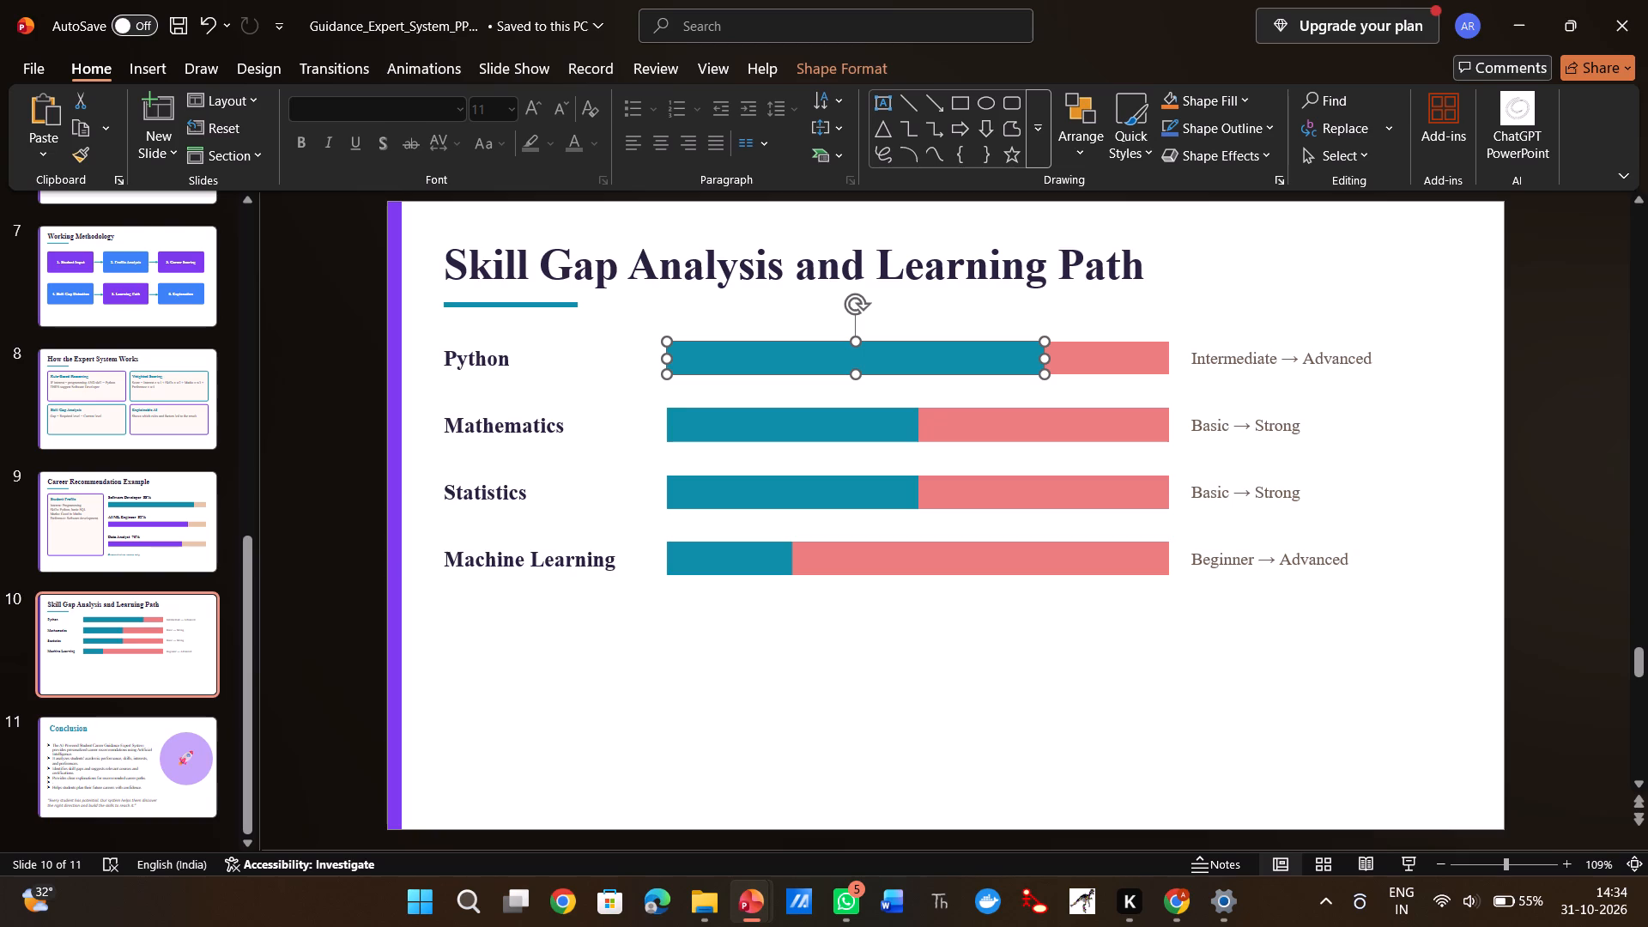
double_click(498, 565)
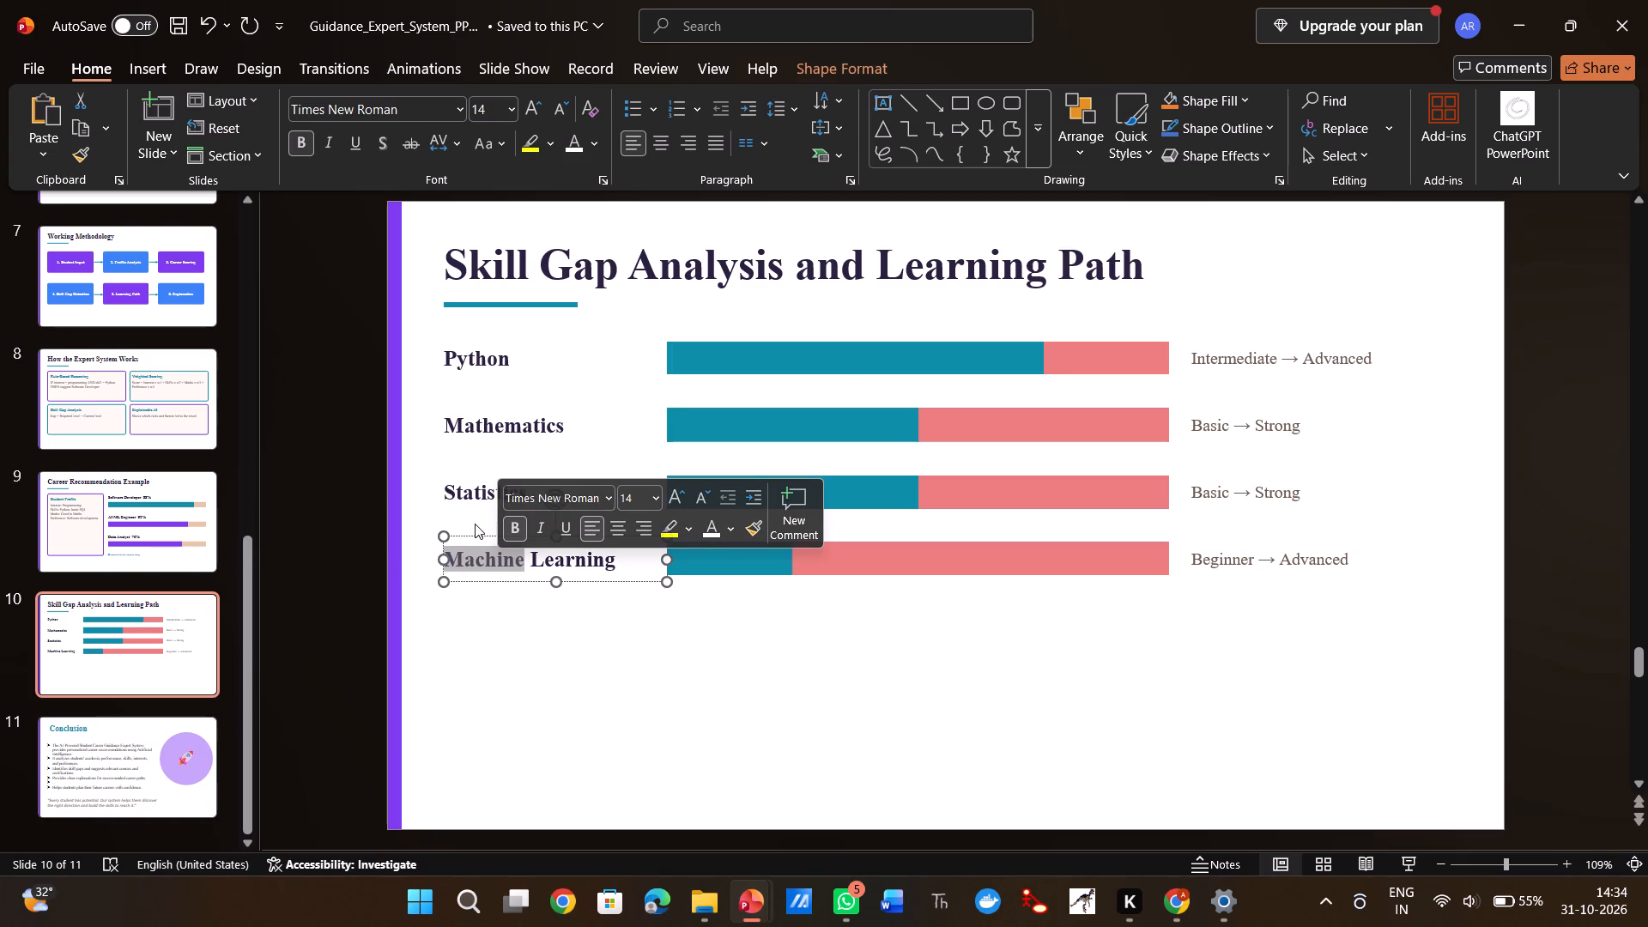
drag(473, 537, 468, 672)
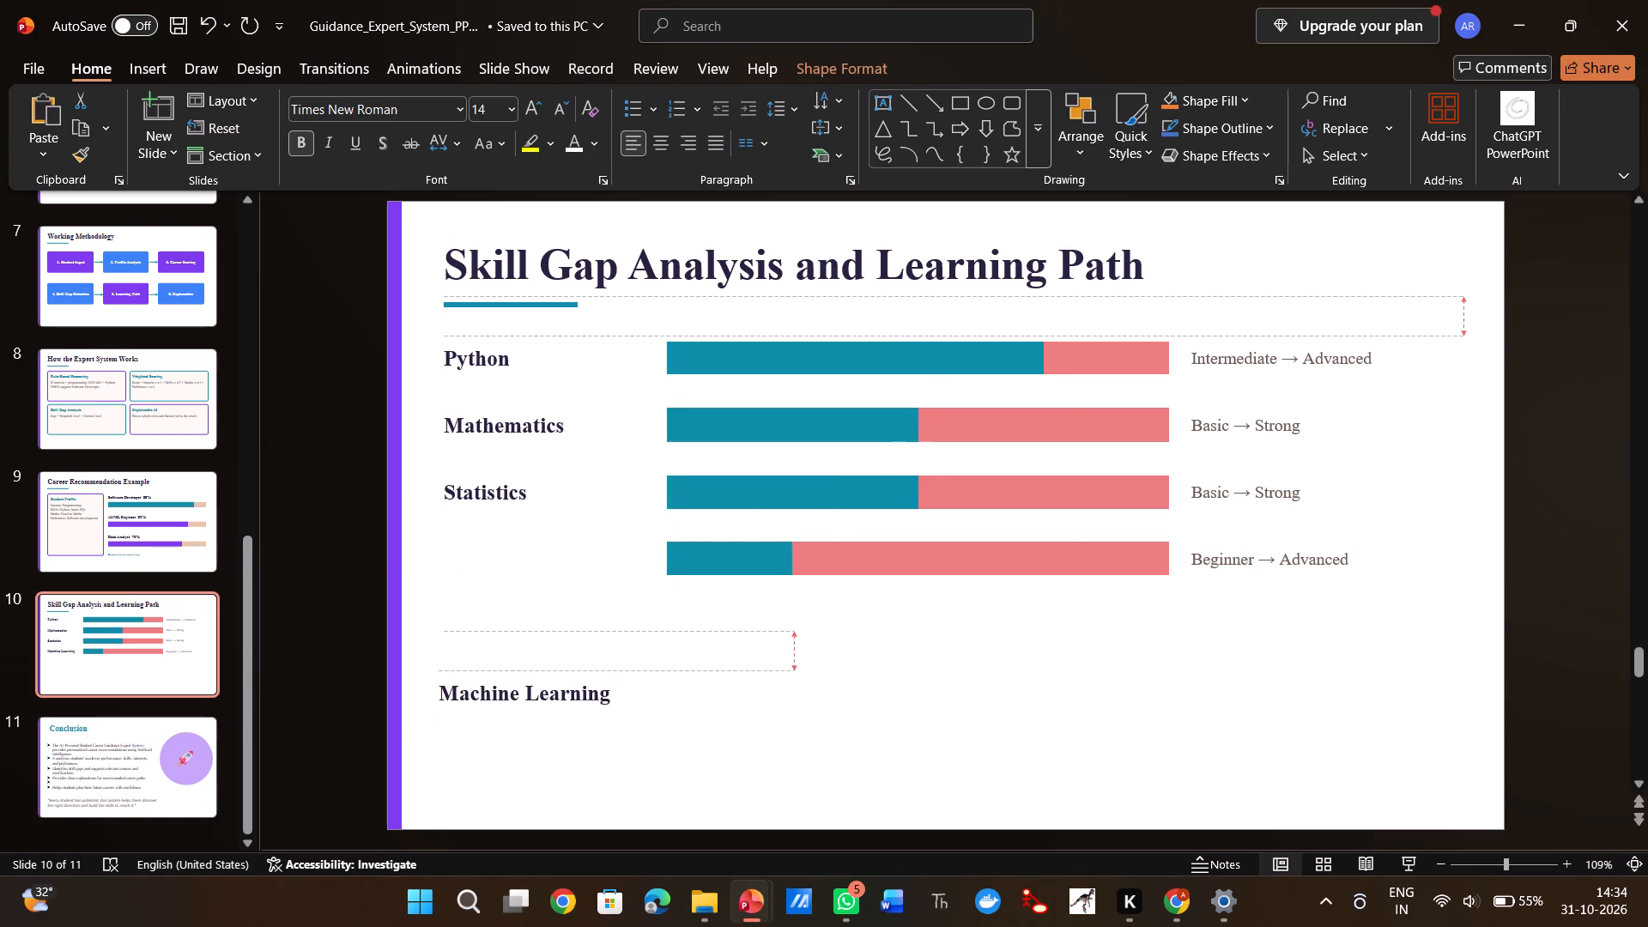
drag(468, 672, 464, 709)
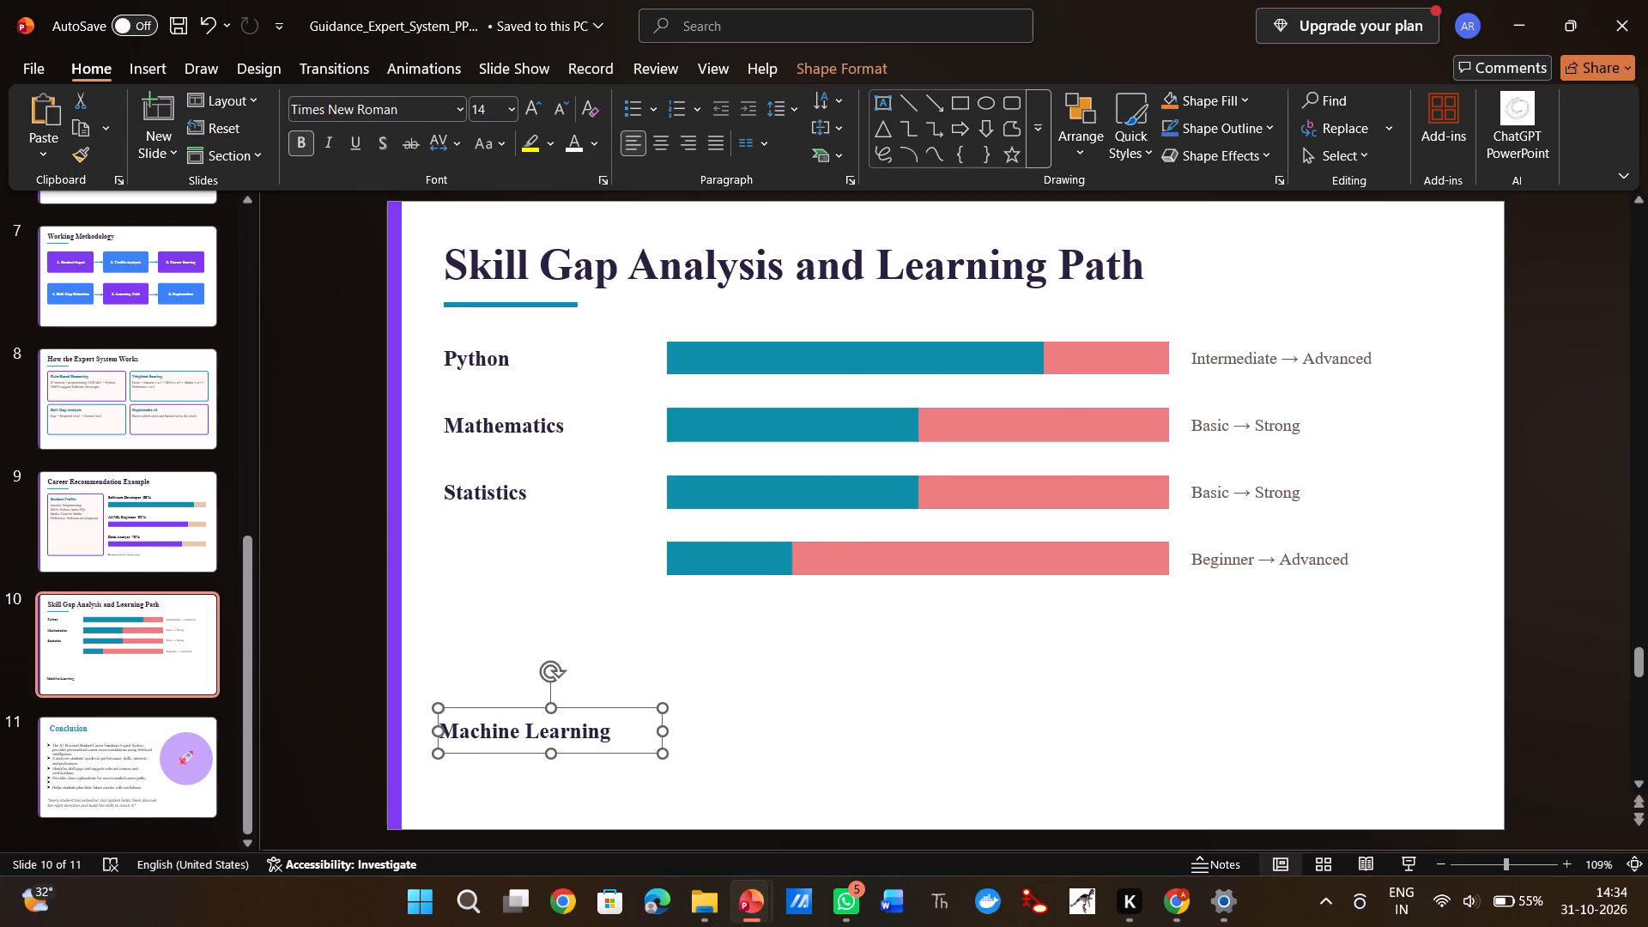
Move the Machine Learning row's pink and teal bars down beside the relocated label, joined end to end at the same height.
drag(812, 549, 876, 705)
drag(737, 559, 674, 693)
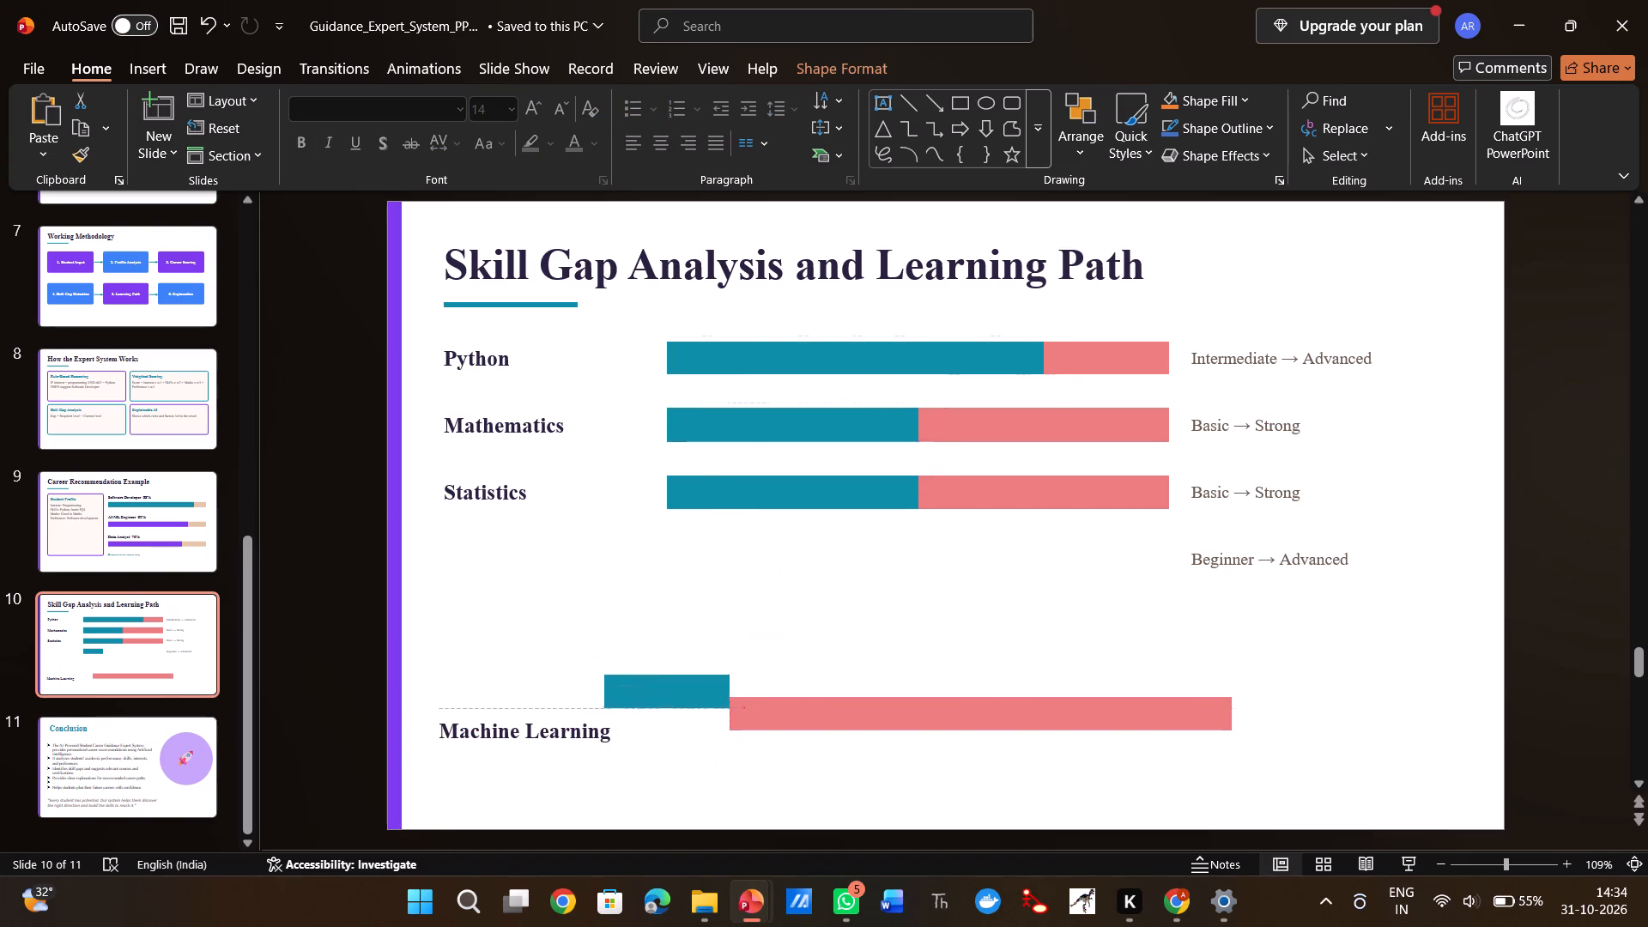
drag(674, 693, 679, 715)
drag(797, 711, 836, 713)
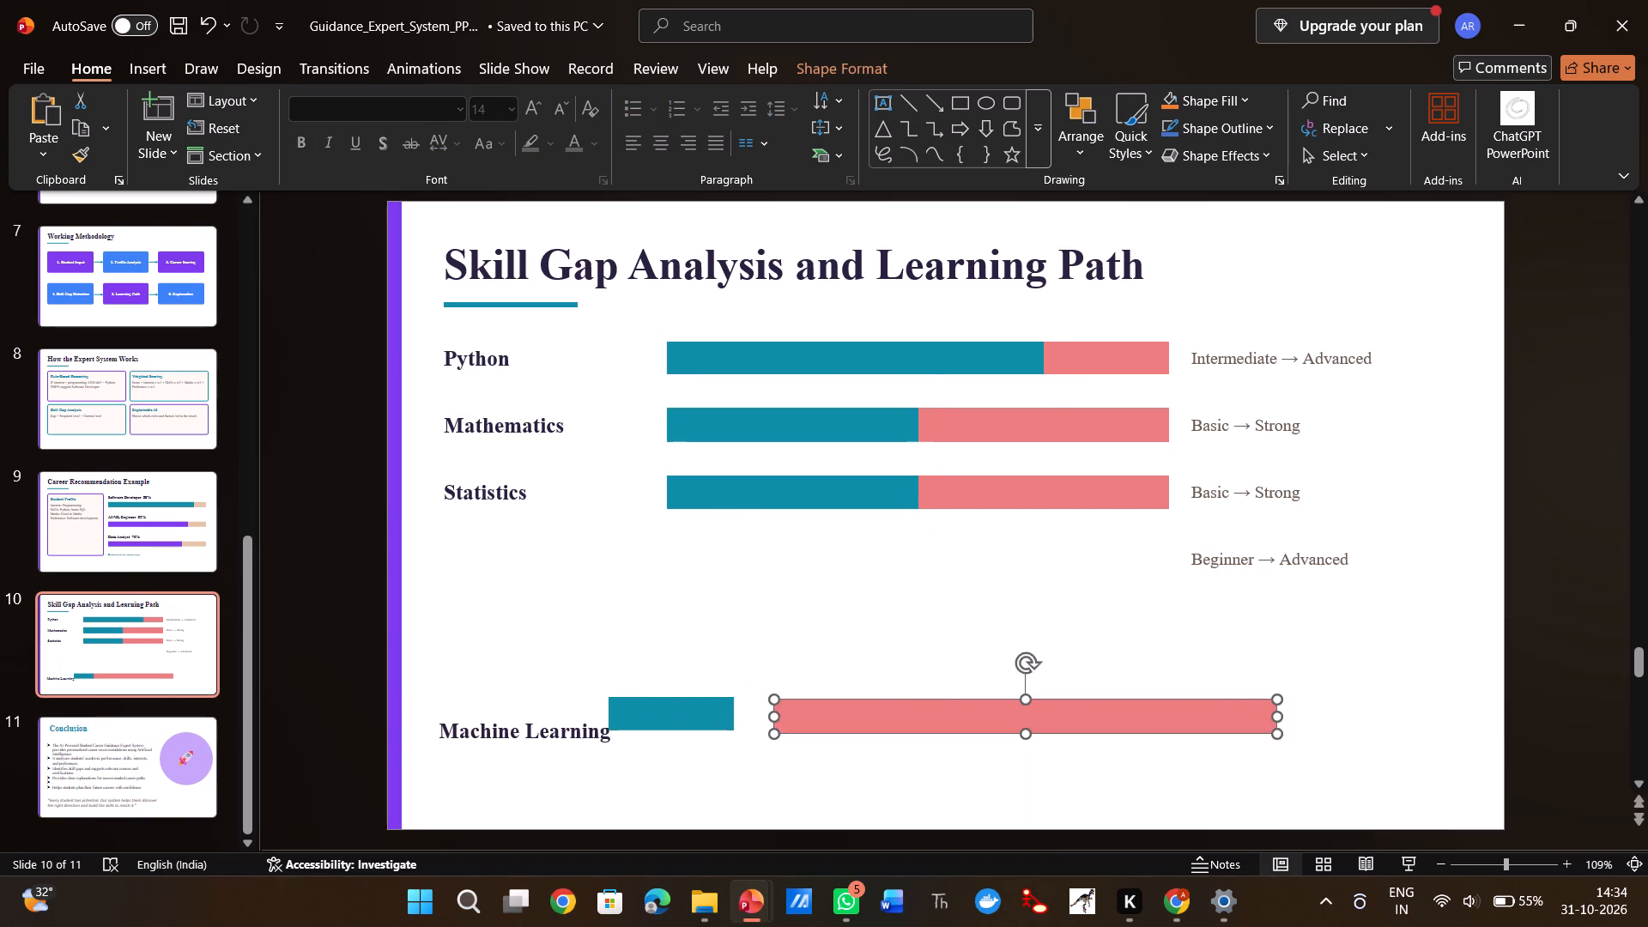
drag(716, 712, 743, 719)
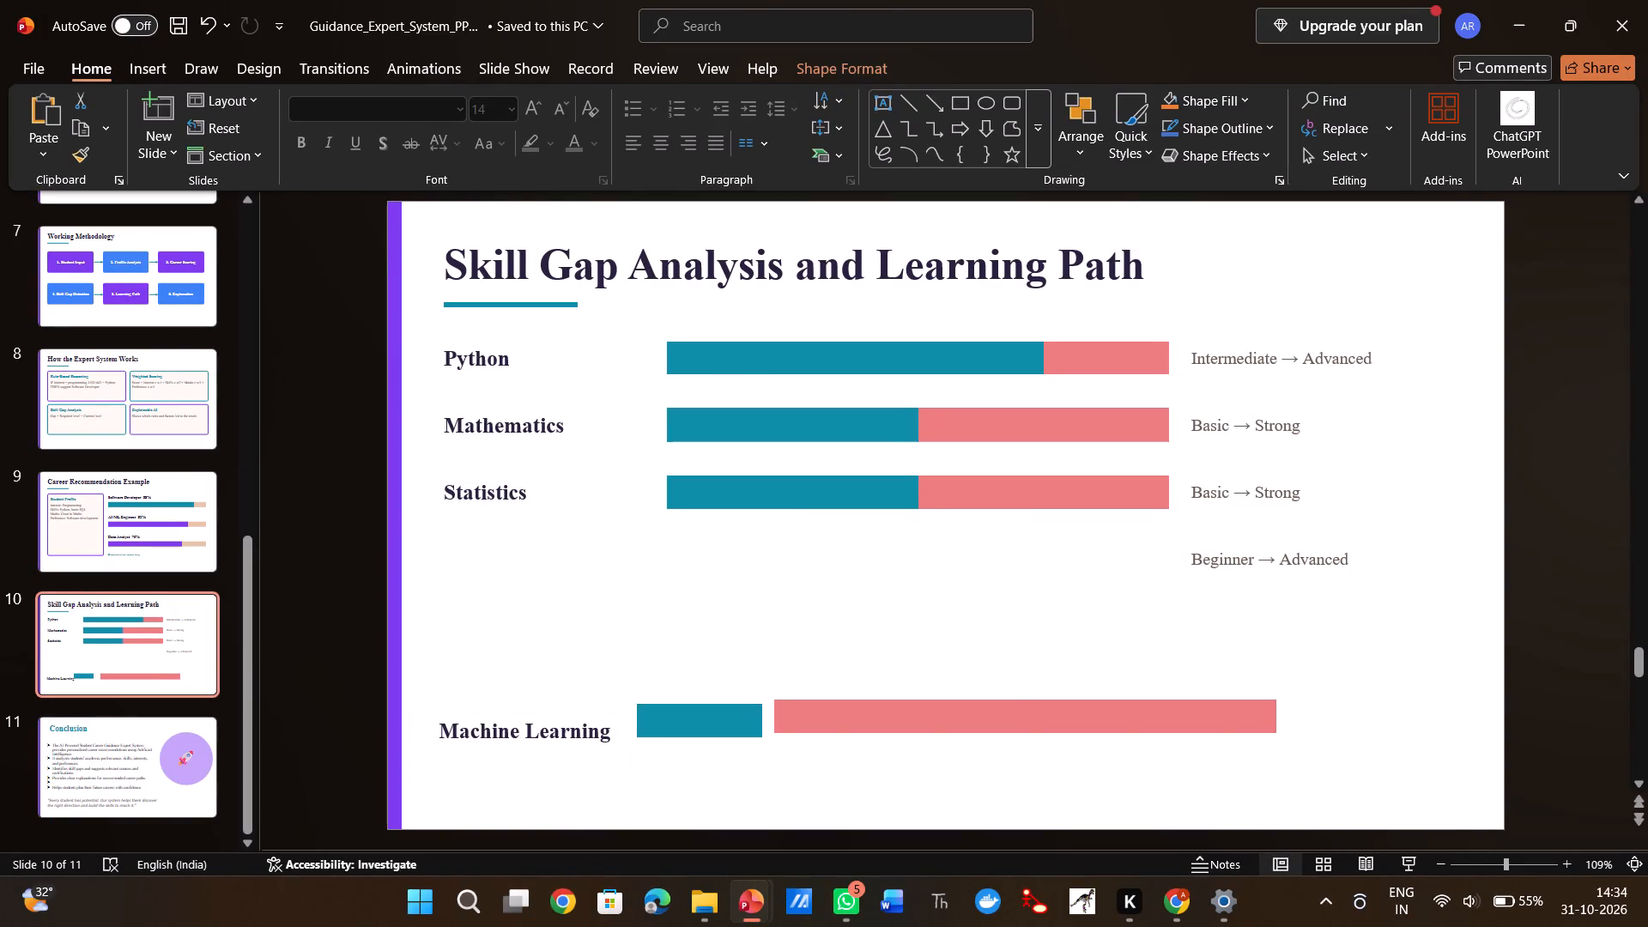
drag(743, 719, 756, 715)
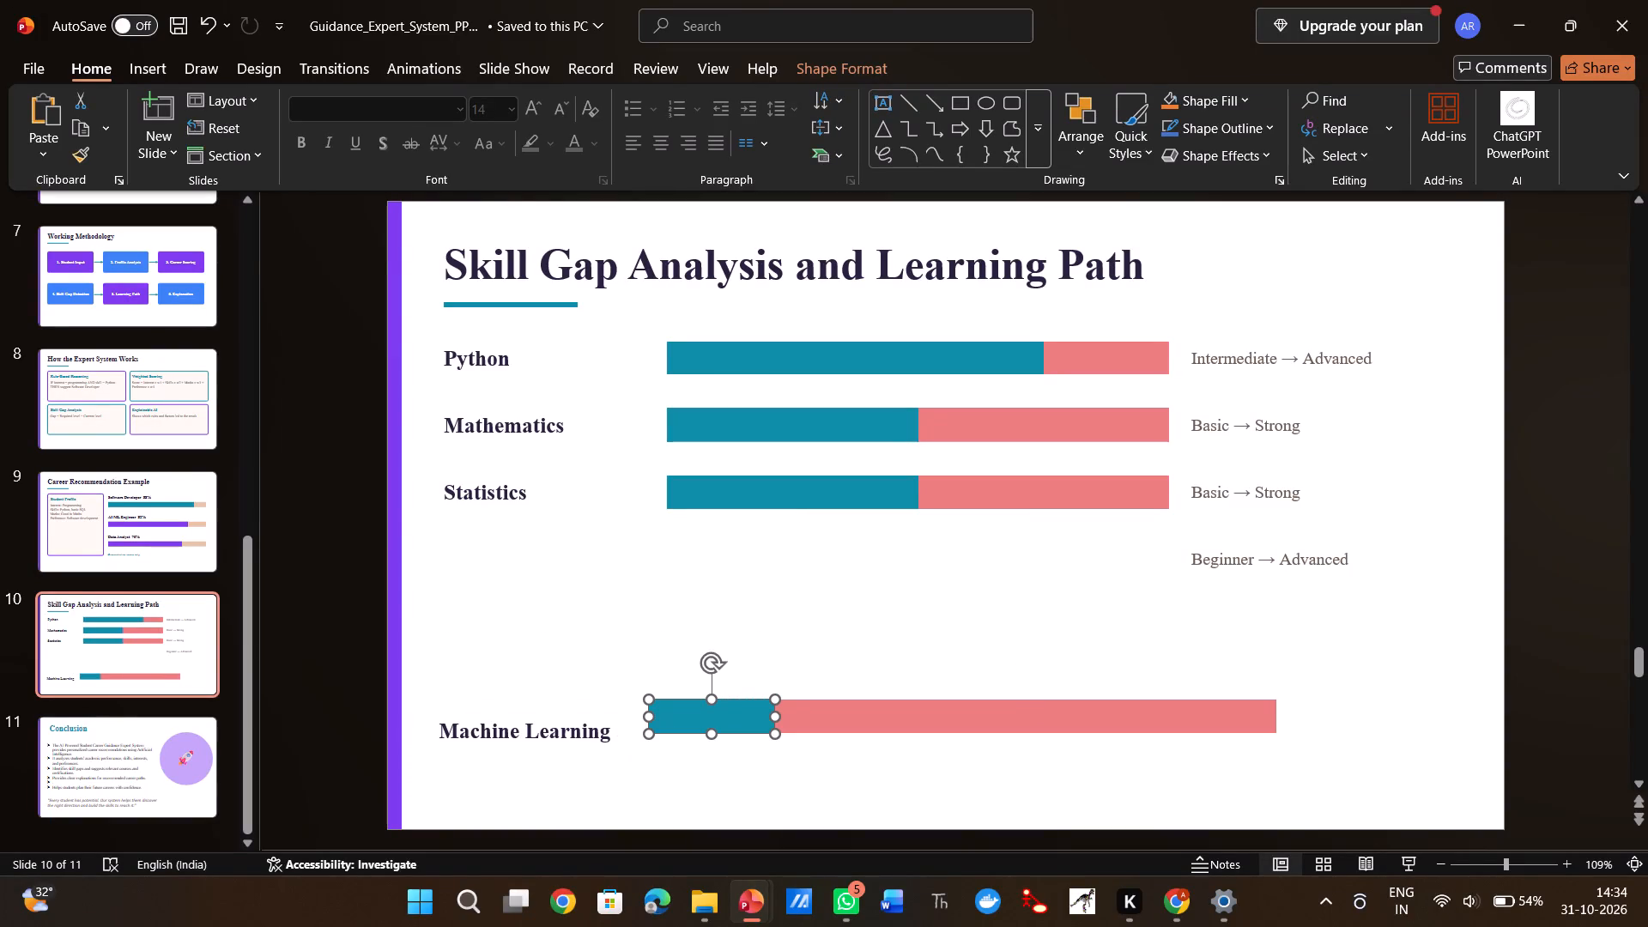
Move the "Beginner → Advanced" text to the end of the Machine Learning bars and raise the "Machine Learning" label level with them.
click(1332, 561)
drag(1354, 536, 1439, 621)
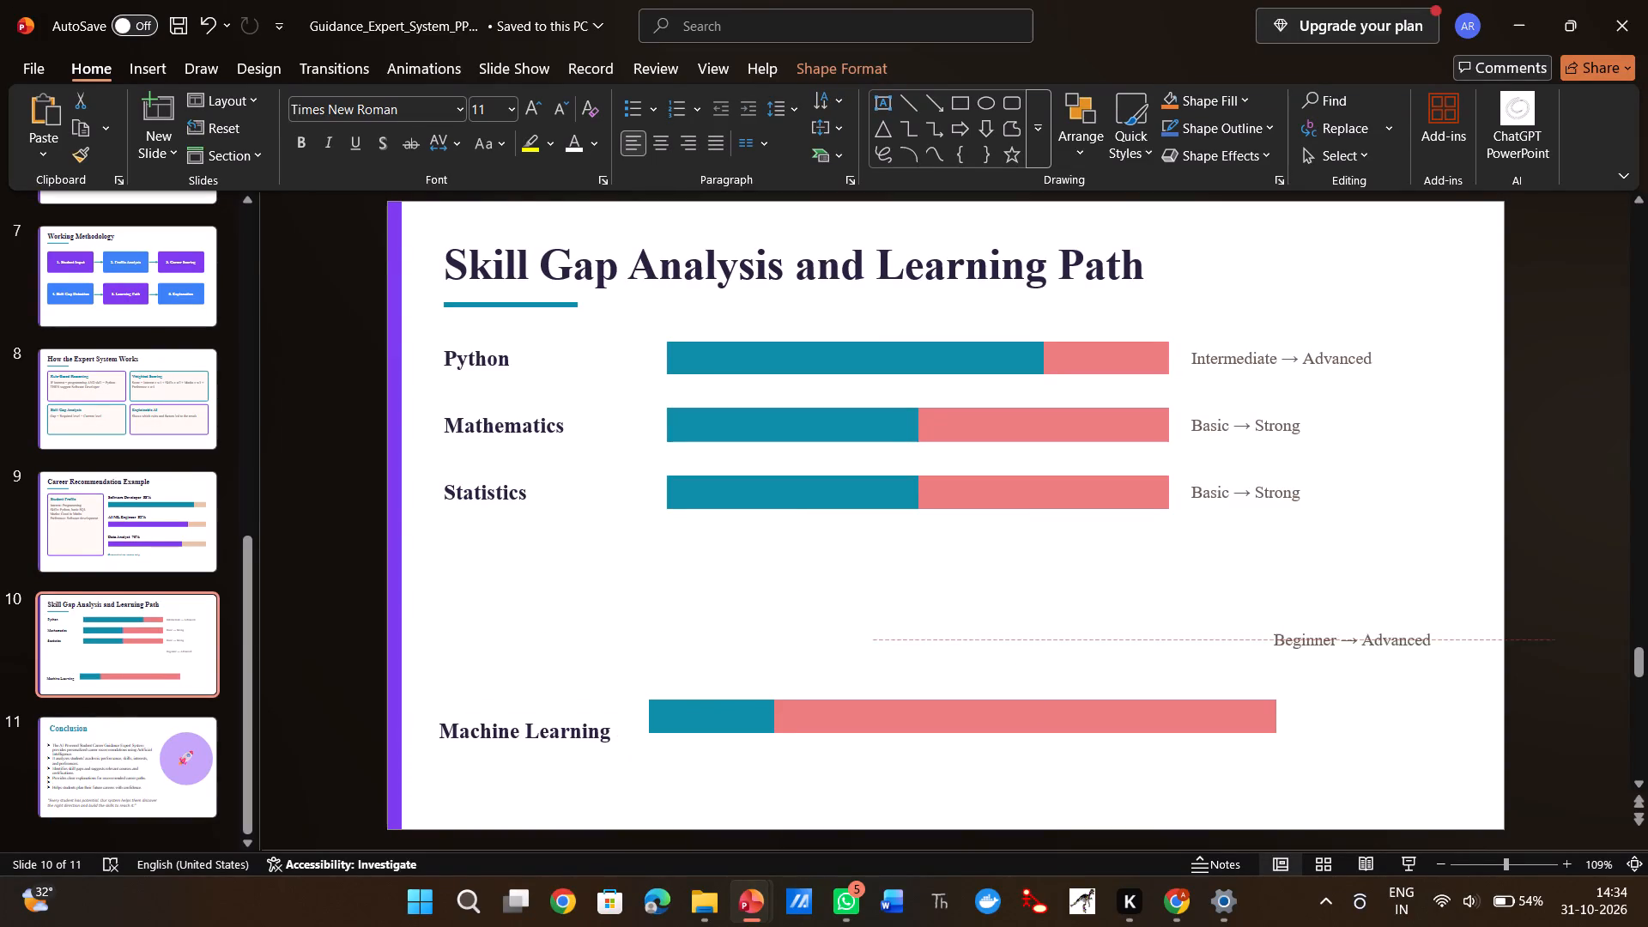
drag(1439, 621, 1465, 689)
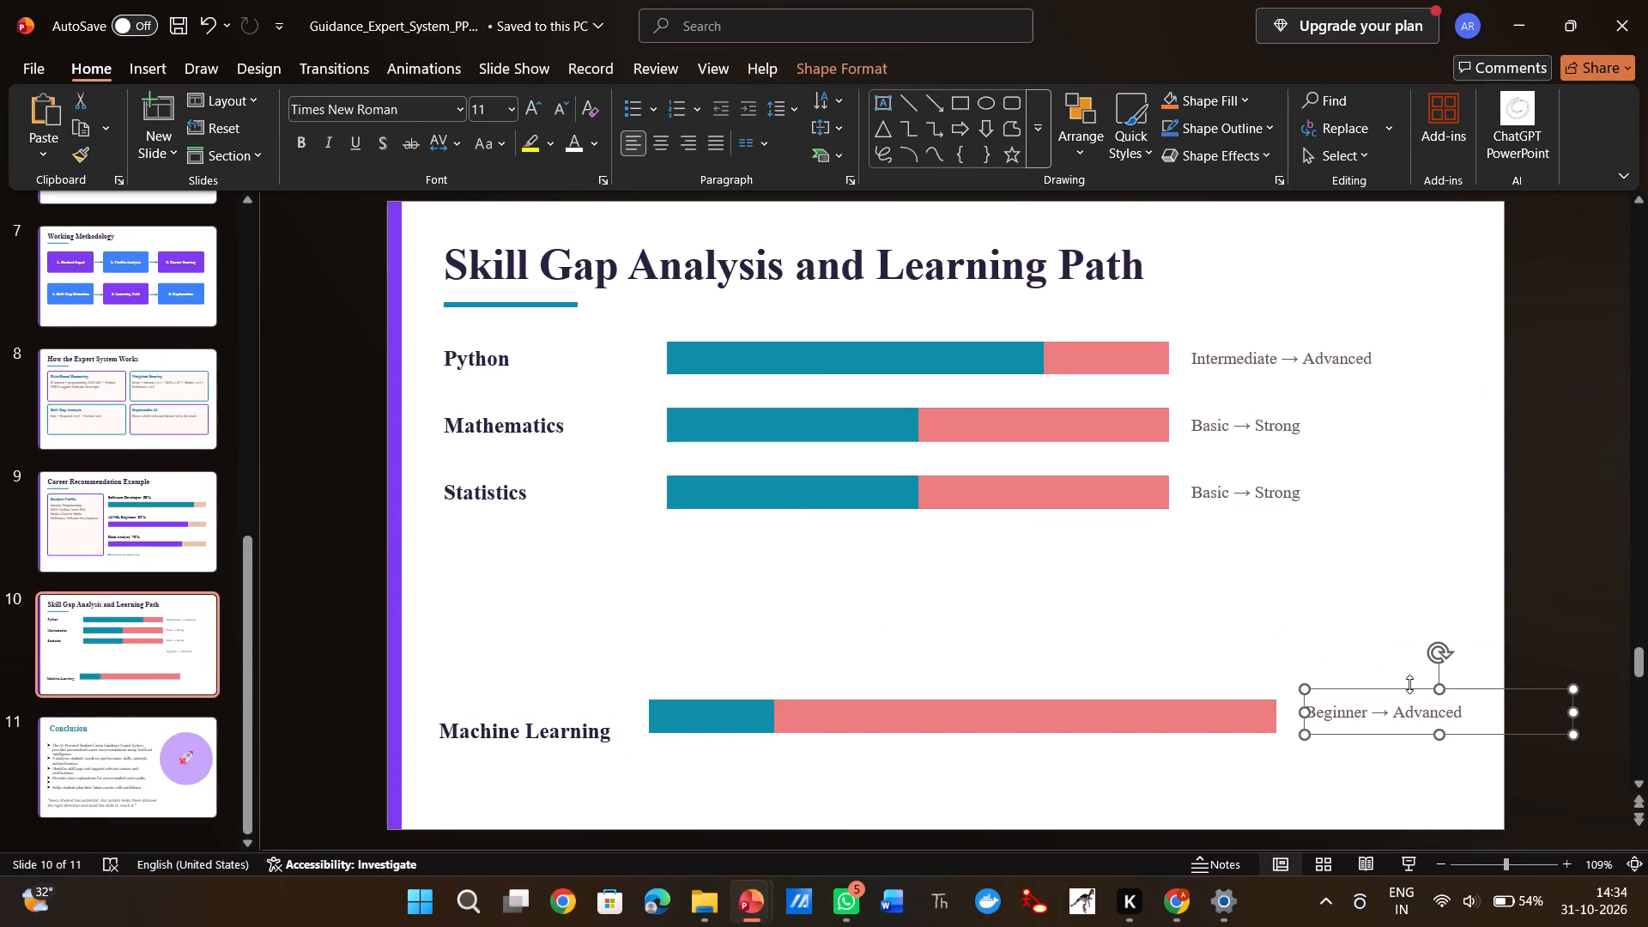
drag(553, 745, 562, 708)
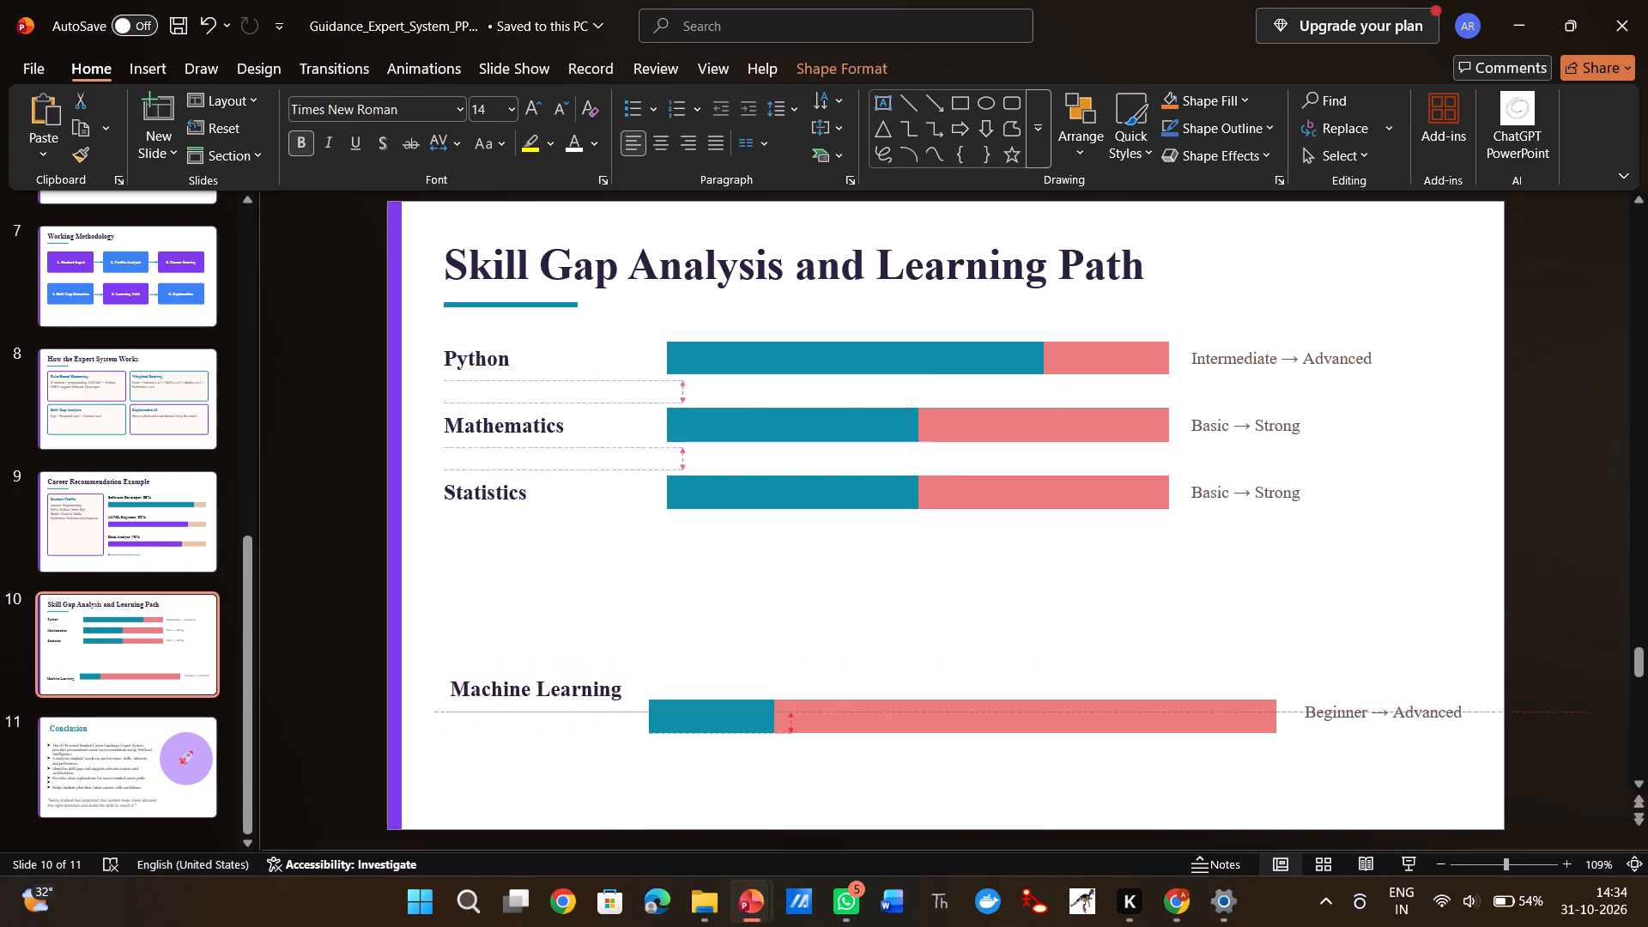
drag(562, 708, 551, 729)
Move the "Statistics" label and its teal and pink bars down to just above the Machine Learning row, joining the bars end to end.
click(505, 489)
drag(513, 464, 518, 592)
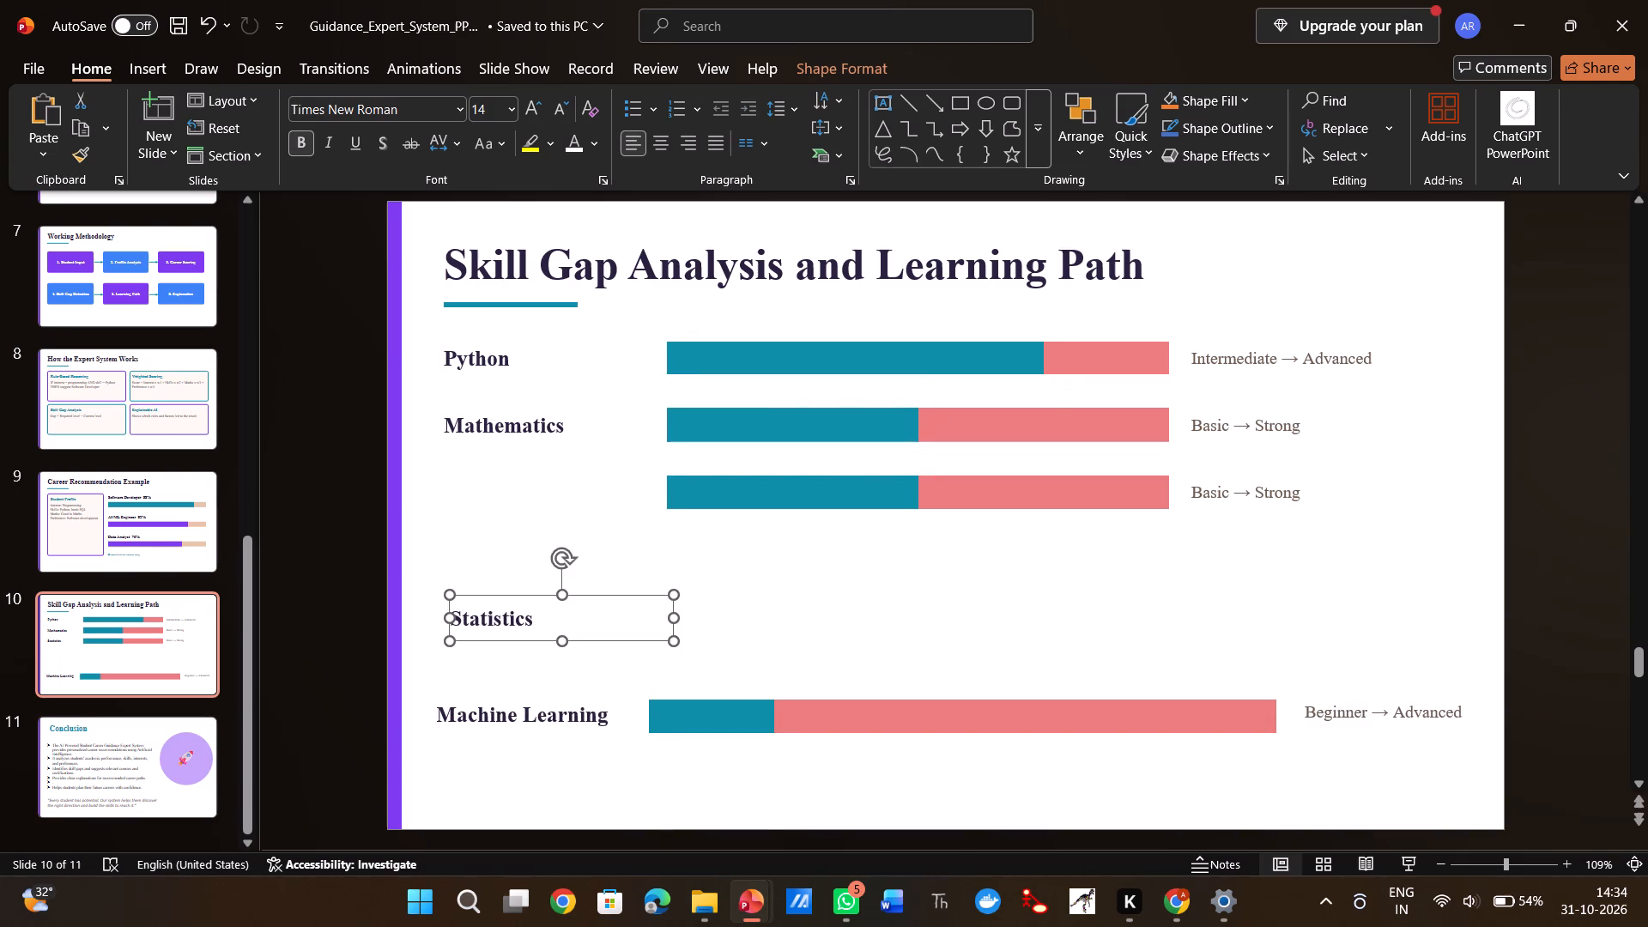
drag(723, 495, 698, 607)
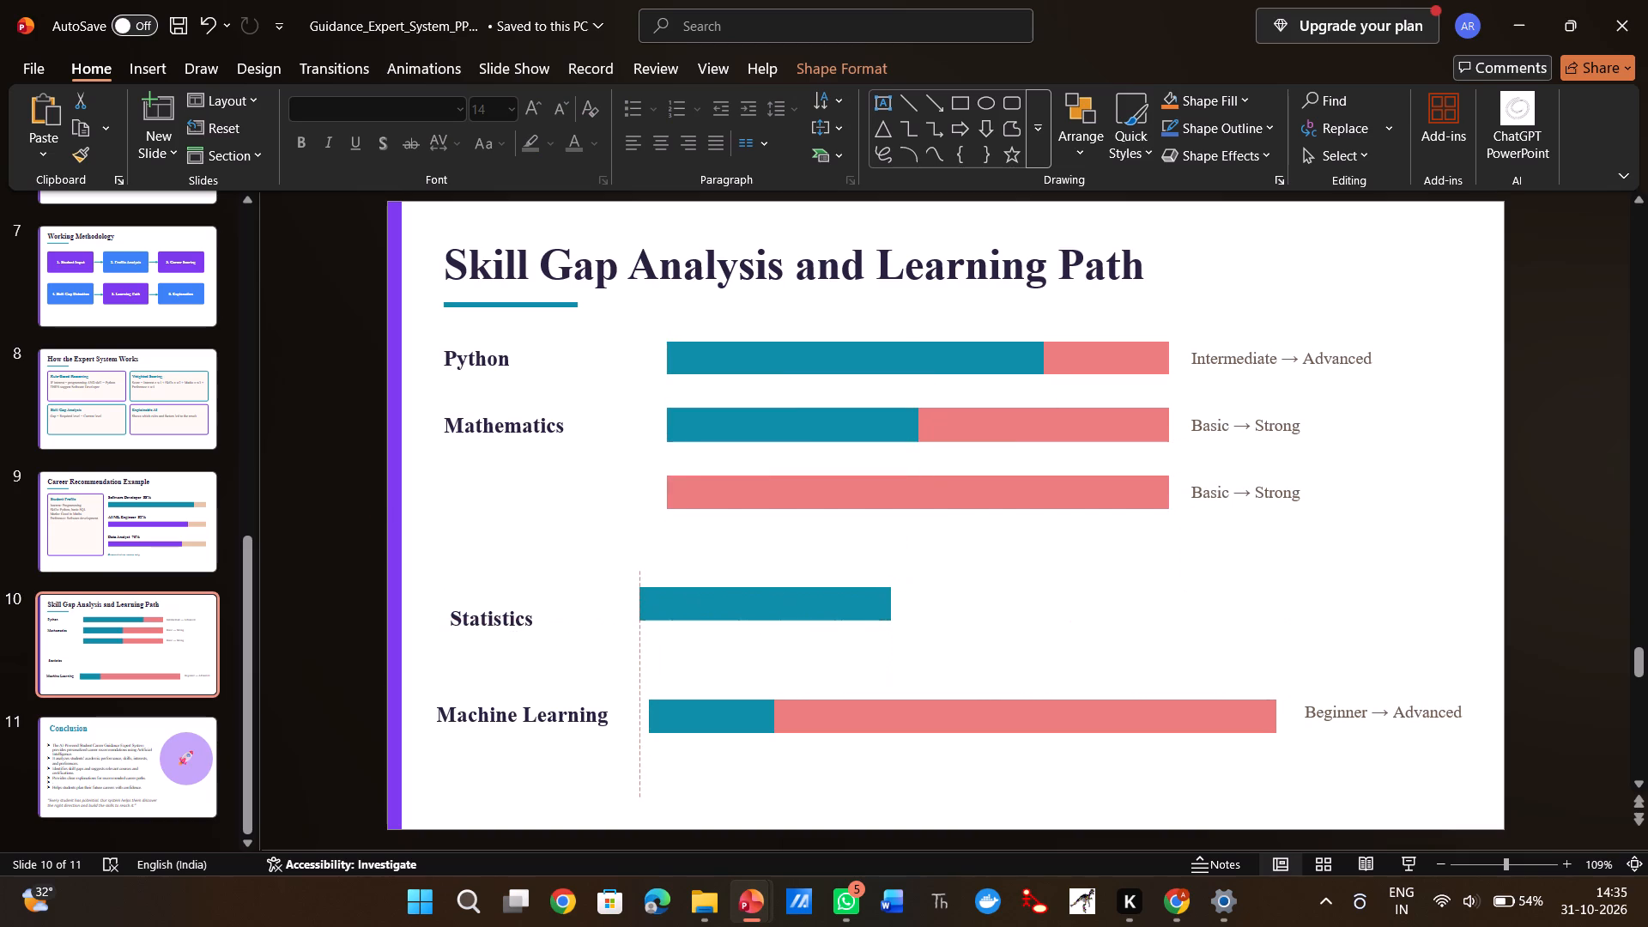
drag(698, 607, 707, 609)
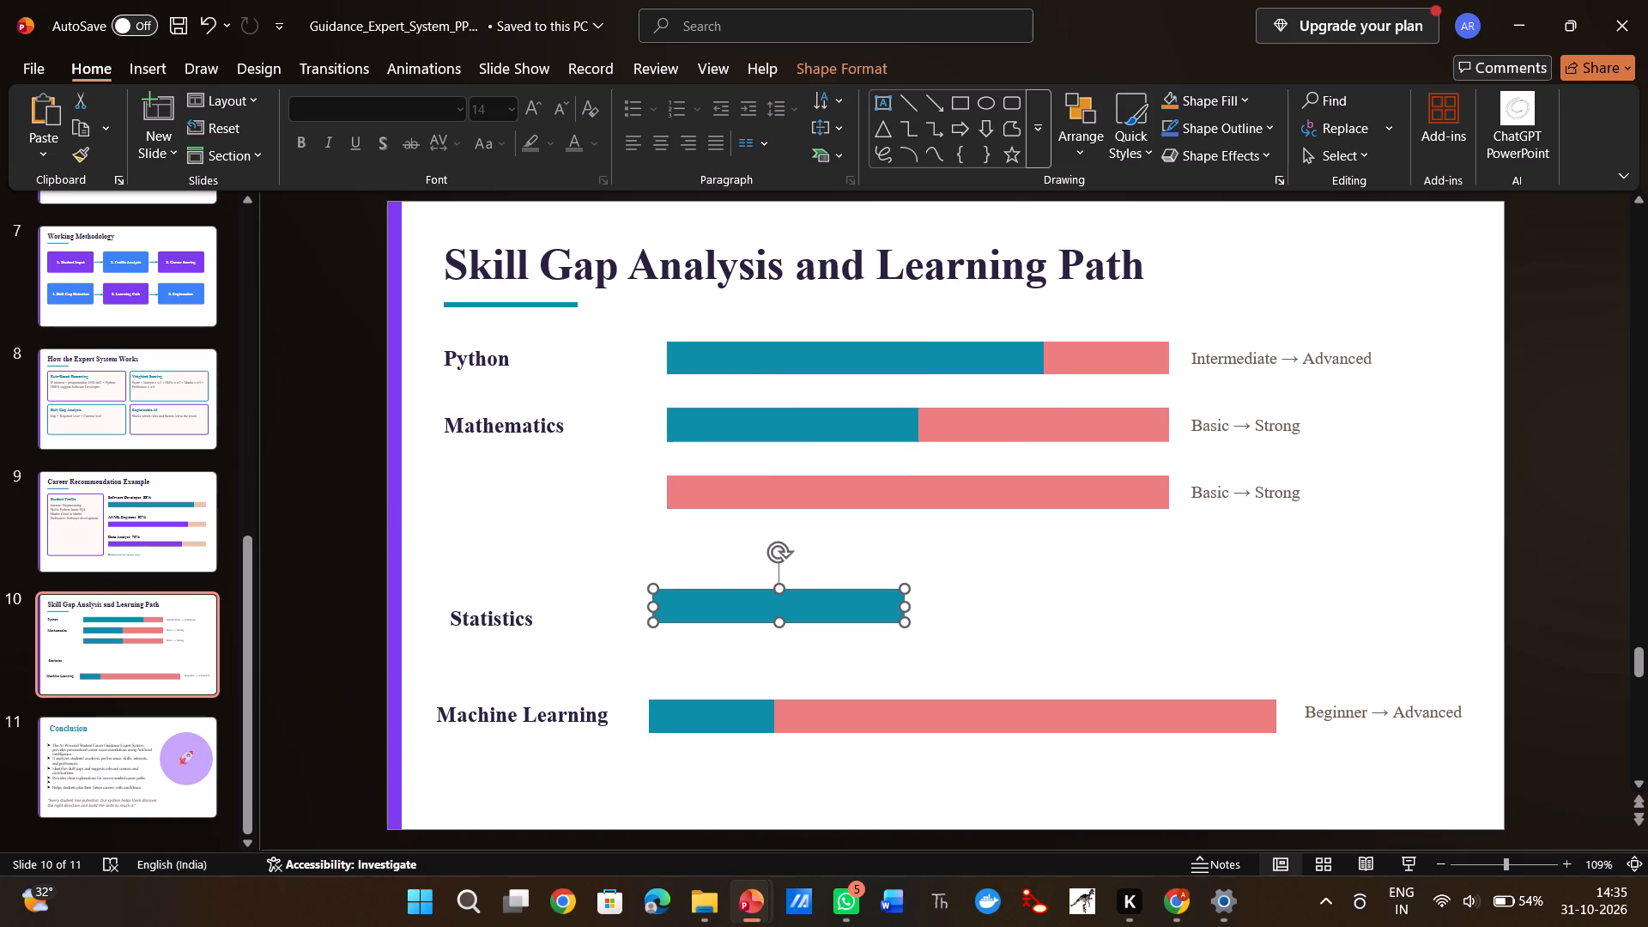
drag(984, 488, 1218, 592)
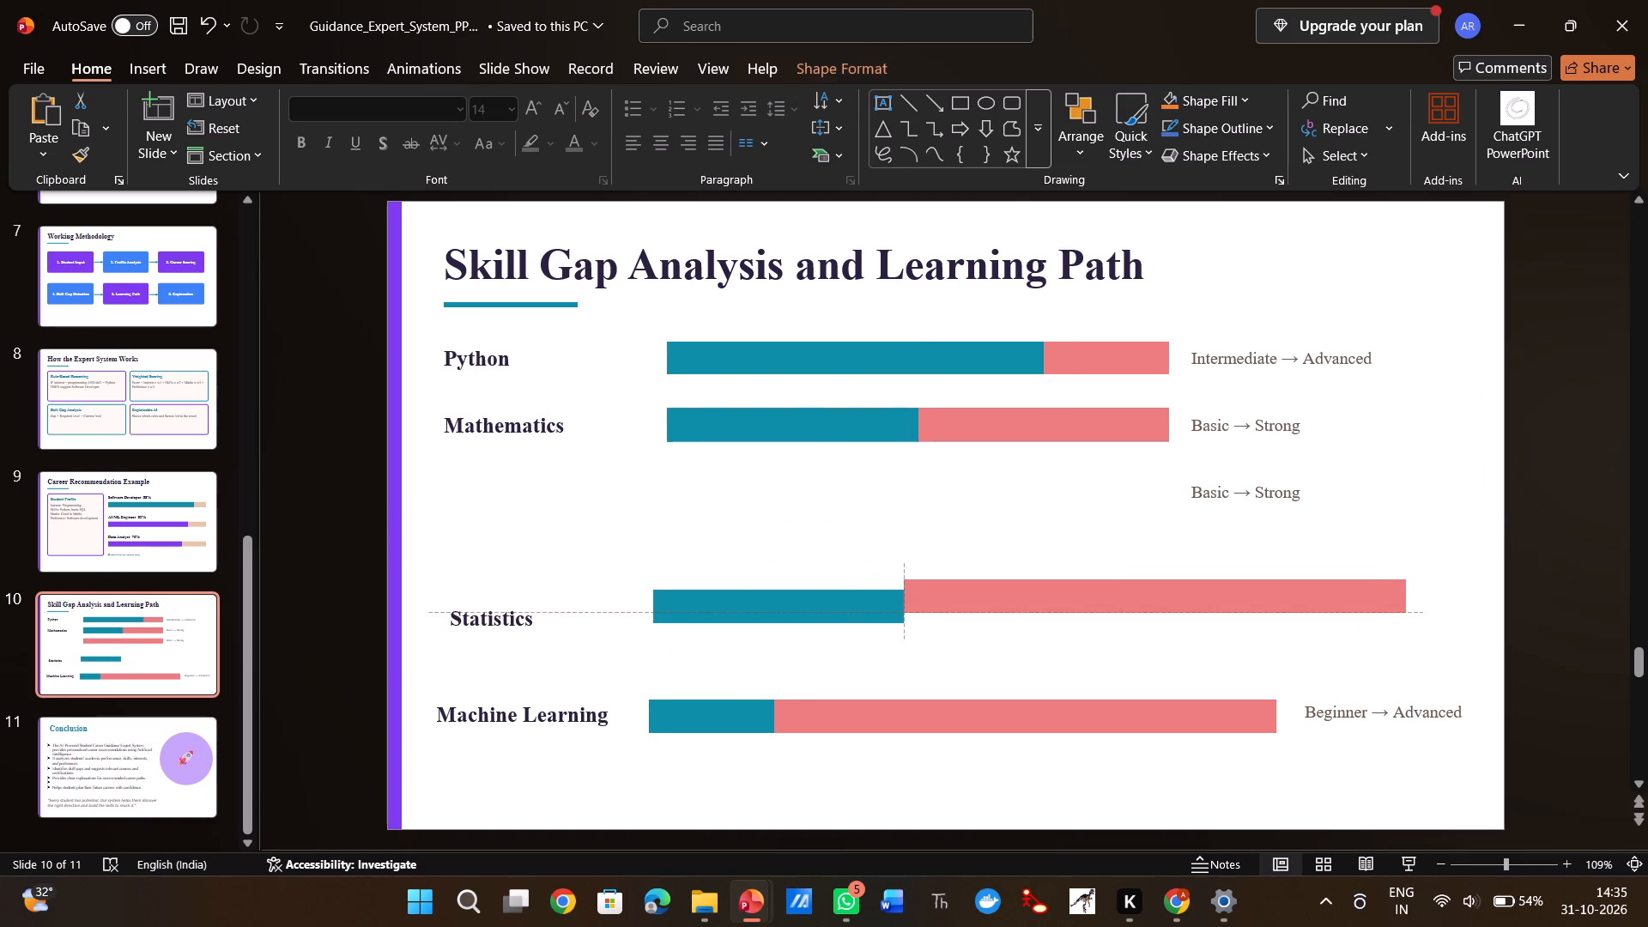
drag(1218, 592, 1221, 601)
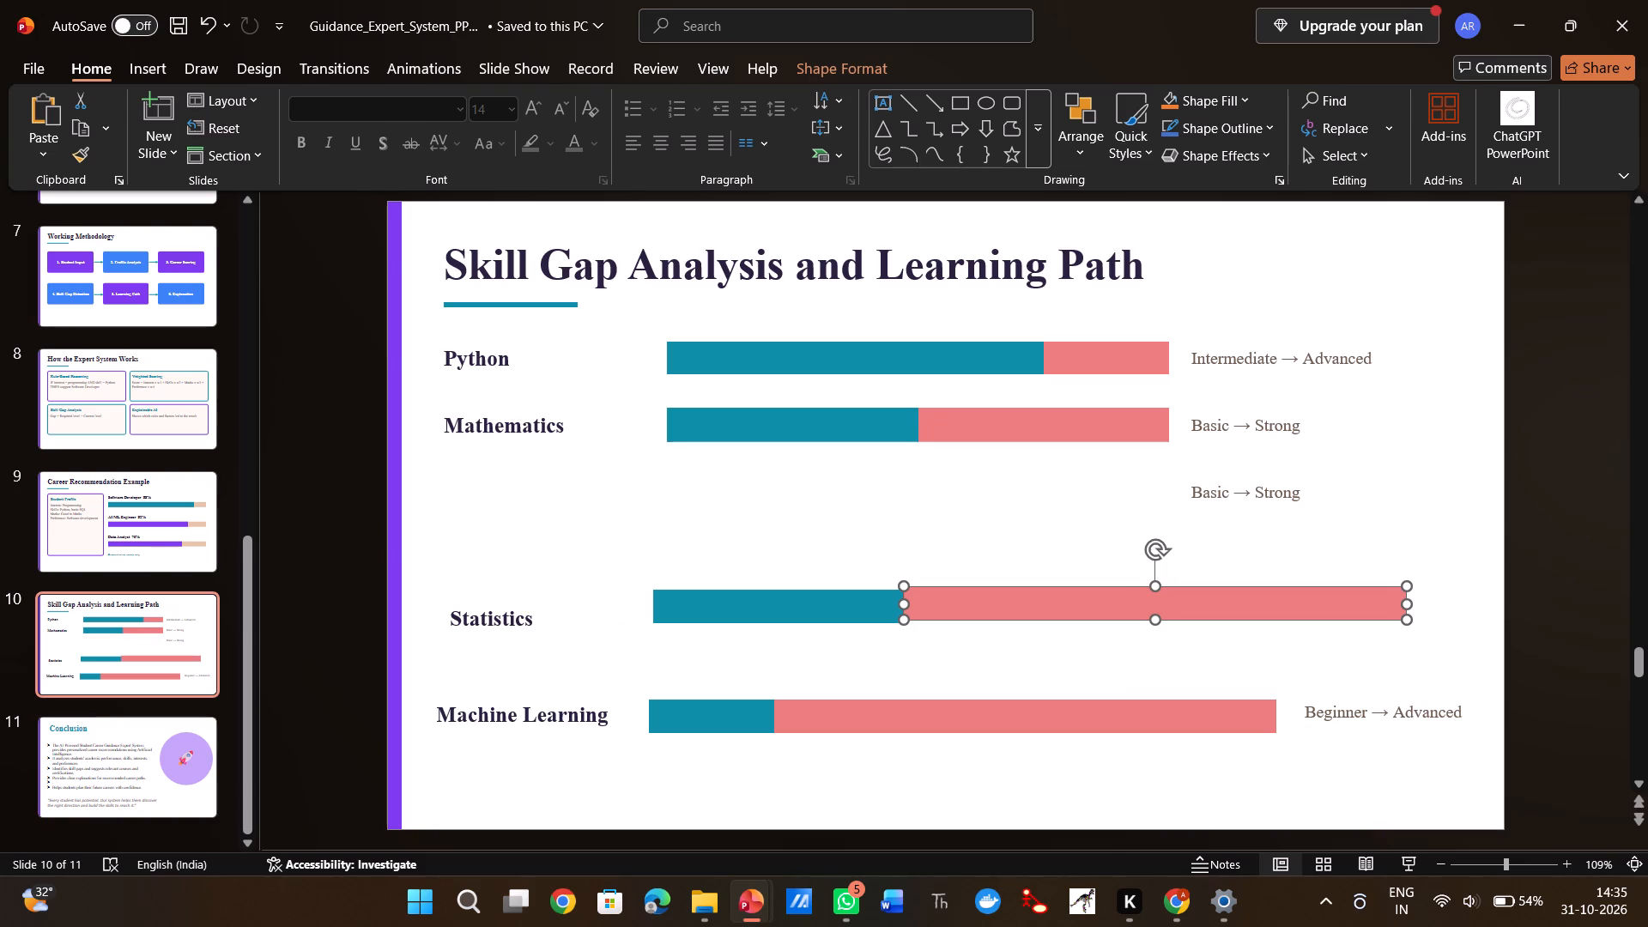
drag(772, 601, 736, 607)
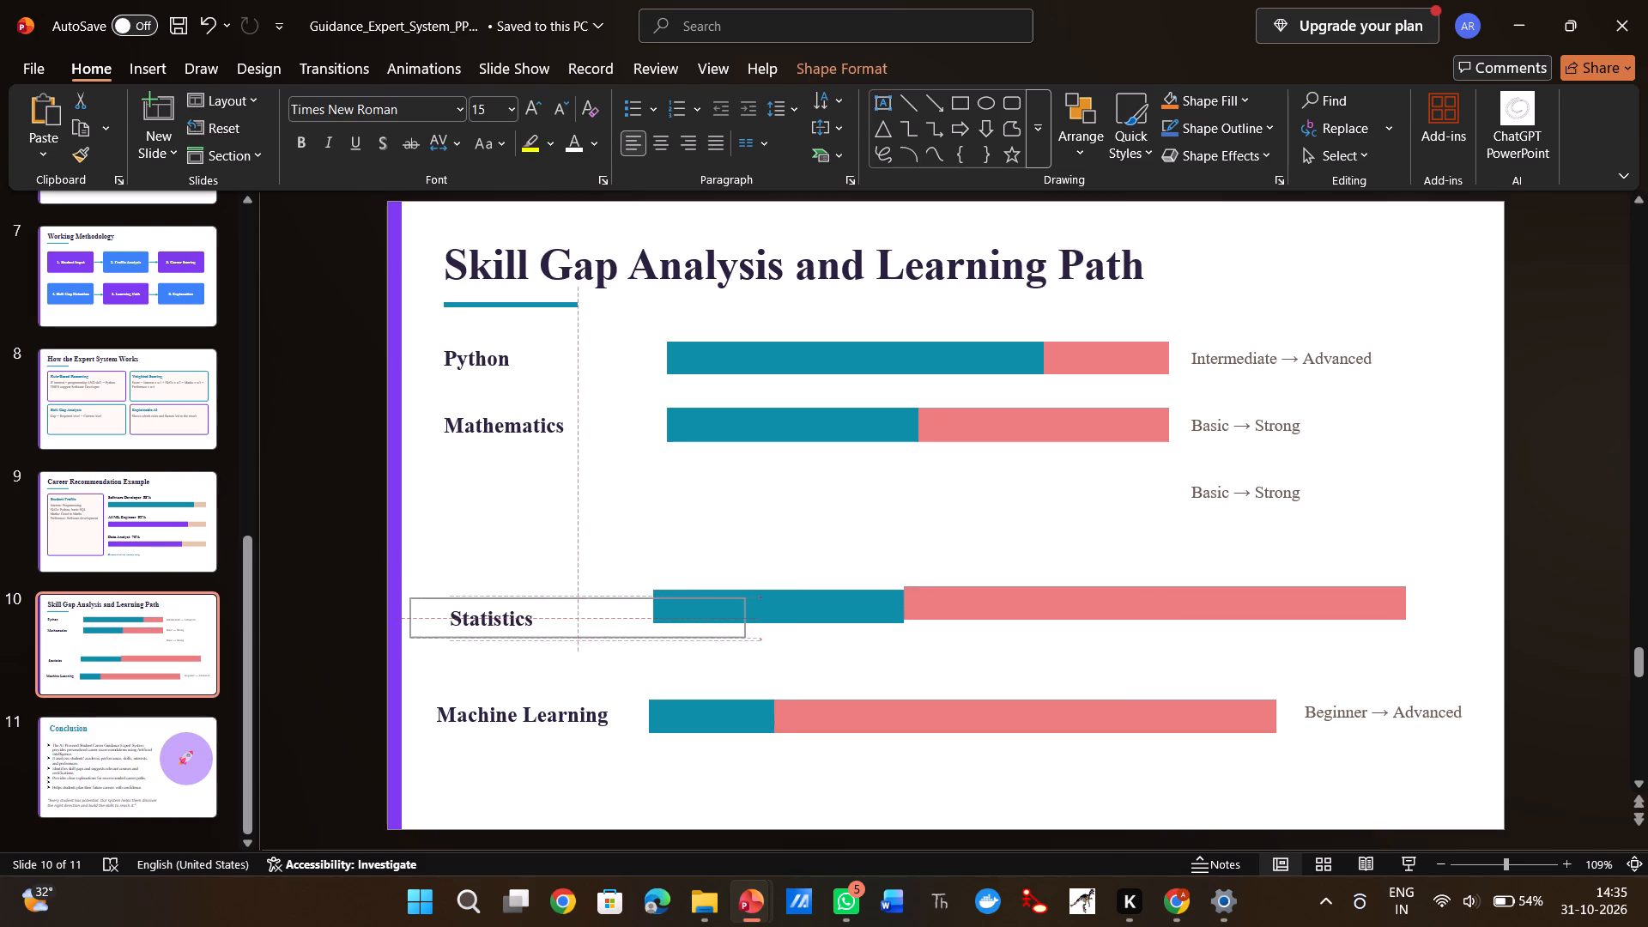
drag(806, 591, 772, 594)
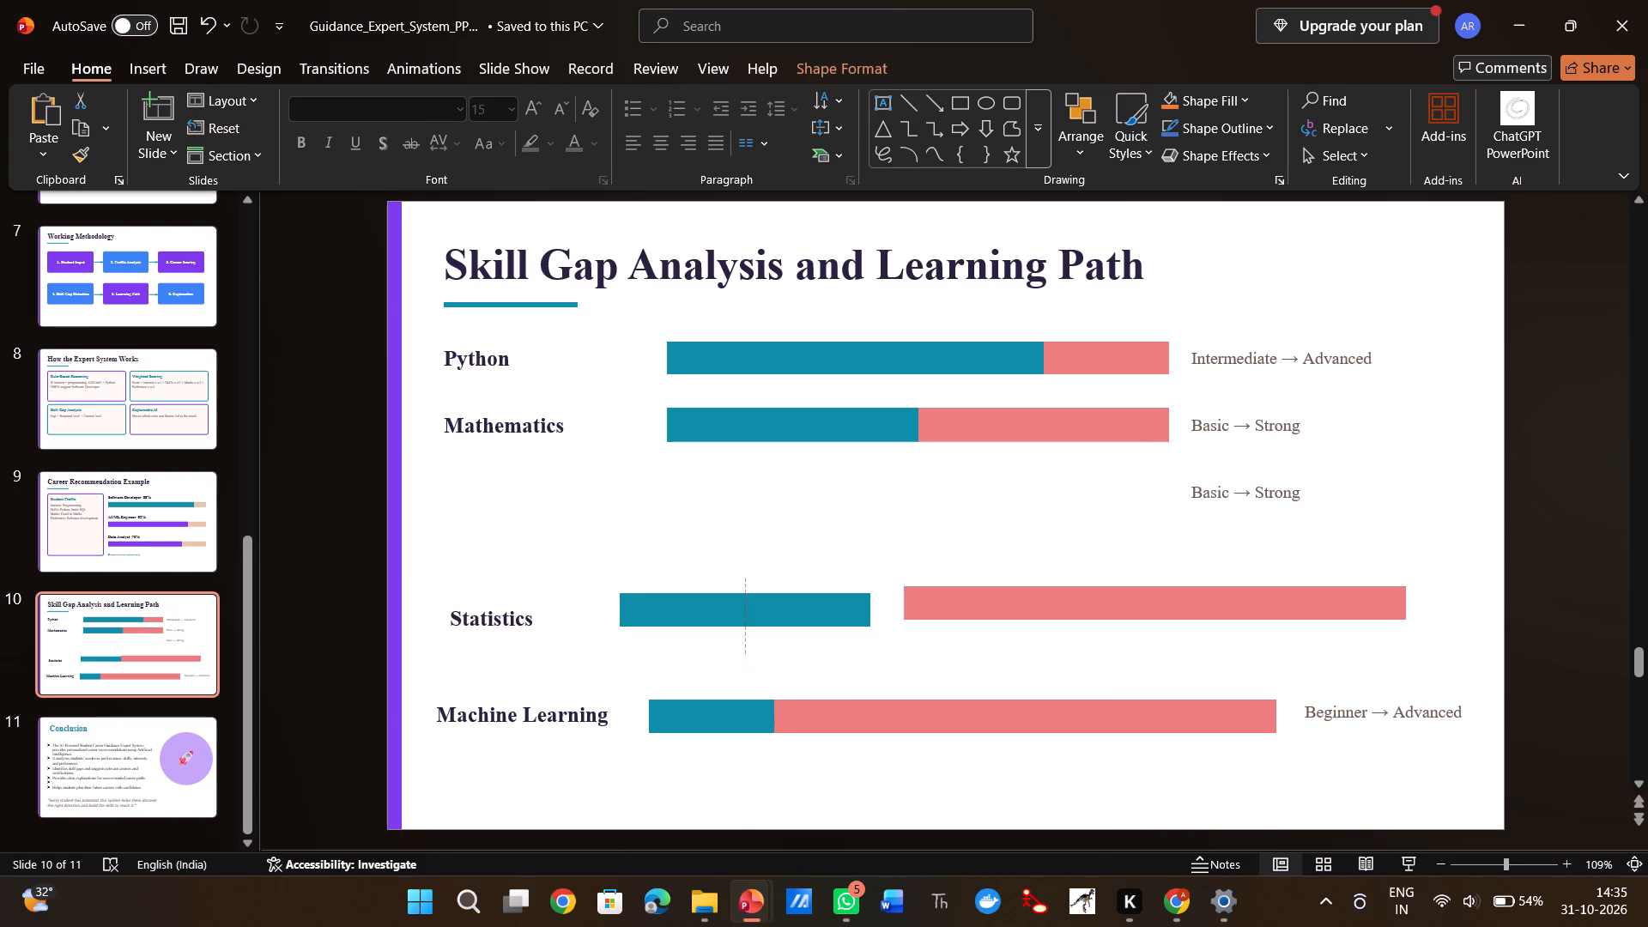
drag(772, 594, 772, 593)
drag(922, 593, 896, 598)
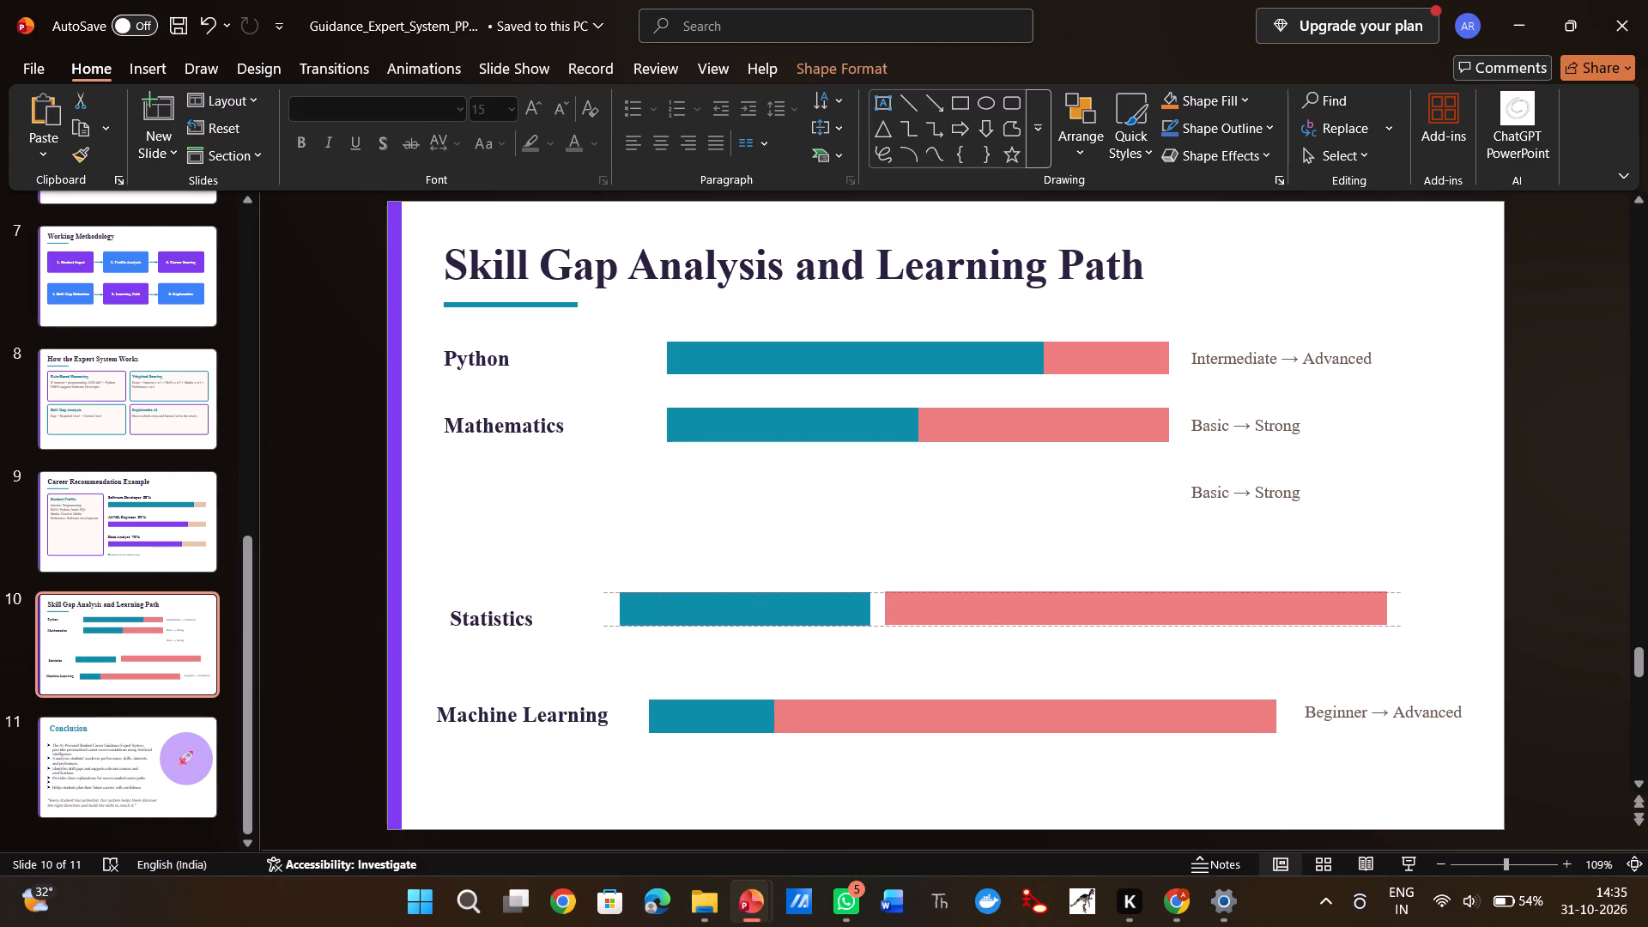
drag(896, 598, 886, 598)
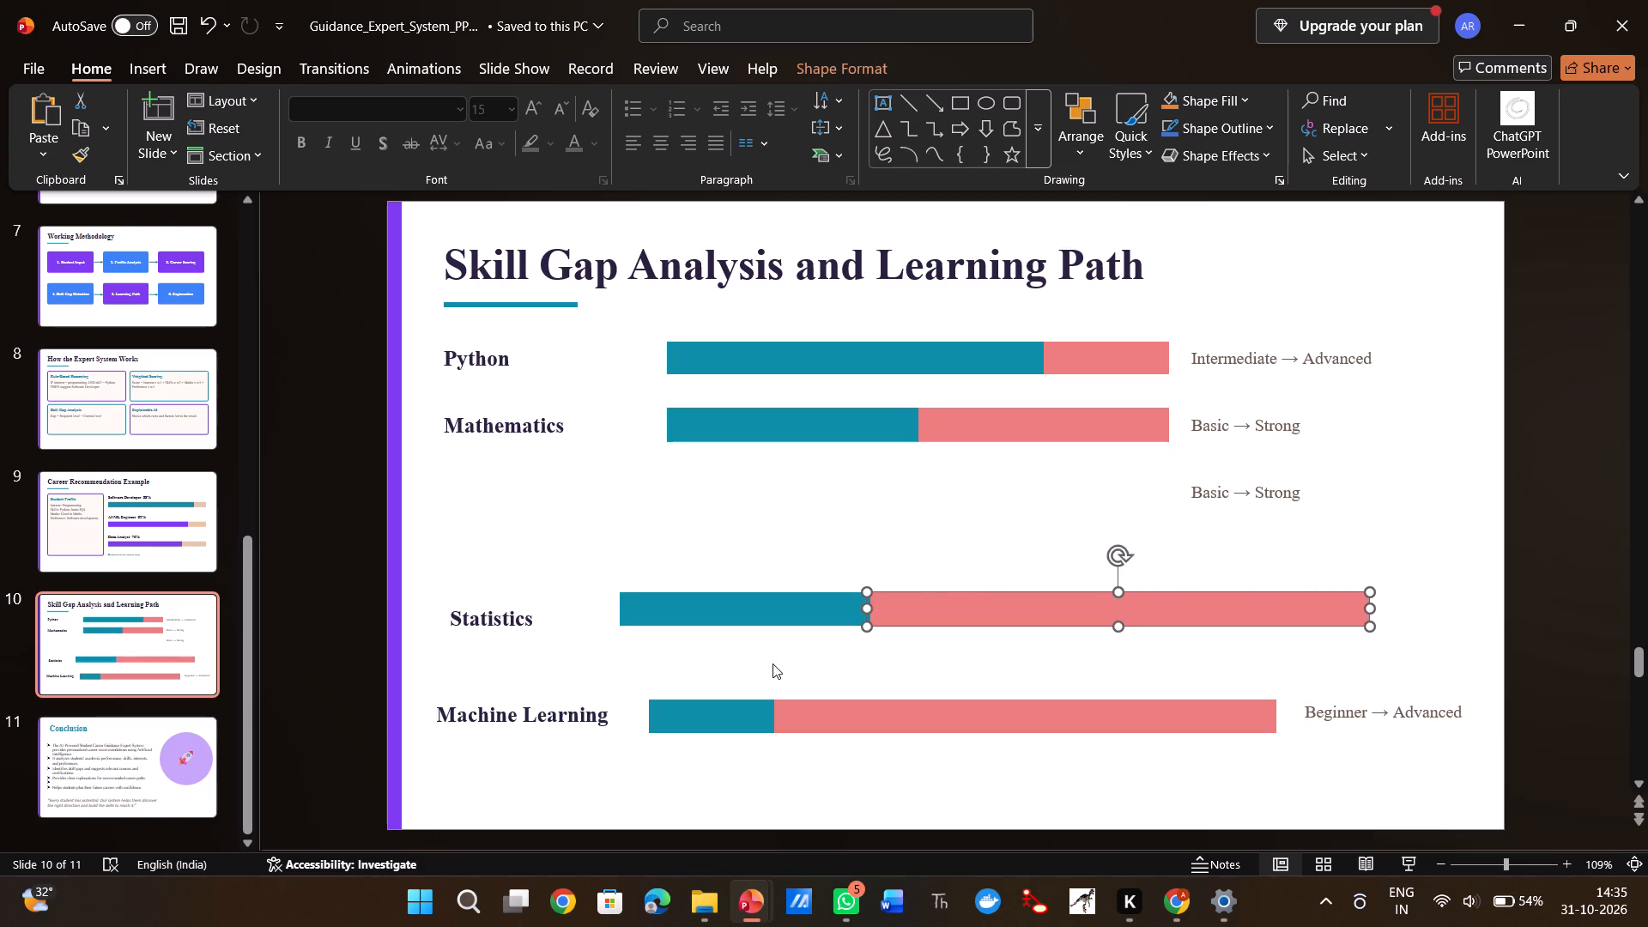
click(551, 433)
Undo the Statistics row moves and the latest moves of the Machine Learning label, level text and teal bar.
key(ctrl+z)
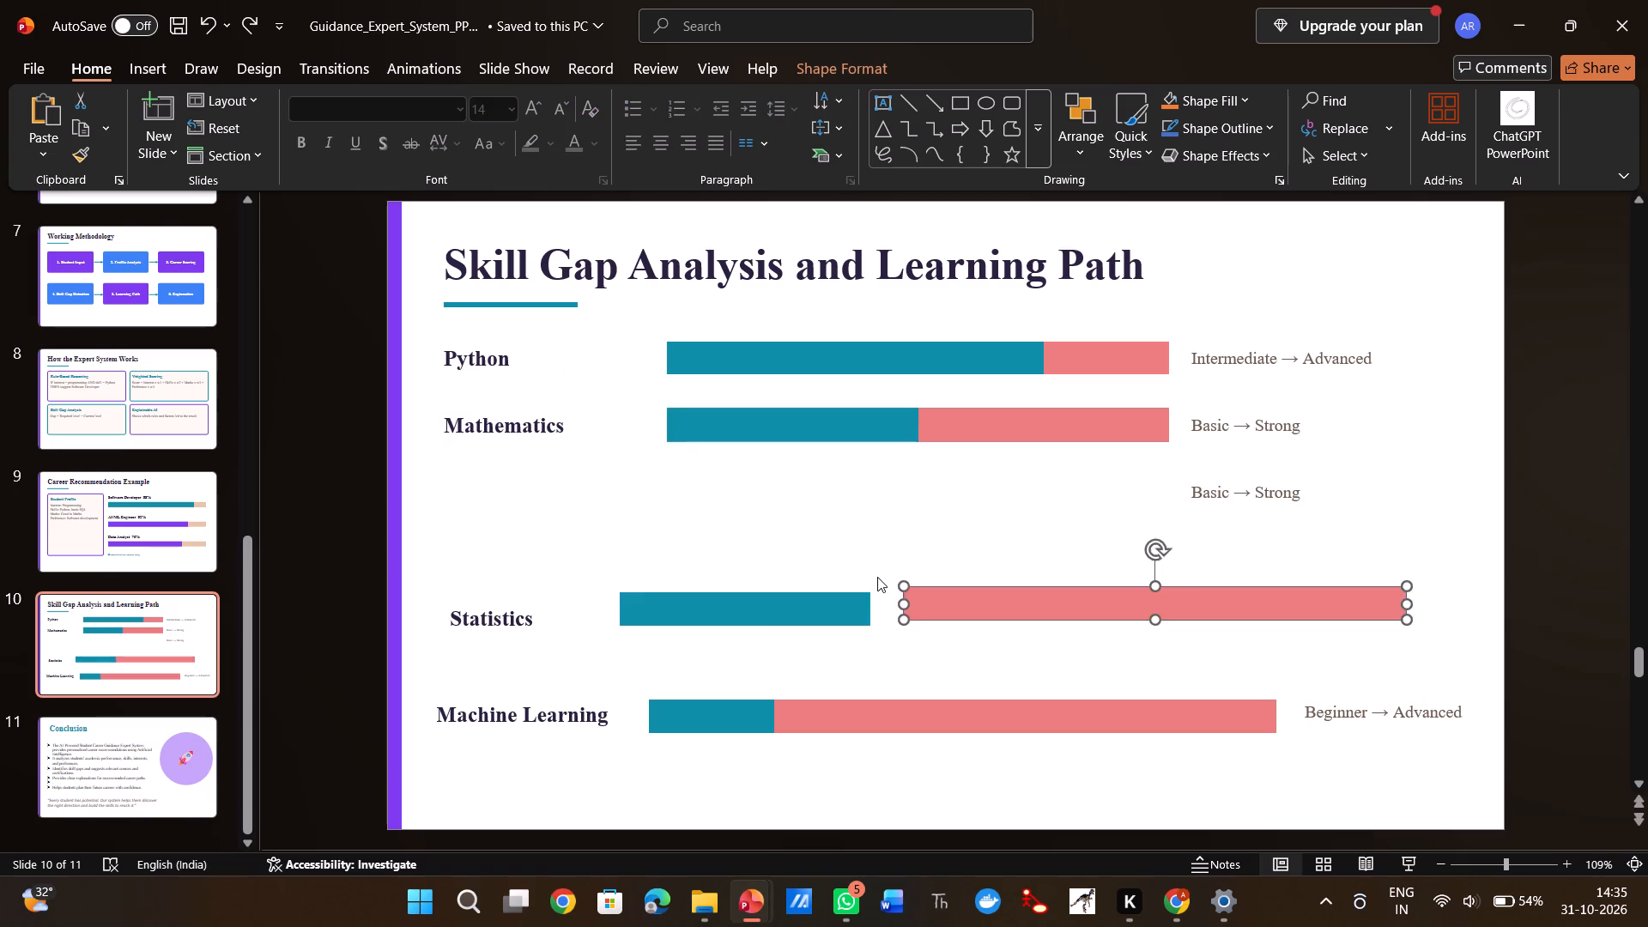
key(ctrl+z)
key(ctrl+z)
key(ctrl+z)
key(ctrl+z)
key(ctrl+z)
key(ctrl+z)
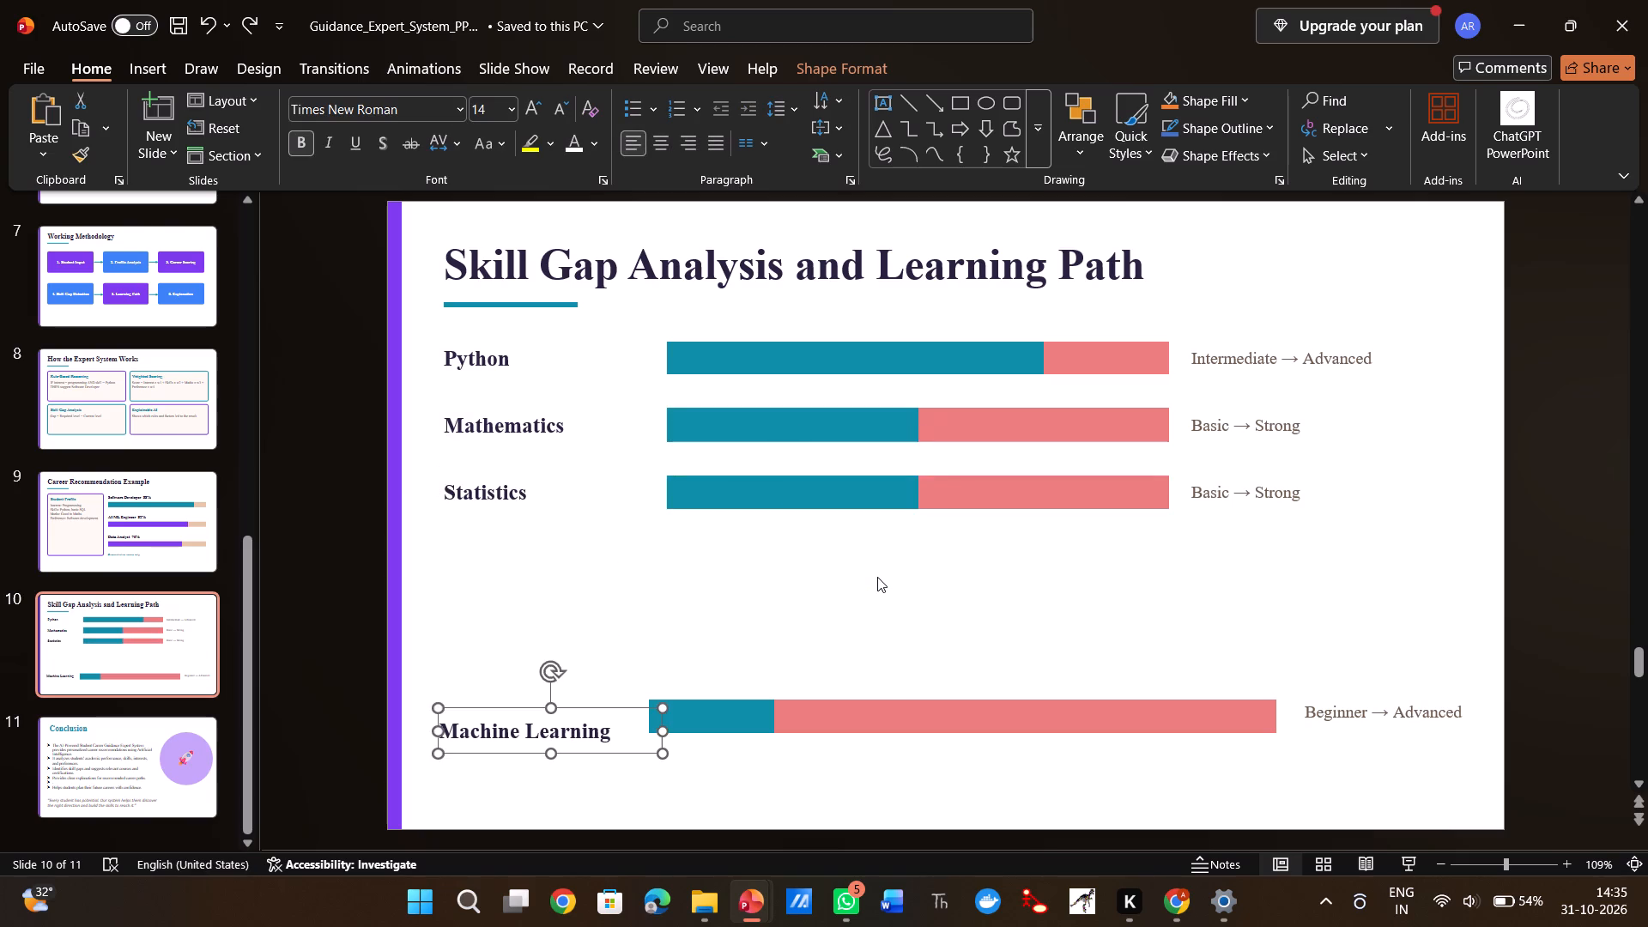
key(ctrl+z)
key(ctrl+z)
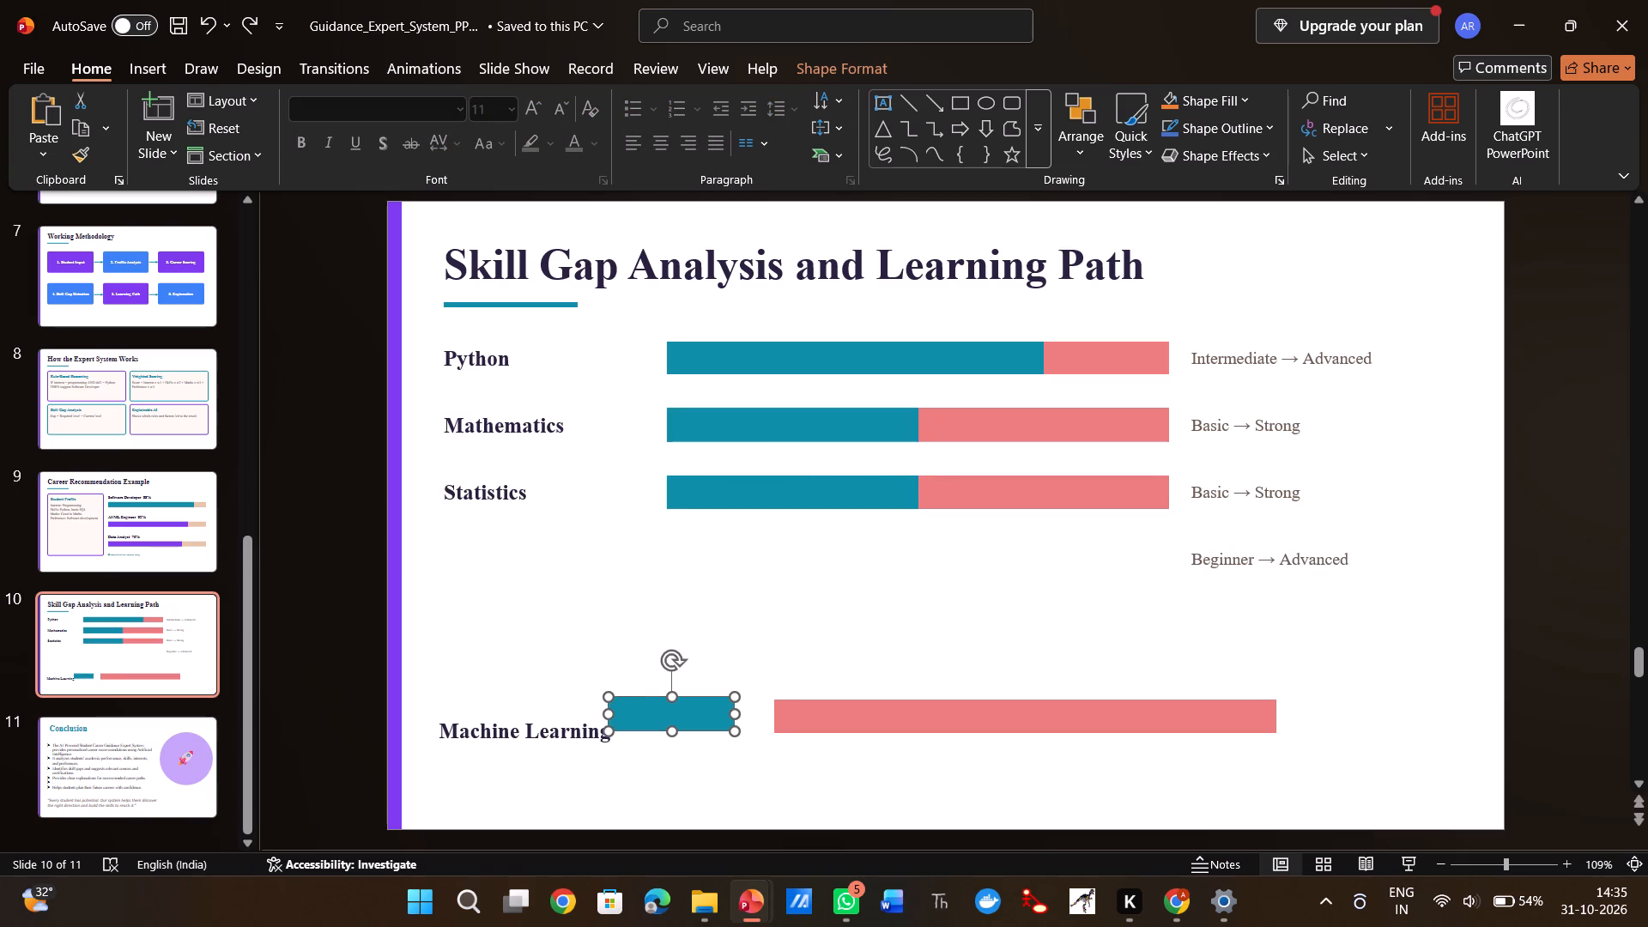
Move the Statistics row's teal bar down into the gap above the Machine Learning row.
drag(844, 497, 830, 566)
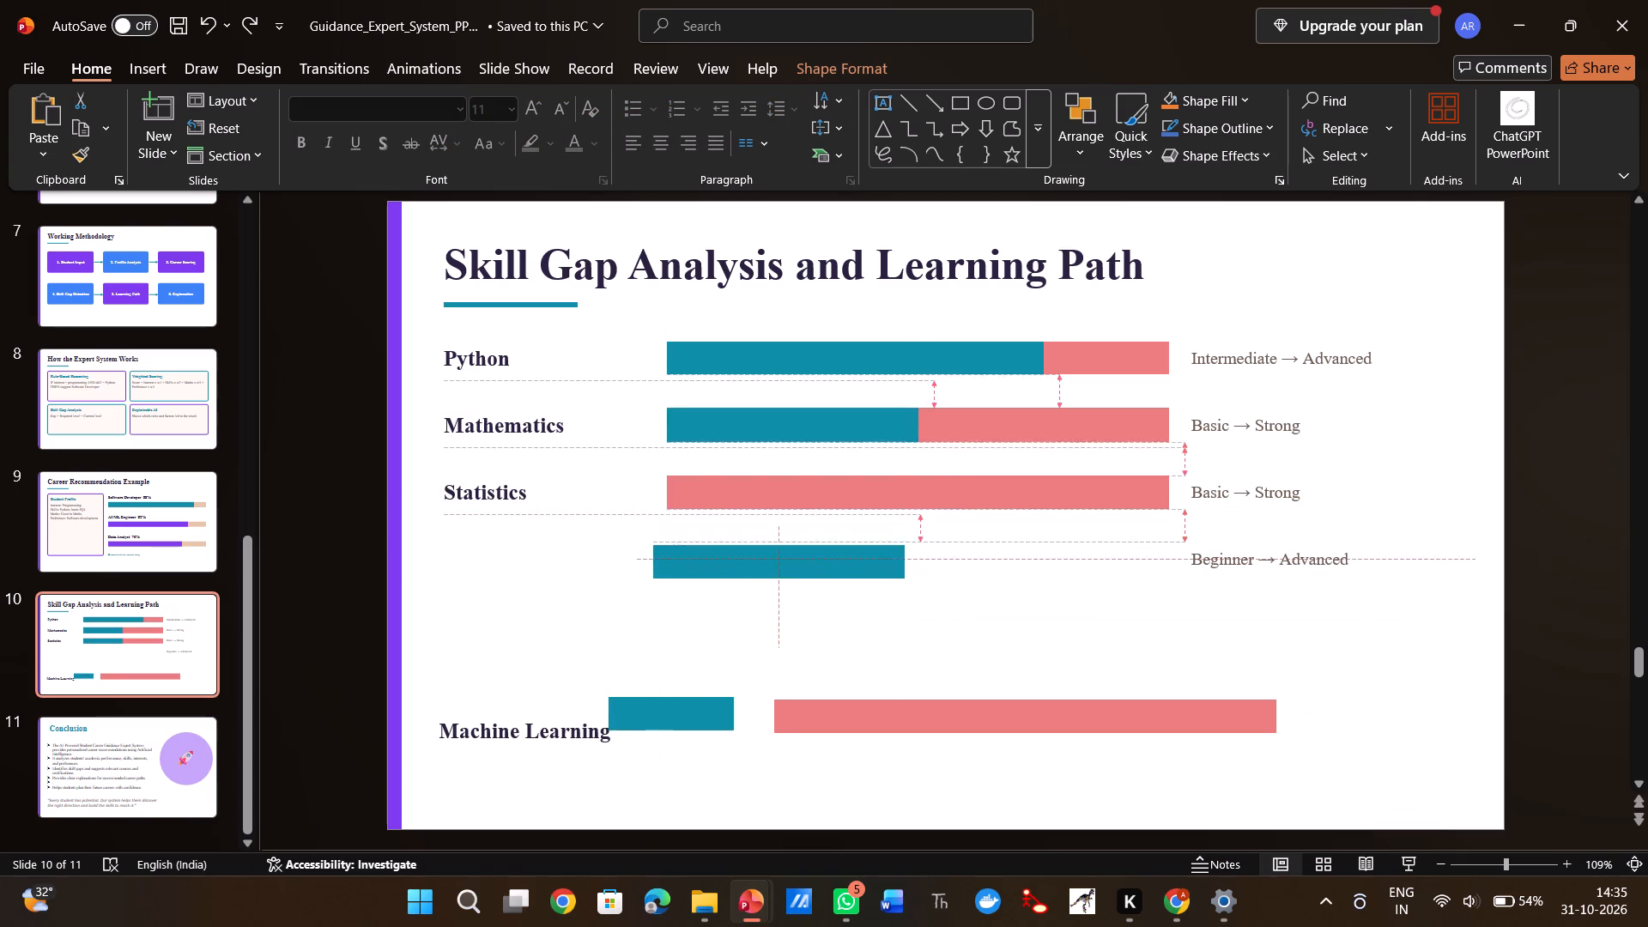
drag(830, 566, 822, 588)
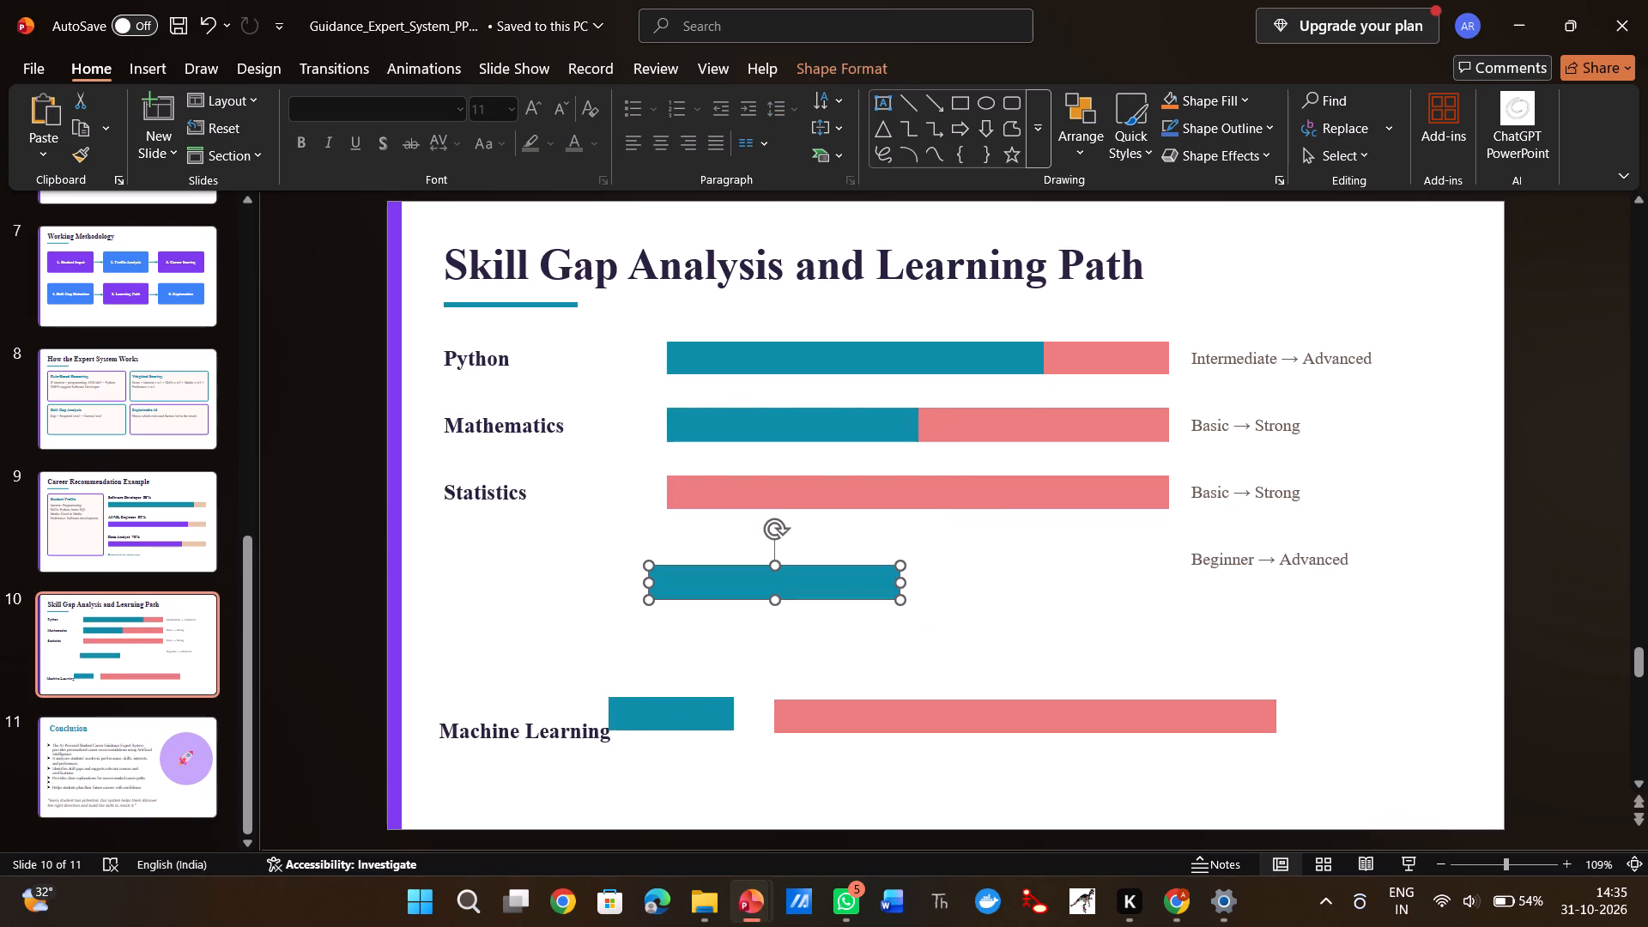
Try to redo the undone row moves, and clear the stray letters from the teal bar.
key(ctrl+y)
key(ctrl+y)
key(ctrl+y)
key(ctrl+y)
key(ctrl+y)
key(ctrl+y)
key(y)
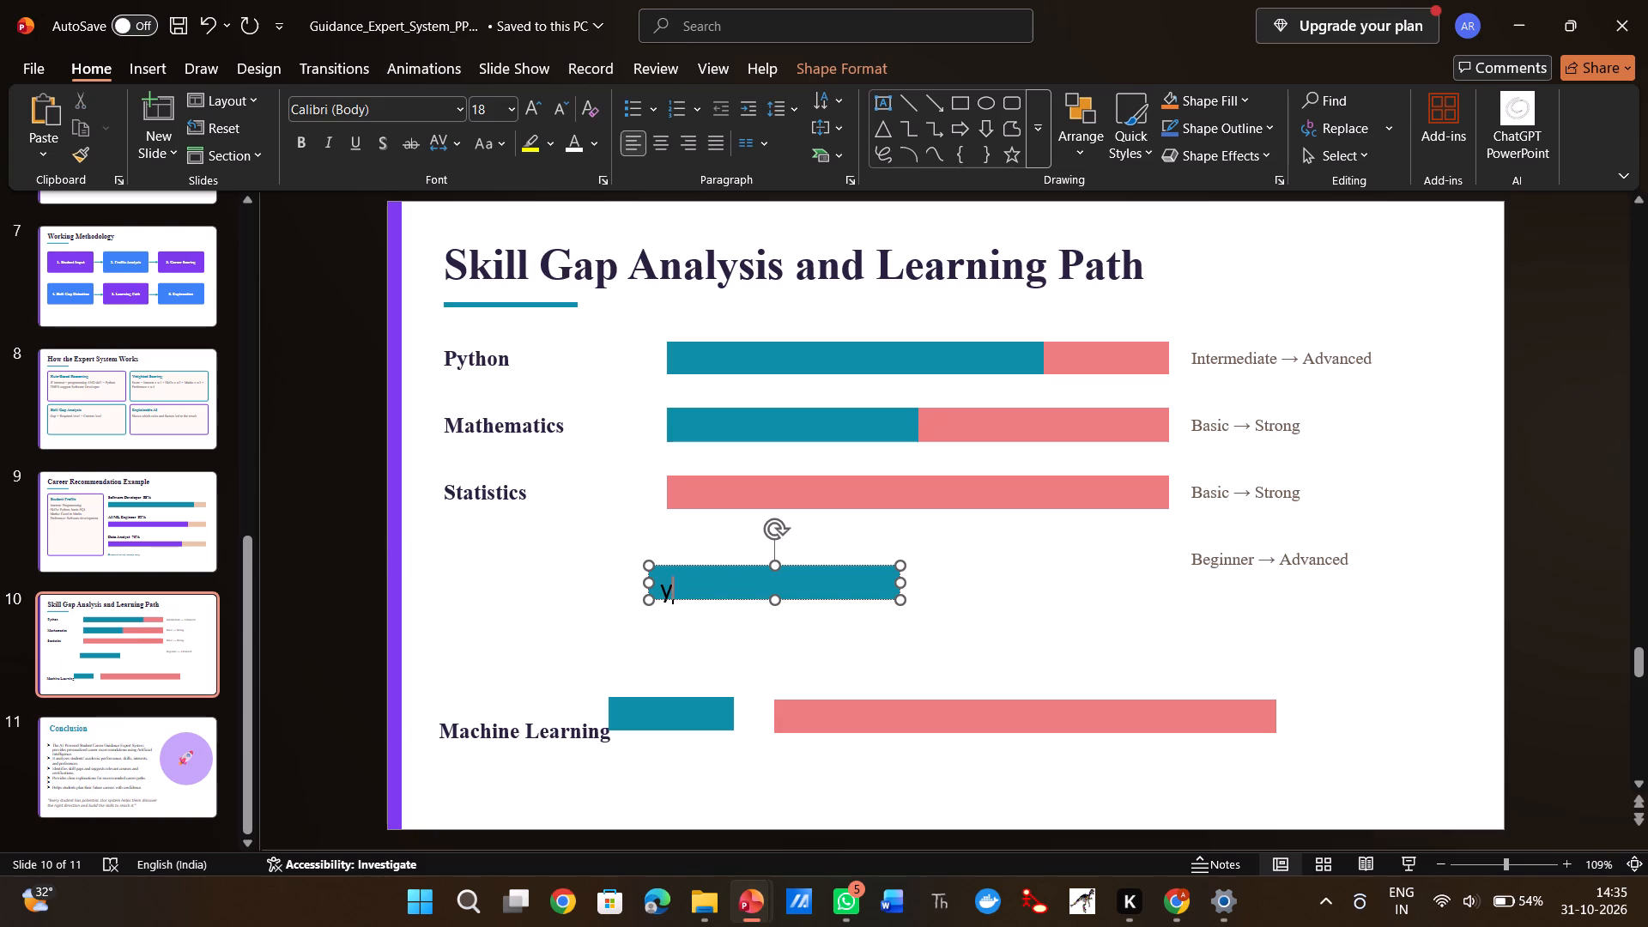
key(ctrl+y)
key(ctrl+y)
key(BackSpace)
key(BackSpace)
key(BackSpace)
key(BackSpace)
Undo all remaining row moves until the Machine Learning row is back directly beneath Statistics, and deselect it.
key(ctrl+z)
key(ctrl+z)
key(ctrl+z)
key(ctrl+z)
key(ctrl+z)
key(ctrl+z)
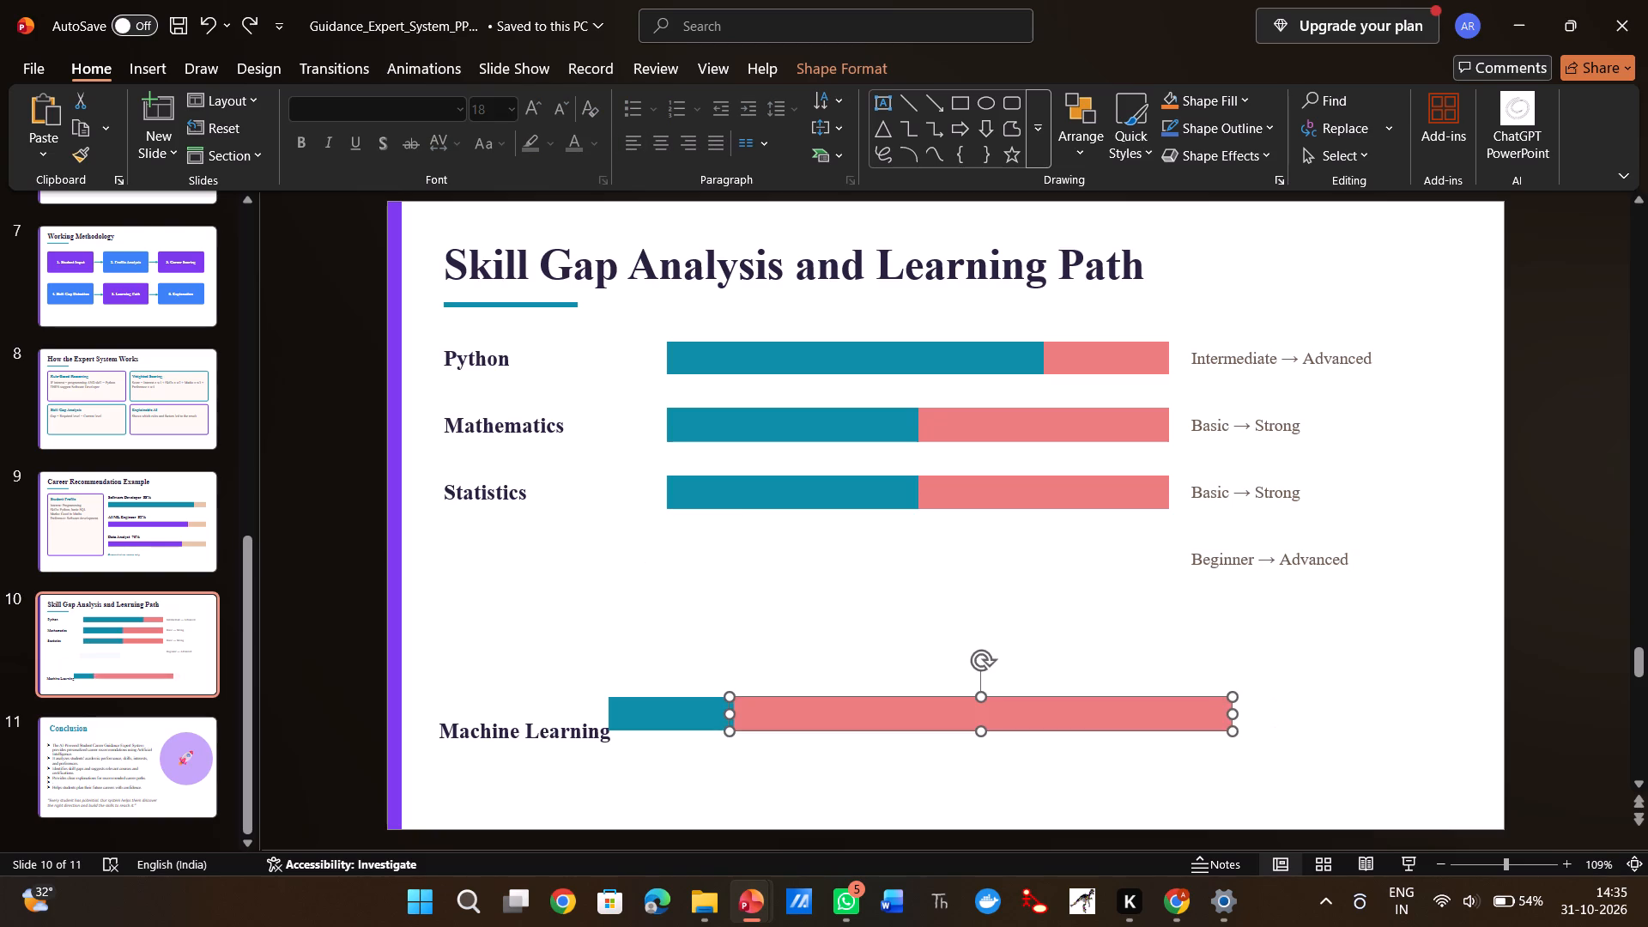
key(ctrl+z)
key(ctrl+z)
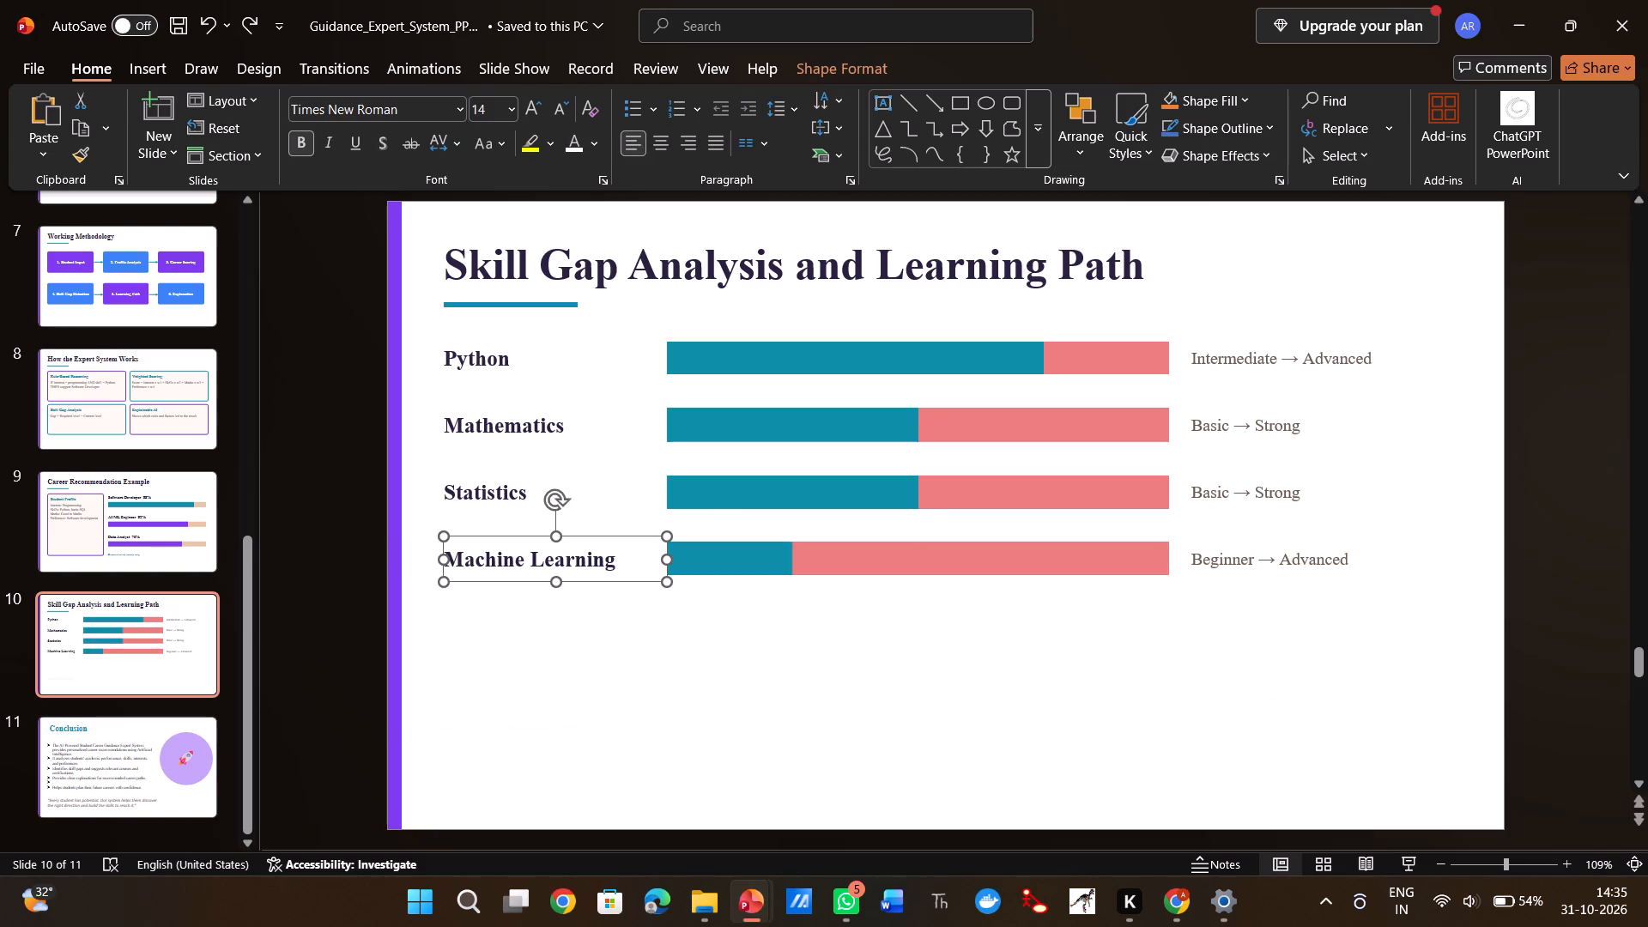
click(990, 657)
click(990, 657)
click(786, 694)
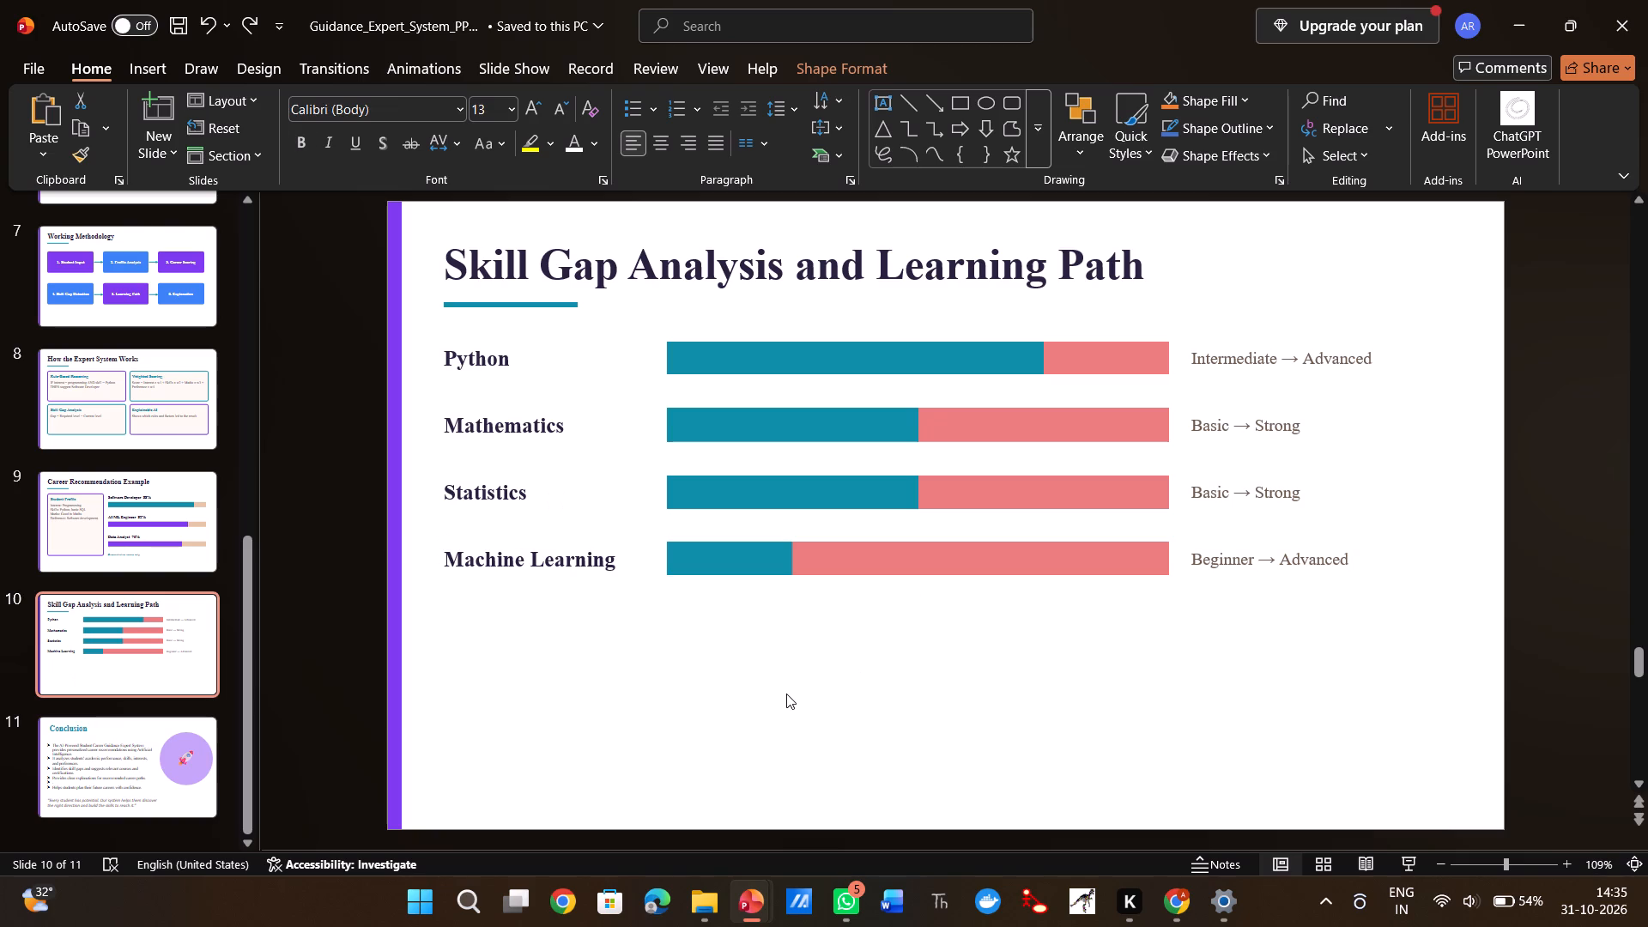
Review the neighbouring slides from Working Methodology through Conclusion.
key(Down)
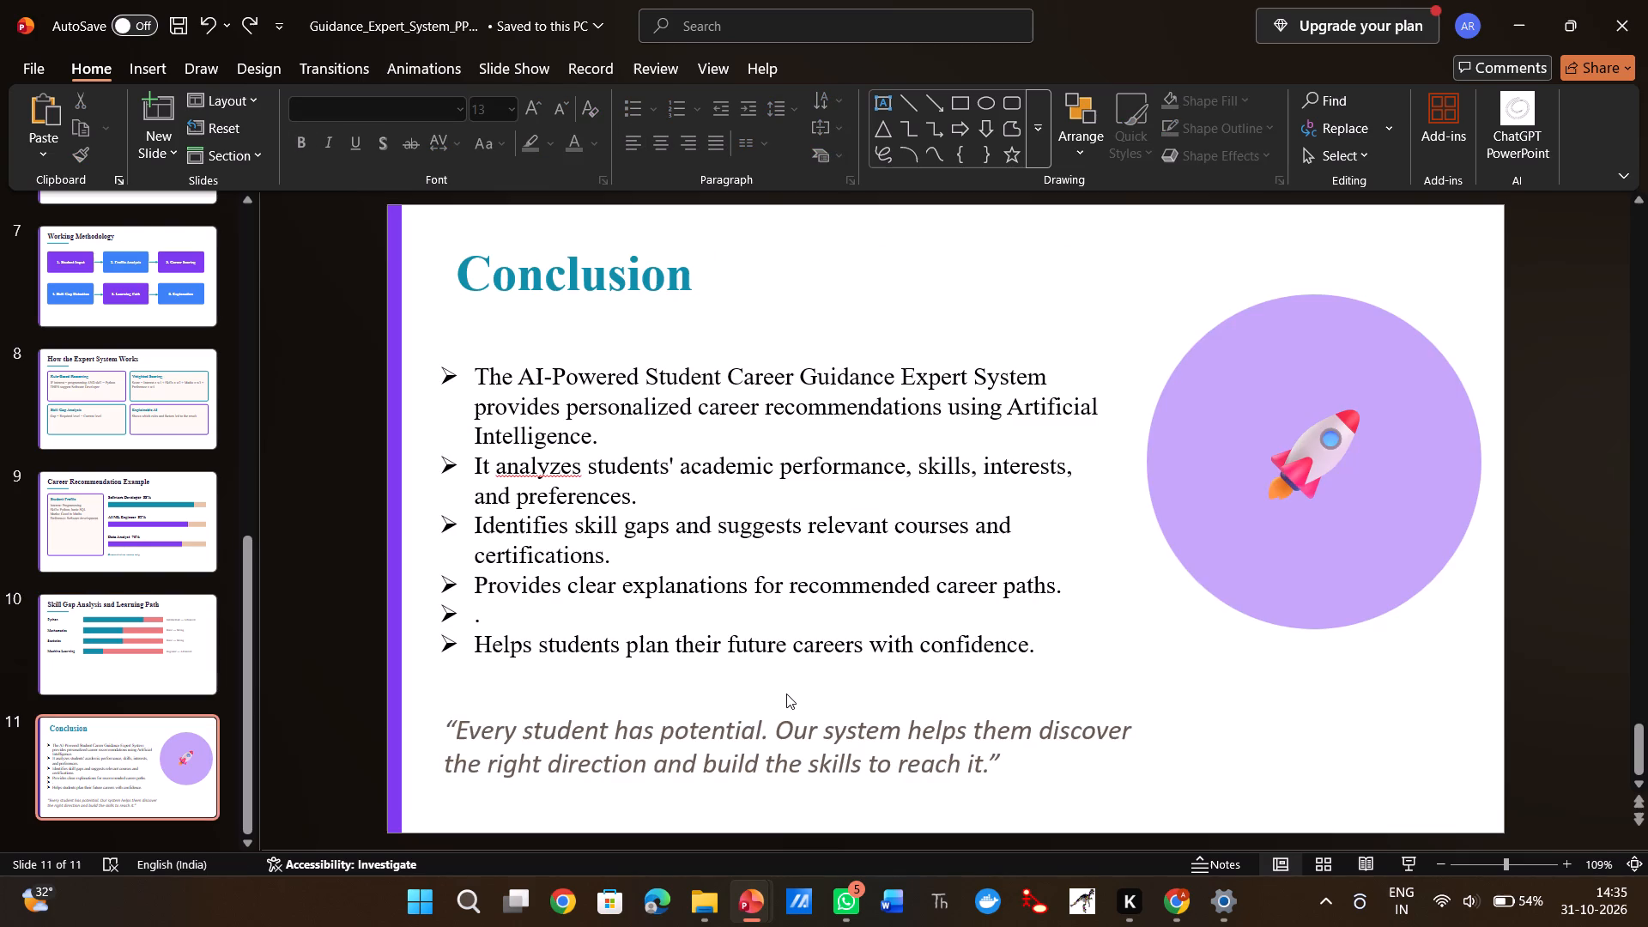
key(Up)
key(Up)
key(Up)
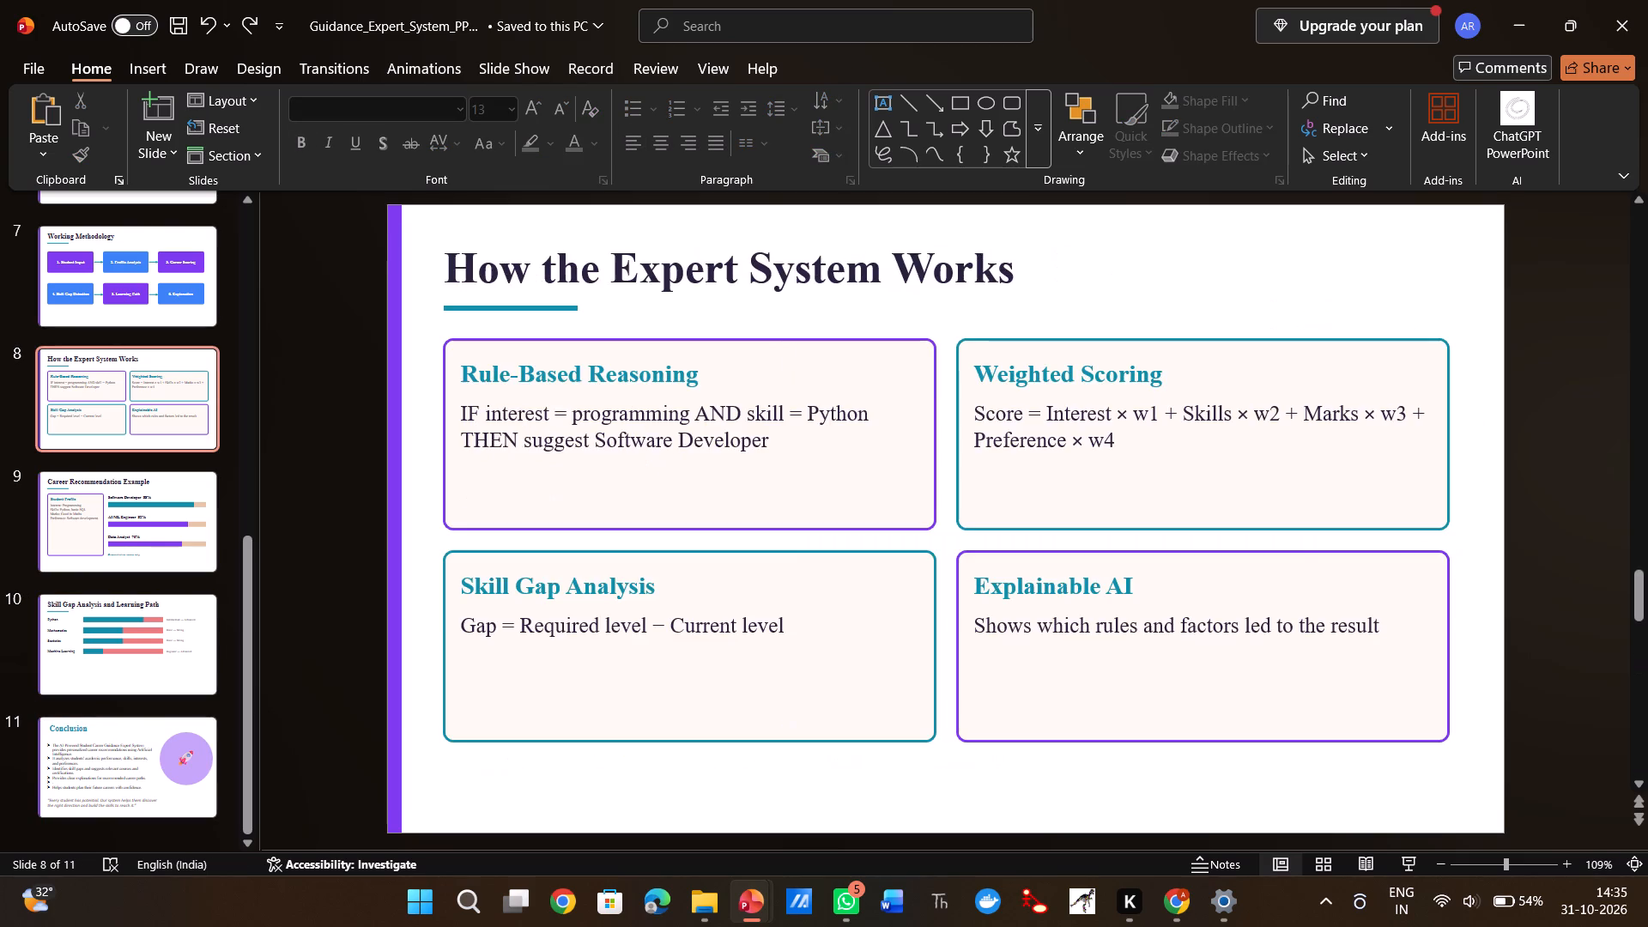
key(Up)
key(Down)
key(Down)
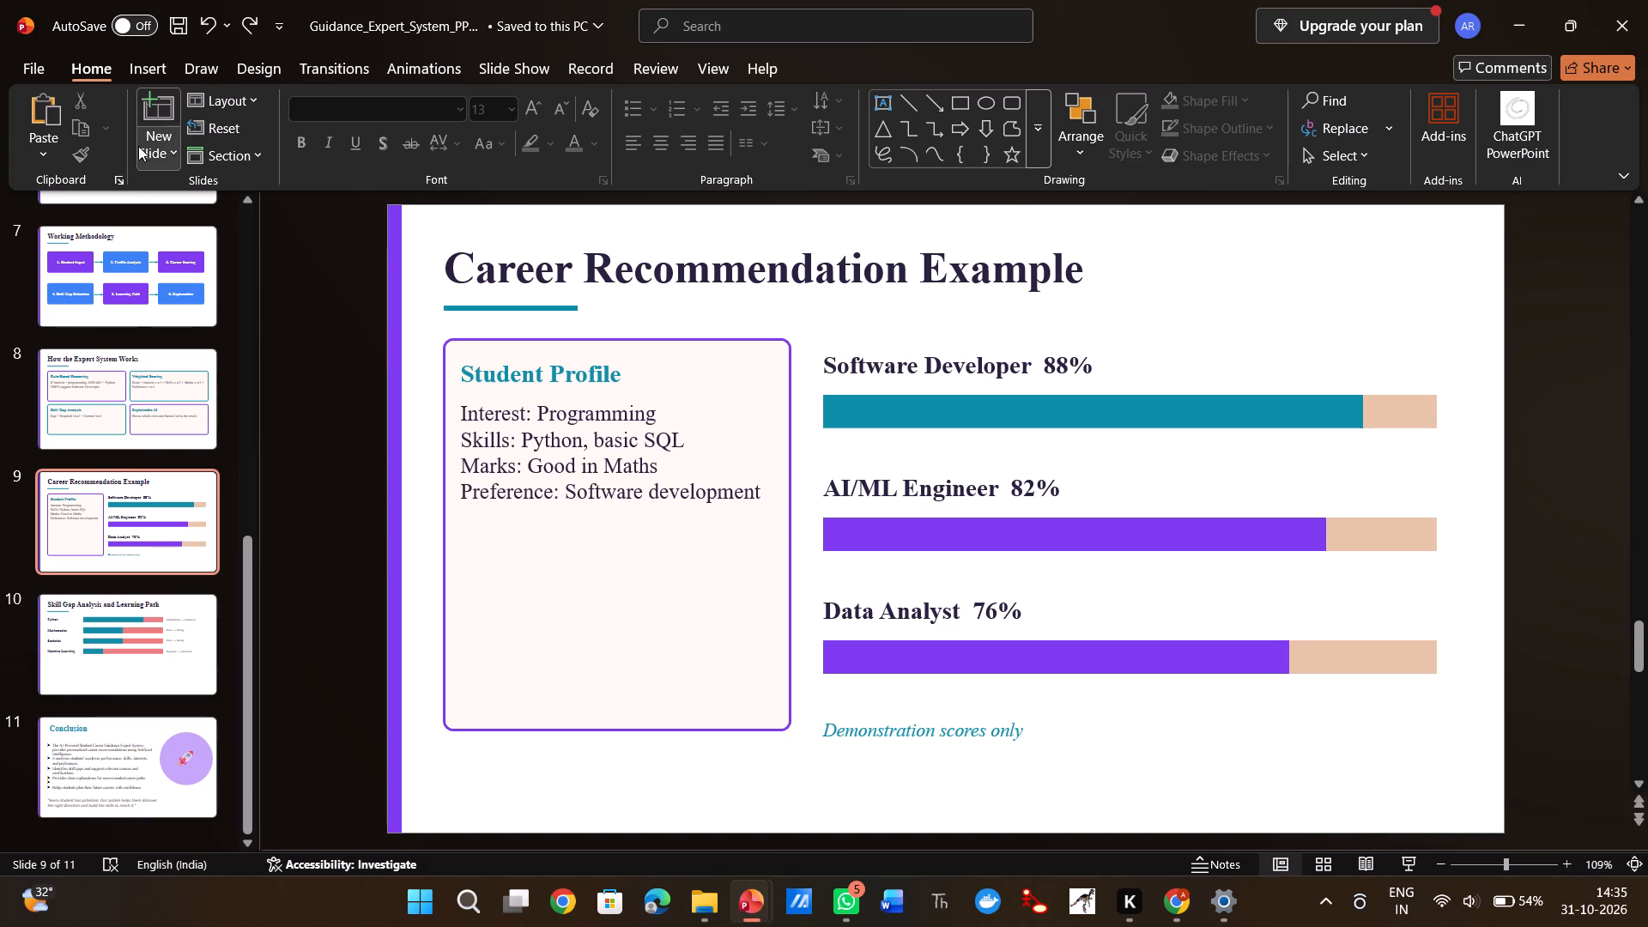
Insert a new slide directly after the Skill Gap Analysis and Learning Path slide.
click(88, 629)
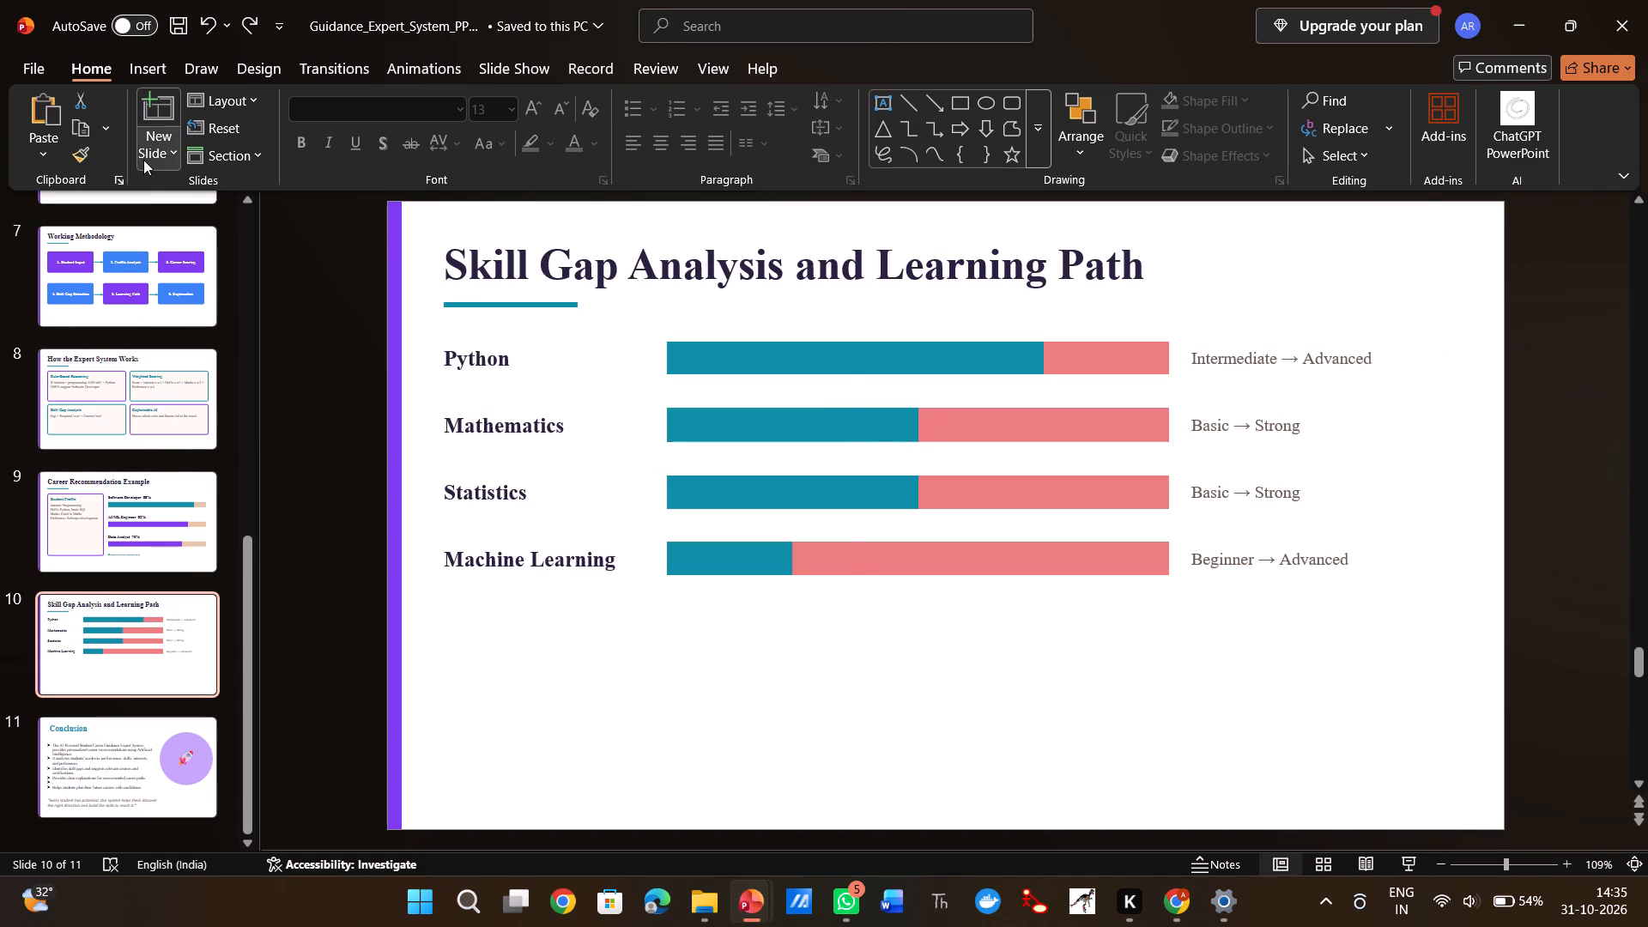
drag(143, 160, 436, 502)
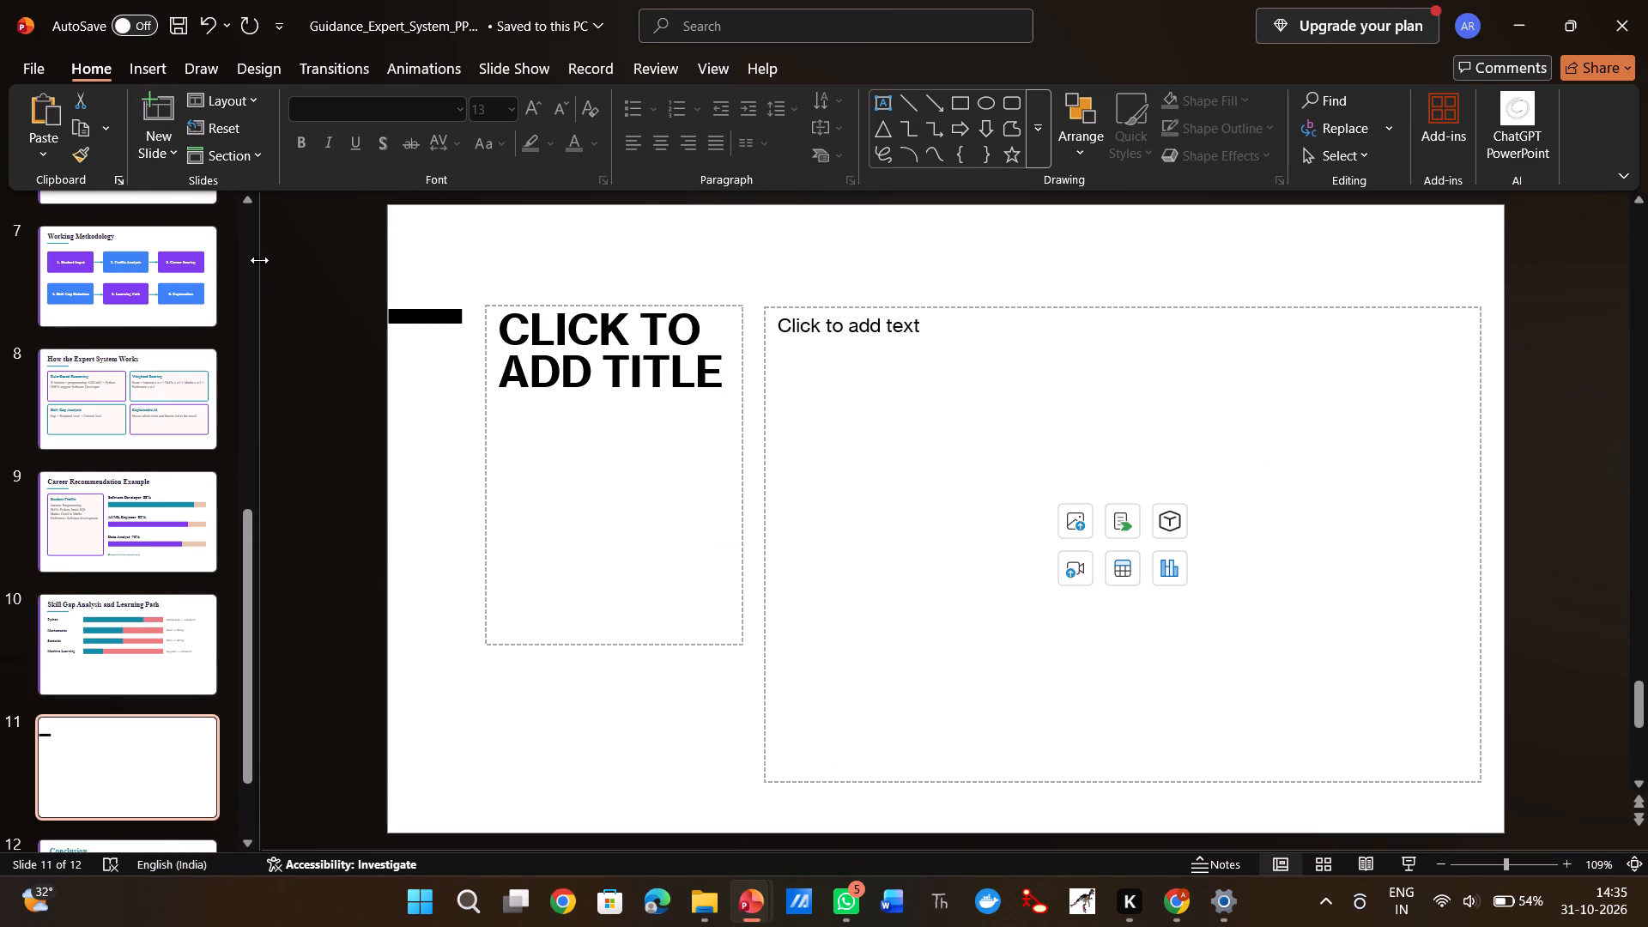
Delete the empty title and content placeholders from the new slide 11.
click(648, 442)
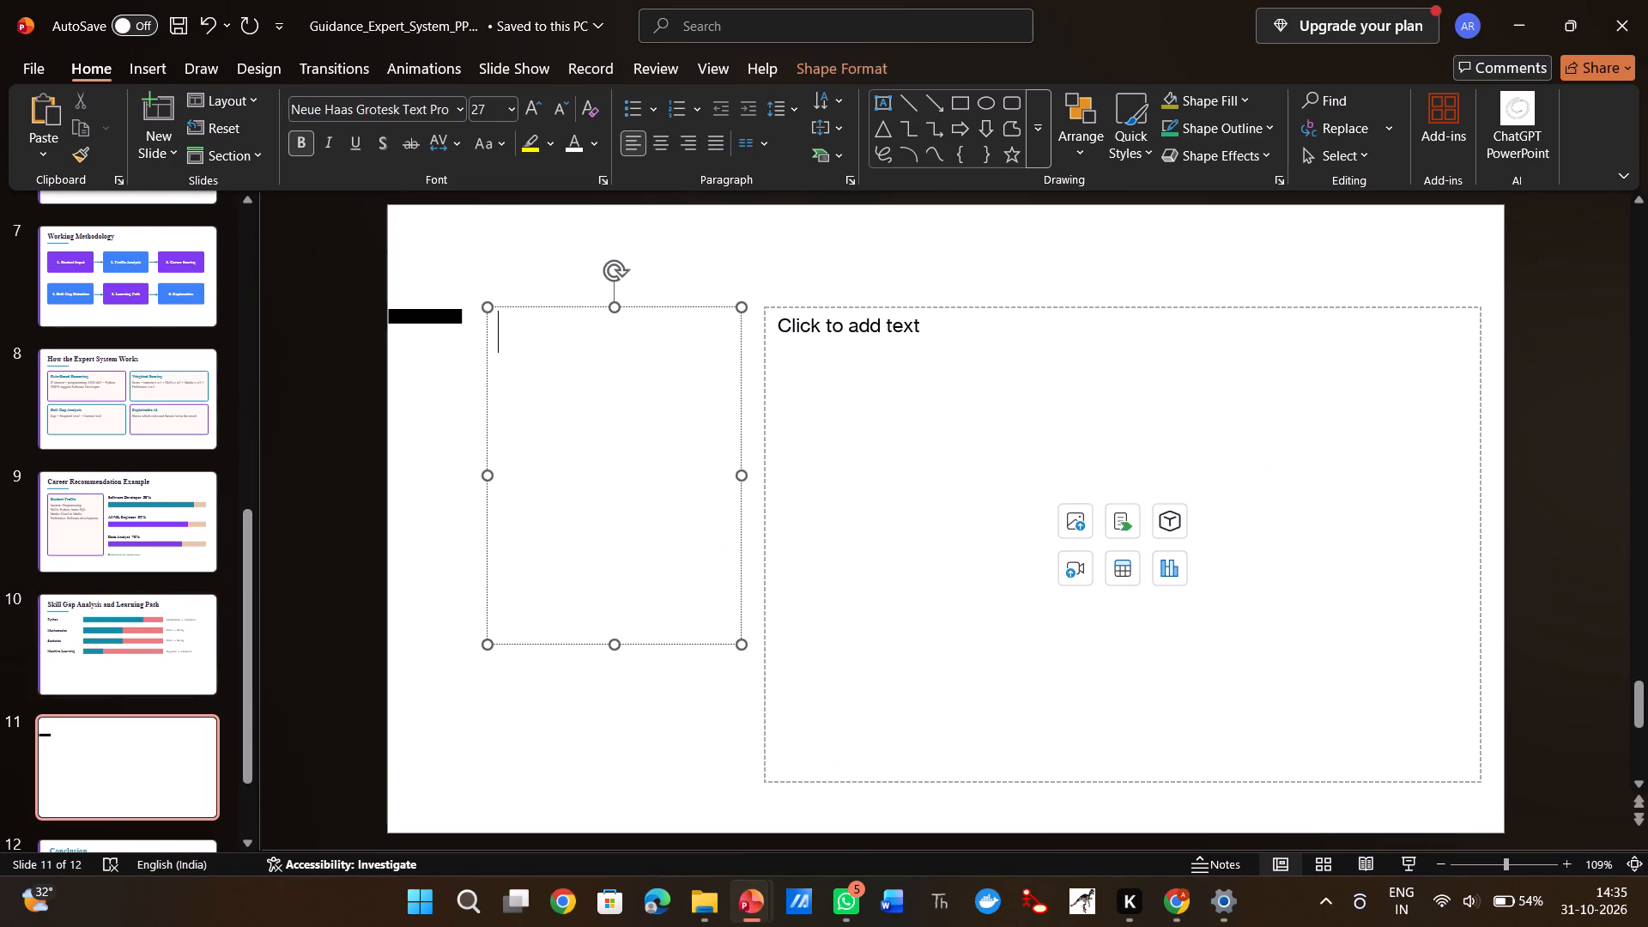
click(546, 640)
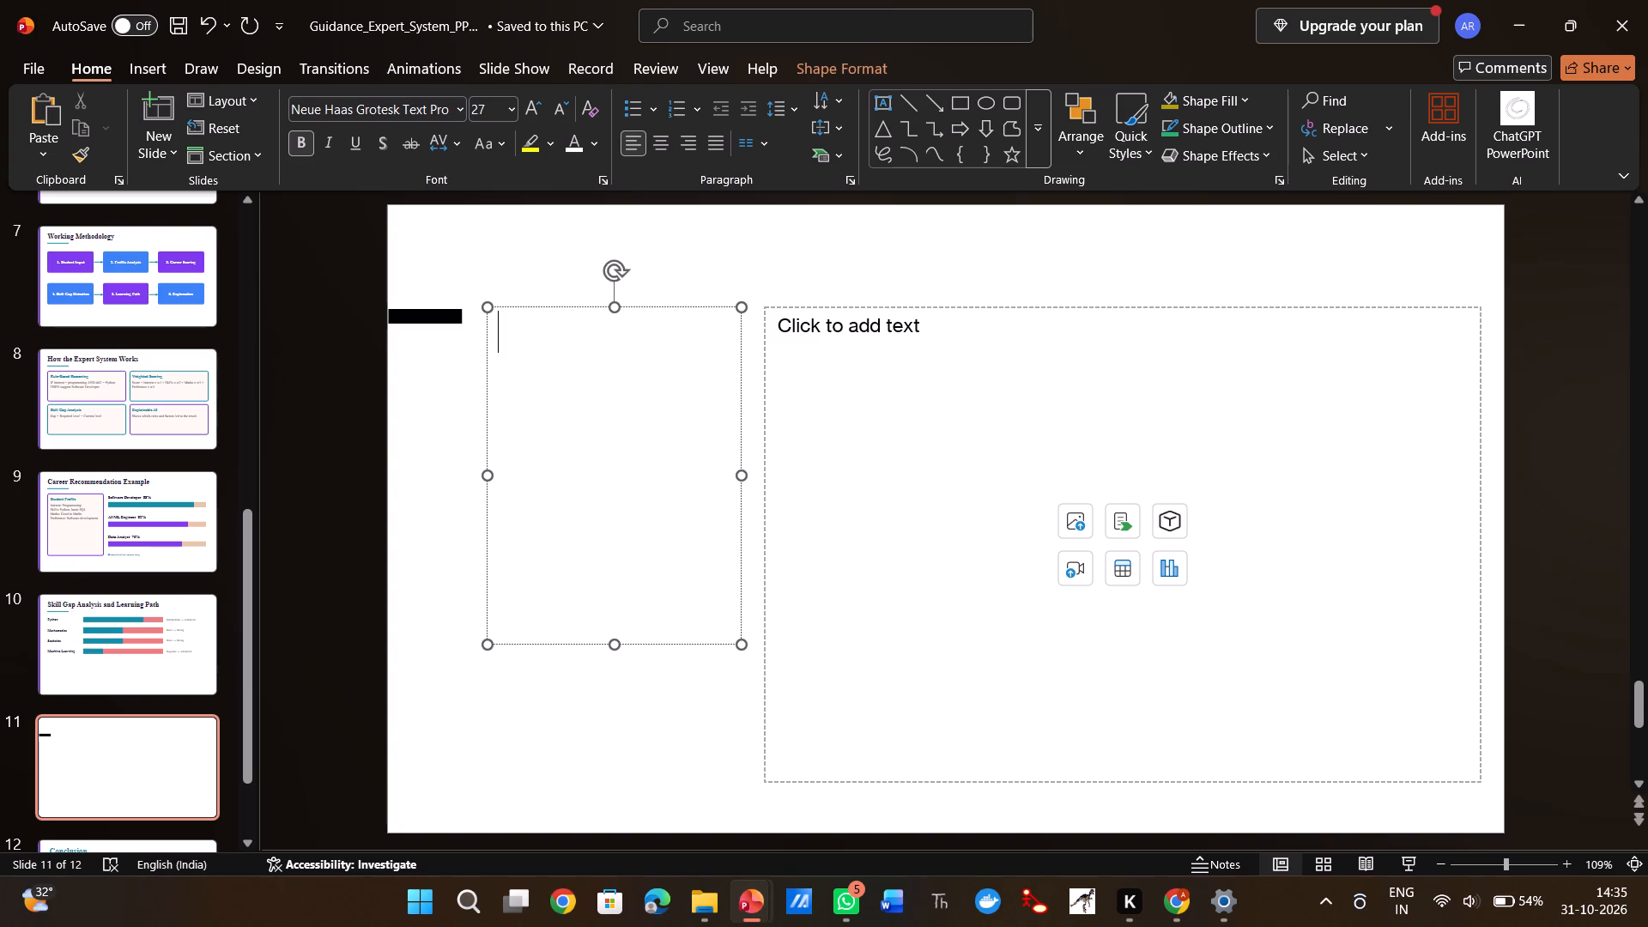
click(536, 644)
key(BackSpace)
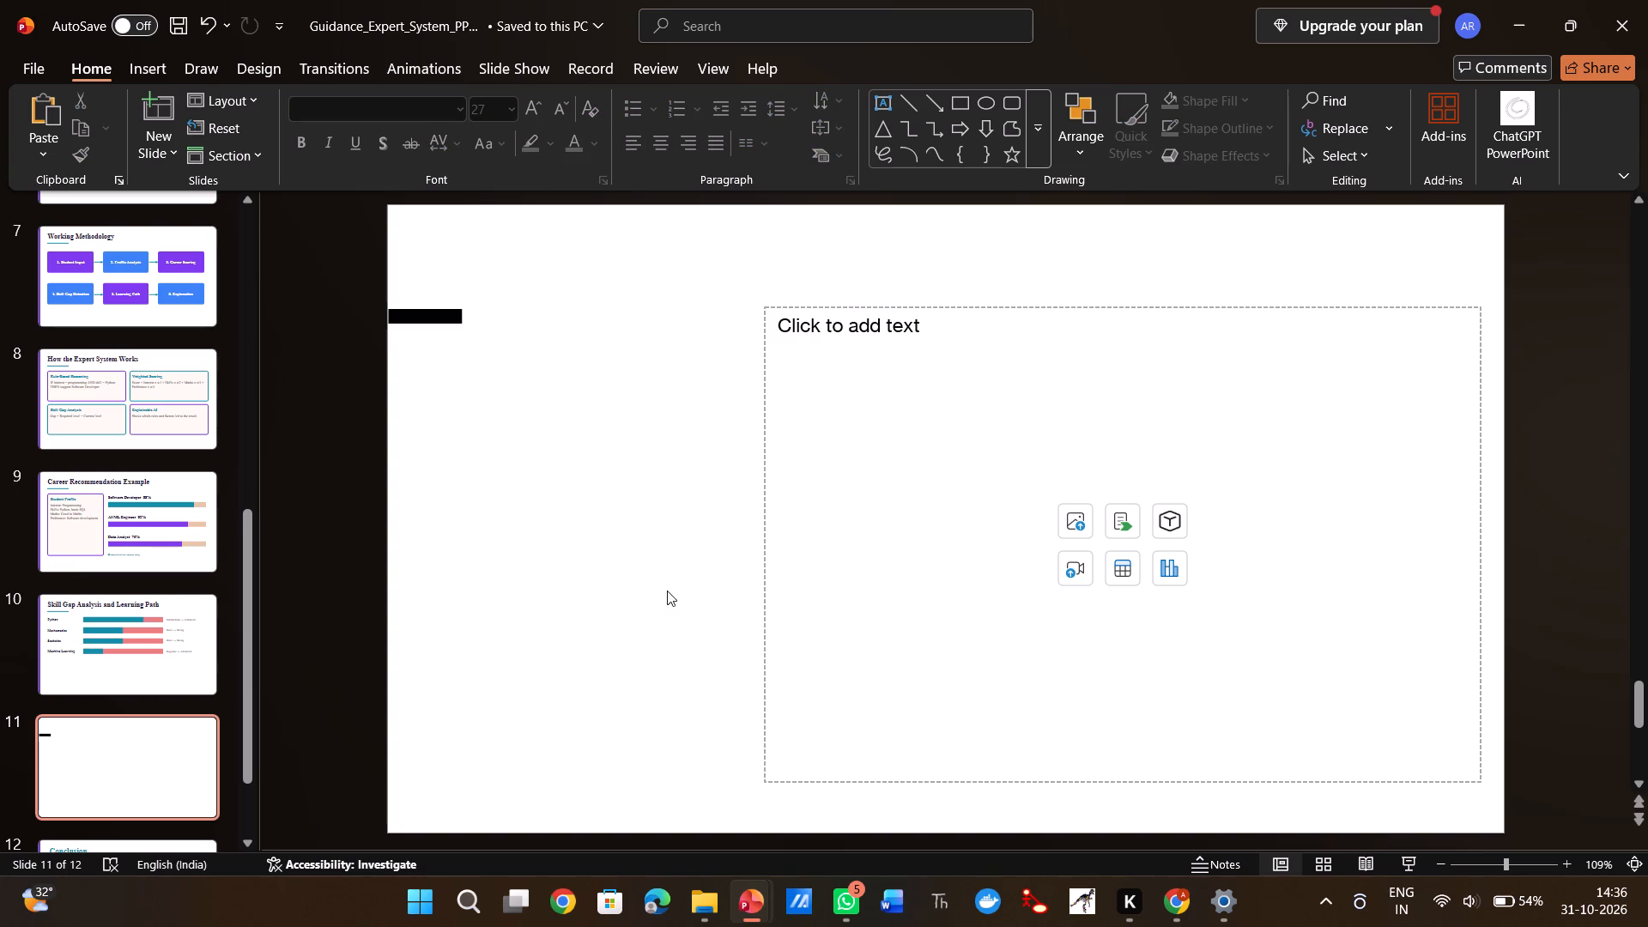
click(769, 604)
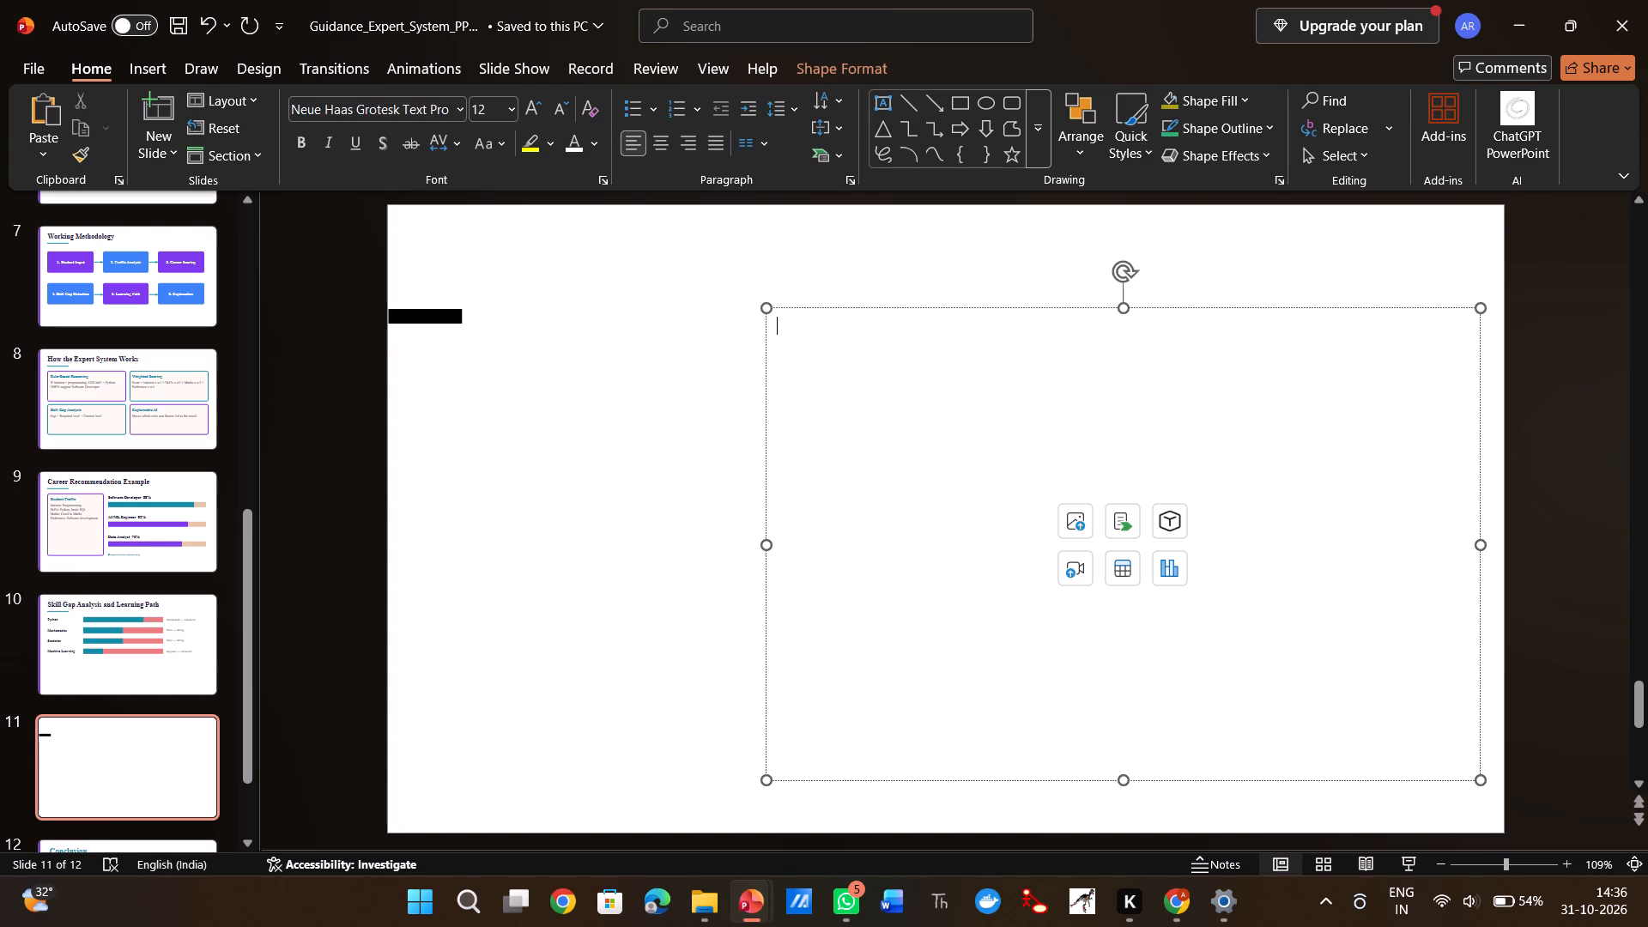
click(765, 606)
key(BackSpace)
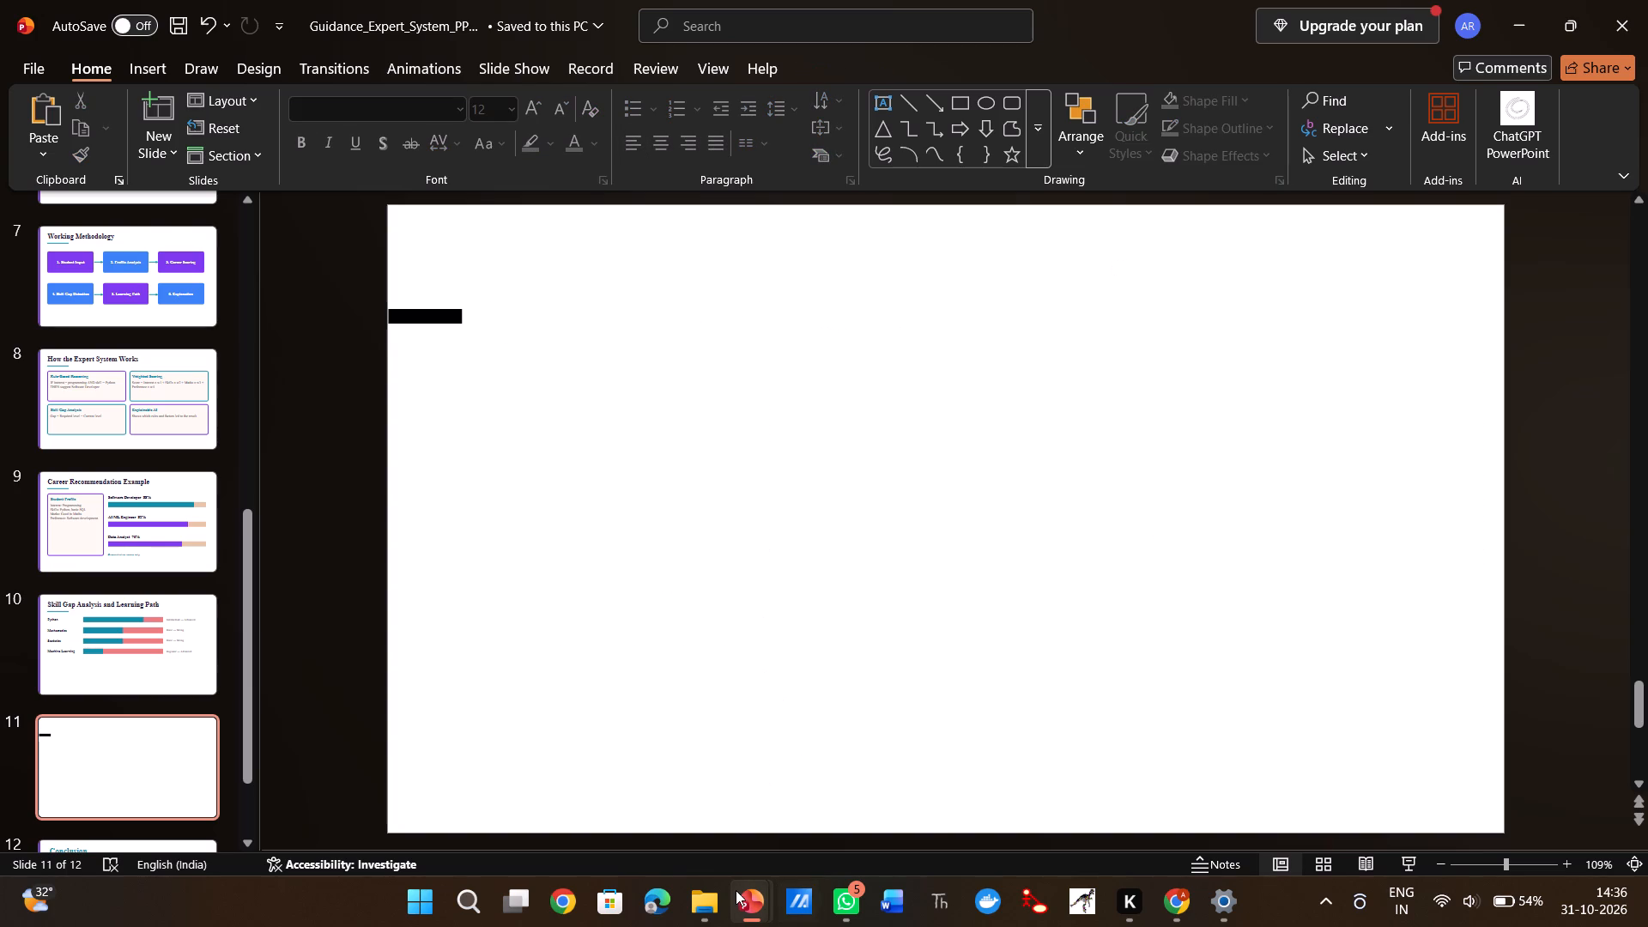
Switch to the Career deck, copy everything on its Personalized Learning Path slide, and paste it onto the new slide 11.
click(835, 762)
click(1205, 520)
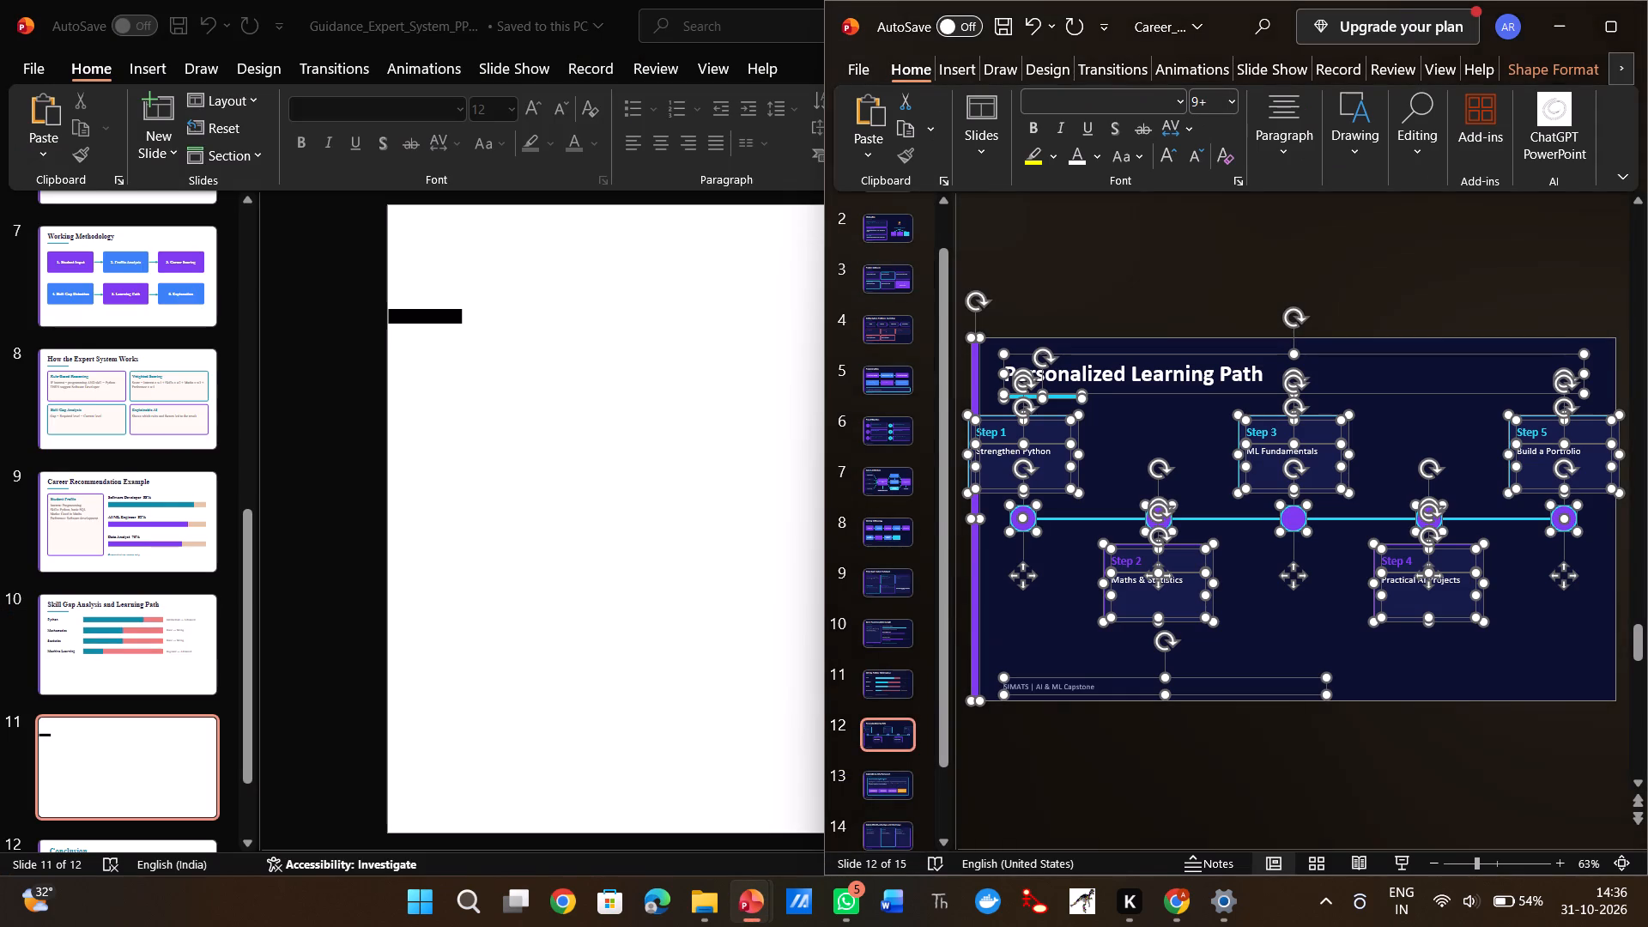
key(ctrl+a)
key(ctrl+c)
click(728, 542)
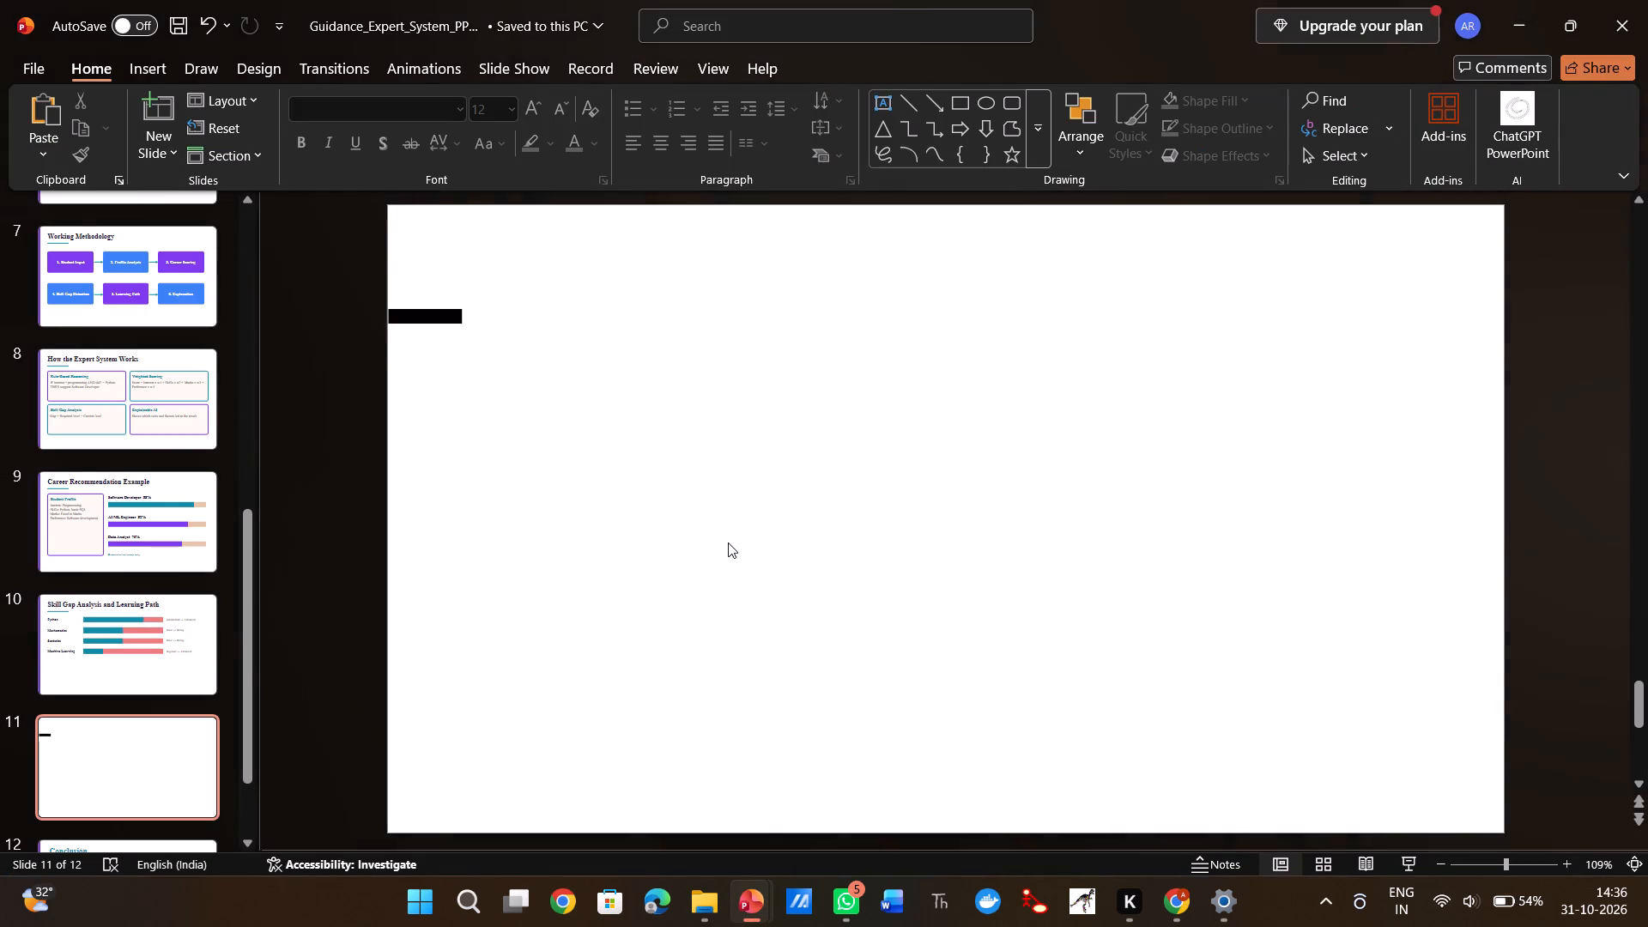
key(ctrl+v)
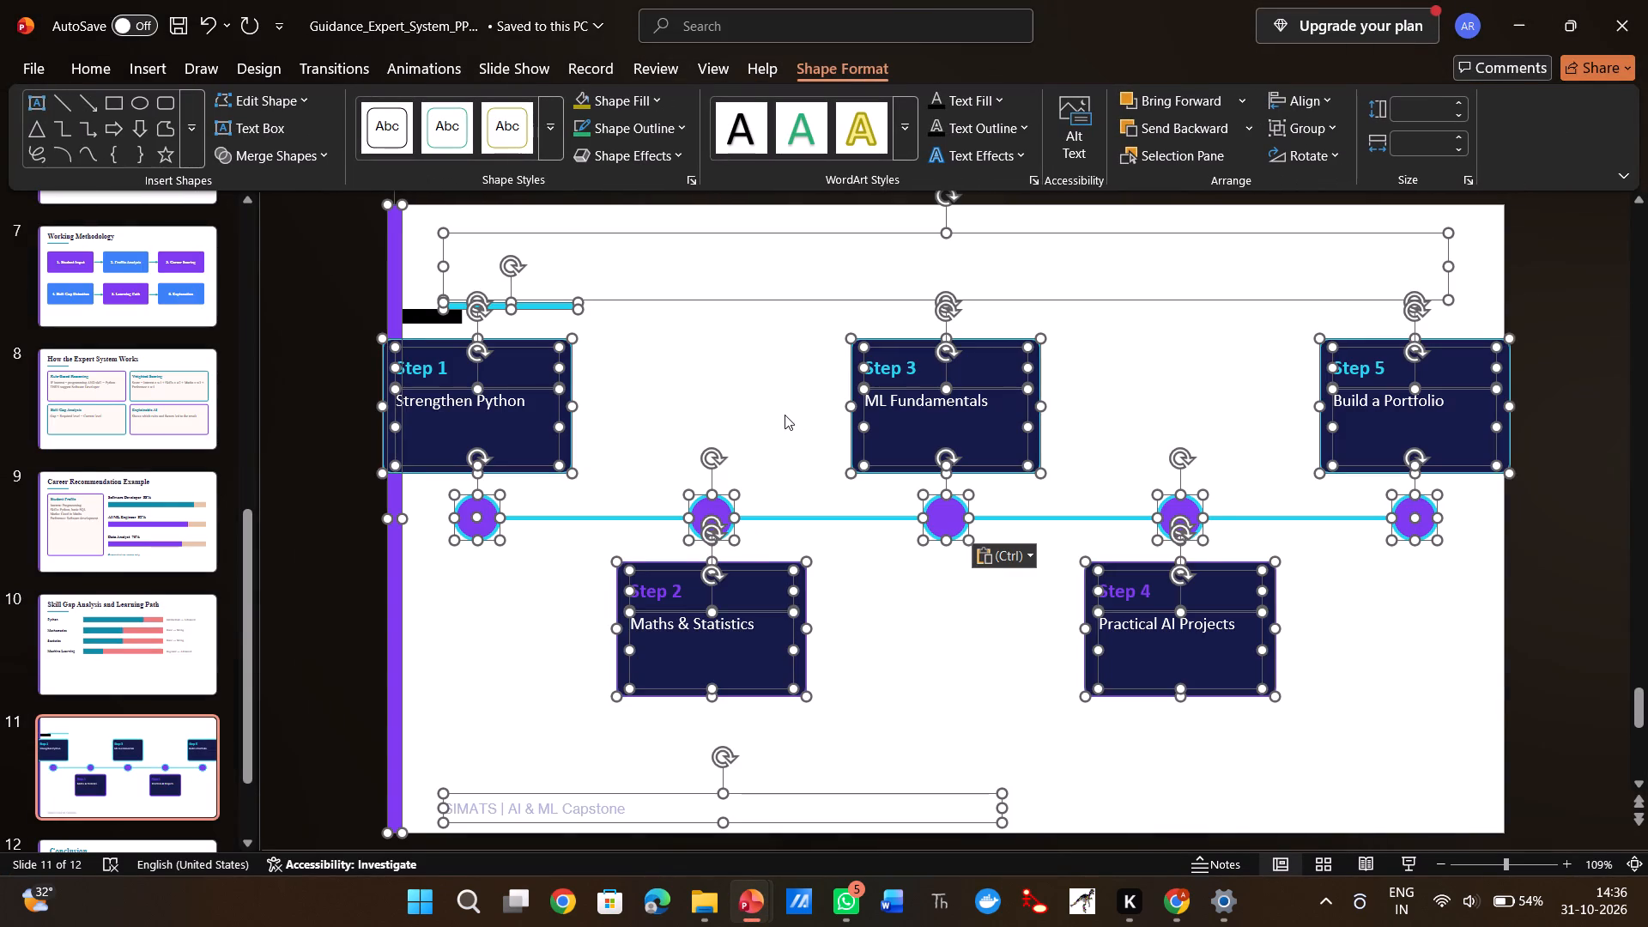
Delete the cyan accent line beneath the title area on slide 11.
click(785, 415)
click(538, 309)
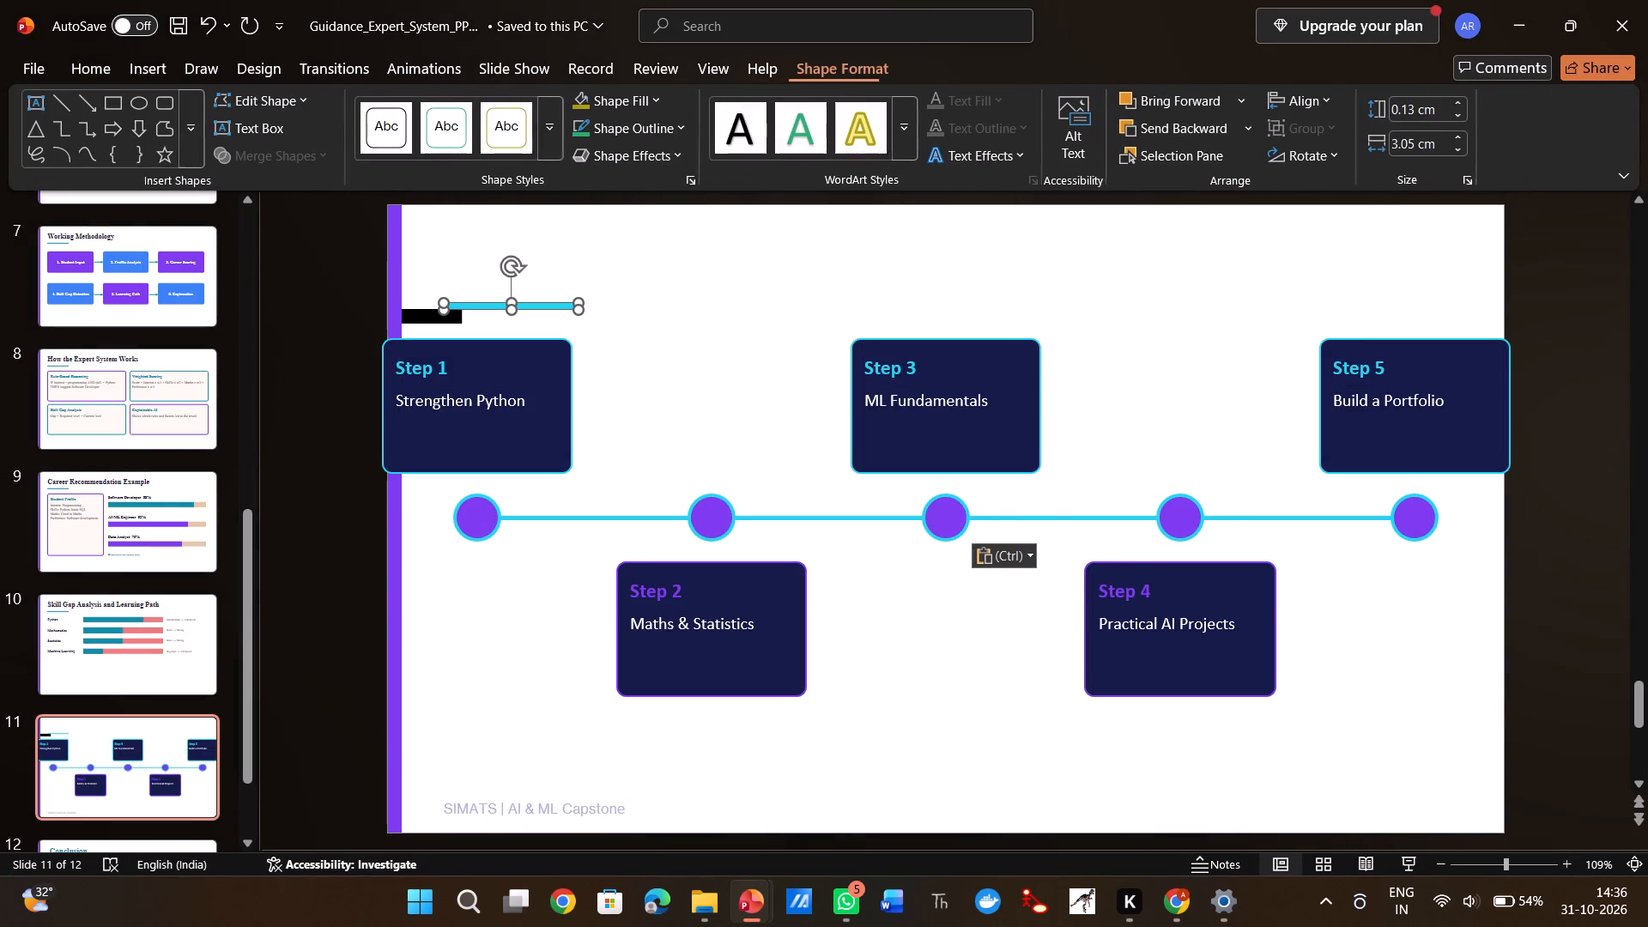
key(BackSpace)
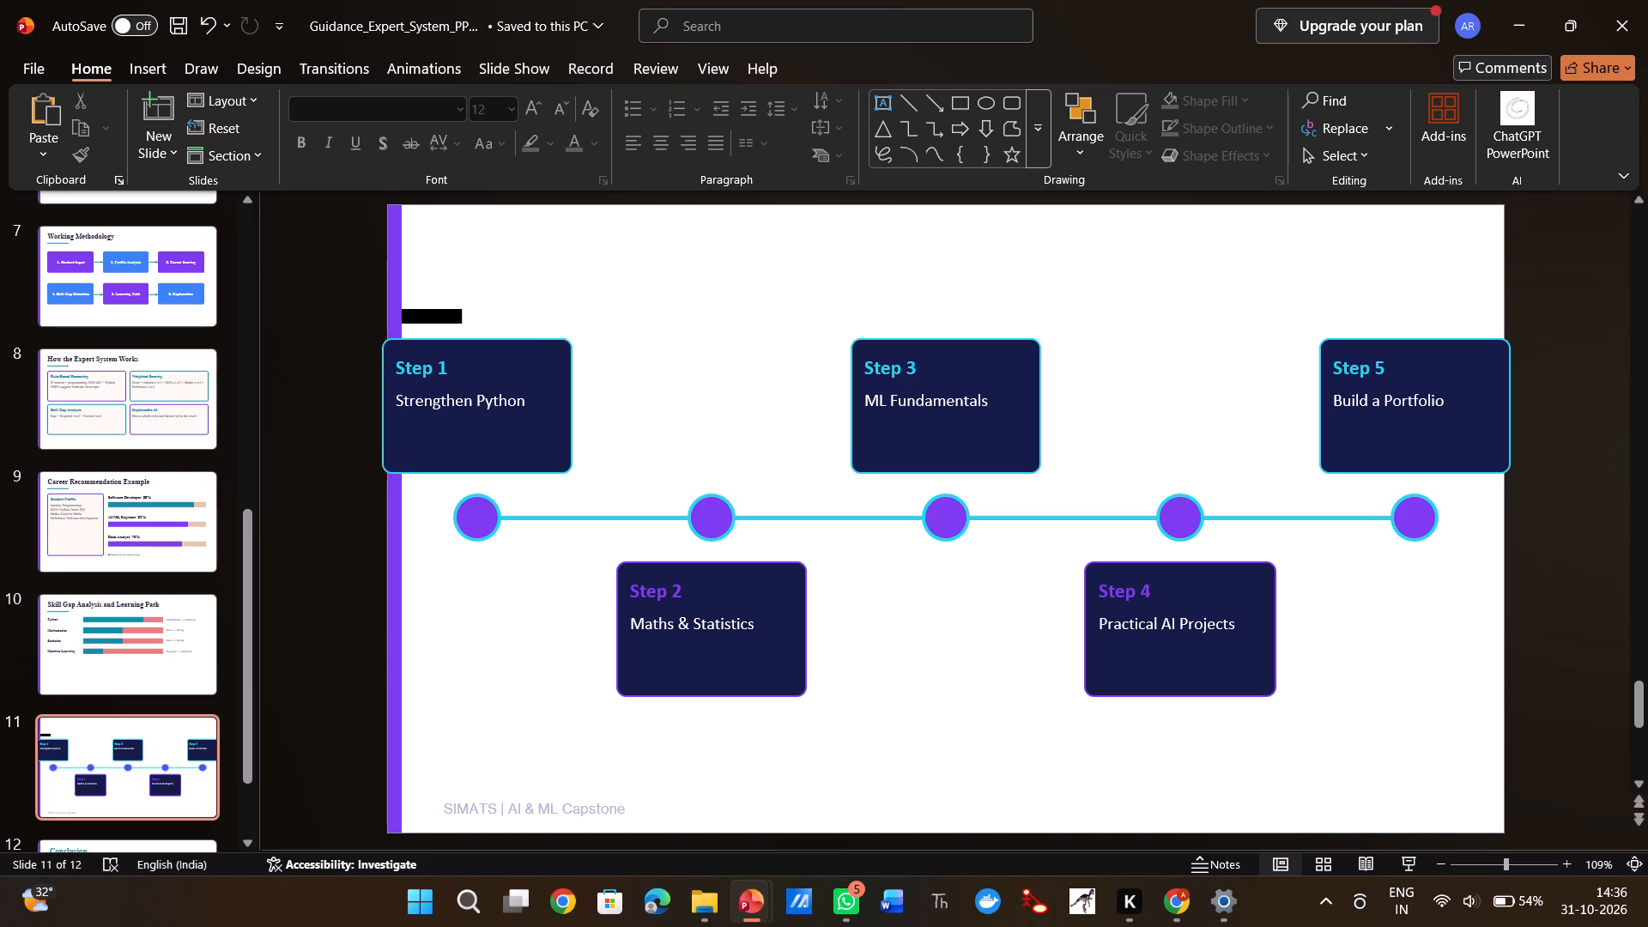
Shift the Step 1 card, its heading and the Strengthen Python text inward, clear of the purple edge bar.
drag(572, 342, 588, 342)
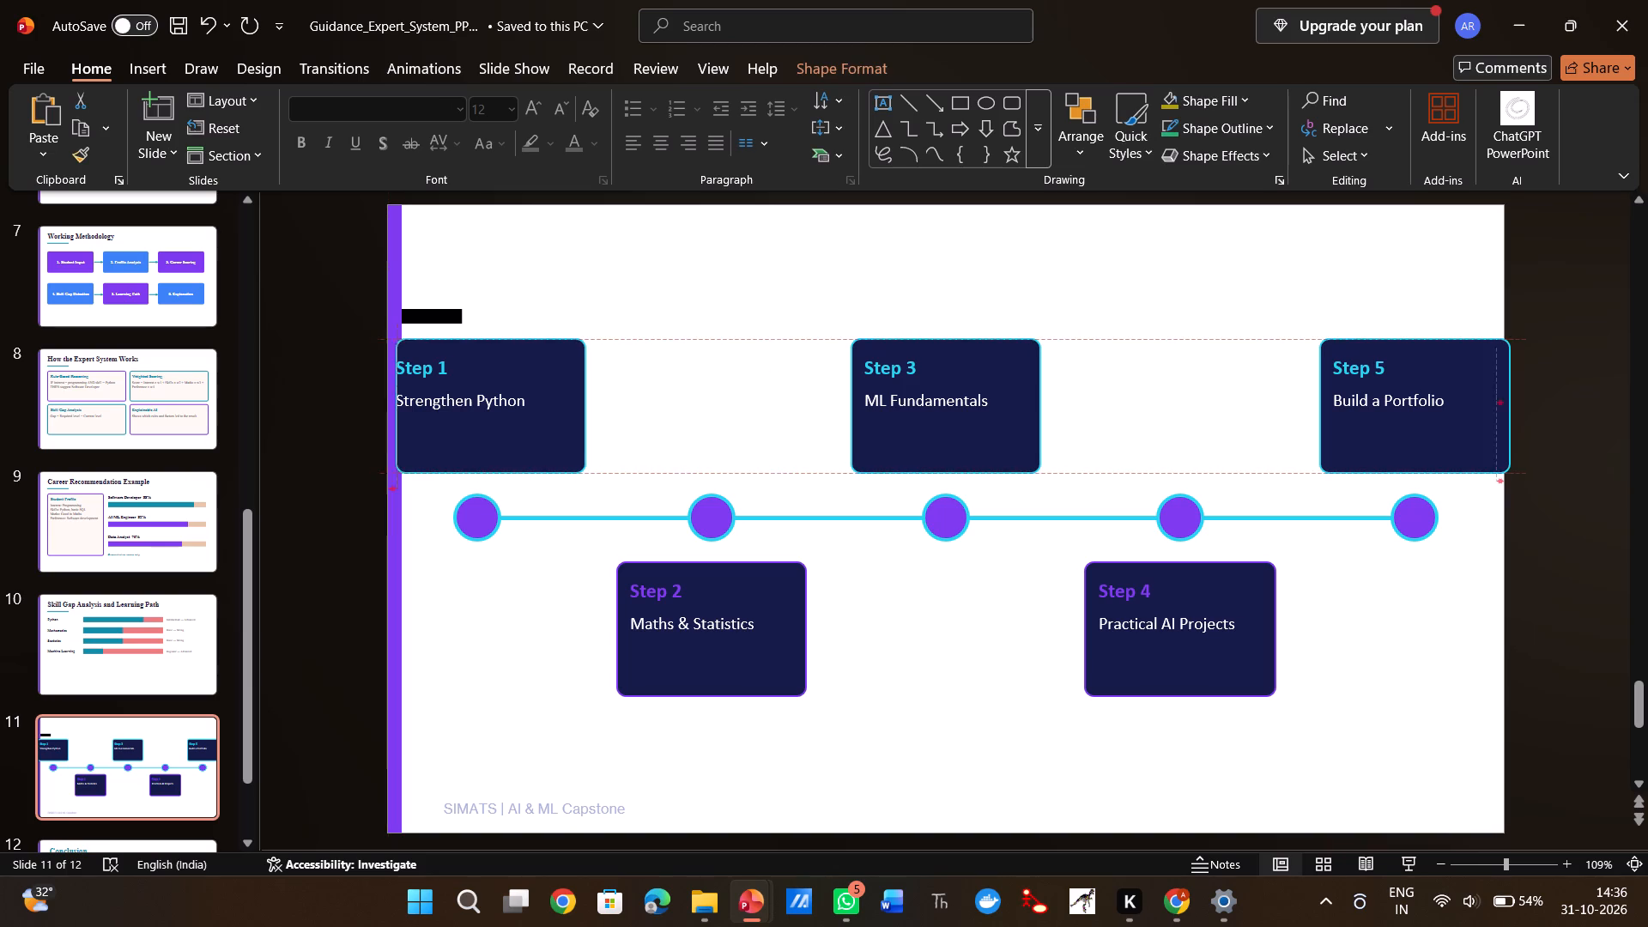
drag(588, 342, 607, 344)
click(473, 364)
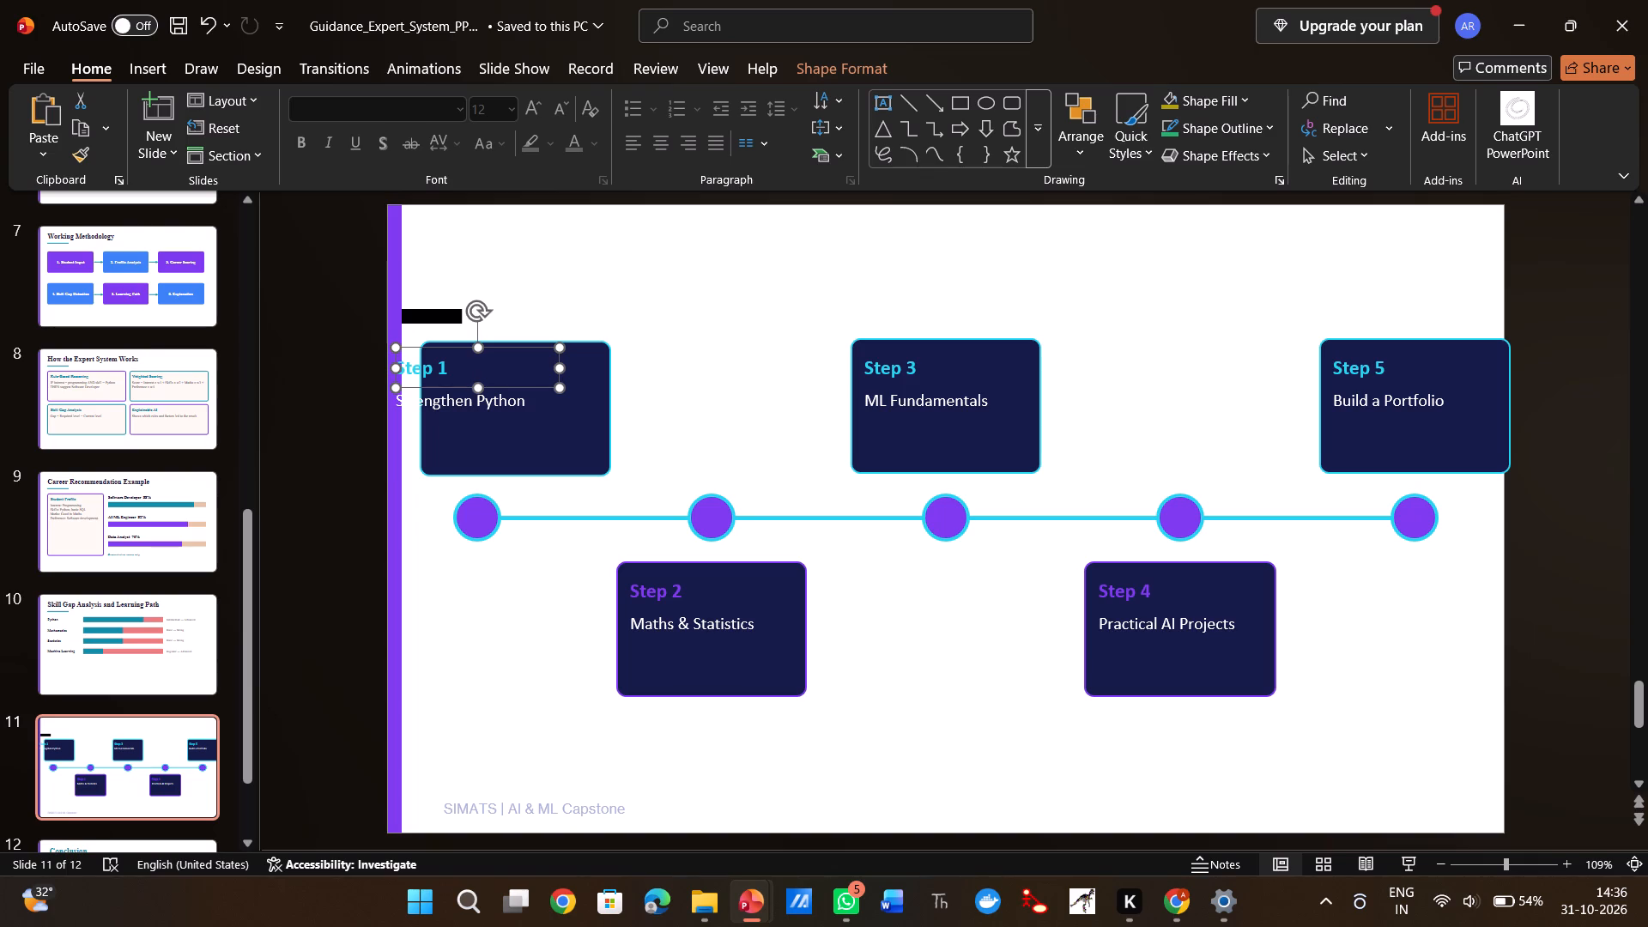
drag(463, 386, 511, 390)
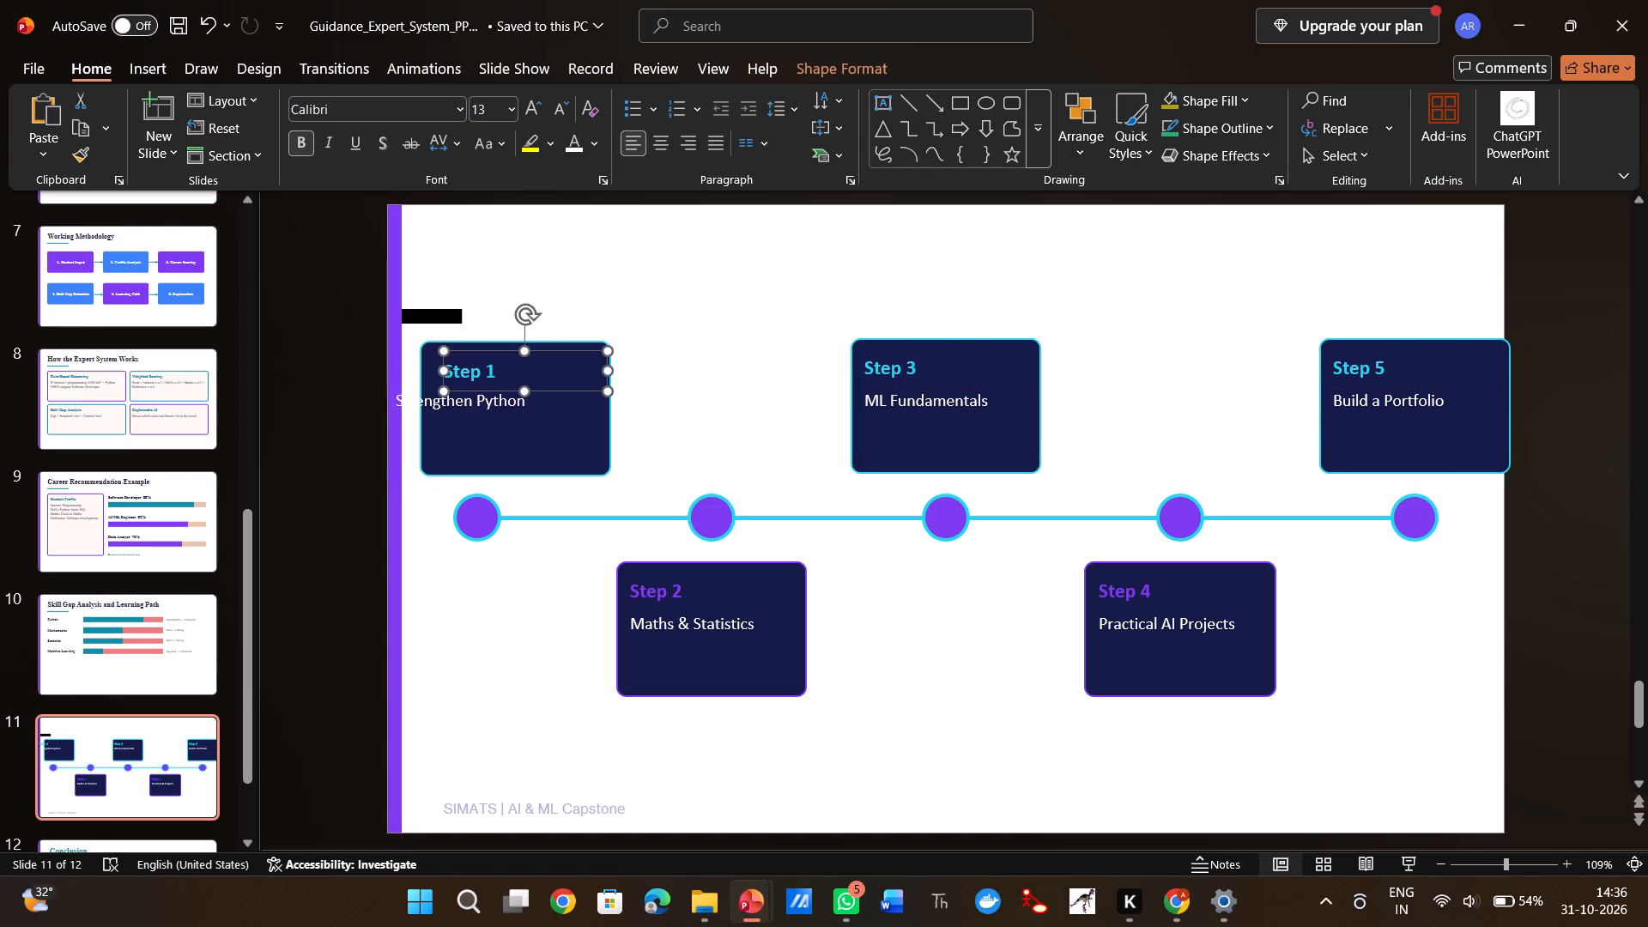
click(488, 414)
drag(514, 460, 528, 463)
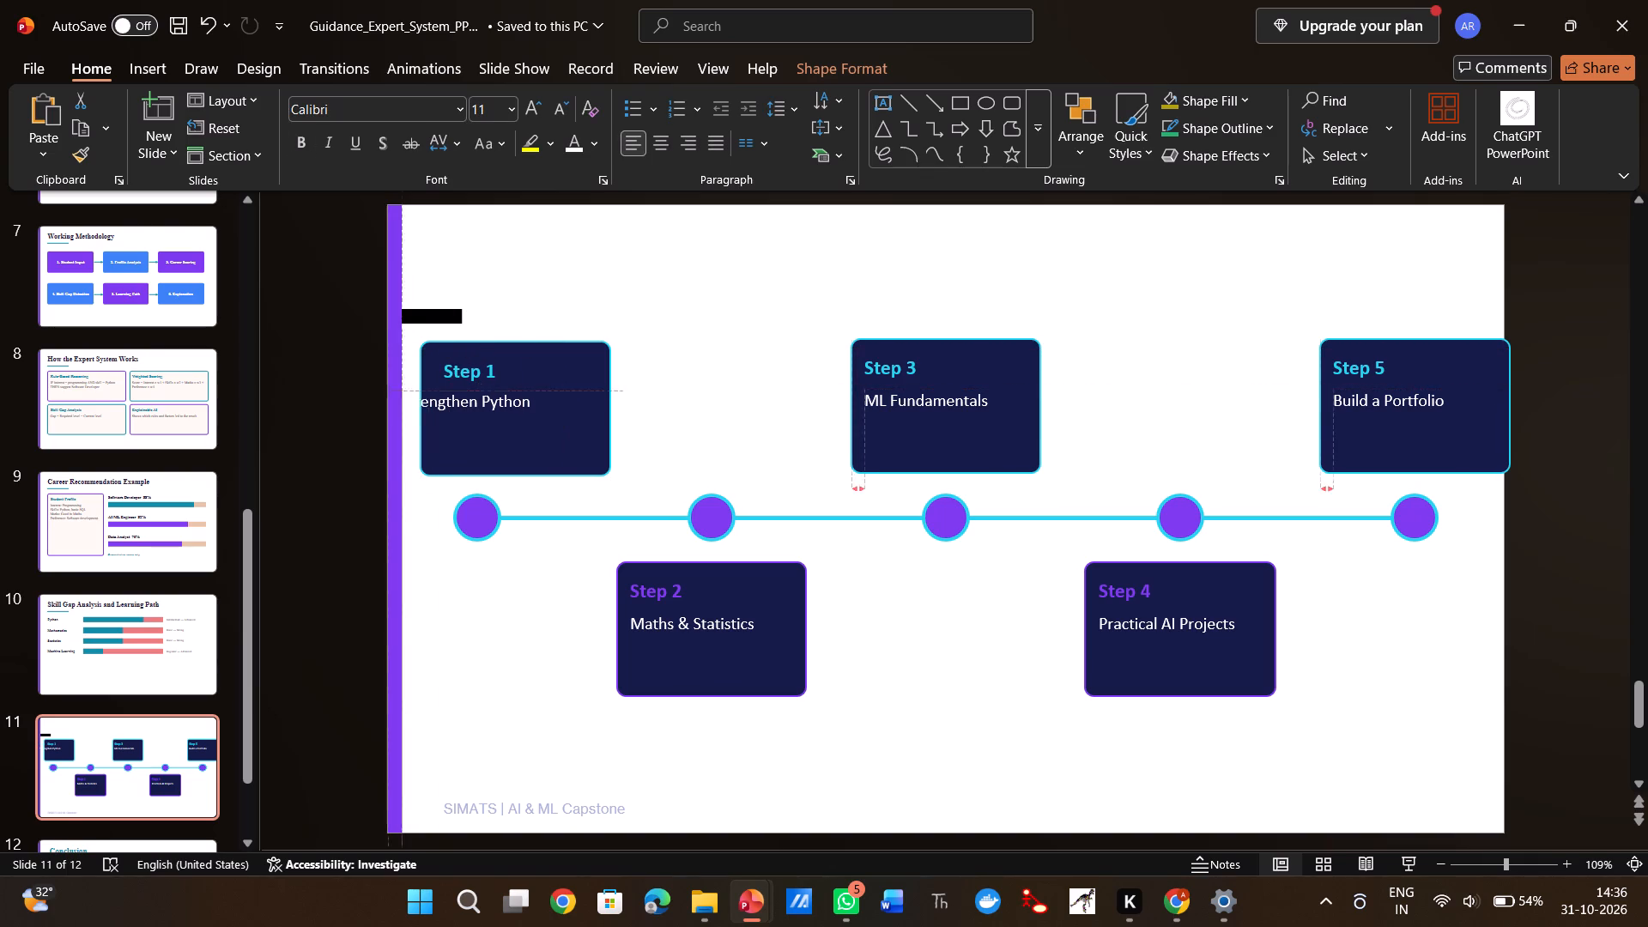
drag(528, 463, 553, 482)
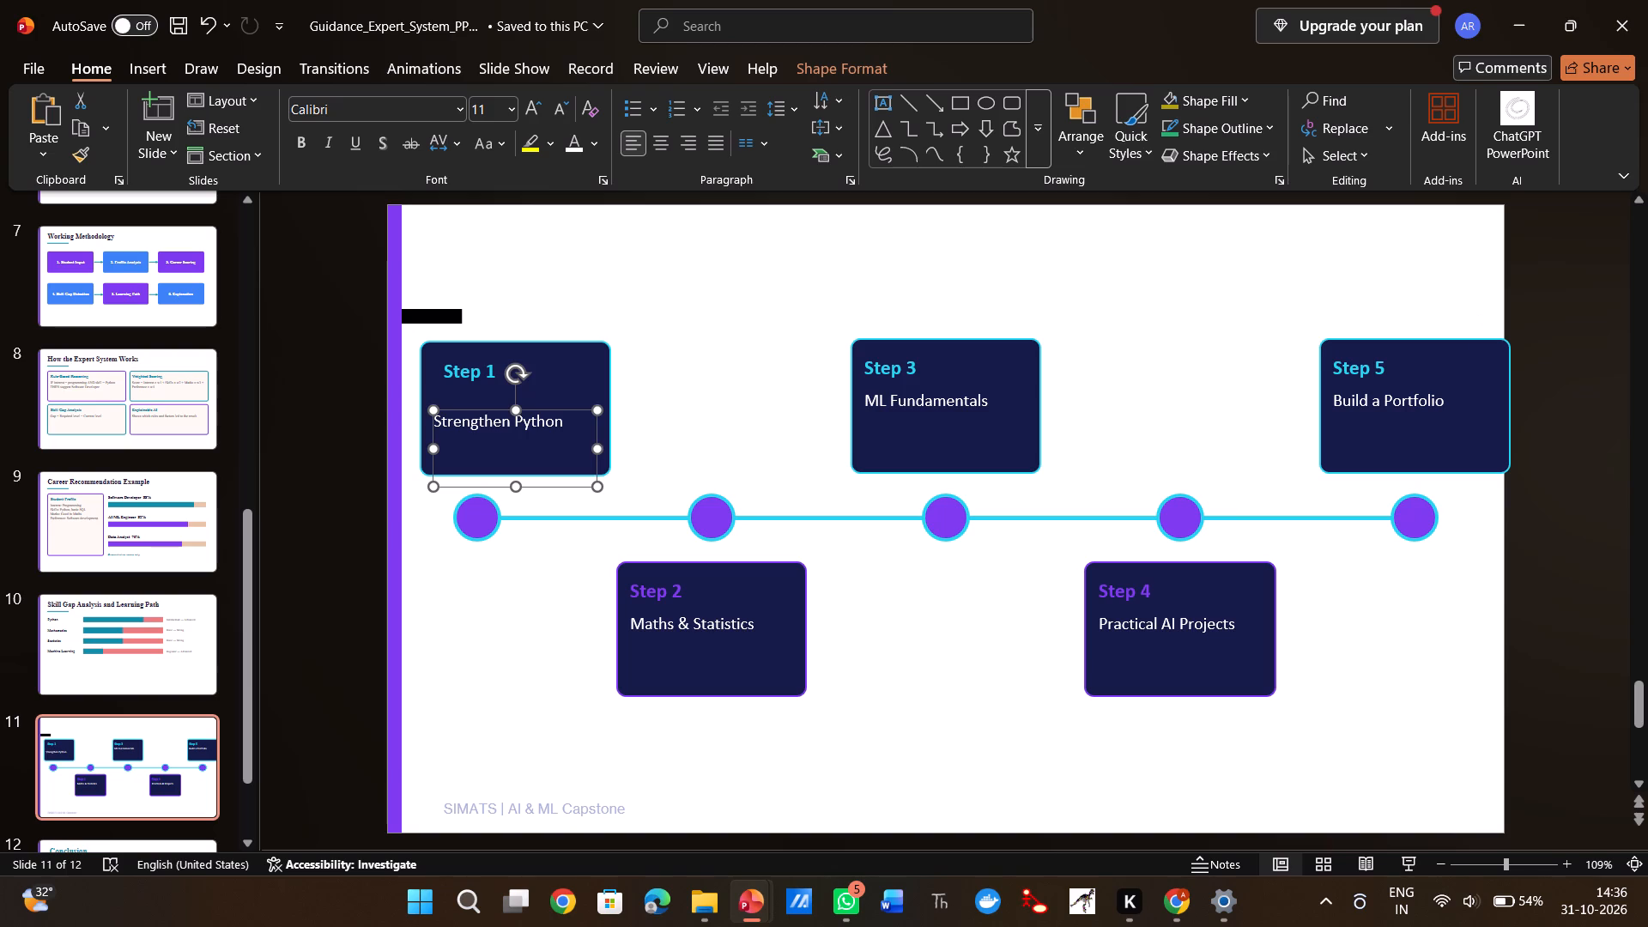
Shift the Step 5 heading and its card inward, away from the slide's outer edge.
drag(1432, 348, 1387, 349)
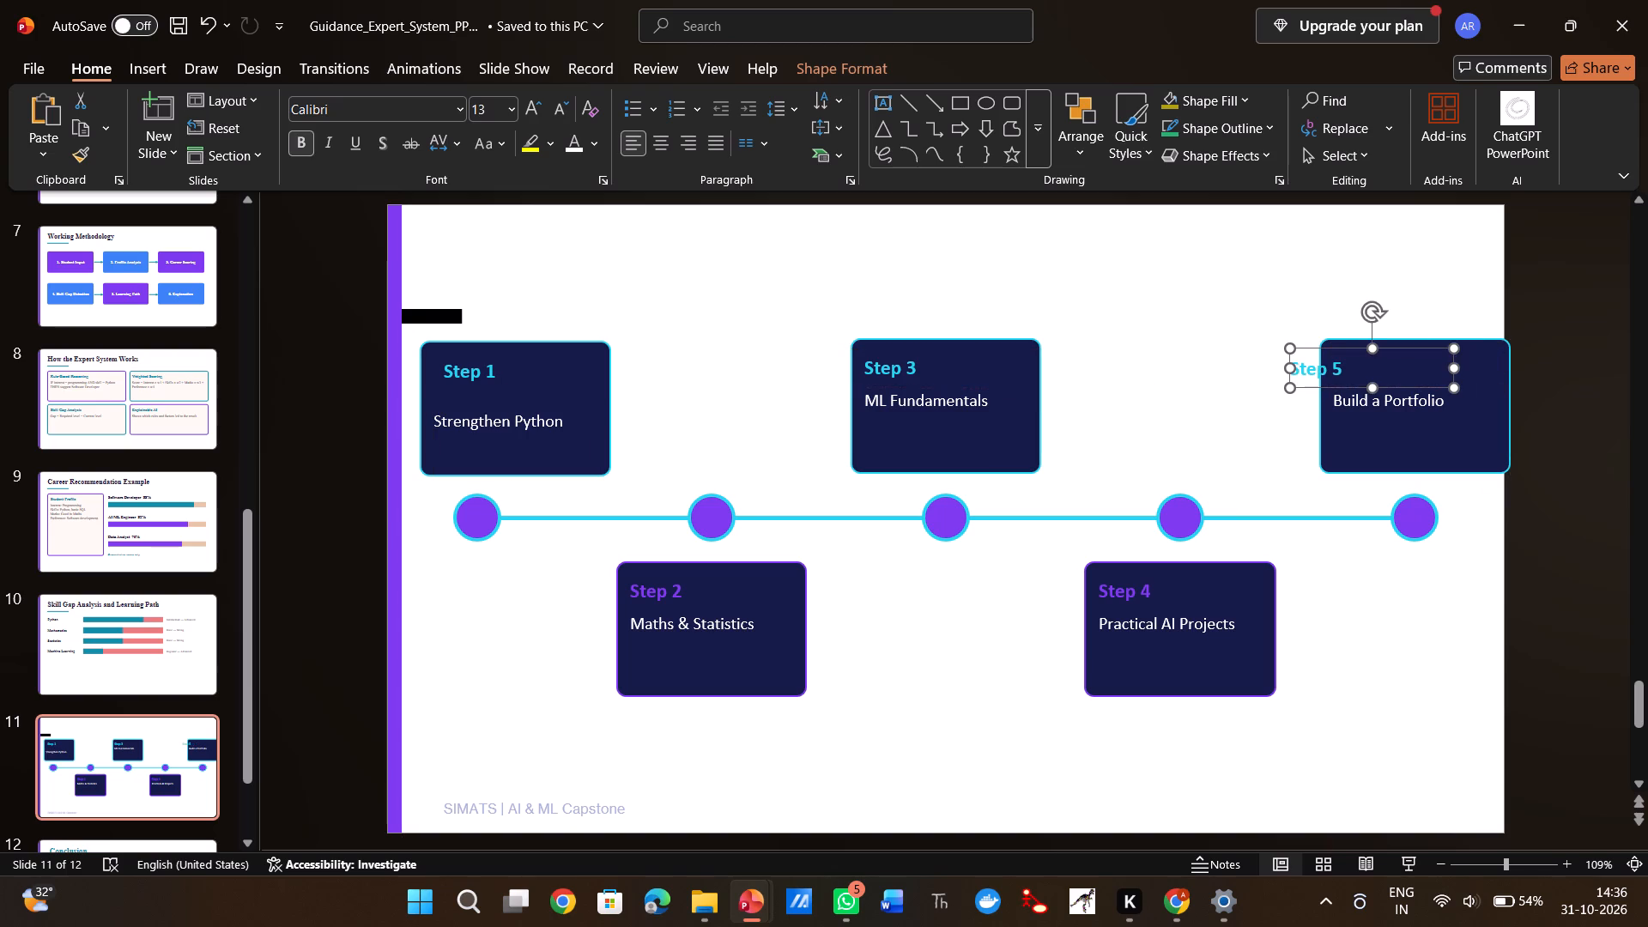
drag(1388, 340, 1345, 342)
click(1028, 743)
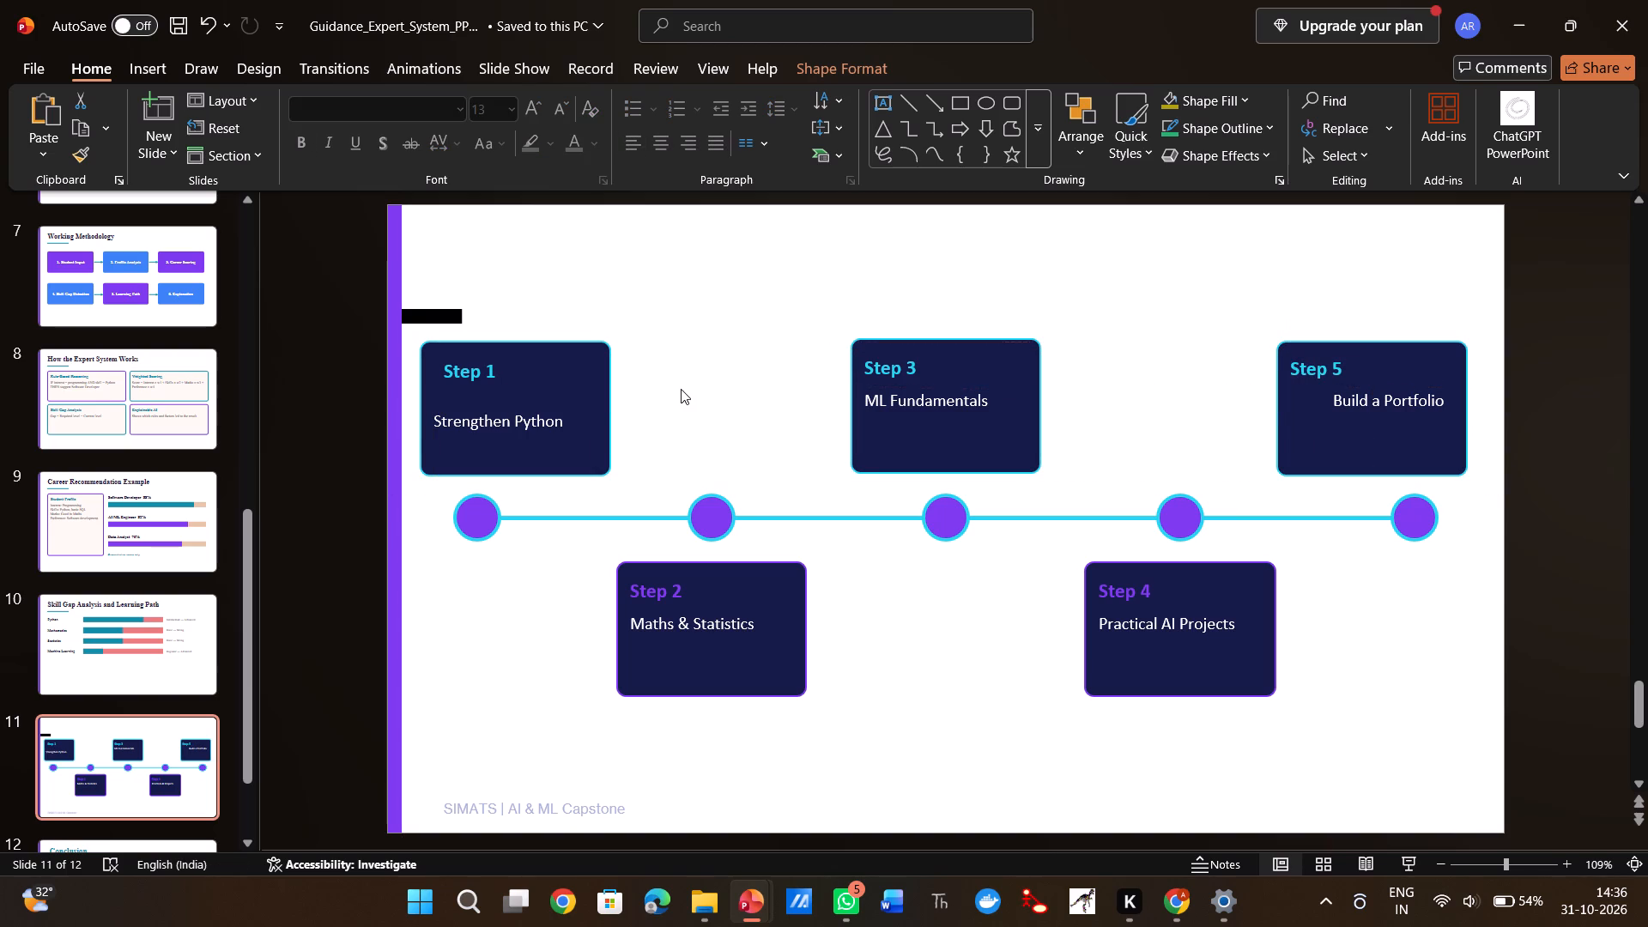
Change the font colour of the Personalized Learning Path title to black.
triple_click(553, 260)
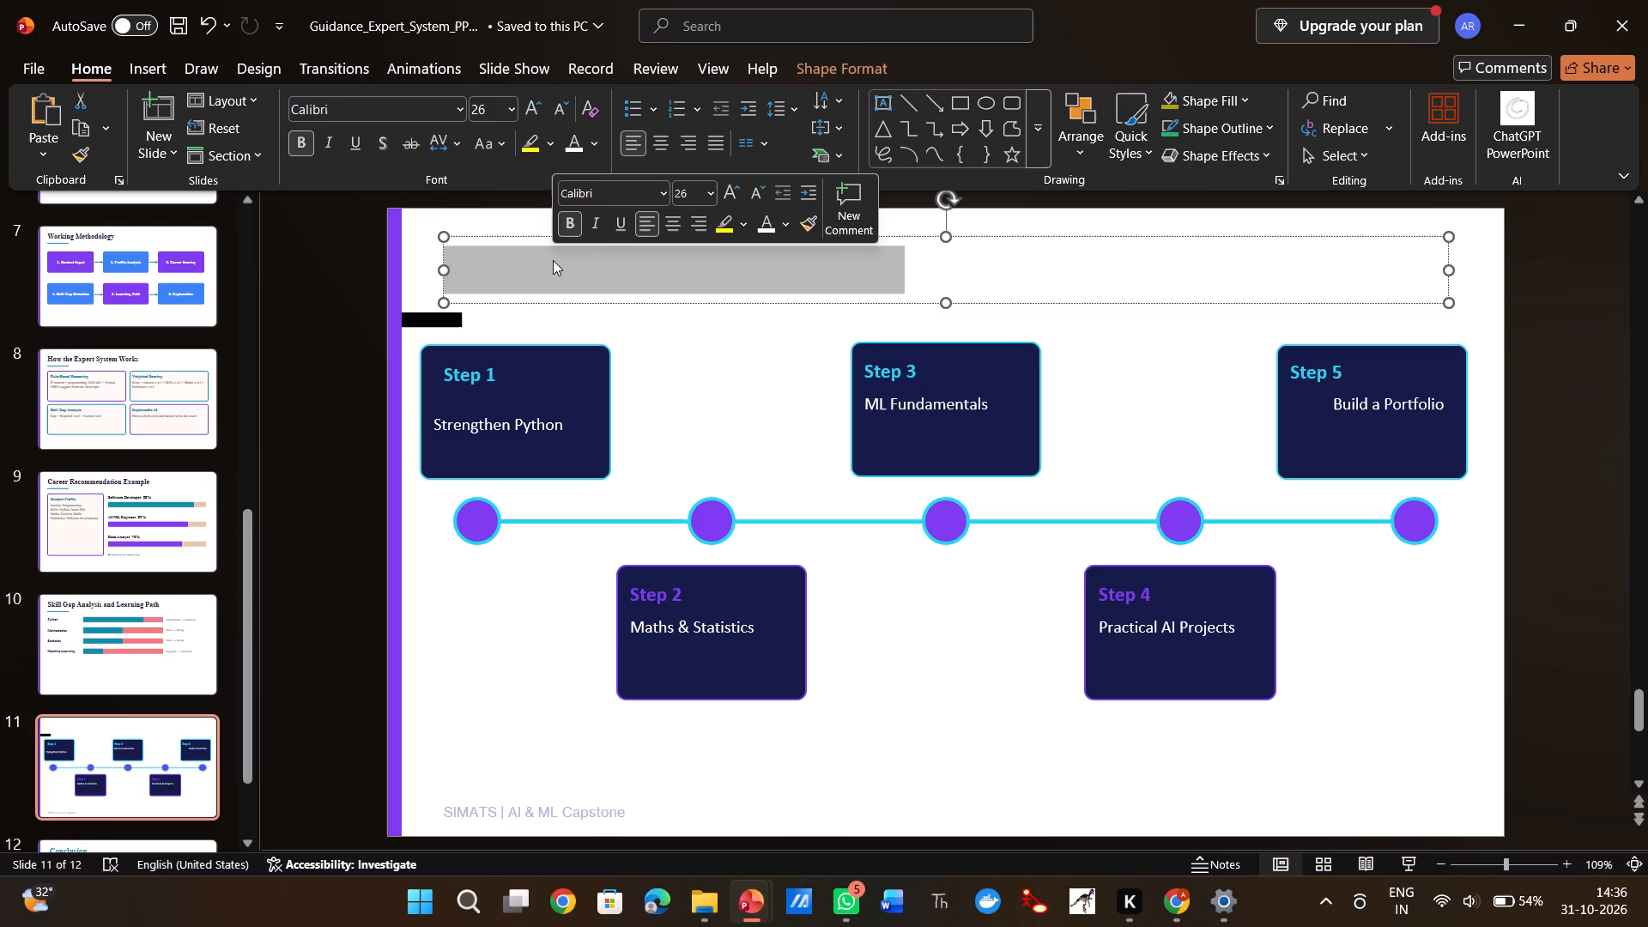
click(776, 220)
drag(785, 222, 816, 318)
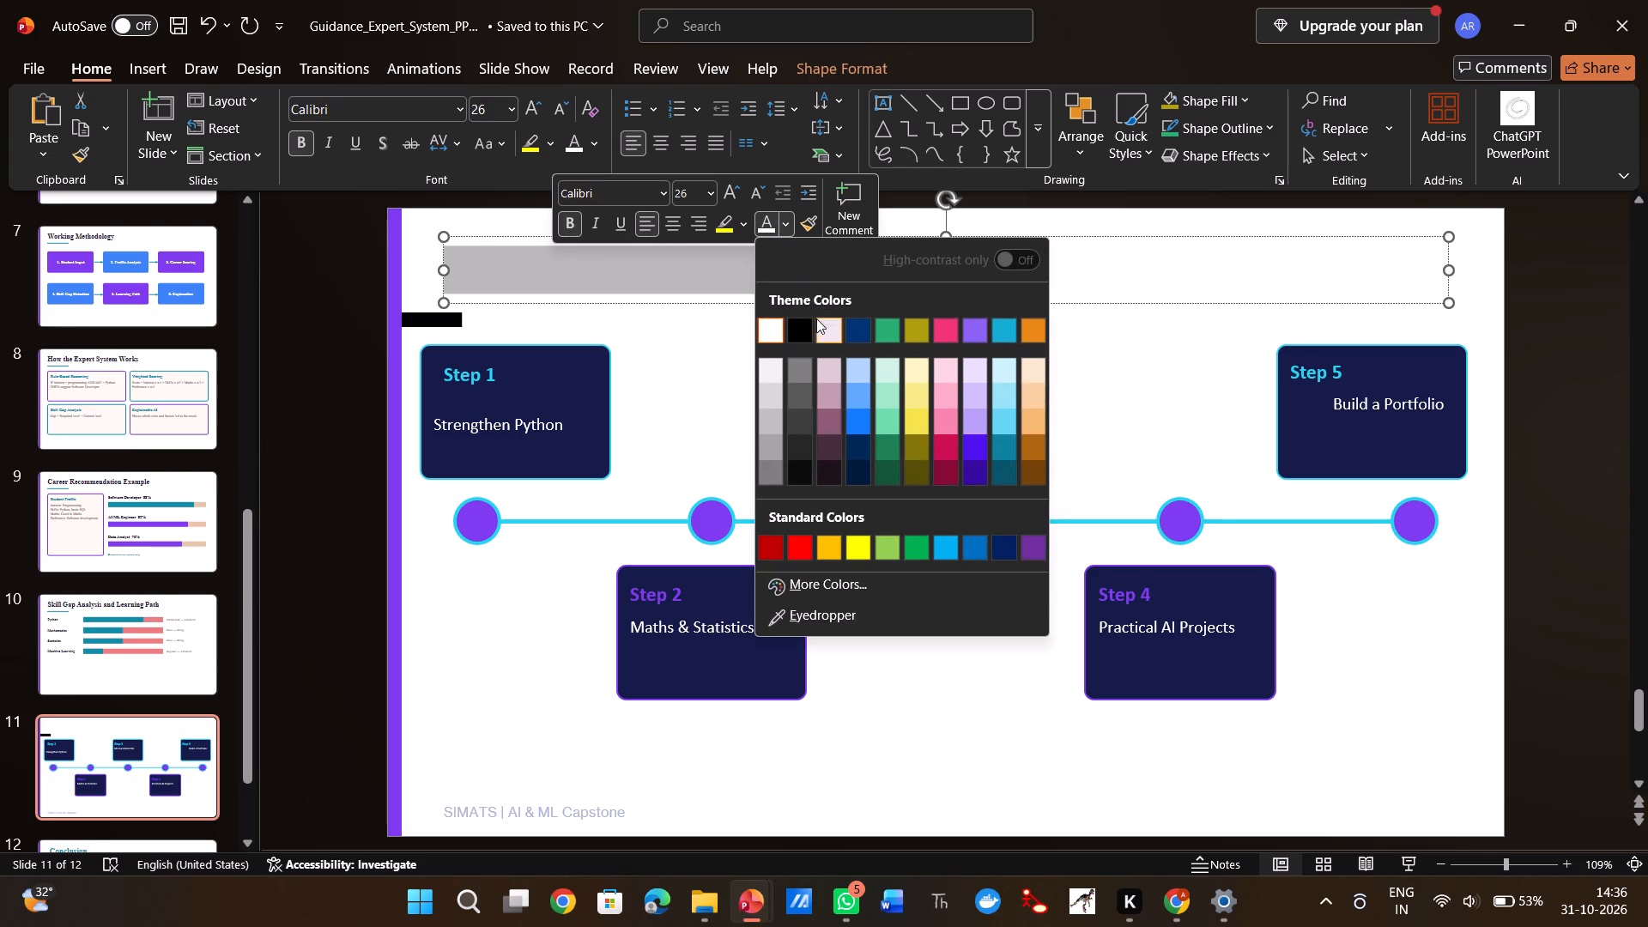
drag(816, 318, 802, 329)
click(802, 329)
click(766, 267)
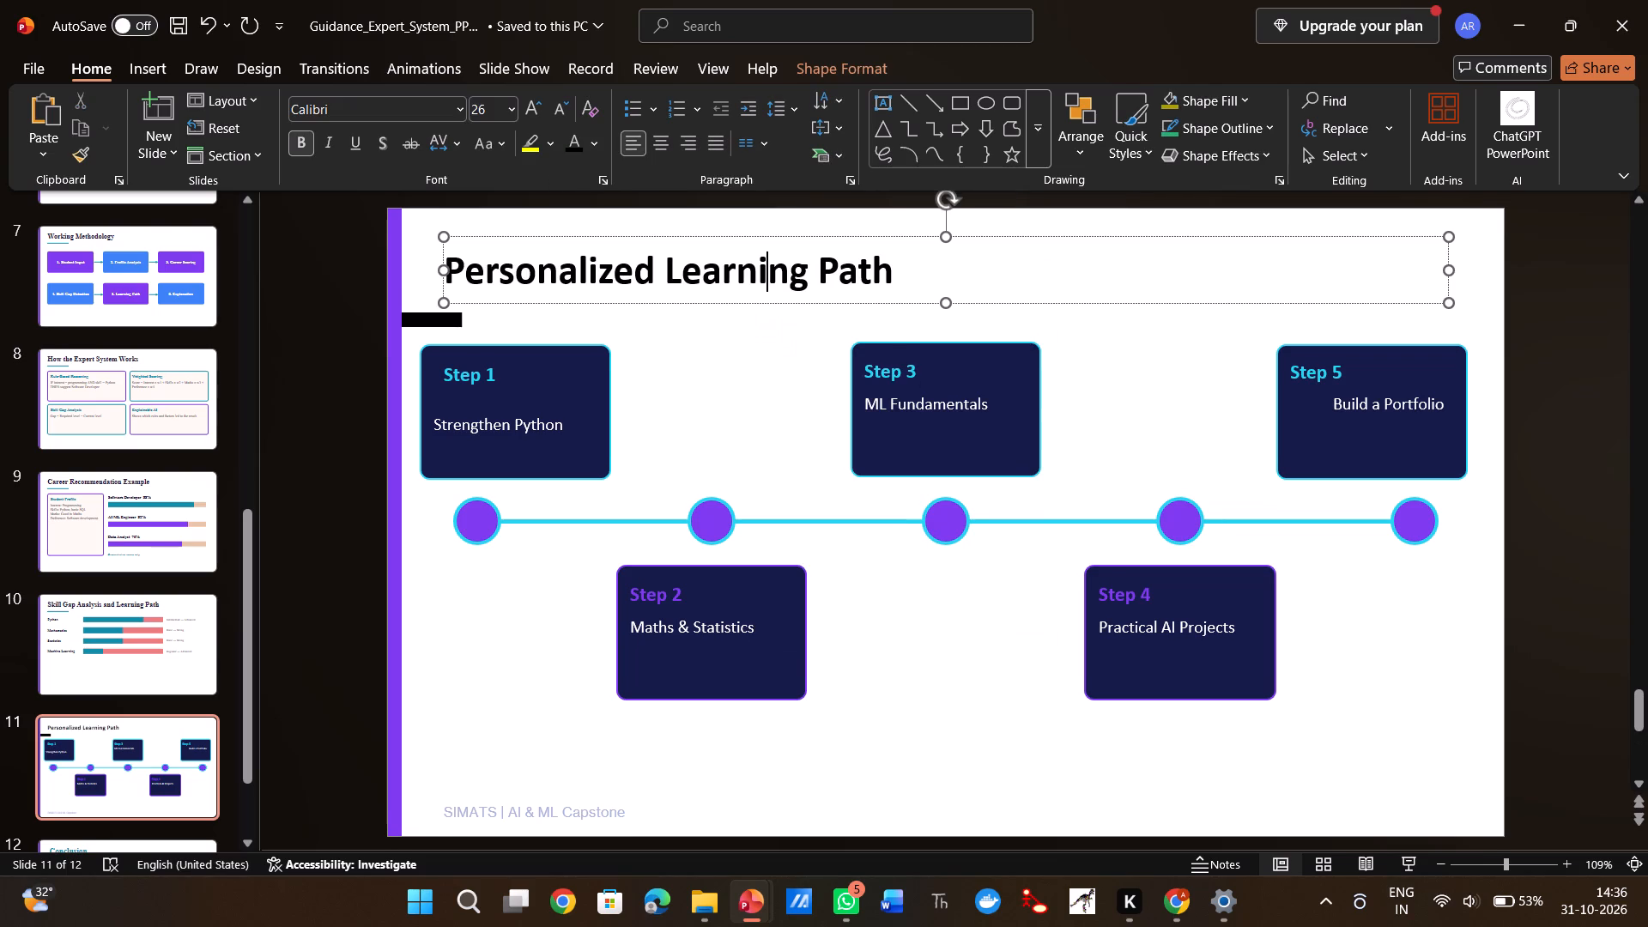
click(824, 769)
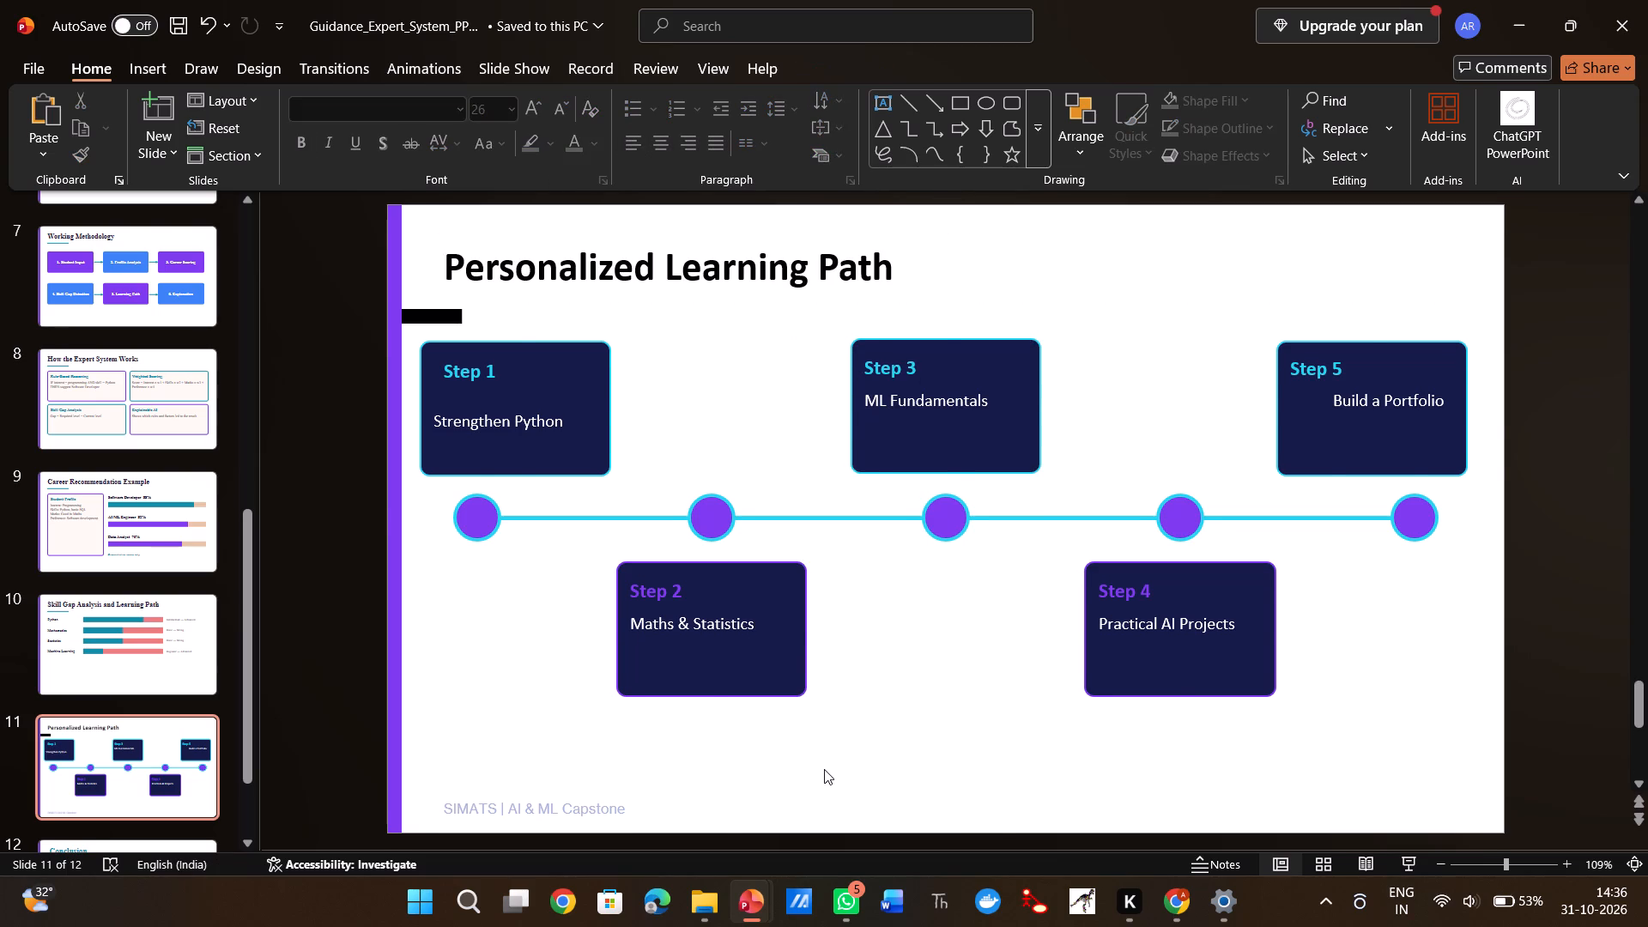
Set all text on the Personalized Learning Path slide to Times New Roman.
key(ctrl+a)
click(409, 105)
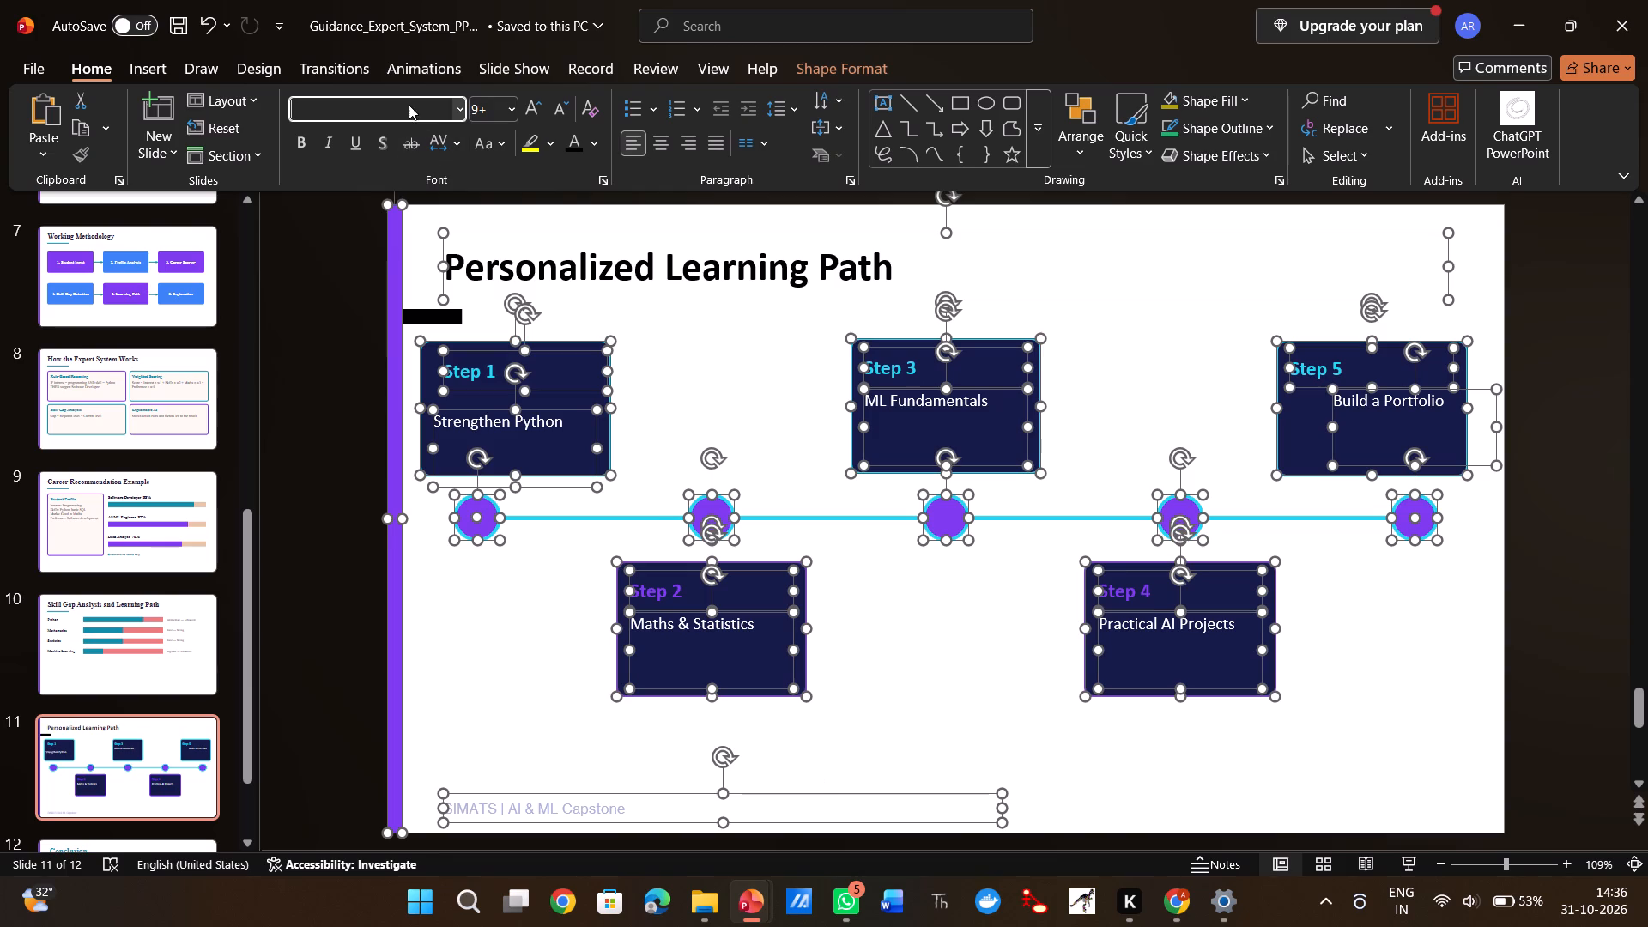
text(ti)
key(Return)
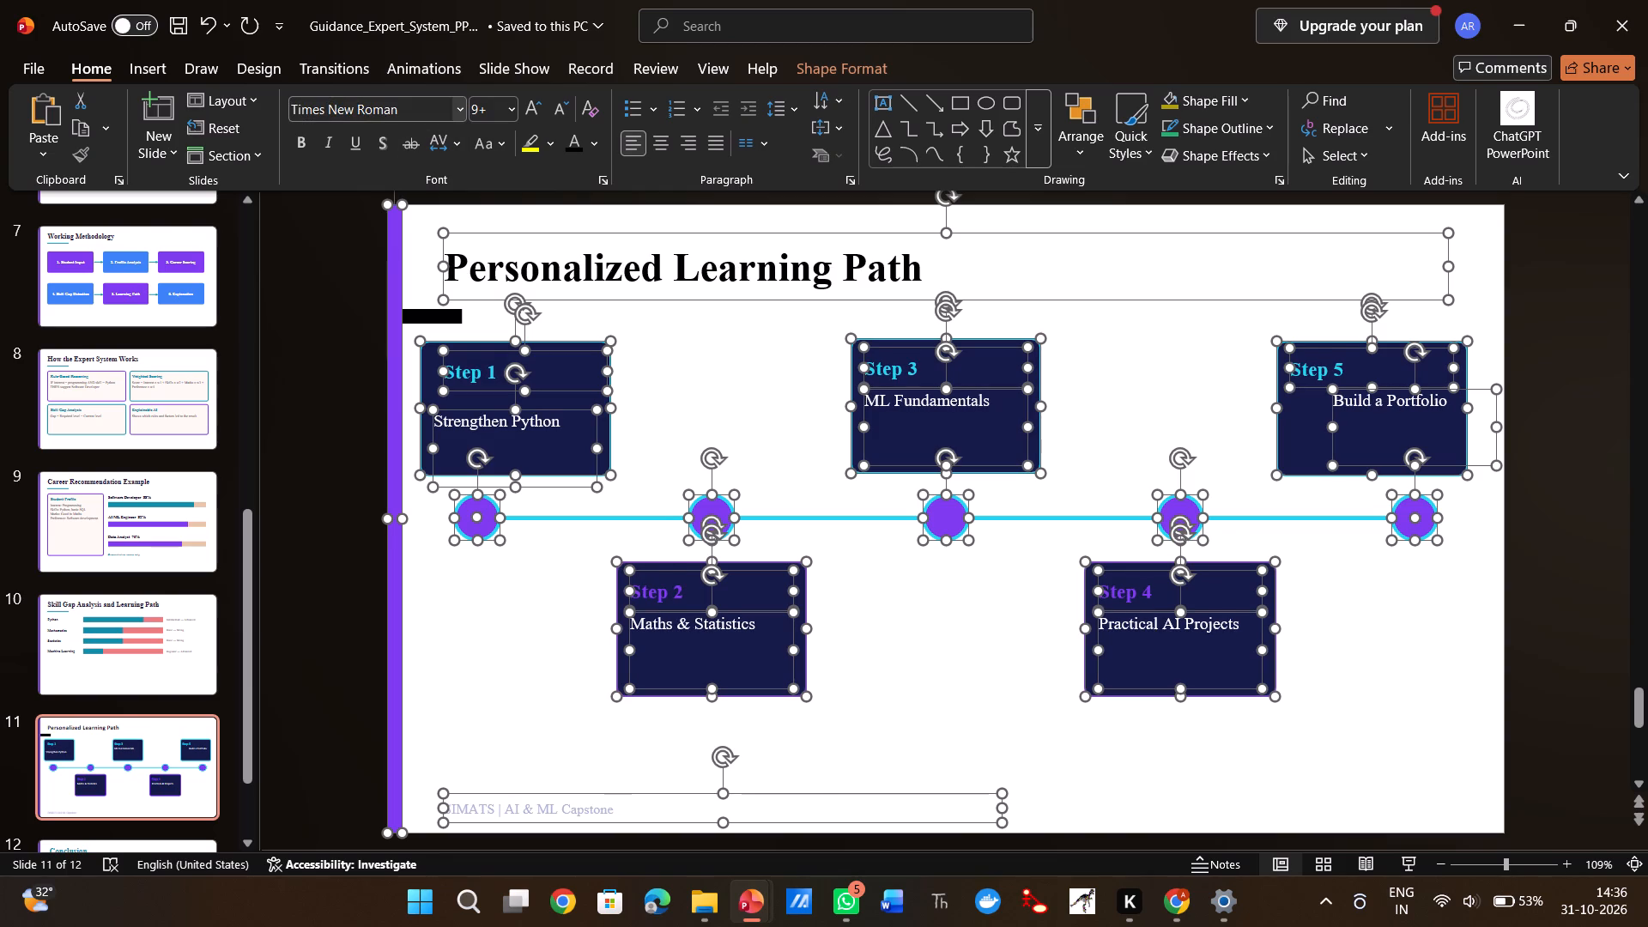
click(292, 496)
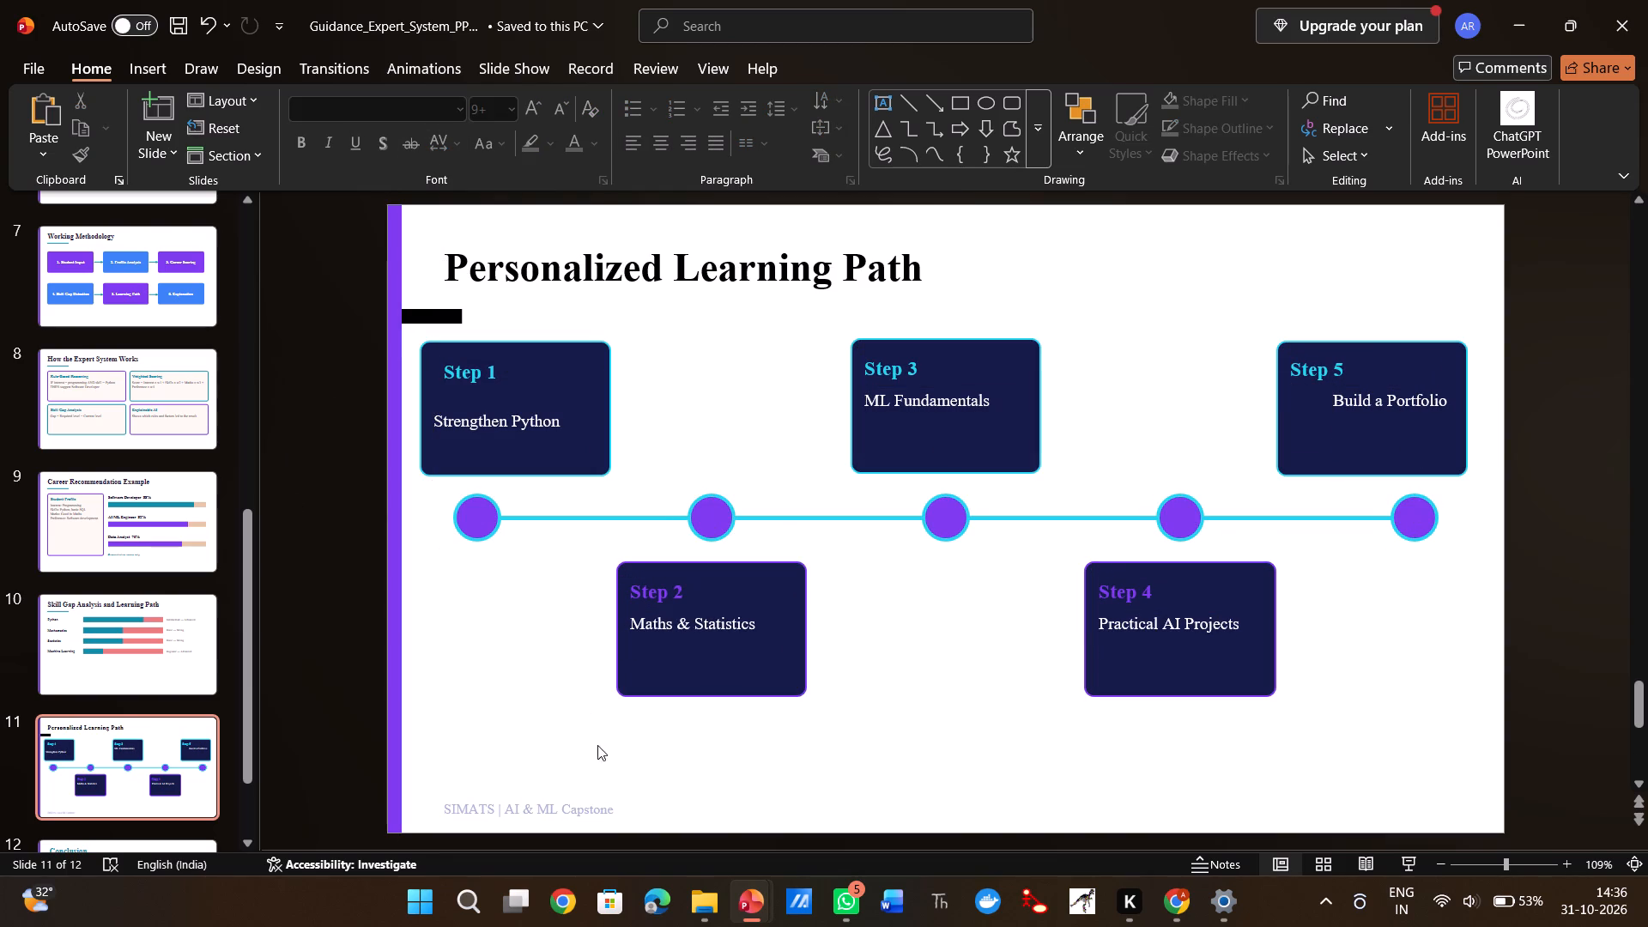
Clear the SIMATS | AI & ML Capstone footer text from slide 11 and save the presentation.
double_click(590, 805)
key(ctrl+a)
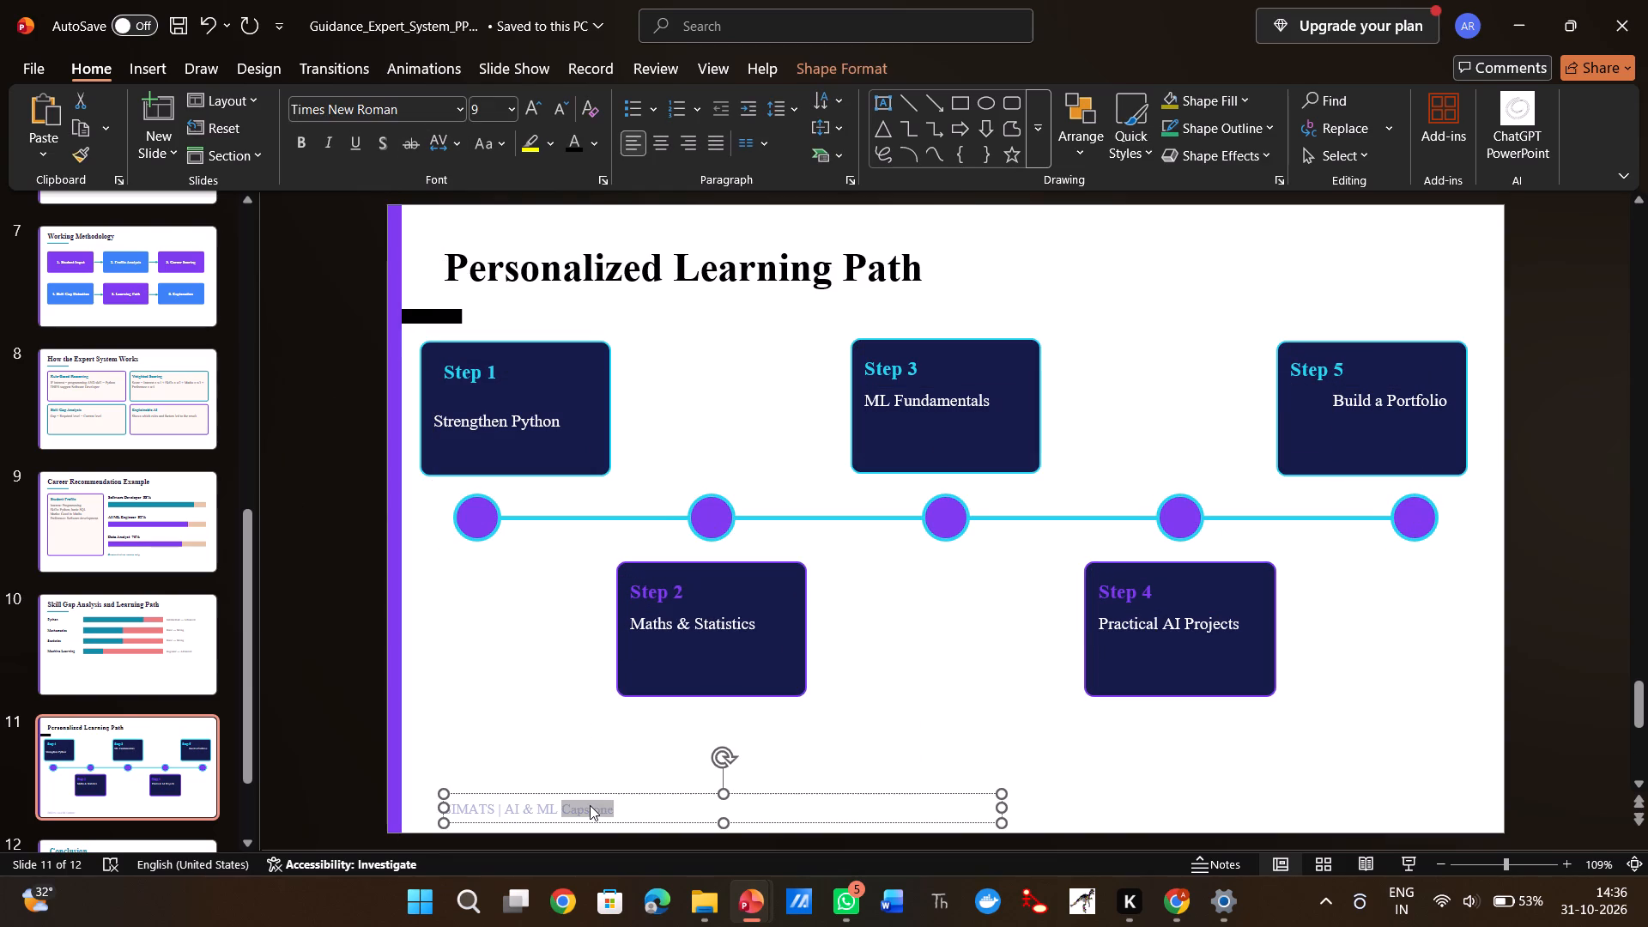
key(BackSpace)
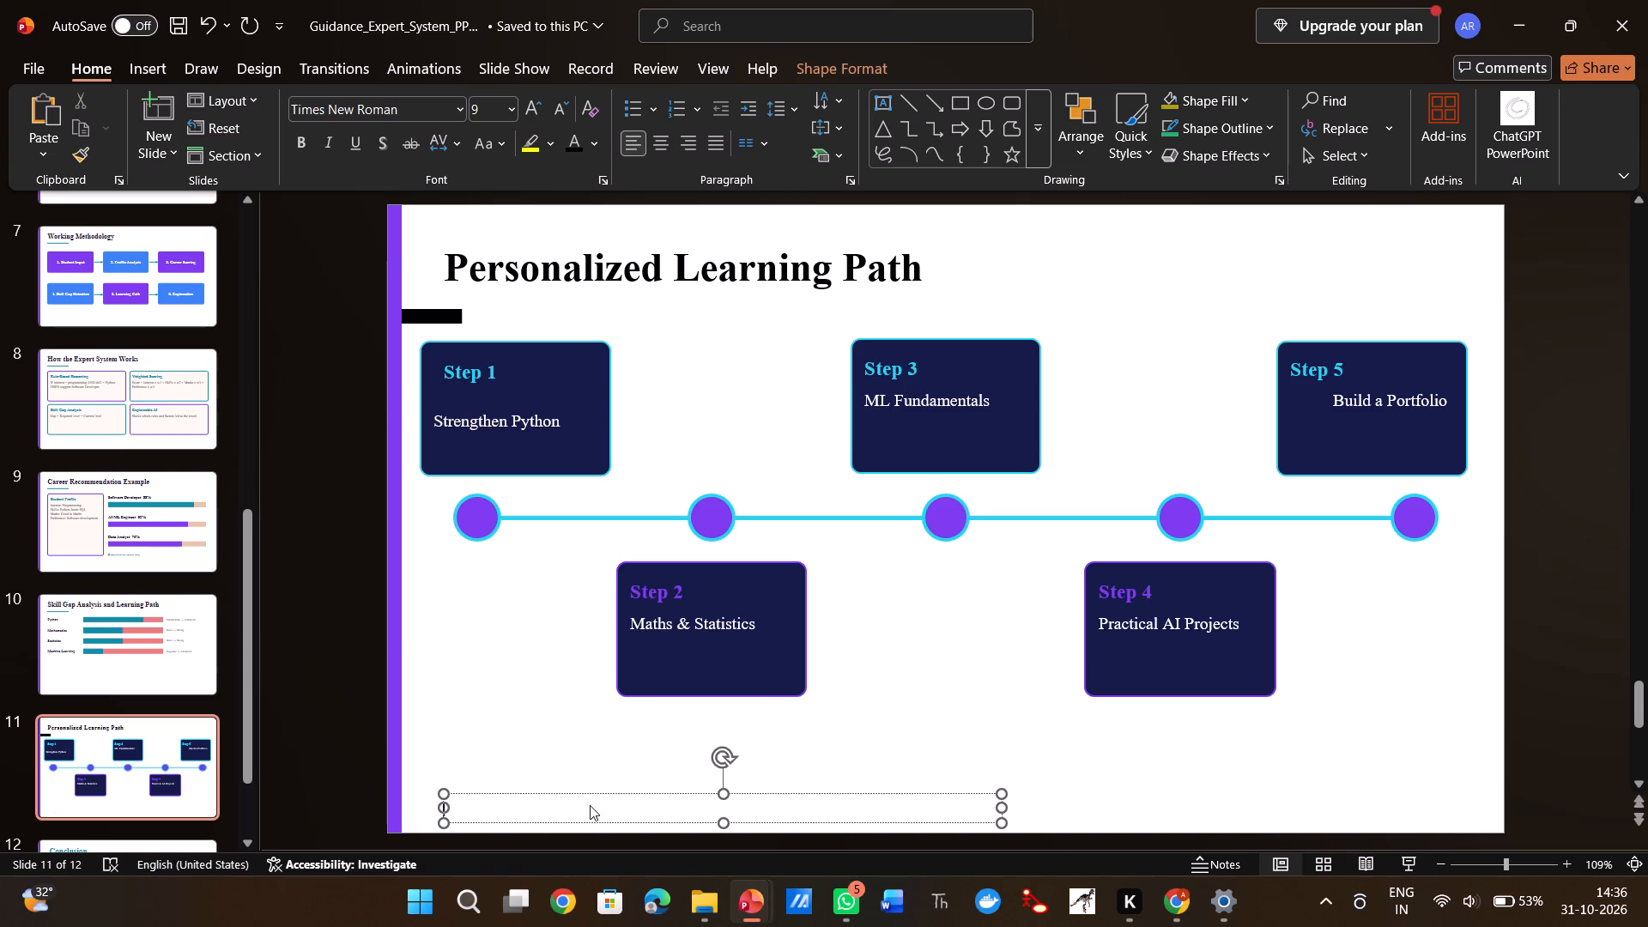
click(350, 791)
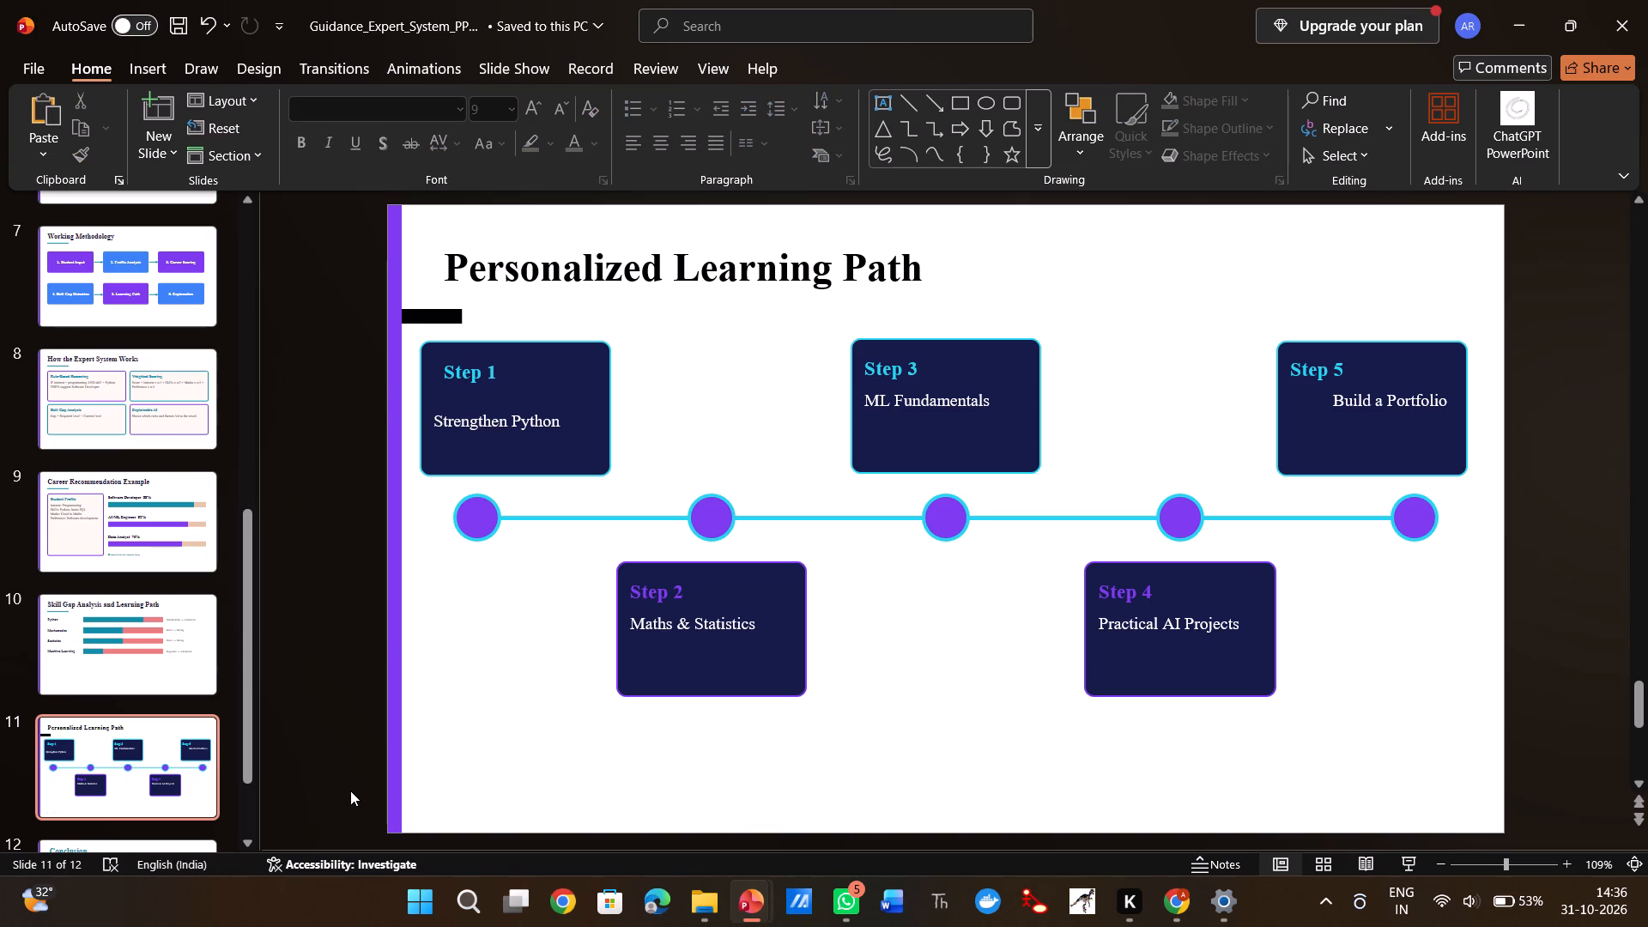
key(ctrl+s)
key(ctrl+s)
Set all text on the Objectives slide to Times New Roman.
scroll(258, 480, up, 2)
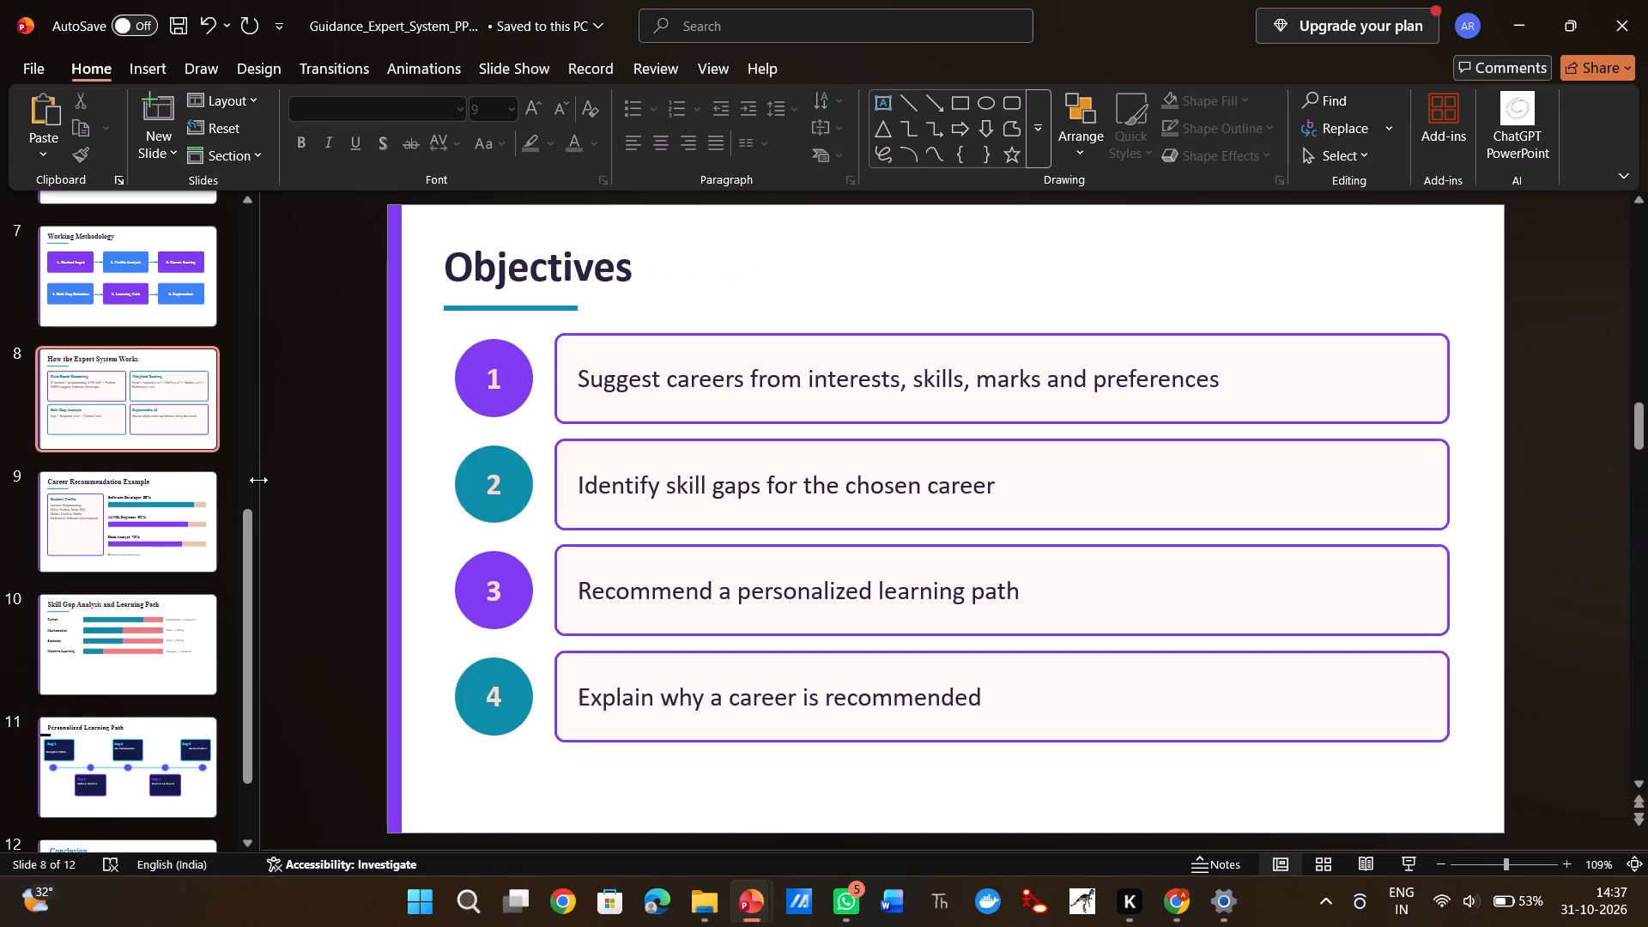
scroll(124, 323, up, 5)
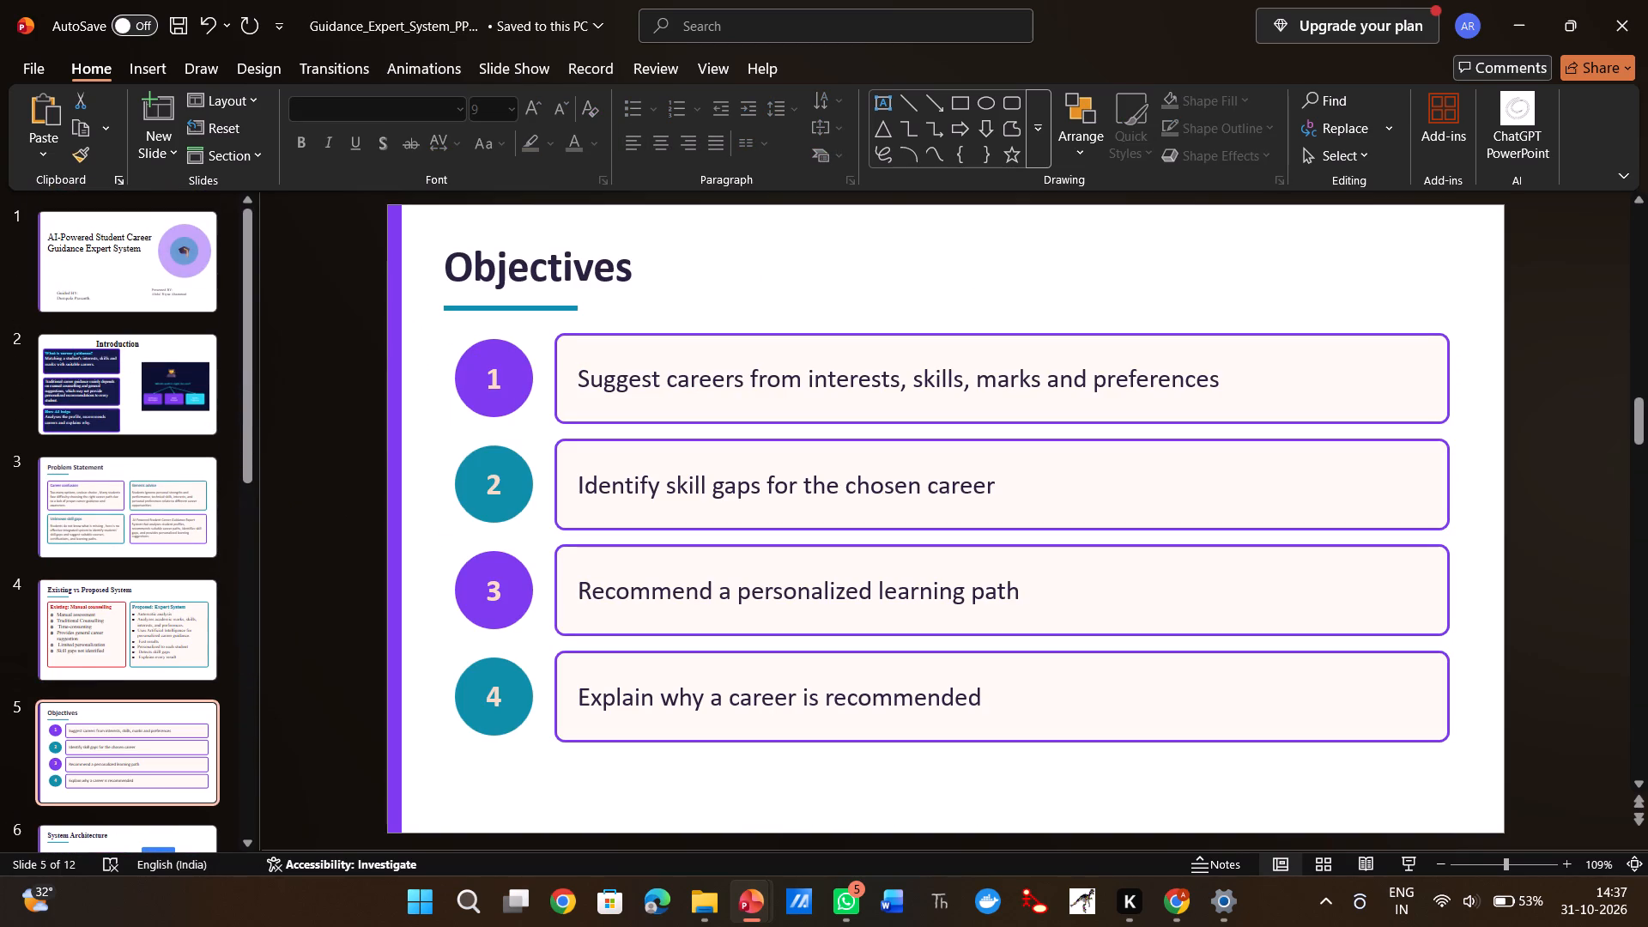
click(551, 778)
key(ctrl+a)
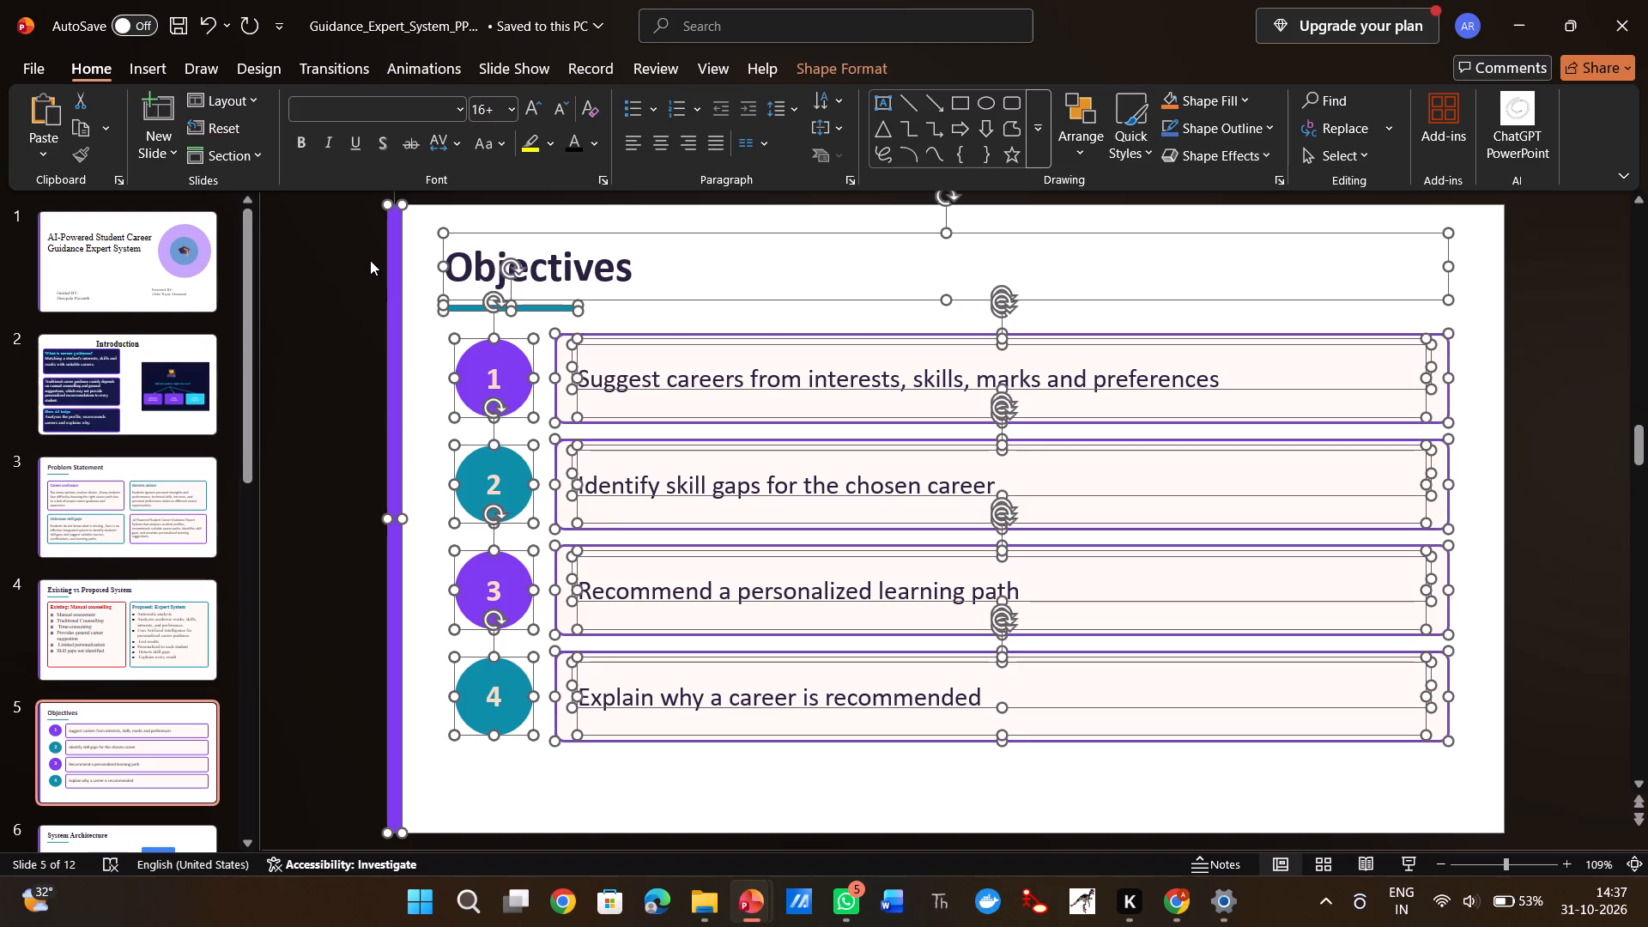
click(370, 109)
text(tim)
key(Return)
click(397, 358)
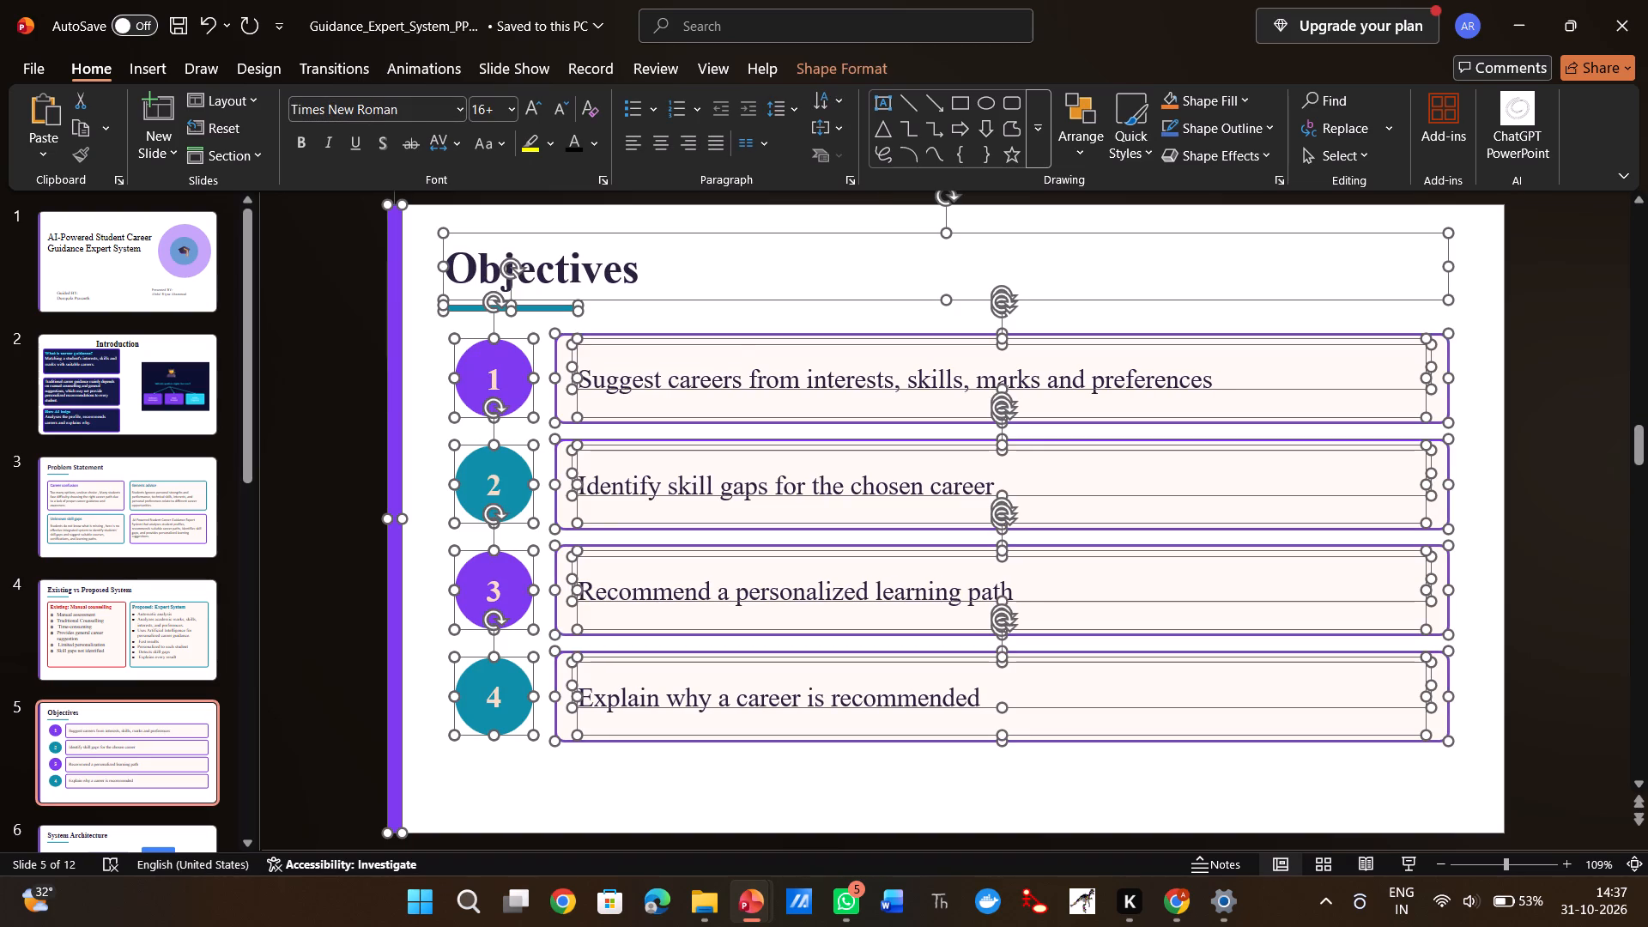
Review the slides from the title slide through Working Methodology.
click(178, 270)
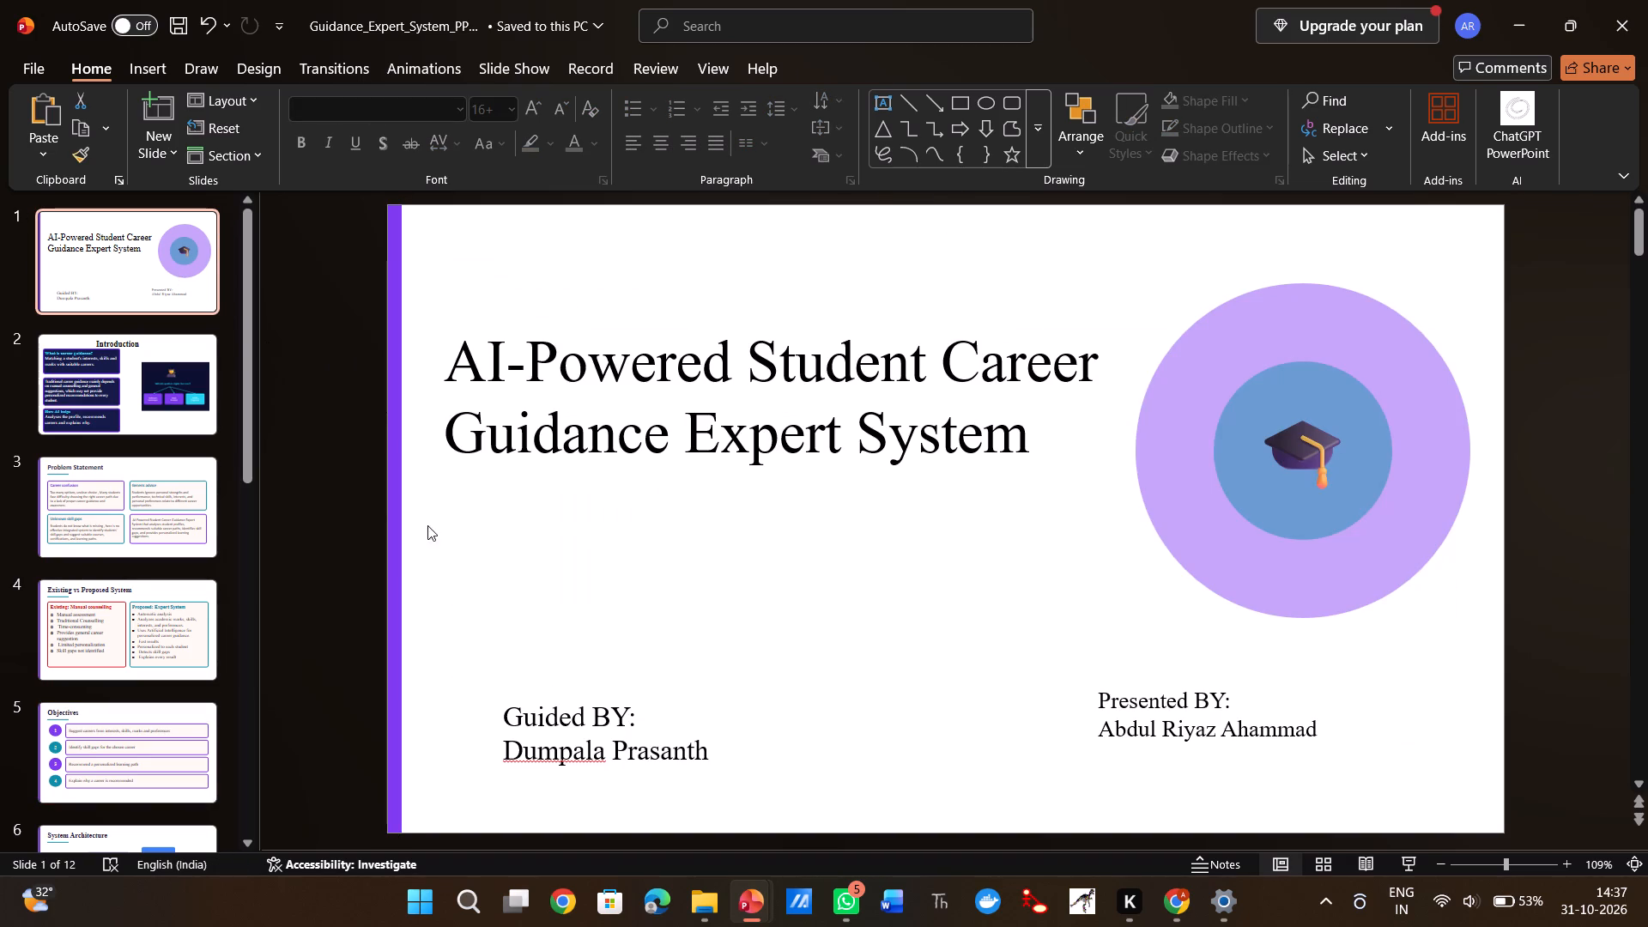
click(164, 345)
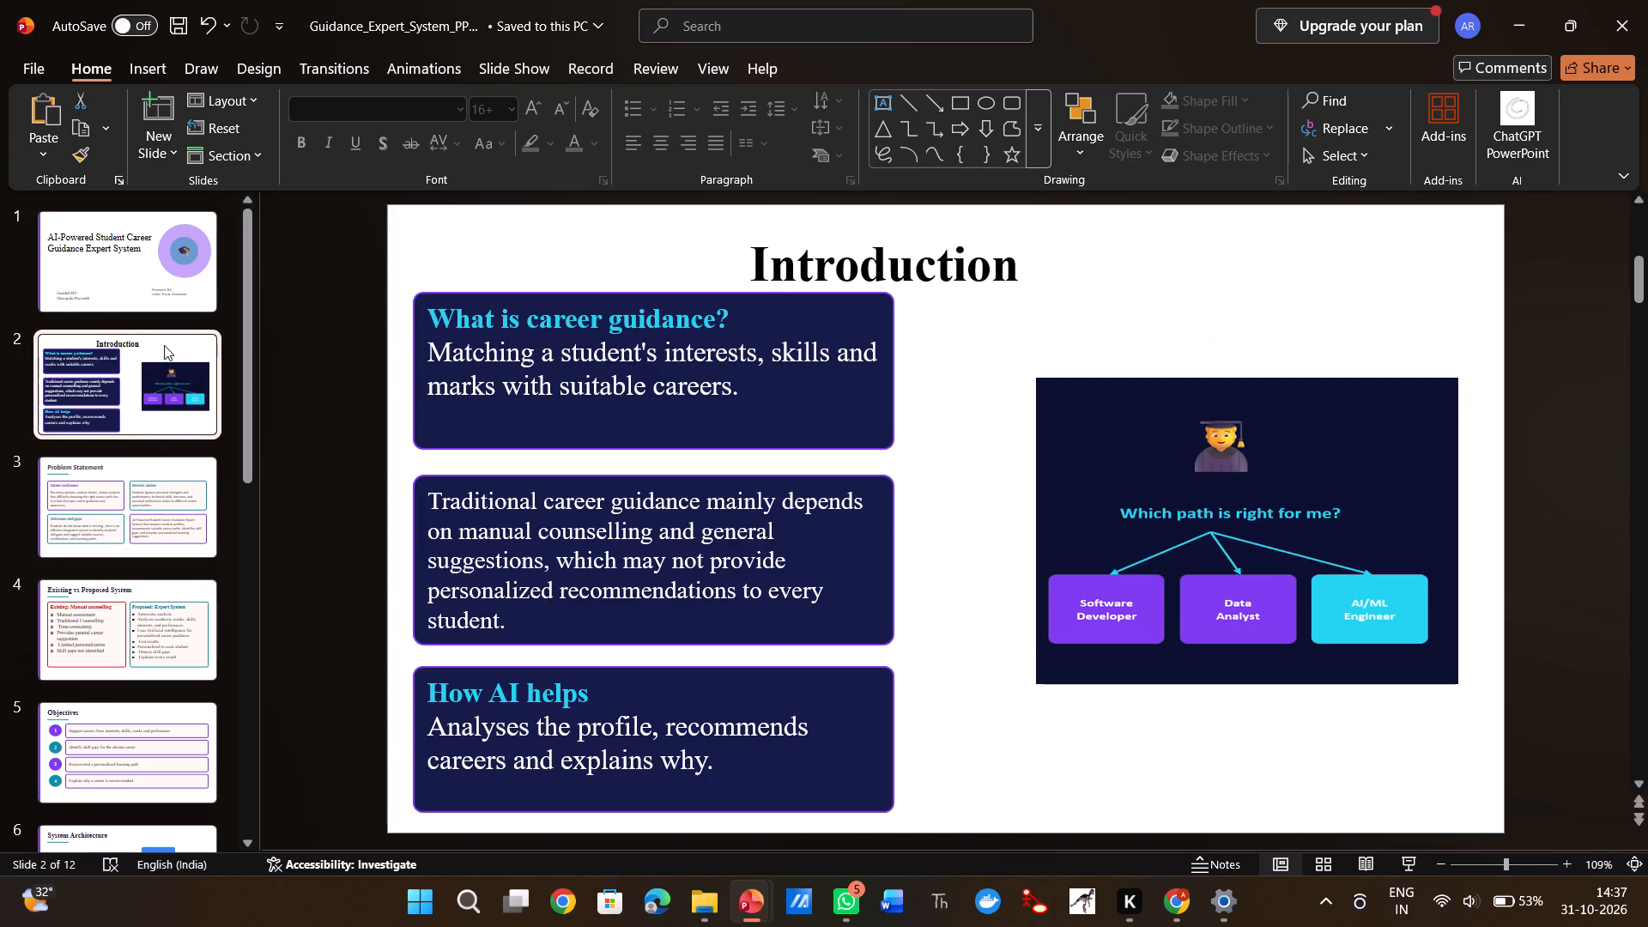
key(Down)
key(Down)
key(Down)
key(Down)
key(Down)
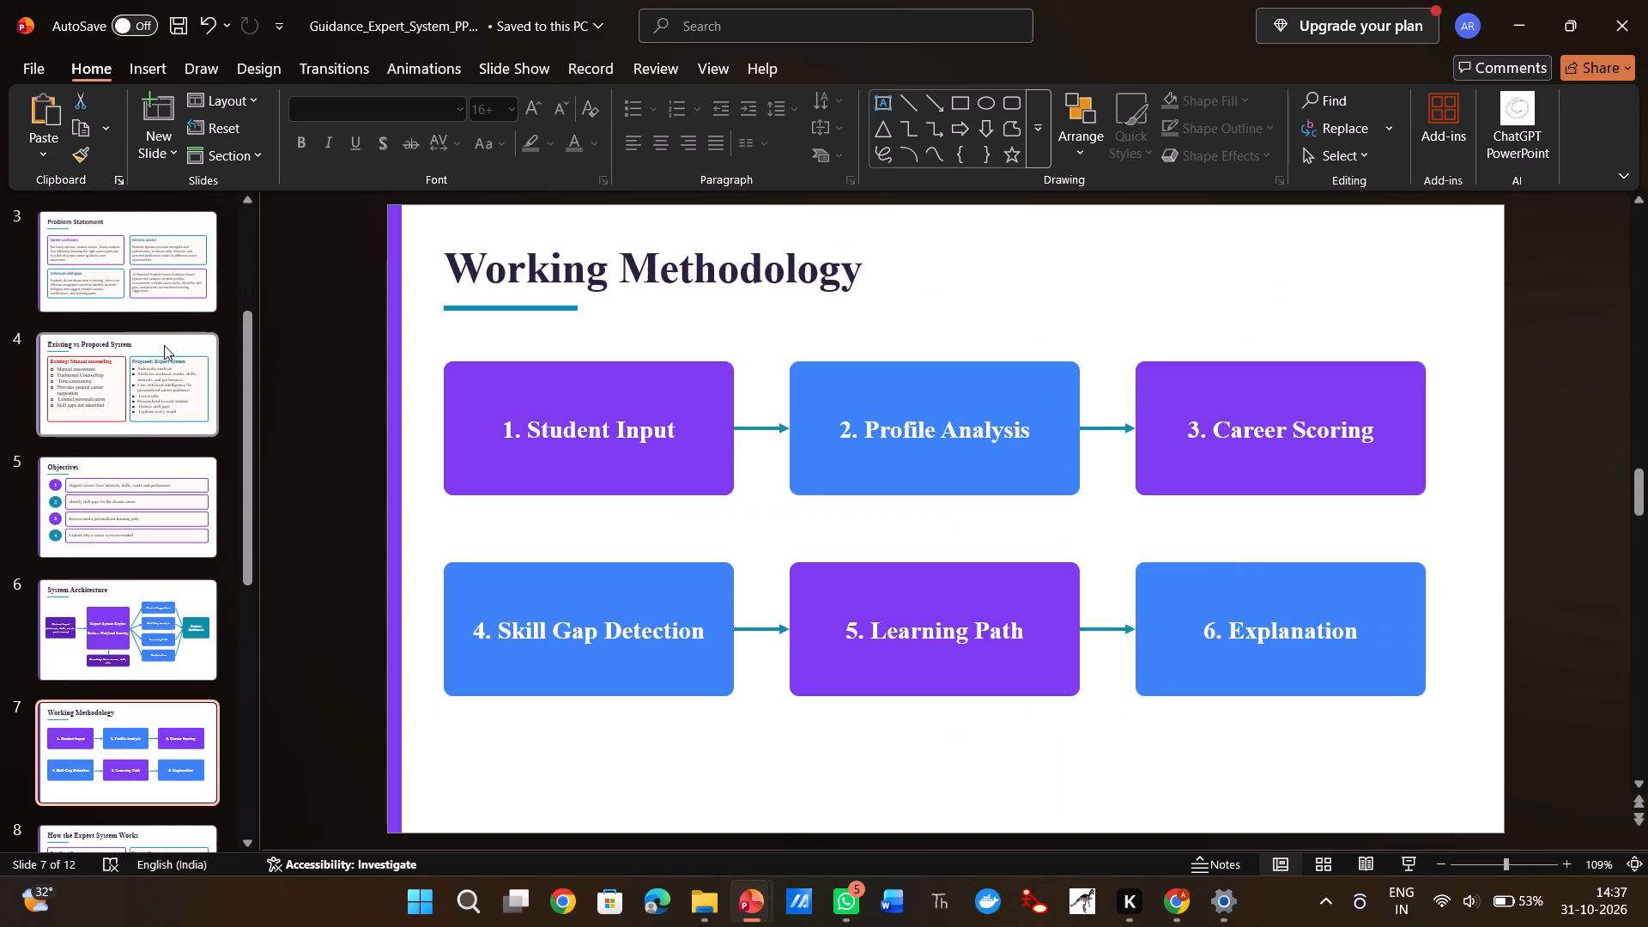
key(Down)
key(Up)
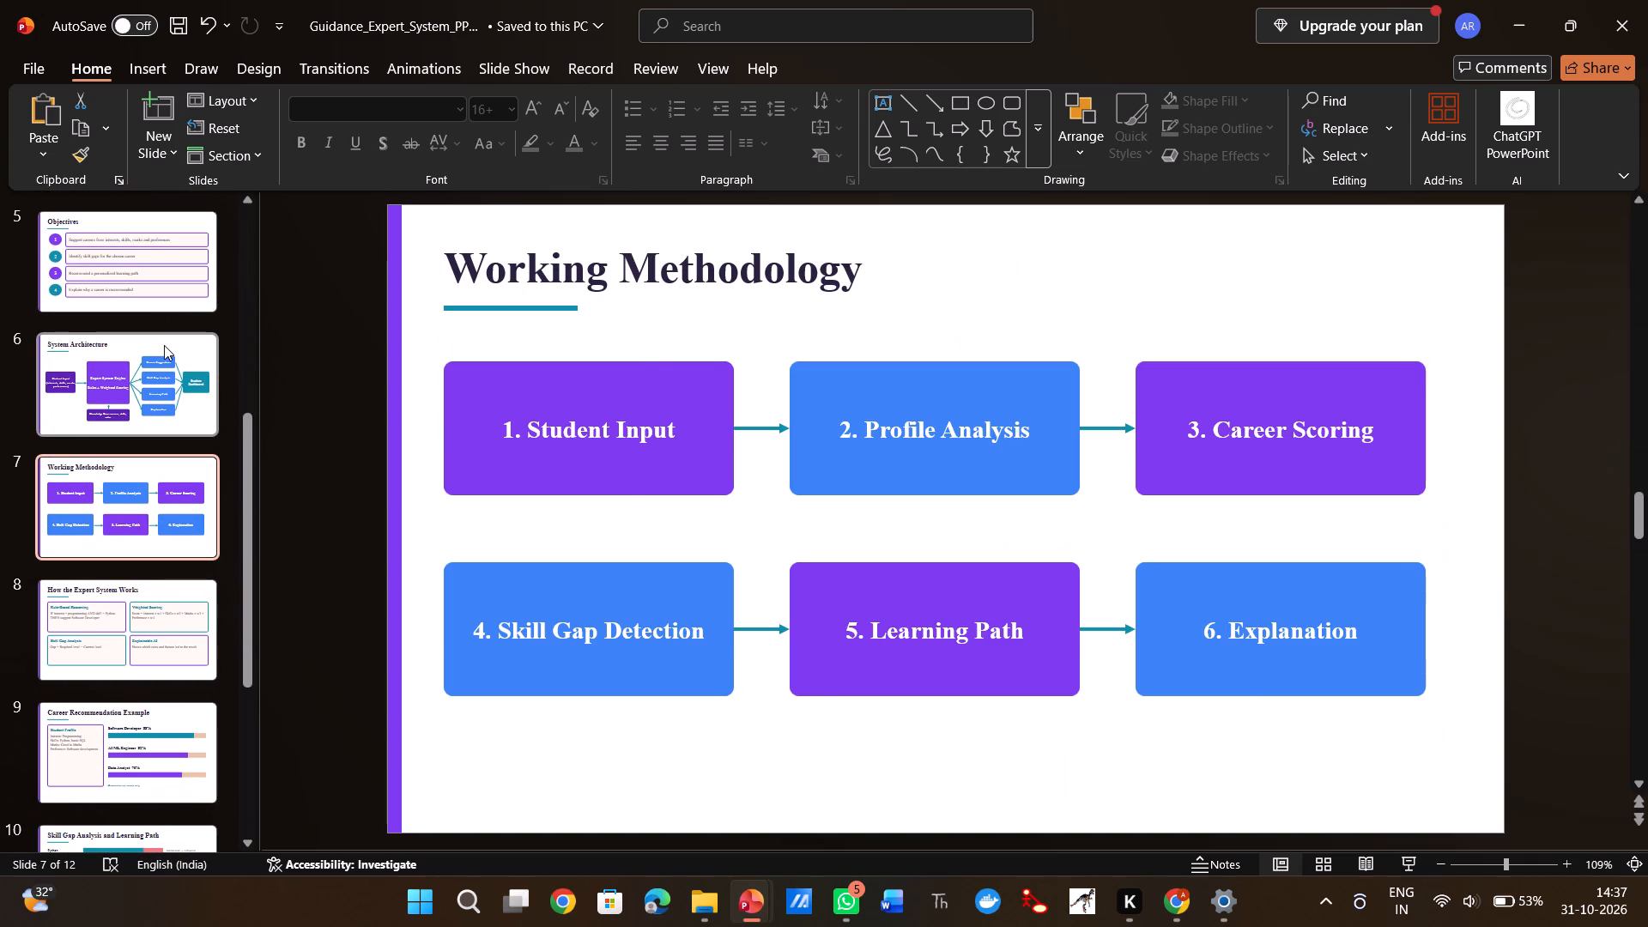
key(Up)
key(Down)
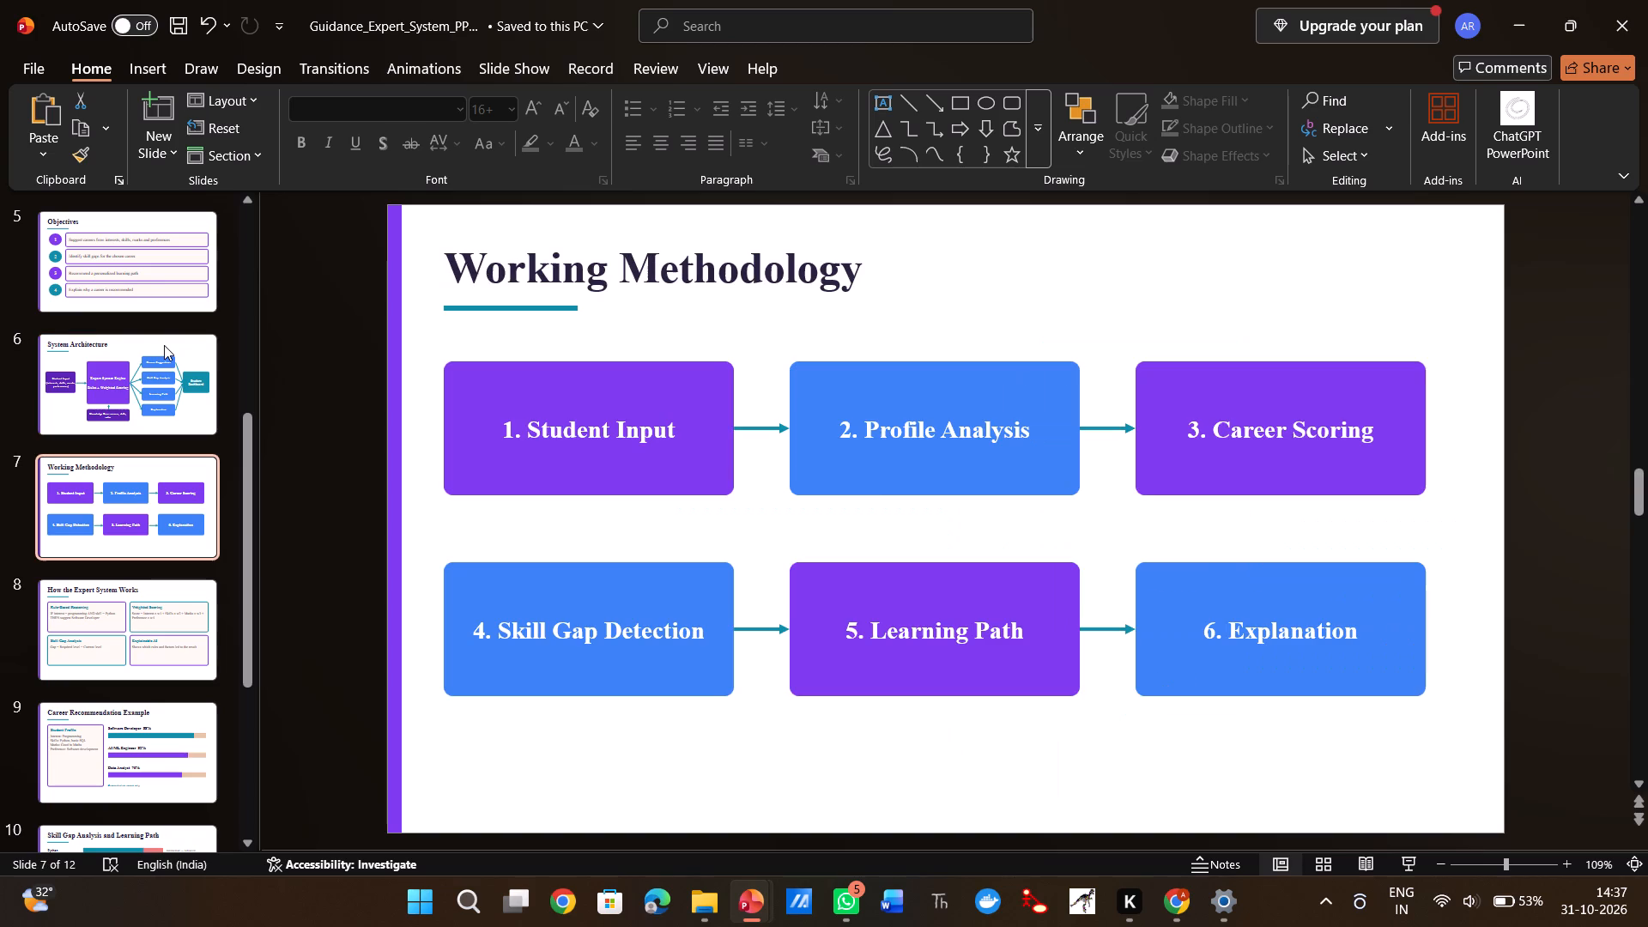
Delete the Working Methodology slide from the deck.
click(106, 506)
key(BackSpace)
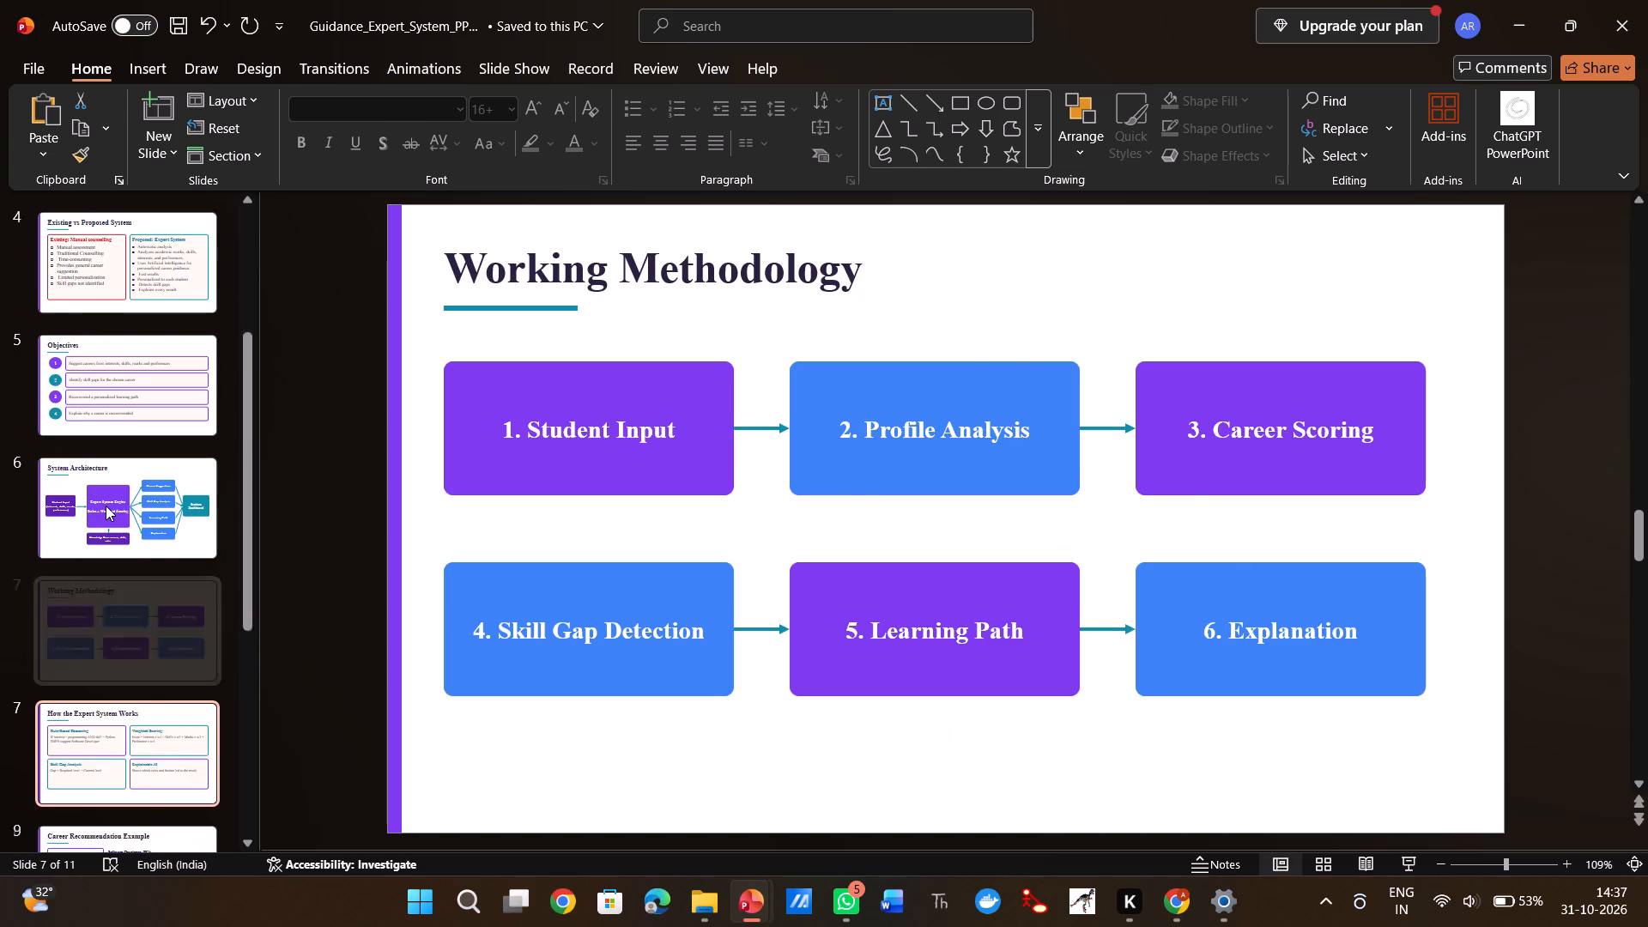
Add a new slide with the Section Header layout after the Conclusion slide.
key(Down)
key(Down)
key(Down)
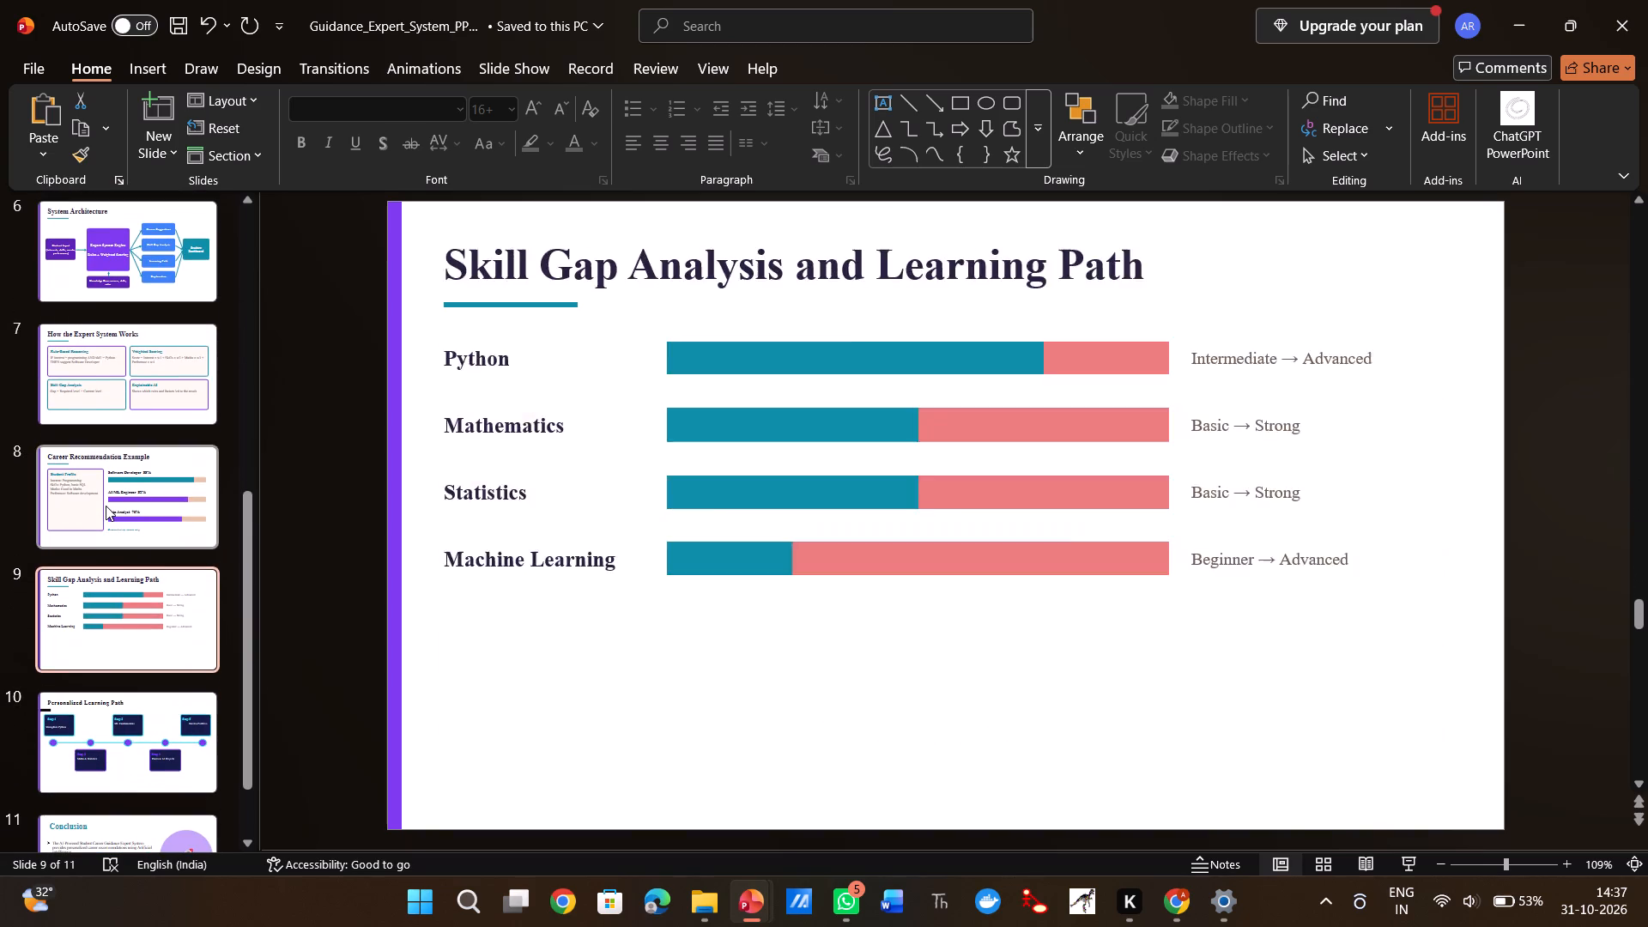
key(Down)
key(Down)
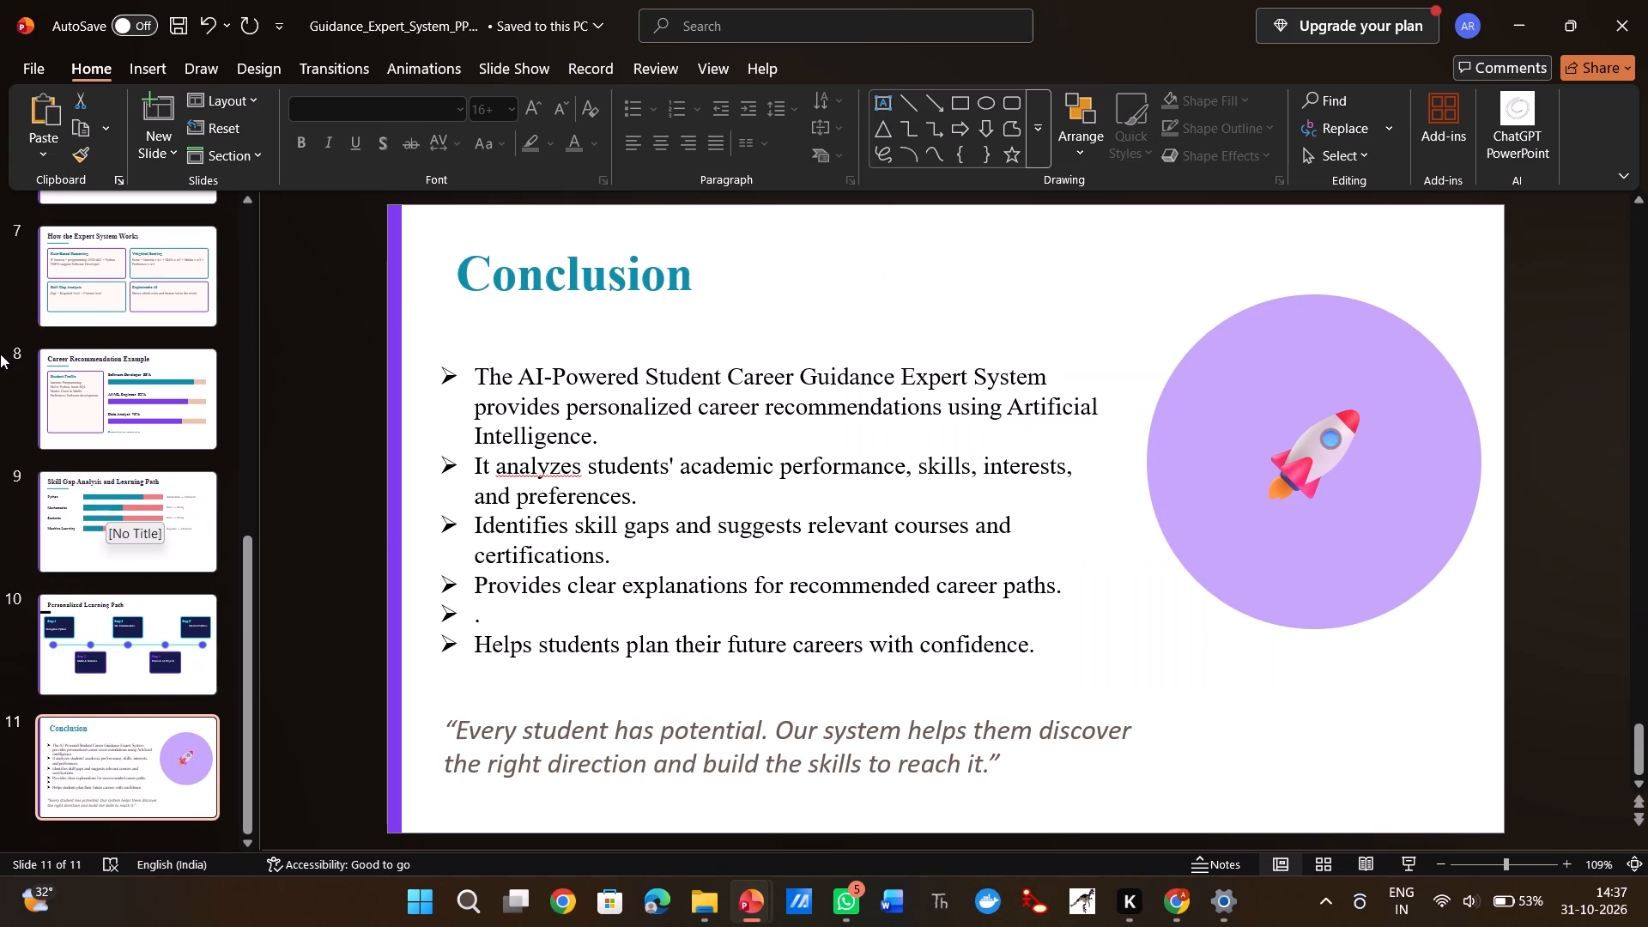
click(154, 132)
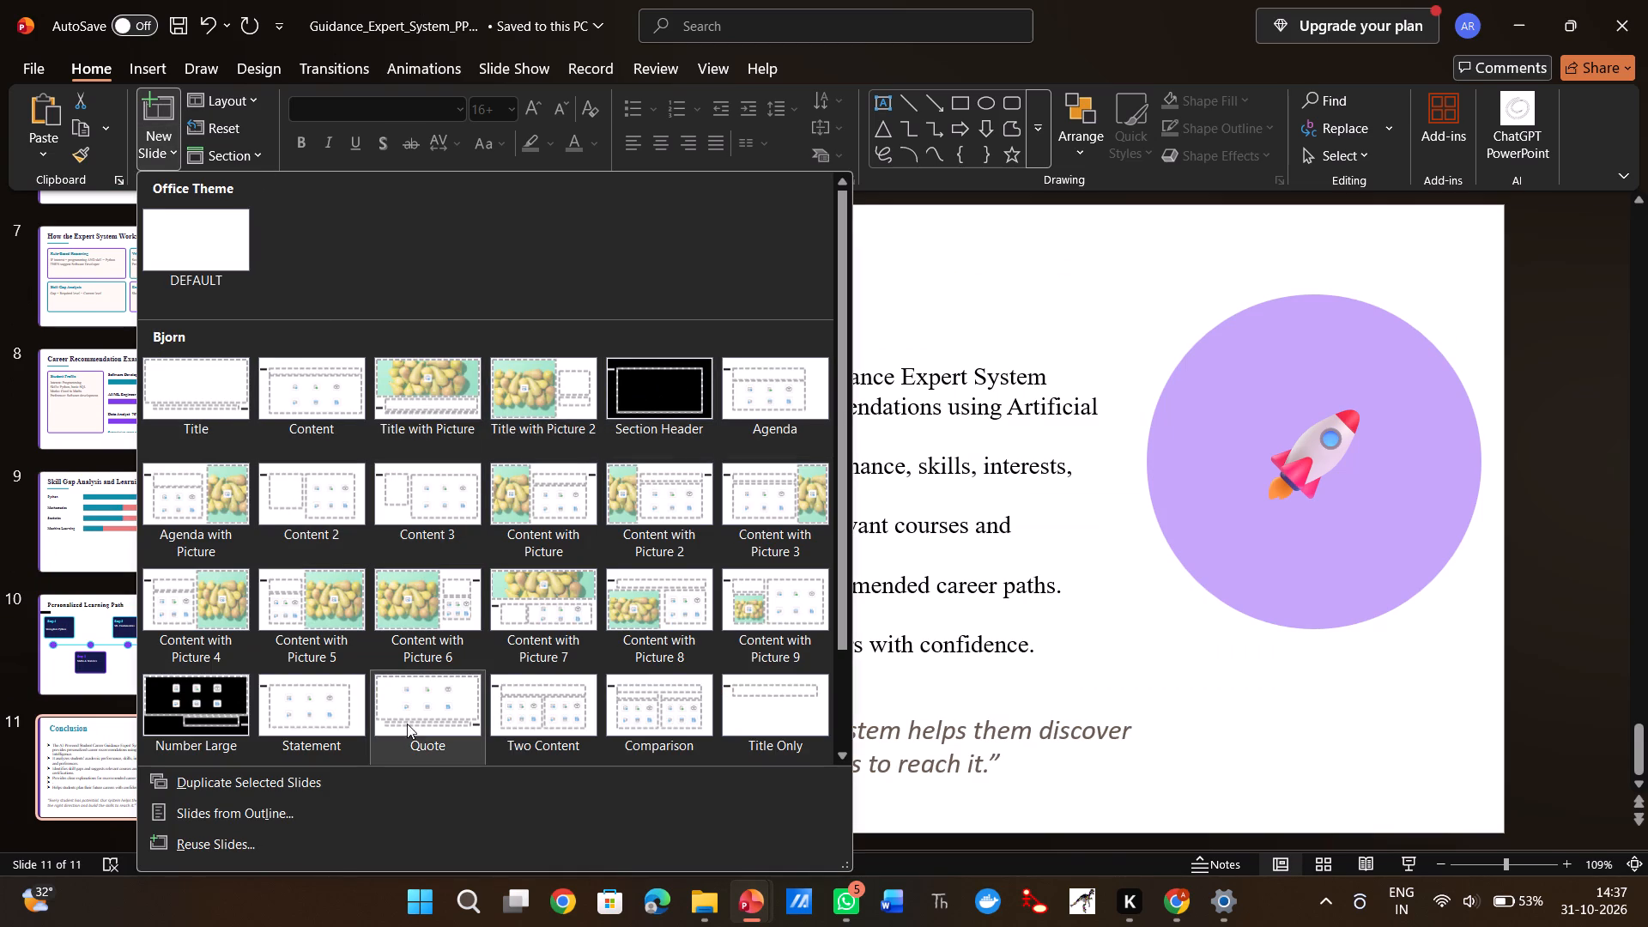
click(675, 382)
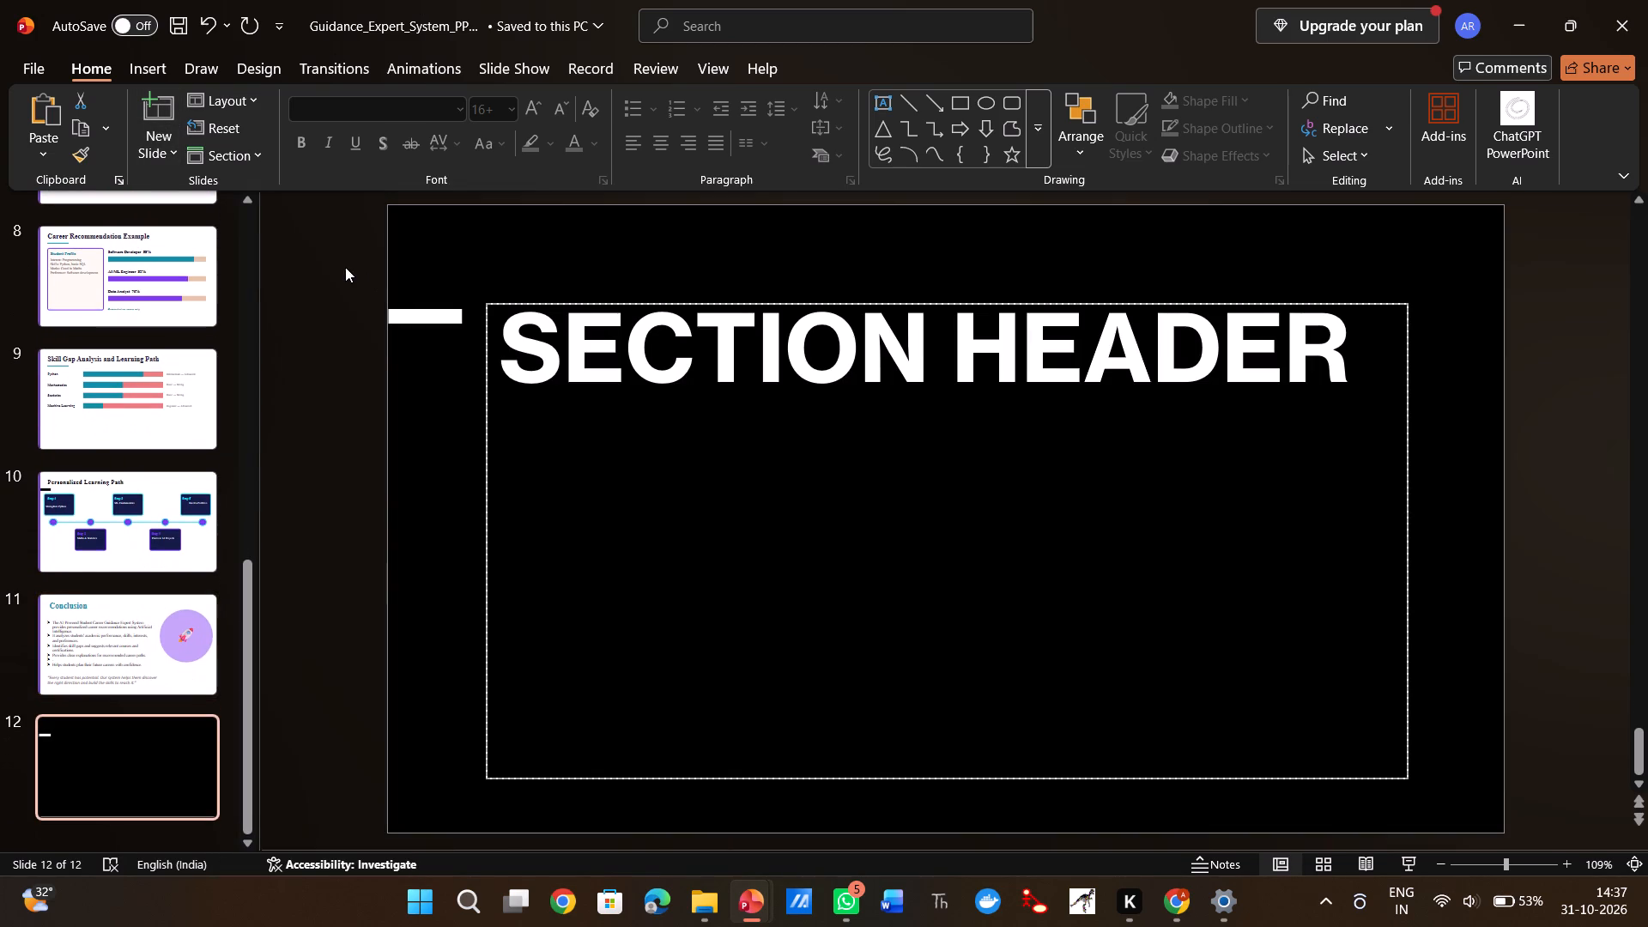
Enter "THANK YOU!" as the new last slide's title, on two lines with the second line indented by two spaces.
drag(687, 470, 512, 393)
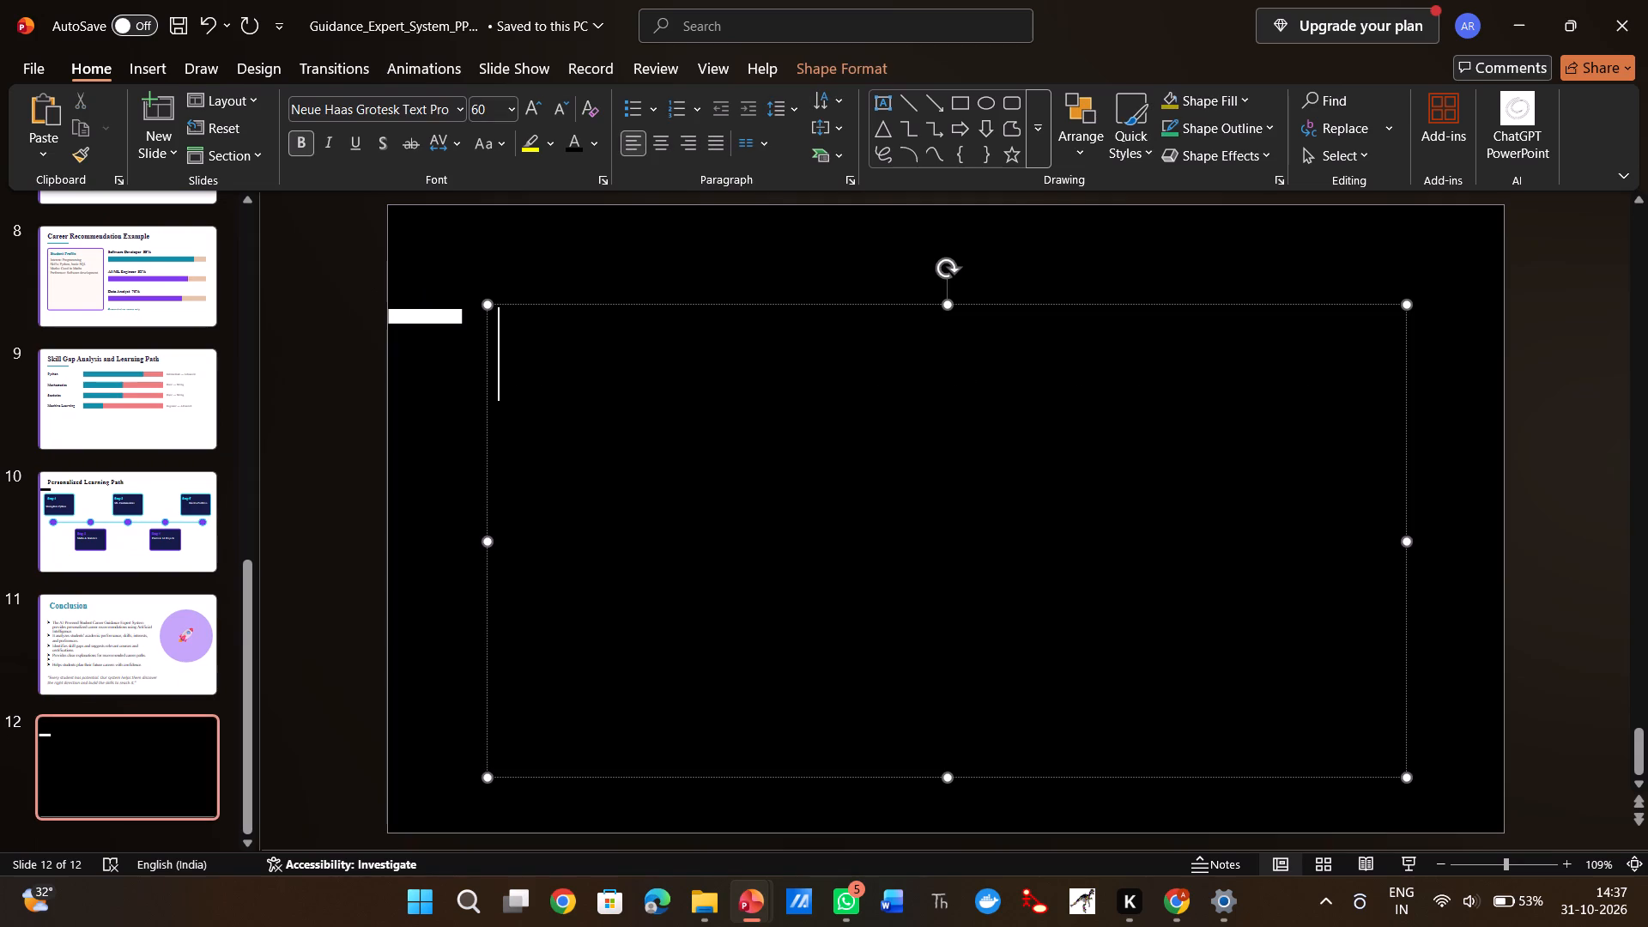
drag(512, 393, 544, 435)
key(t)
text(HA)
text(NK)
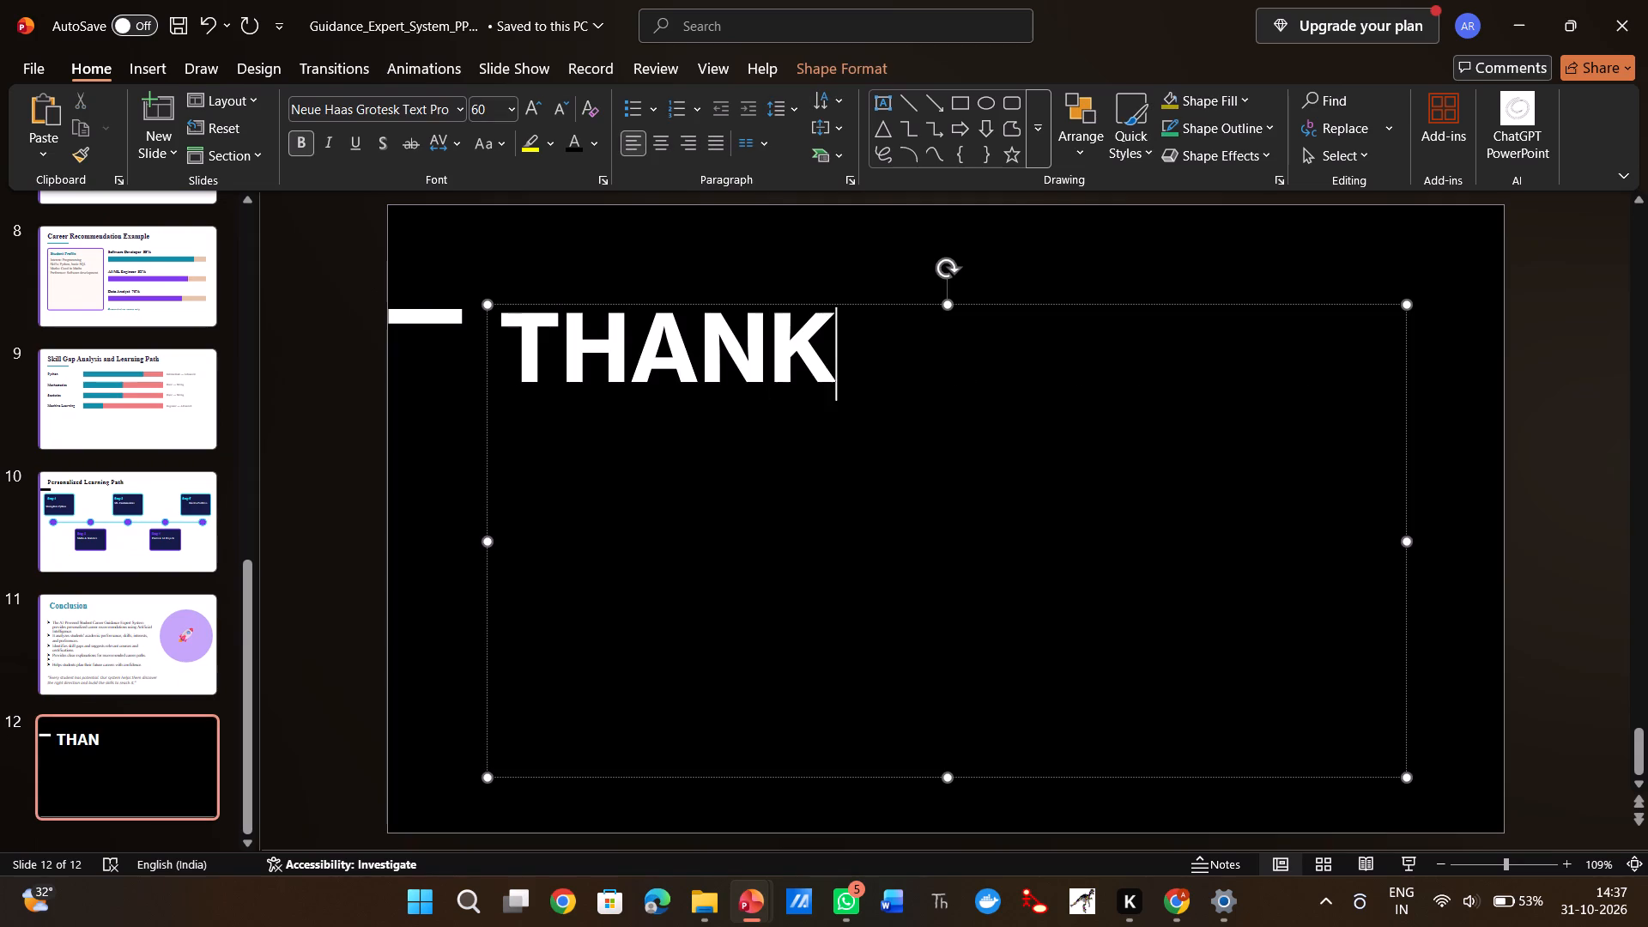
key(Return)
text(YOU)
key(Left)
key(Left)
key(Left)
key(space)
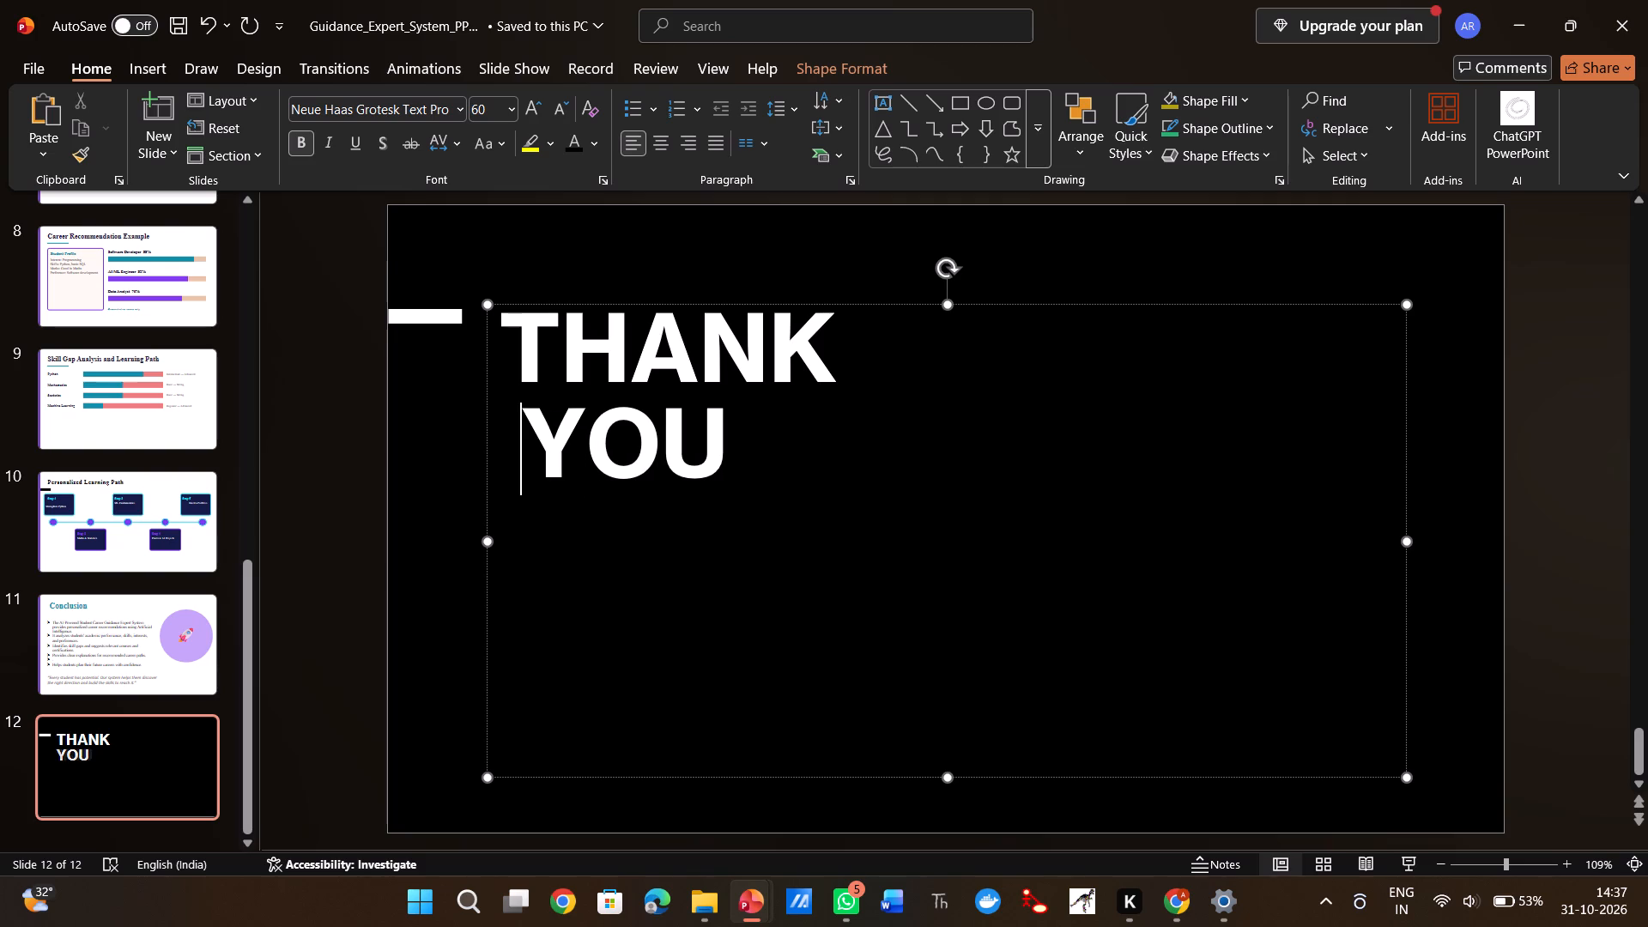
key(space)
key(Right)
key(Right)
key(Right)
key(Right)
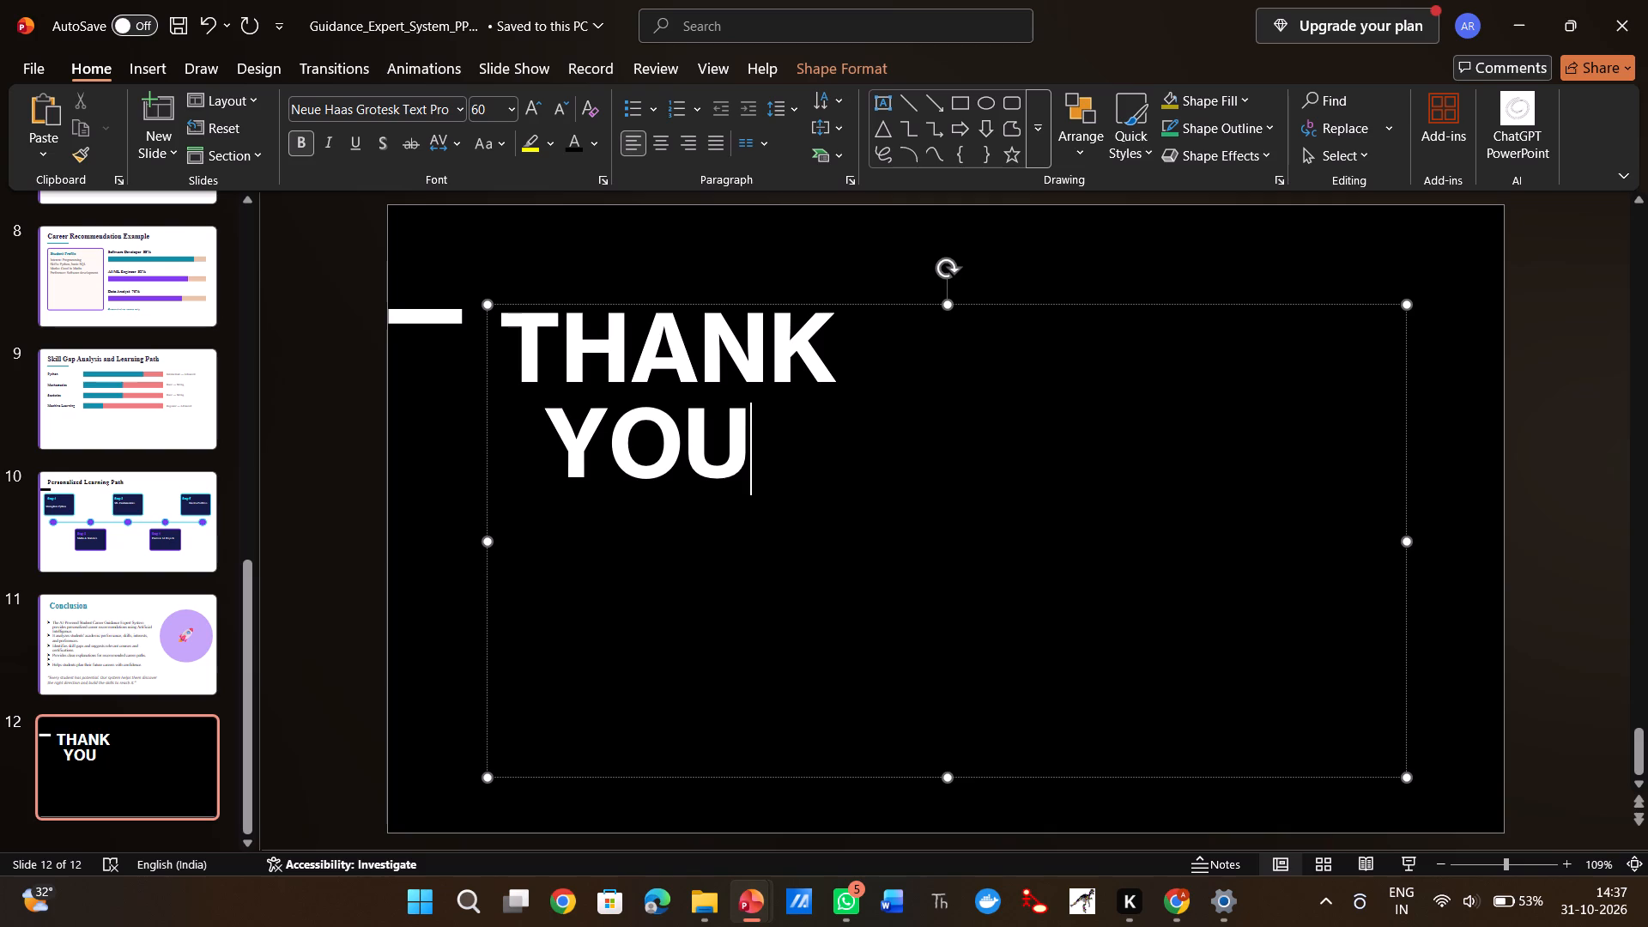
key(shift+exclam)
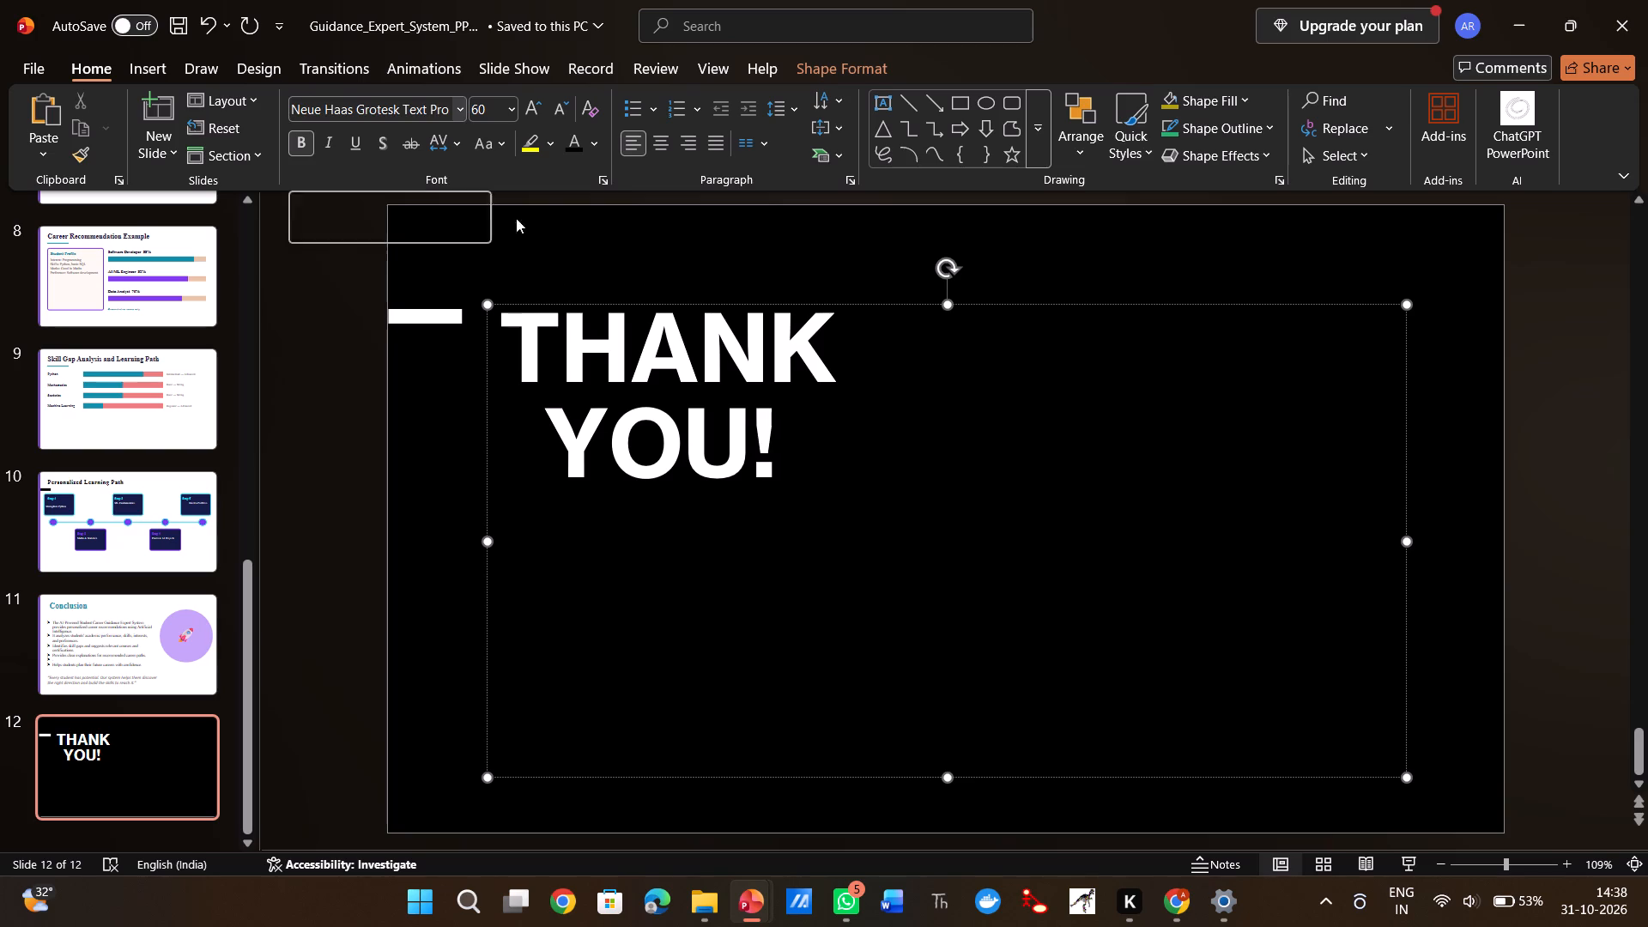
Set the whole thank-you title to the Algerian font.
click(613, 459)
key(ctrl+a)
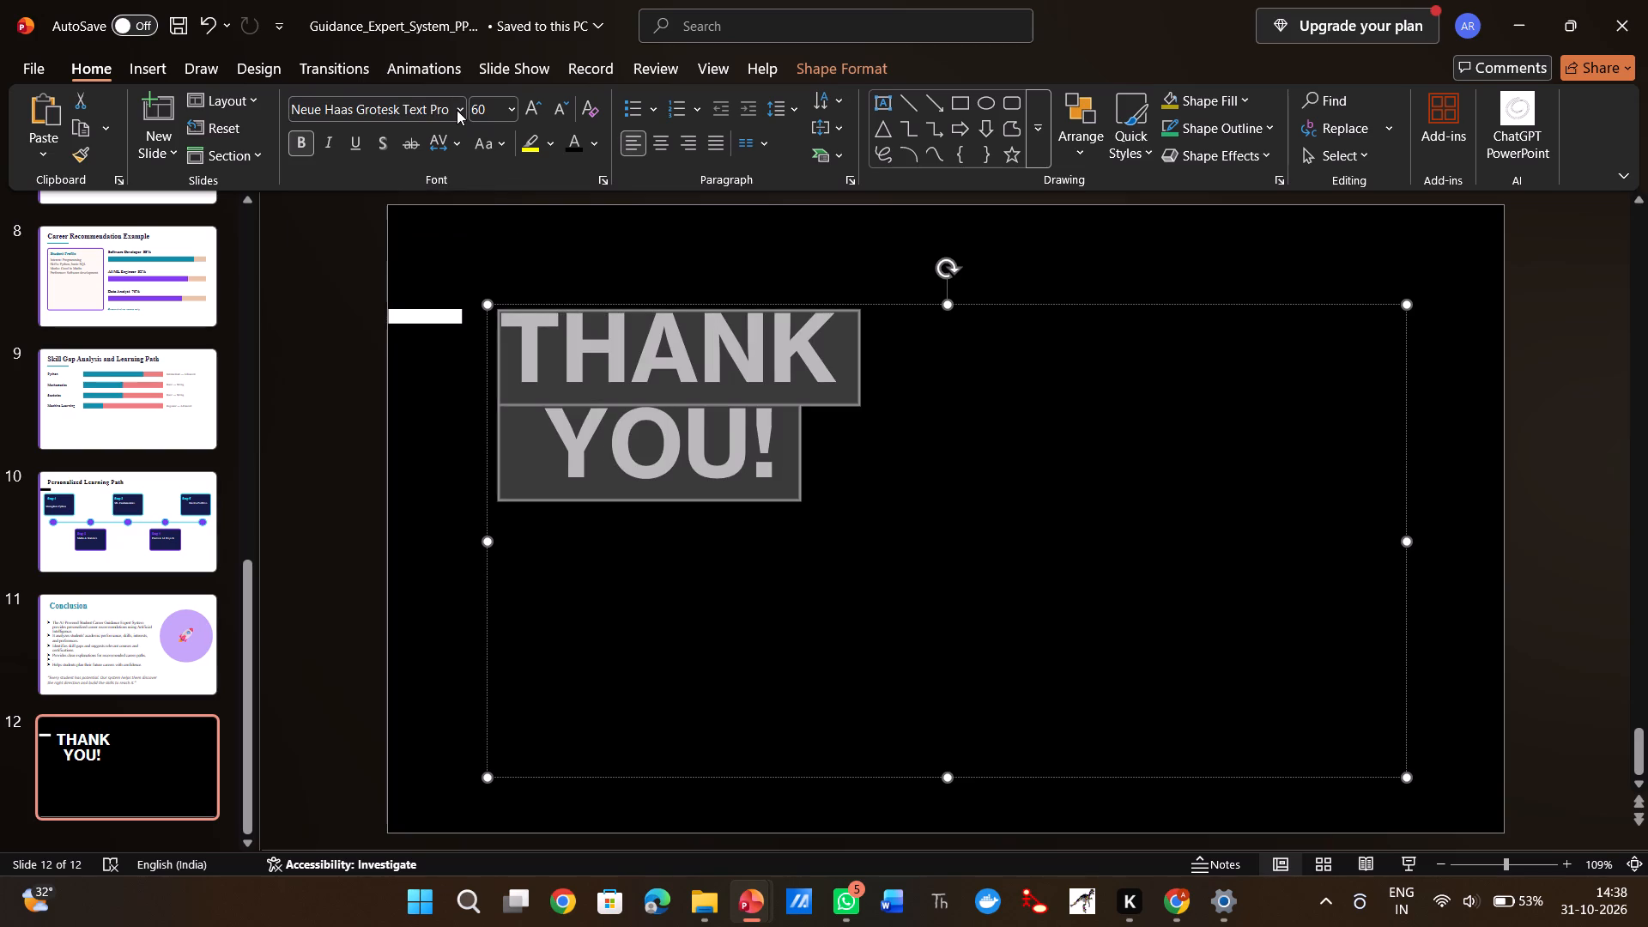
click(457, 110)
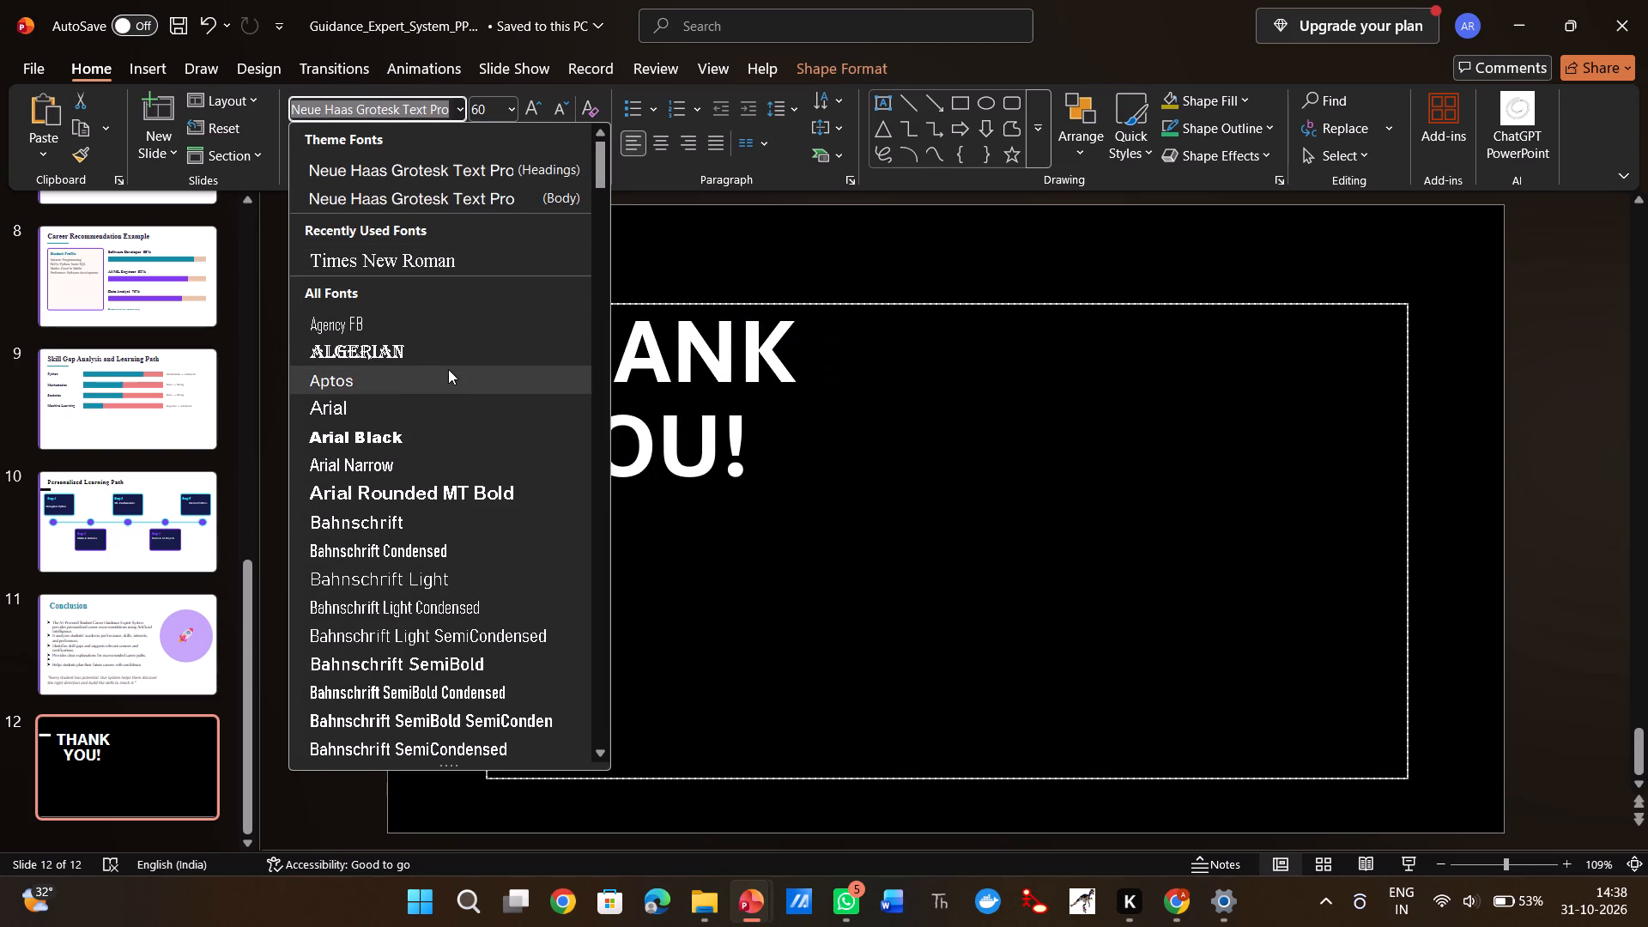
click(448, 360)
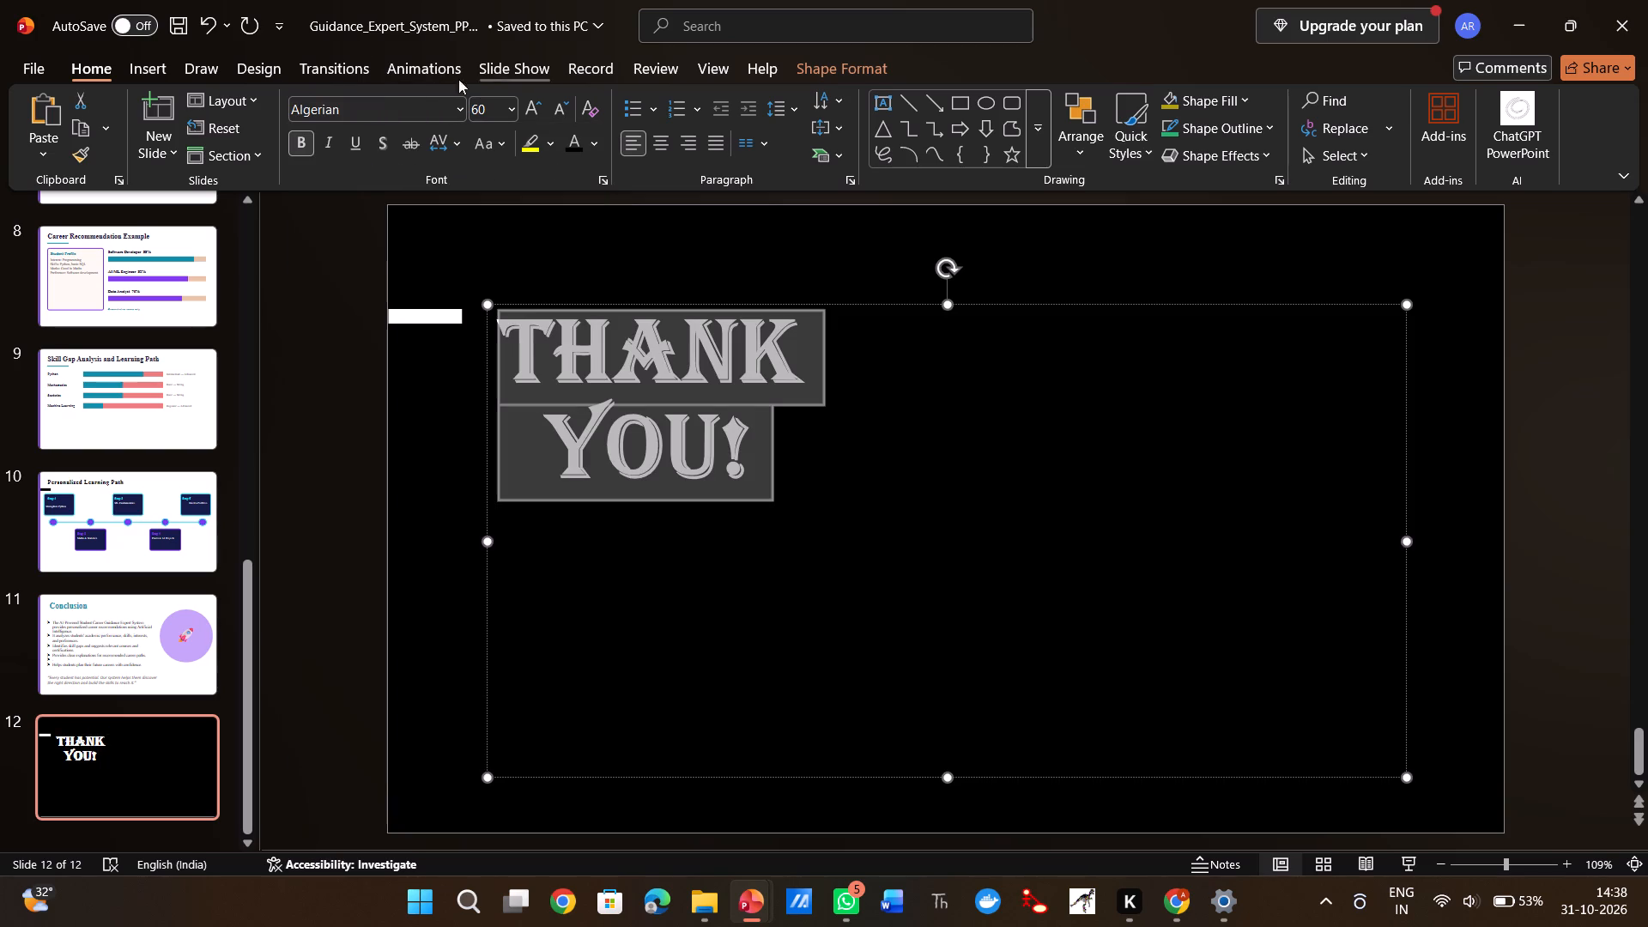
Apply the Office theme with the large light-blue block to the thank-you slide only.
click(275, 61)
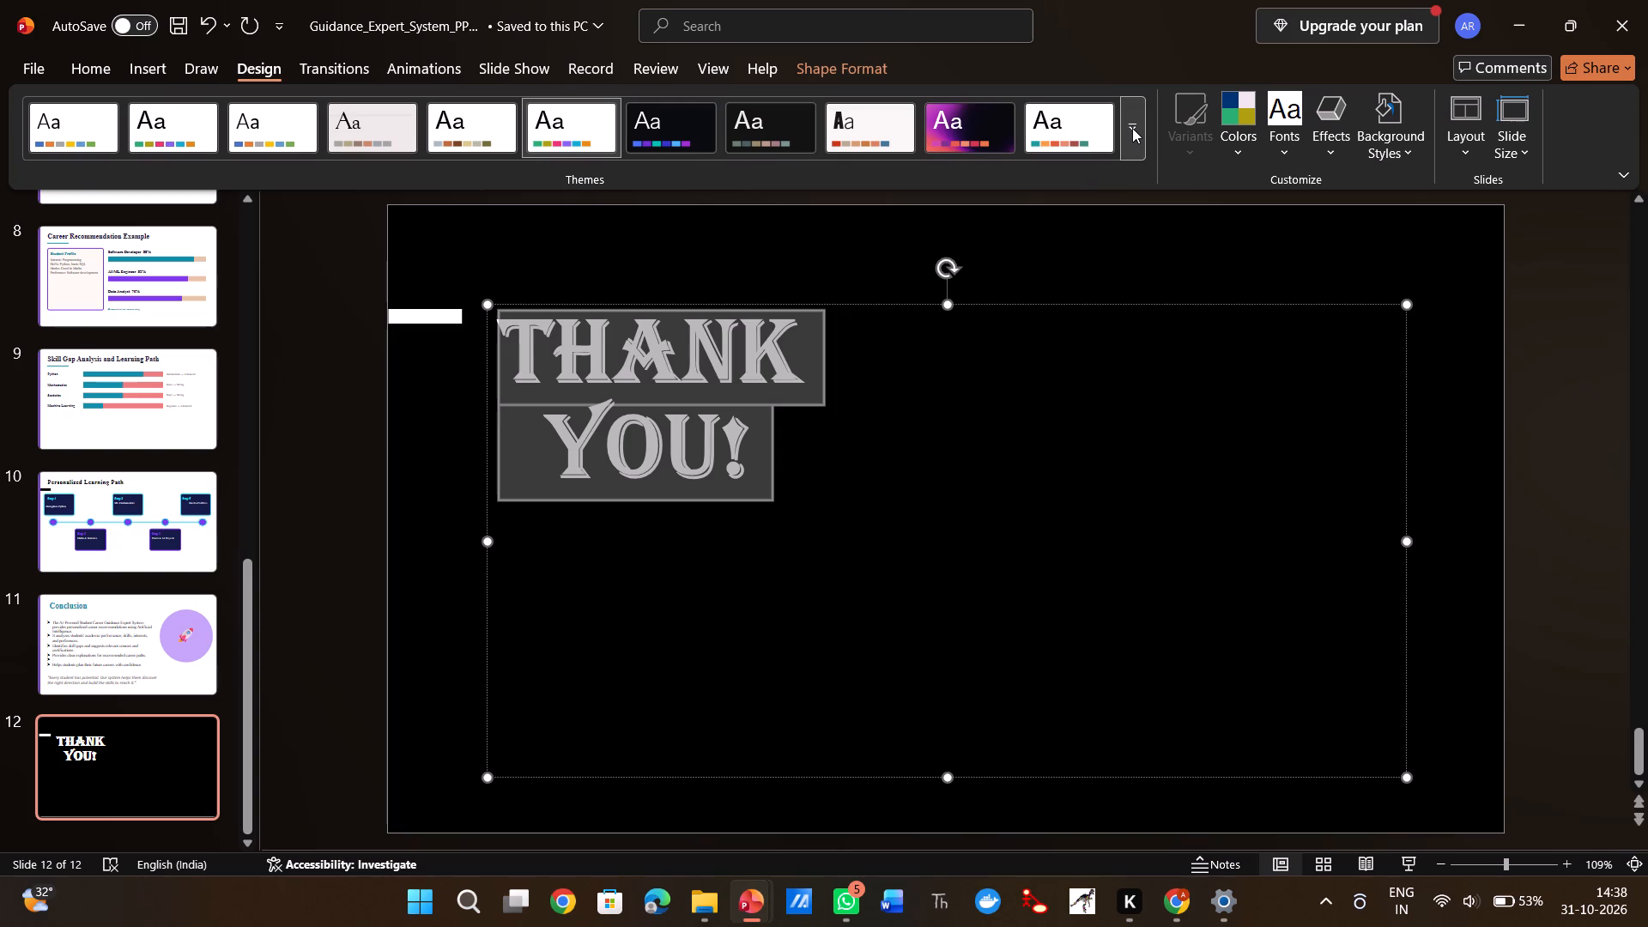
click(1132, 129)
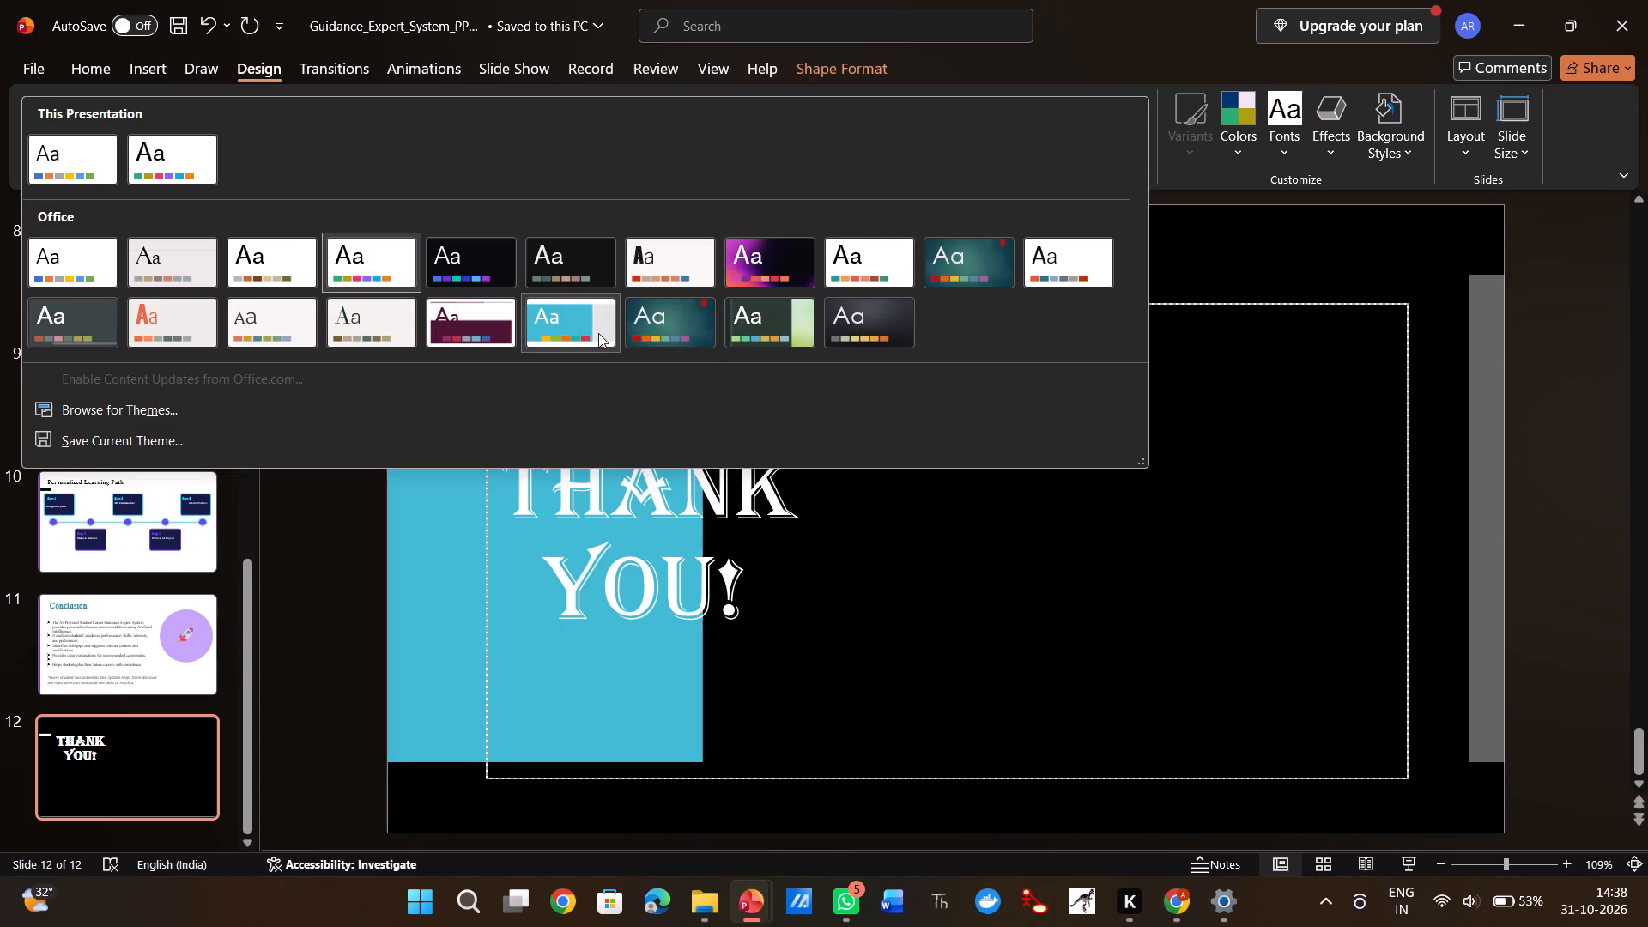
right_click(598, 333)
click(673, 403)
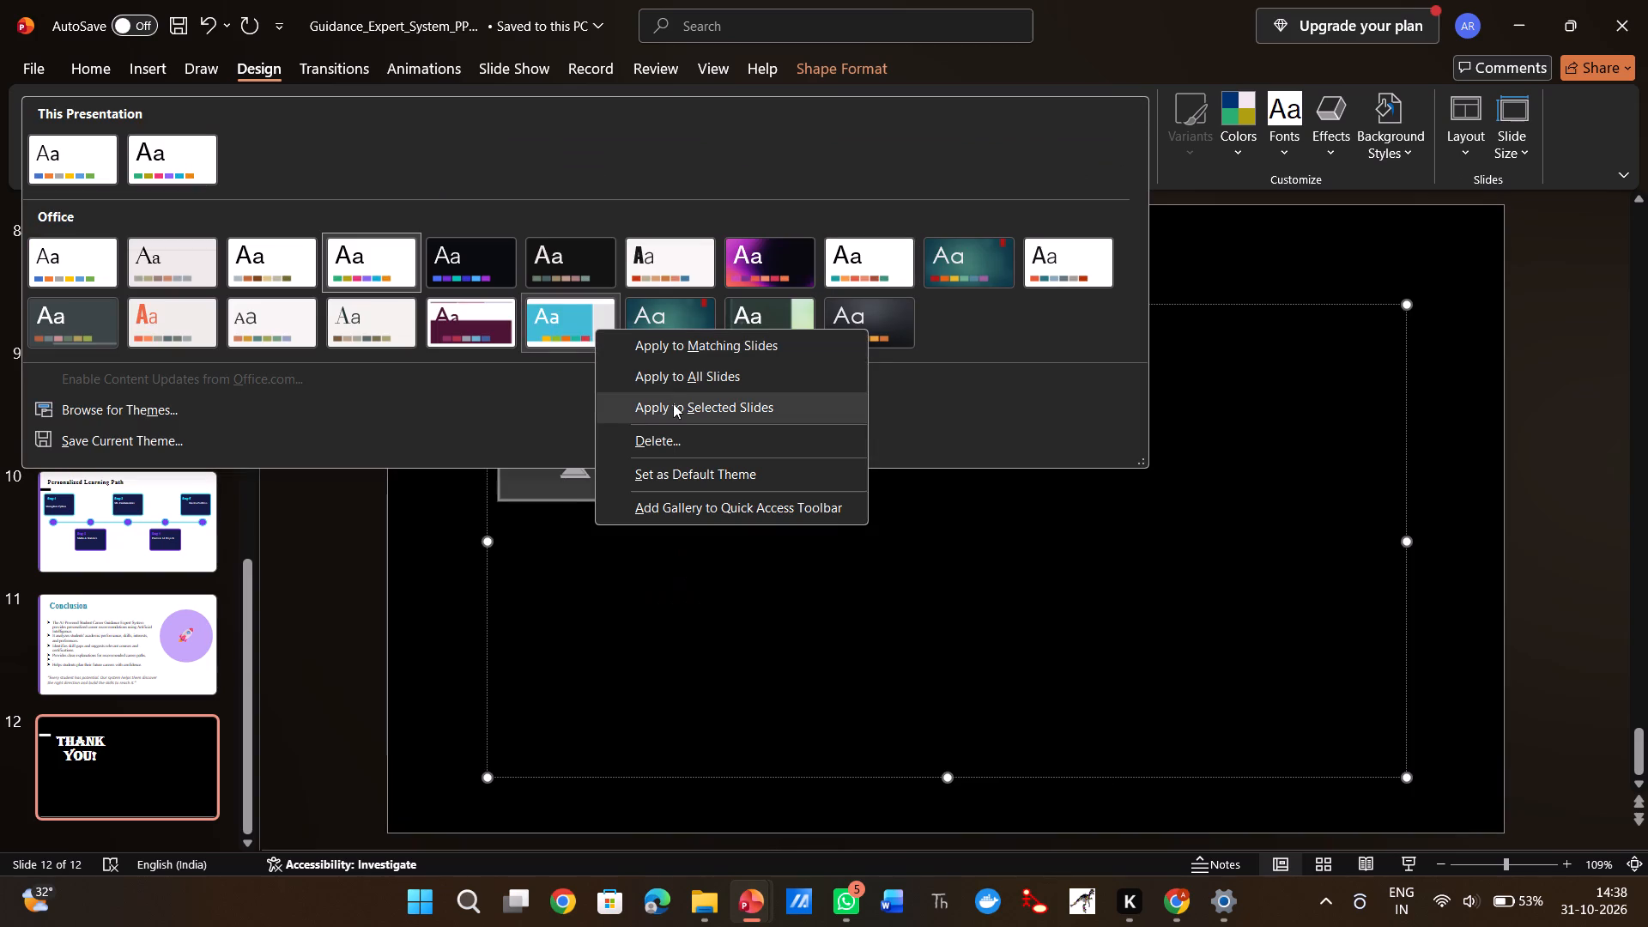
click(846, 500)
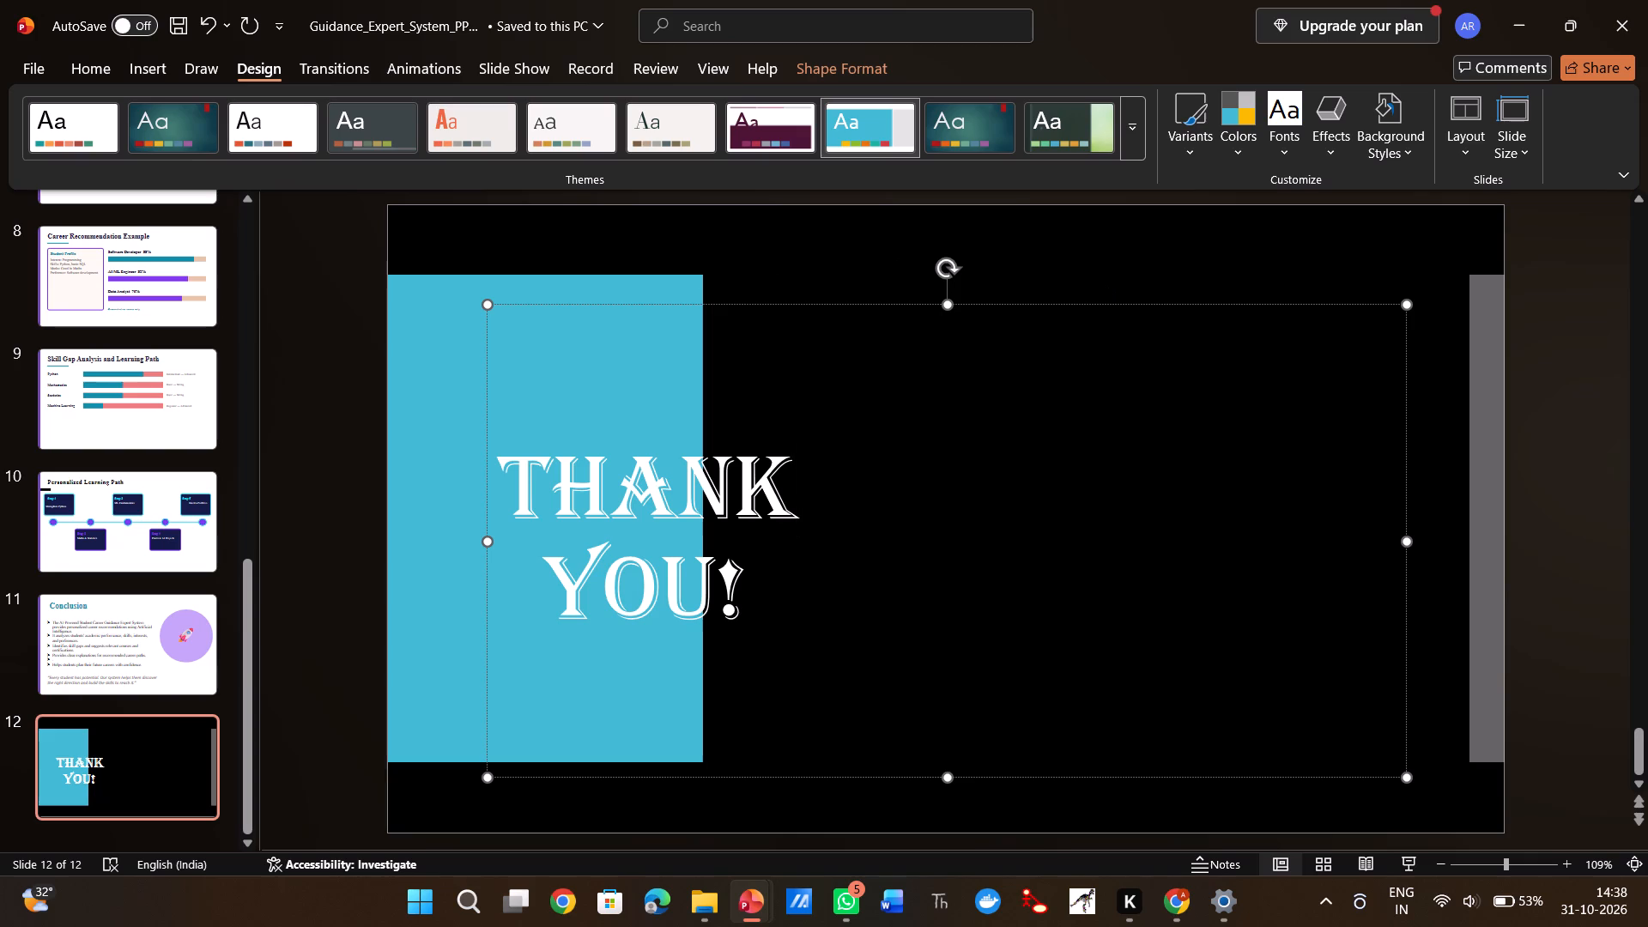
Move the thank-you title off the blue block so the text sits near the middle of the slide.
drag(1115, 302, 1027, 307)
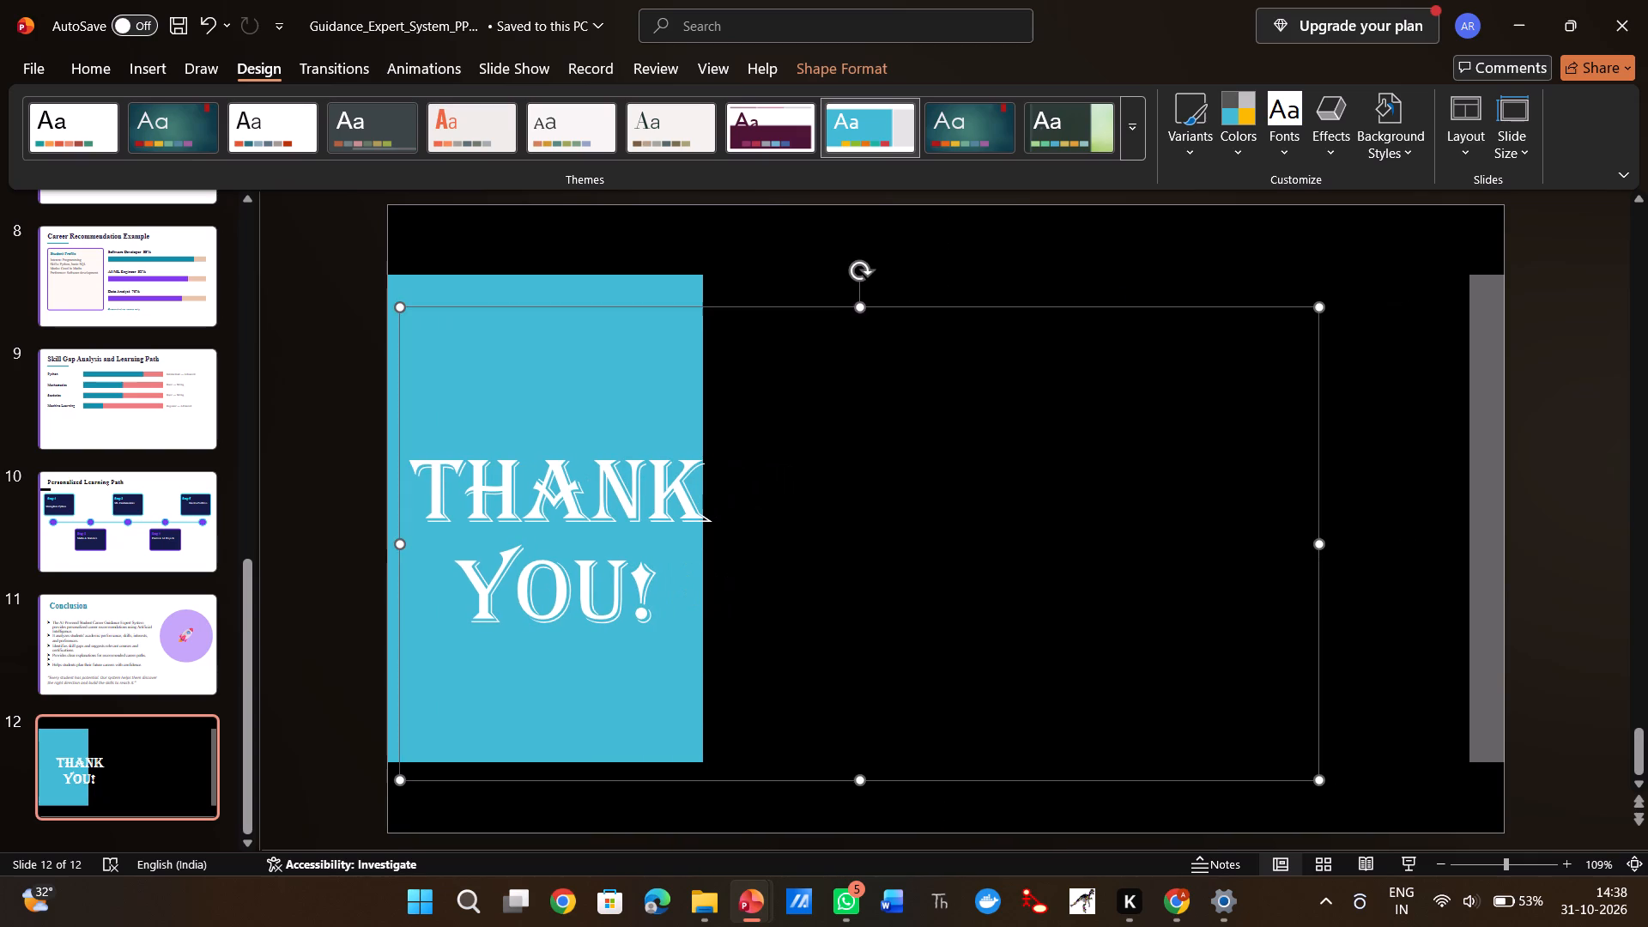
click(1073, 295)
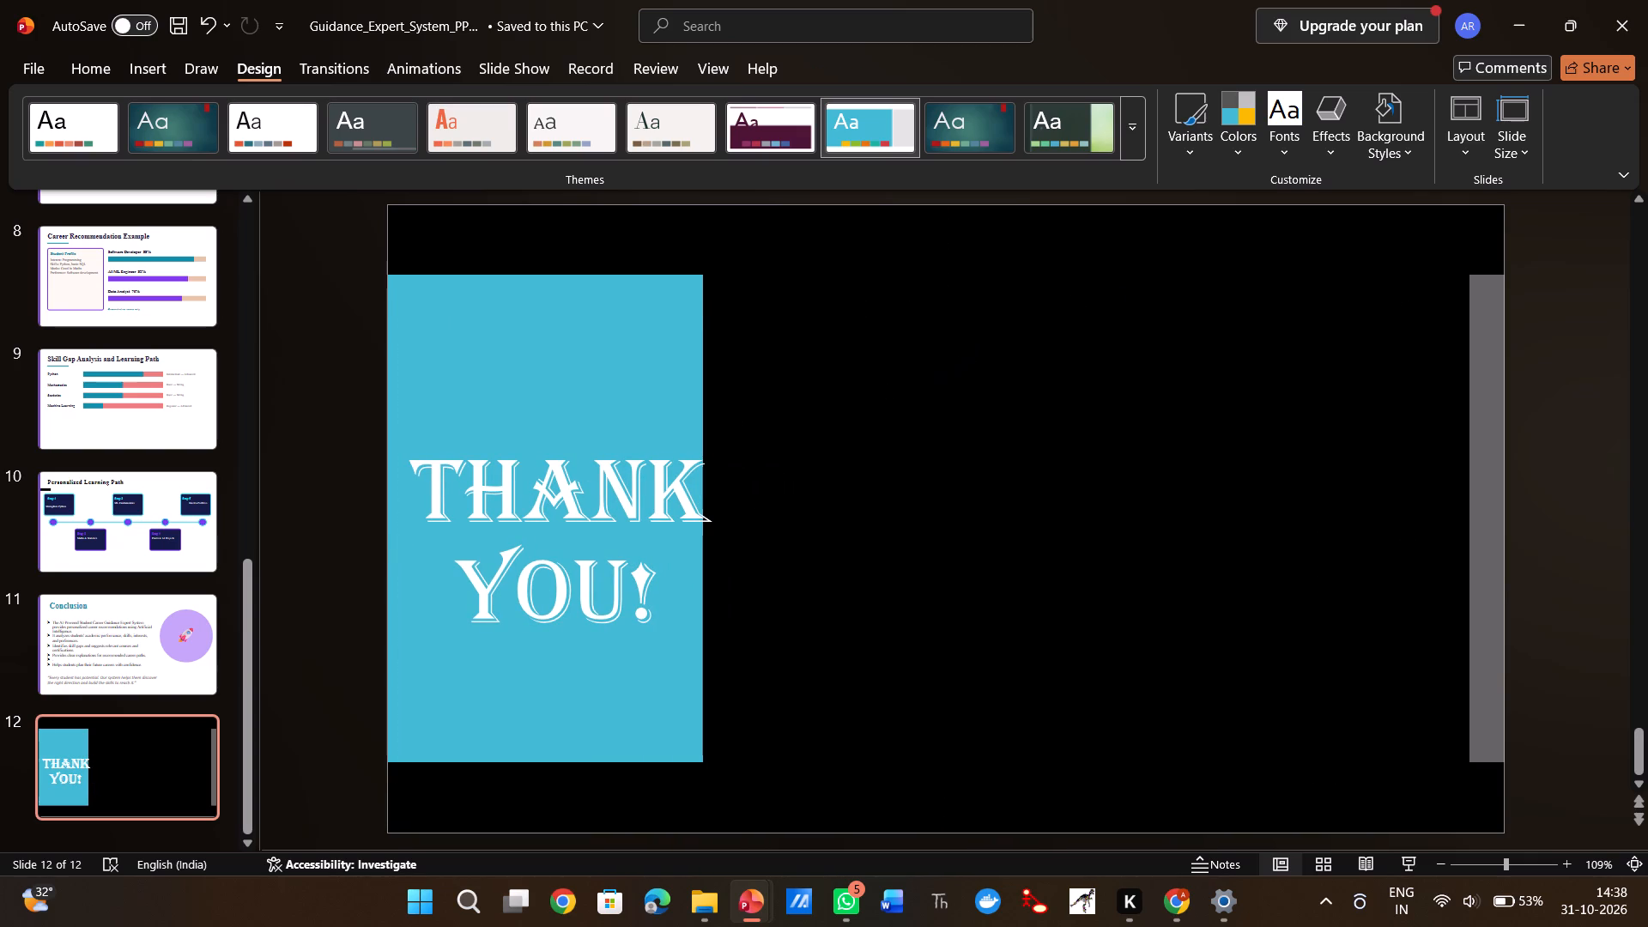
click(616, 472)
drag(766, 308, 848, 301)
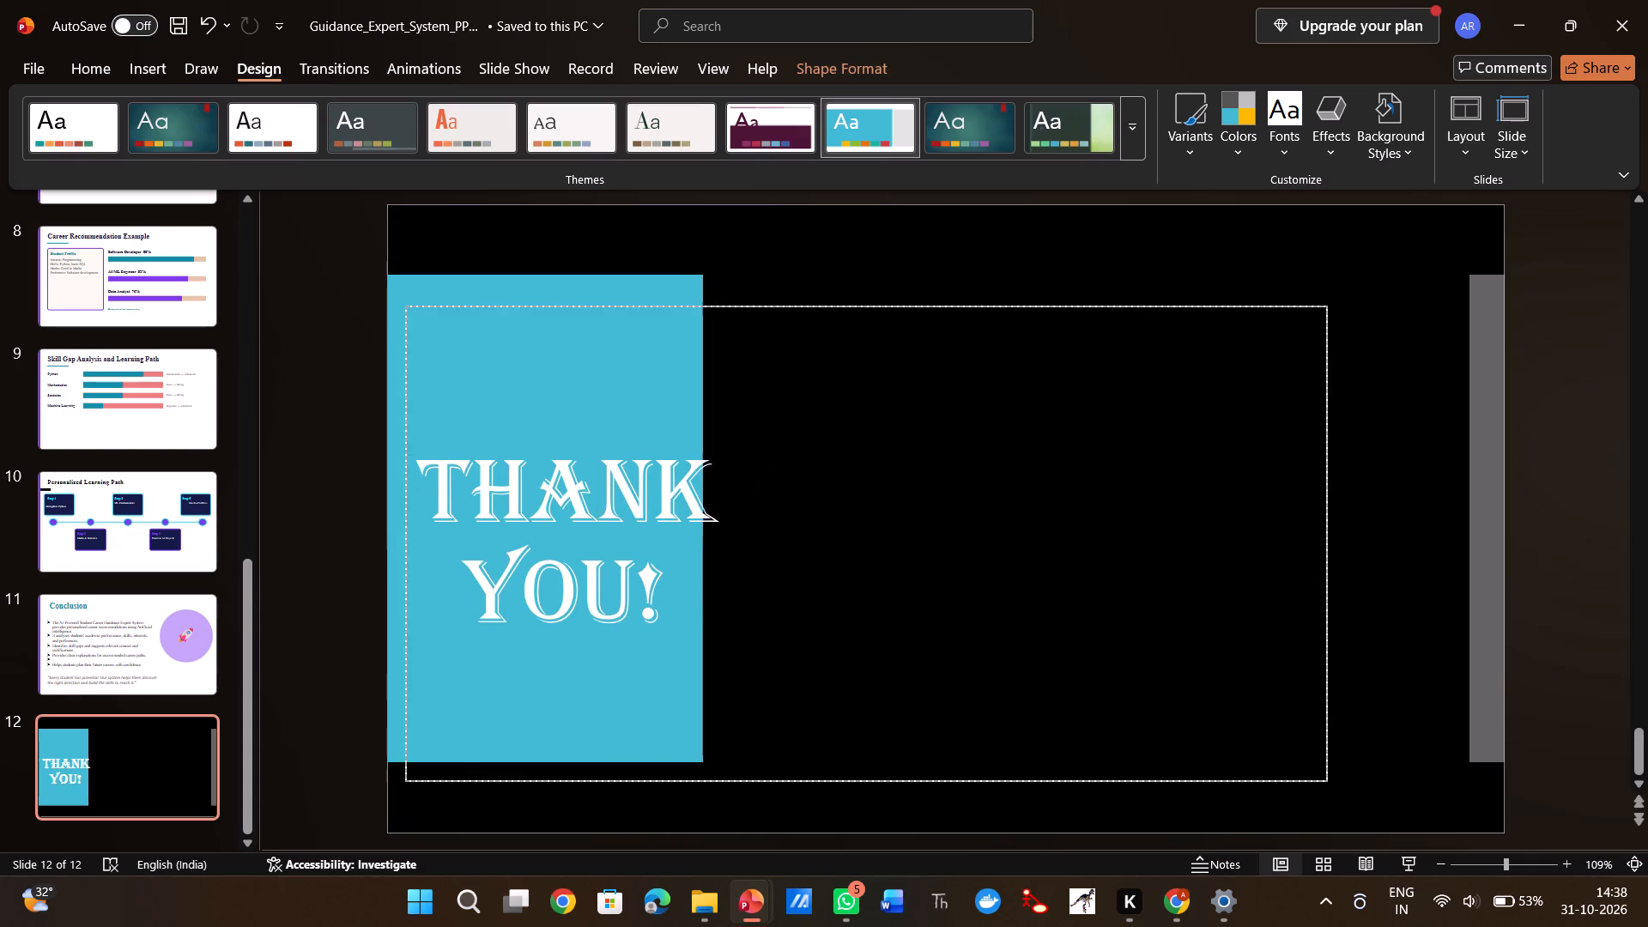
drag(848, 301, 1107, 300)
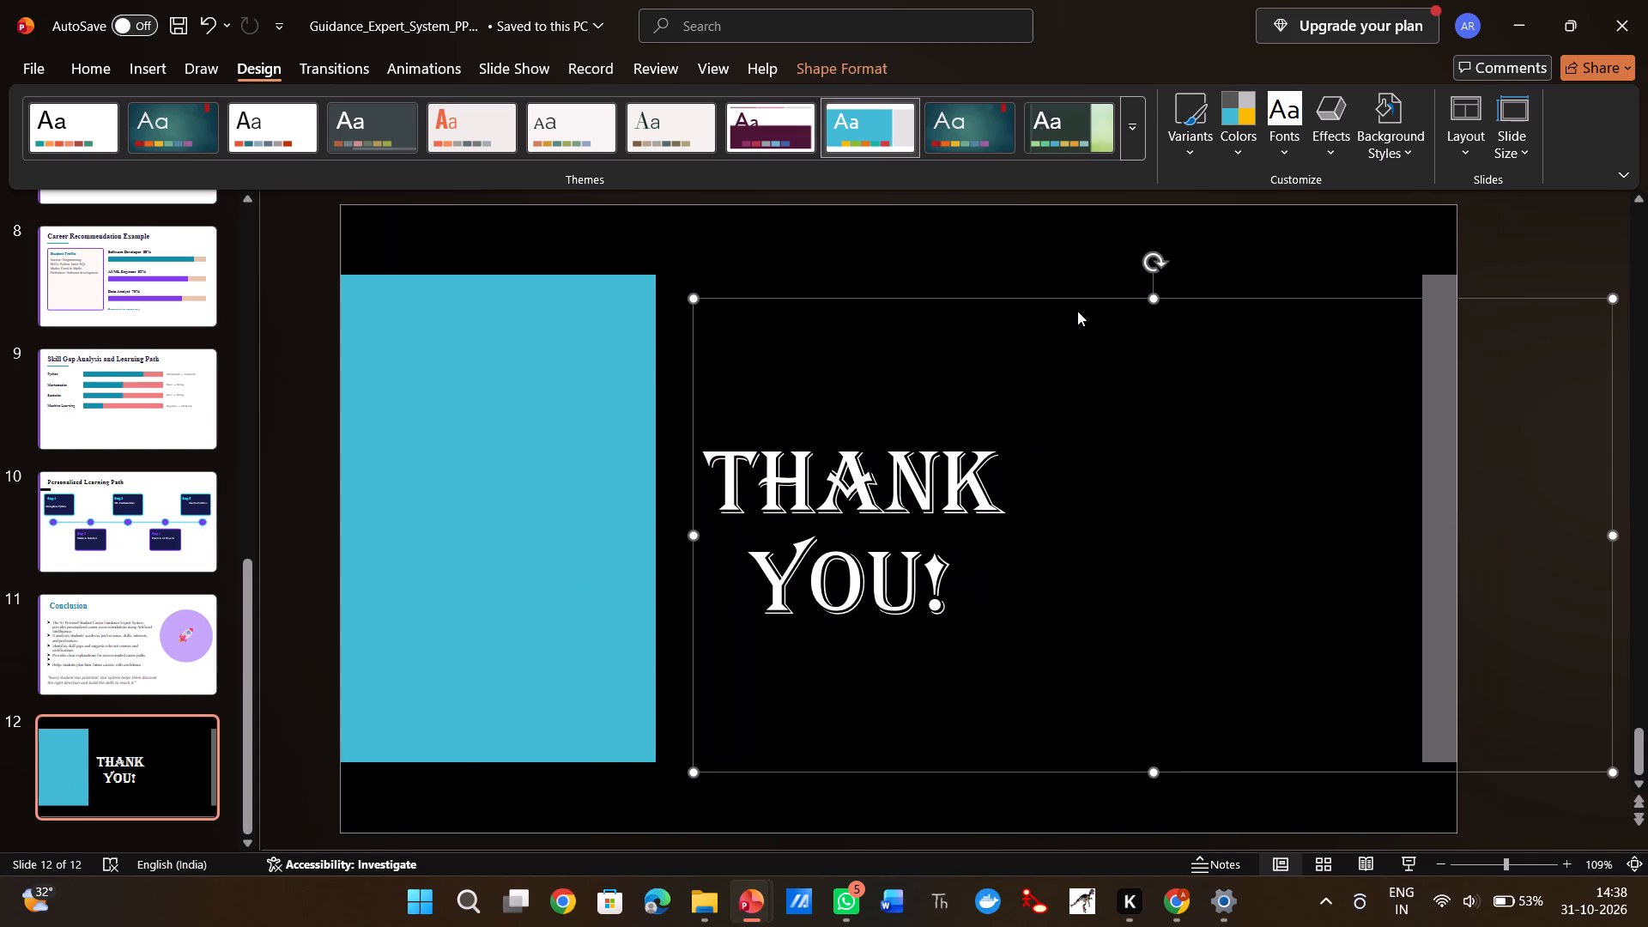
drag(1077, 306, 1143, 293)
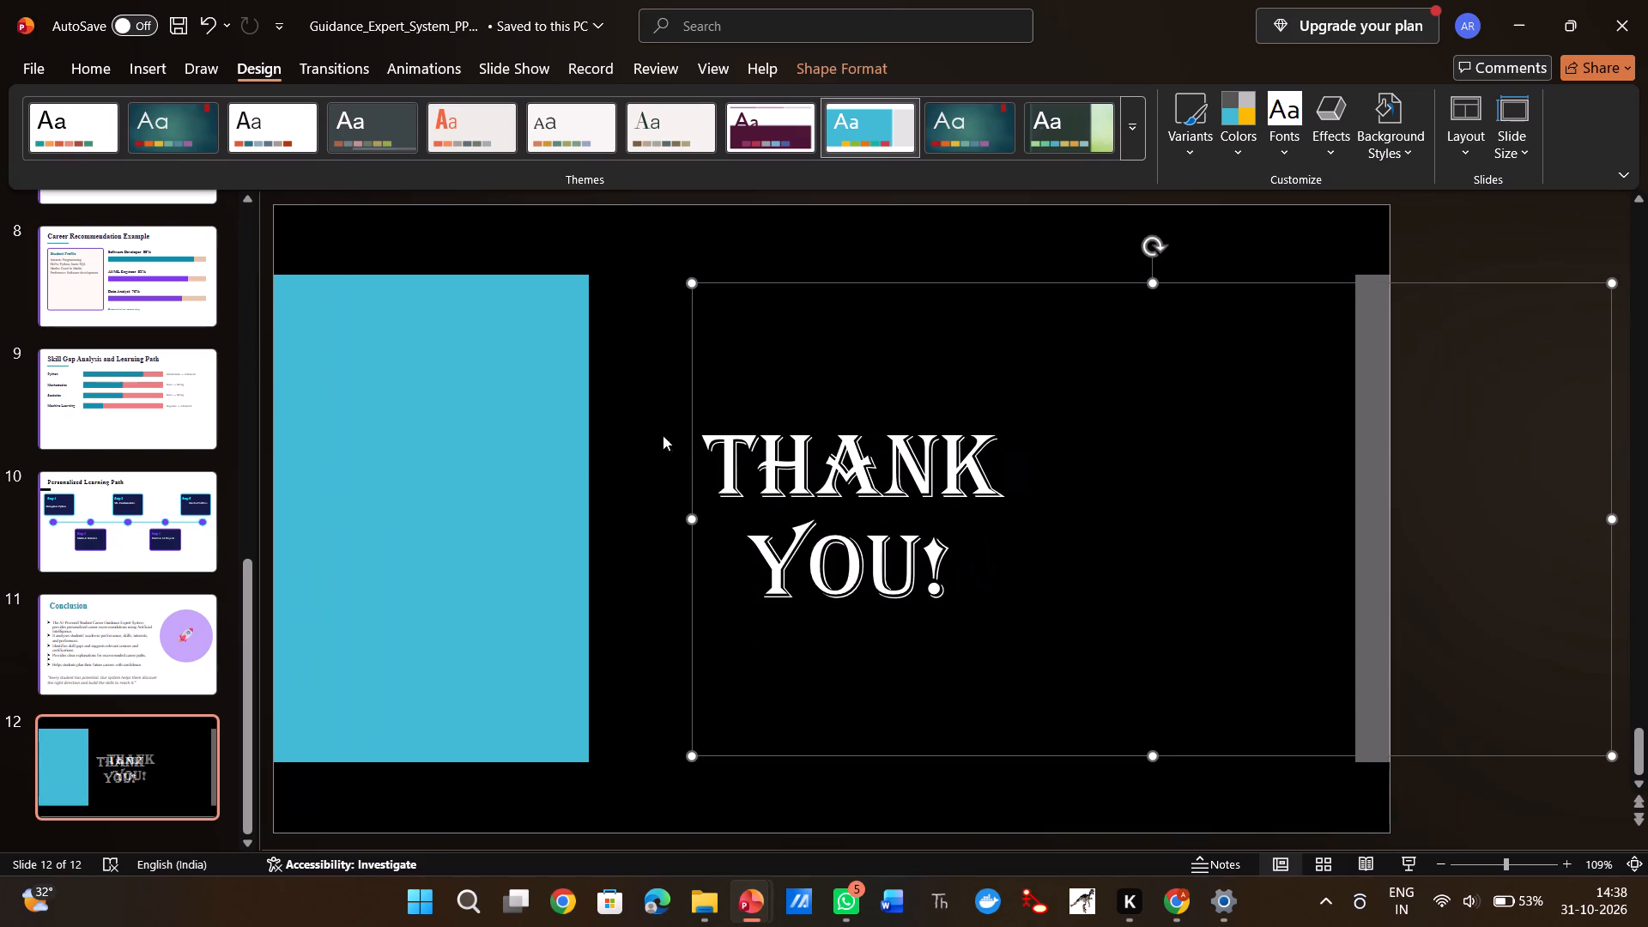
click(630, 494)
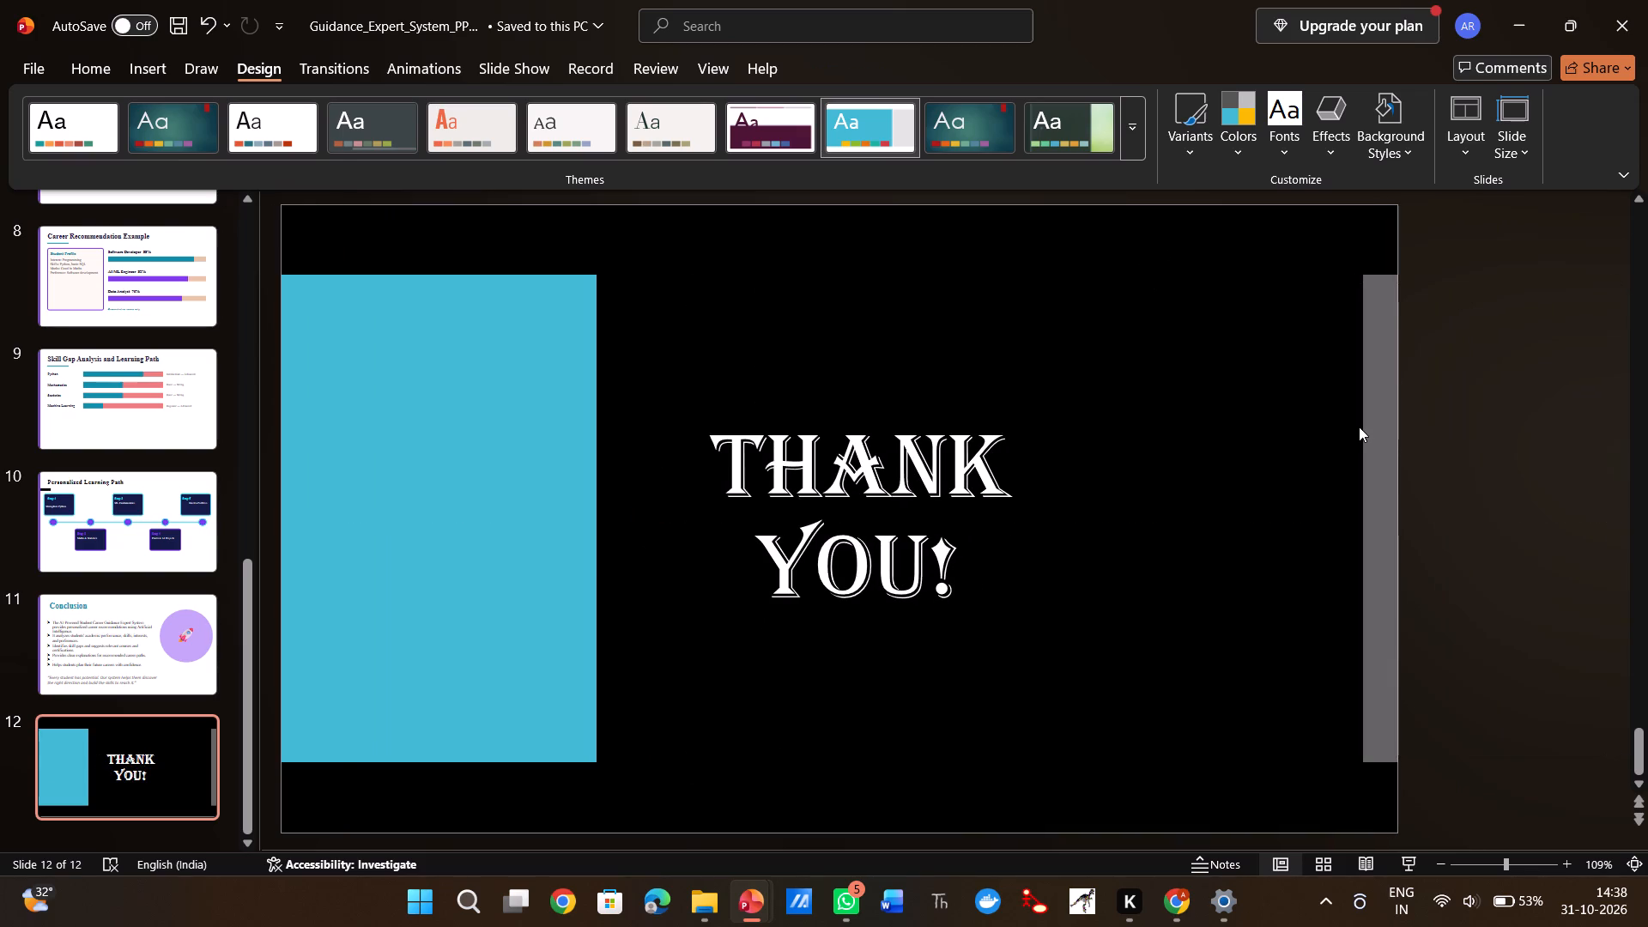
drag(1359, 427, 1380, 426)
click(1380, 426)
click(1491, 410)
Save the presentation.
scroll(115, 448, up, 10)
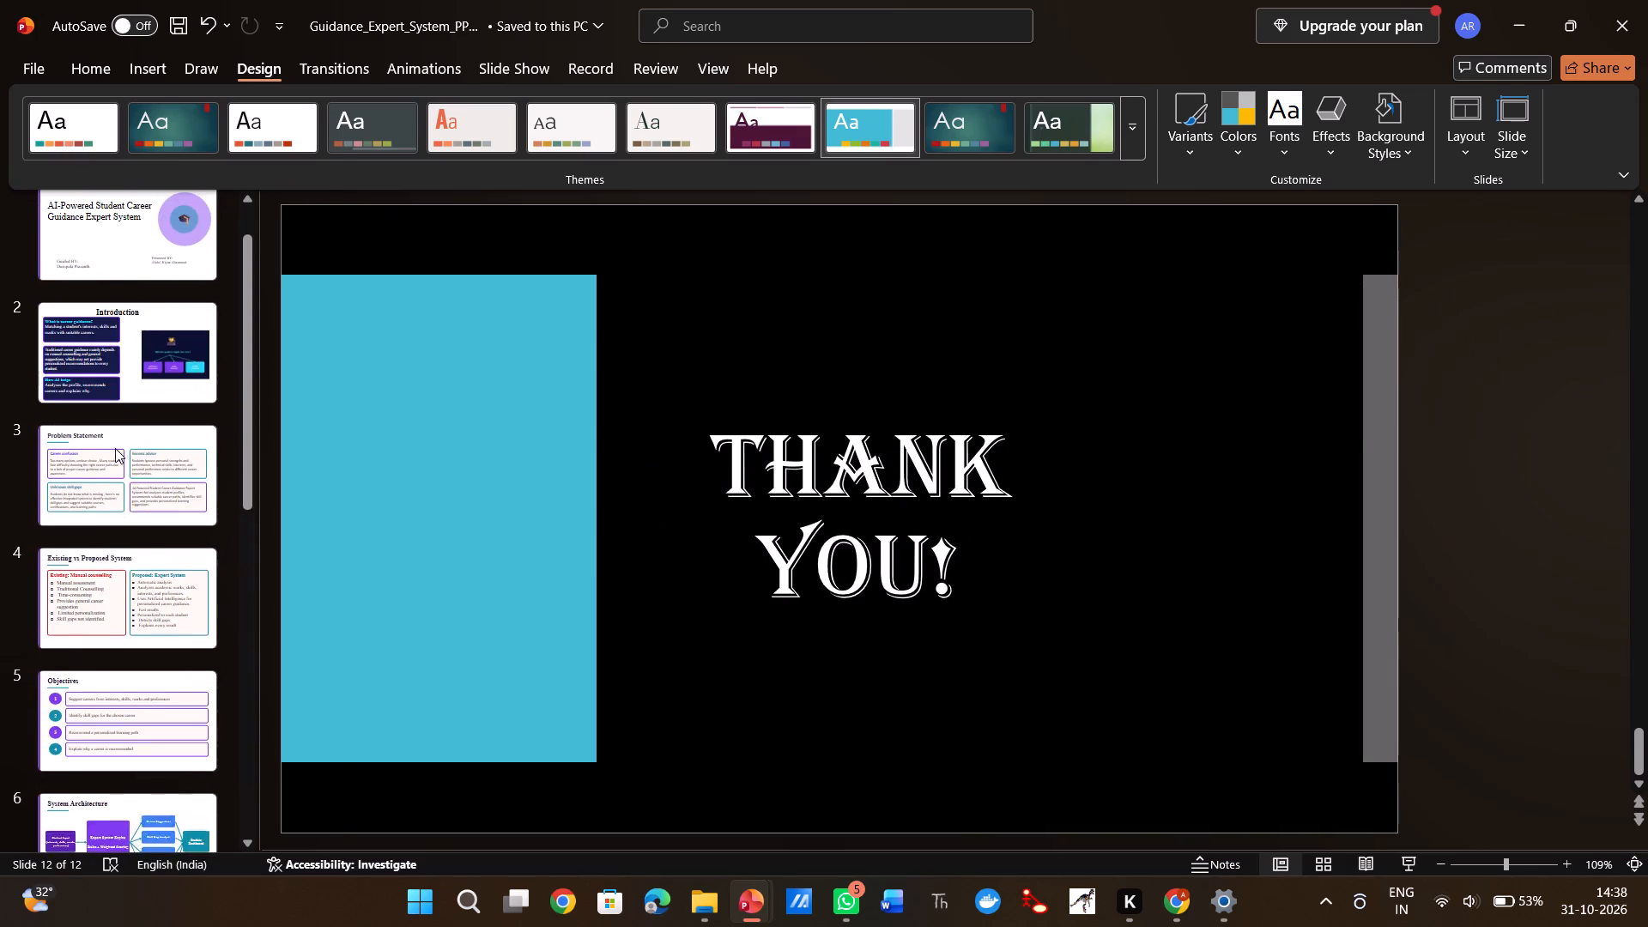
scroll(115, 448, up, 9)
key(ctrl+s)
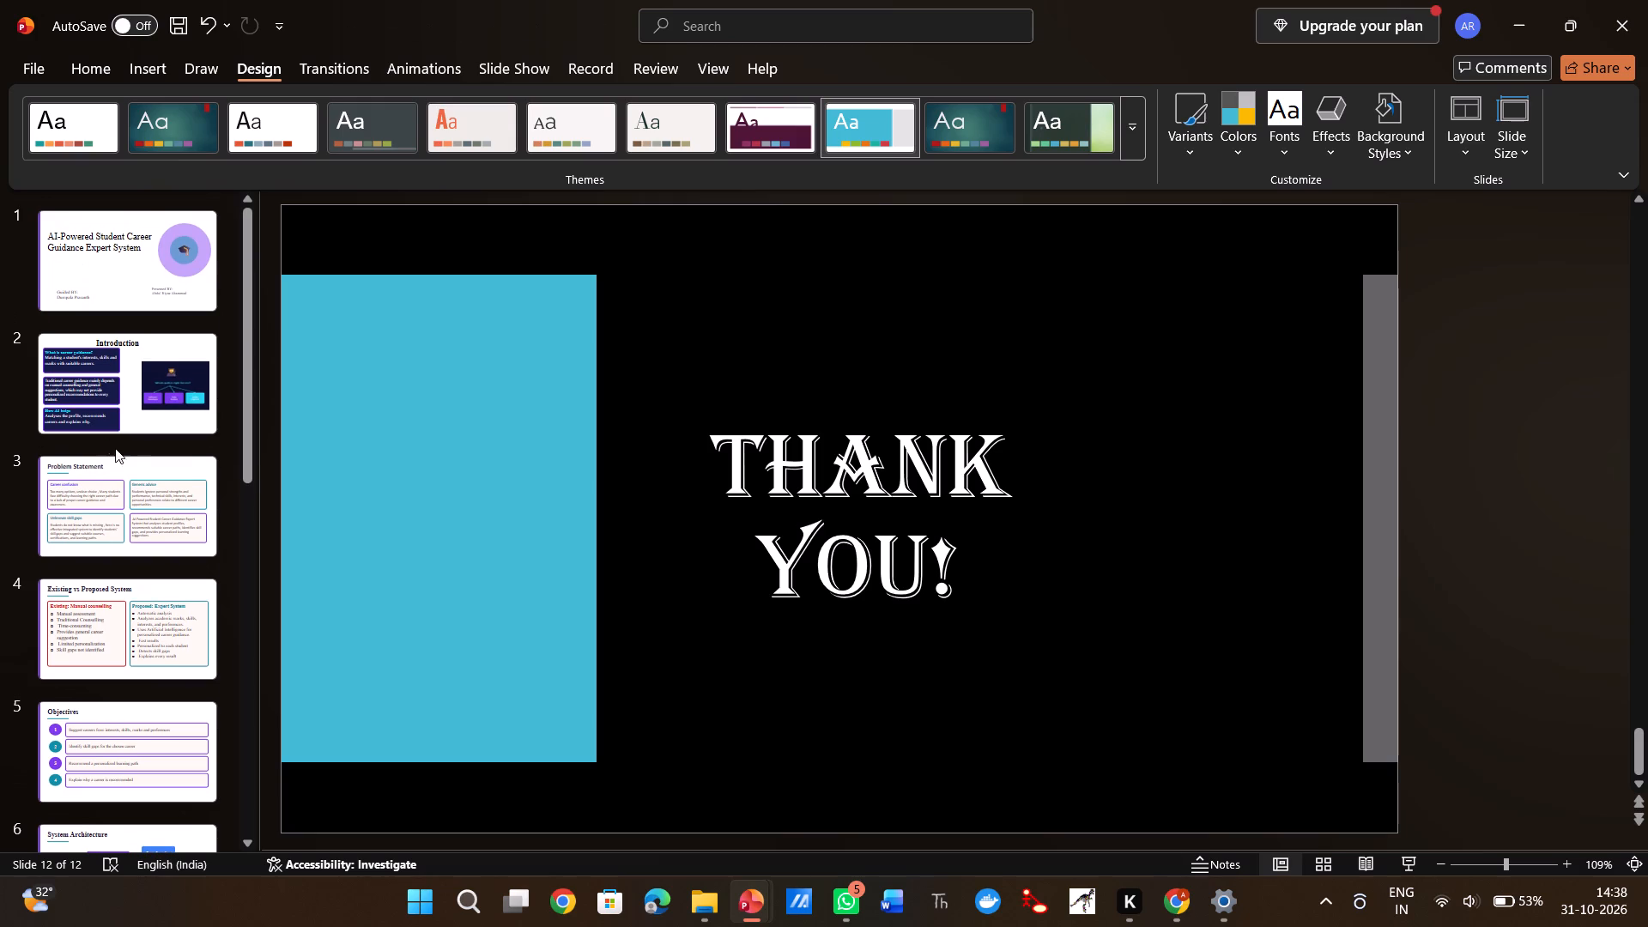
key(ctrl+s)
key(ctrl+s)
key(ctrl+s)
key(ctrl+a)
key(ctrl+s)
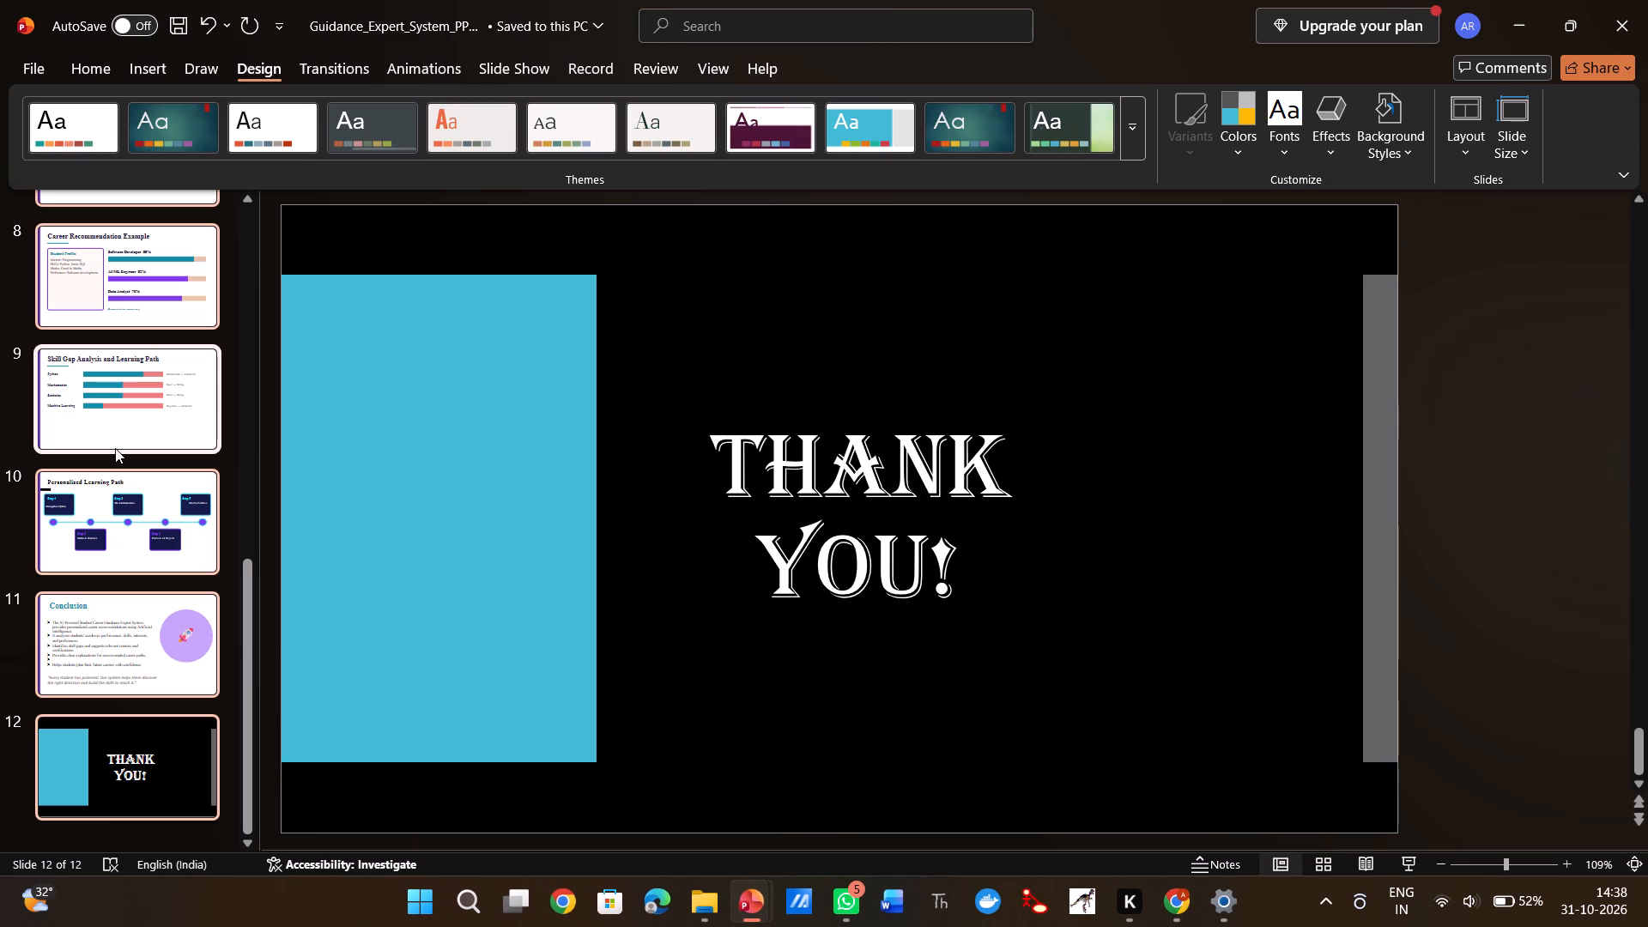
Review all slides of the deck from the title slide through the thank-you slide.
key(Up)
key(Up)
key(Up)
key(Up)
key(Up)
key(Up)
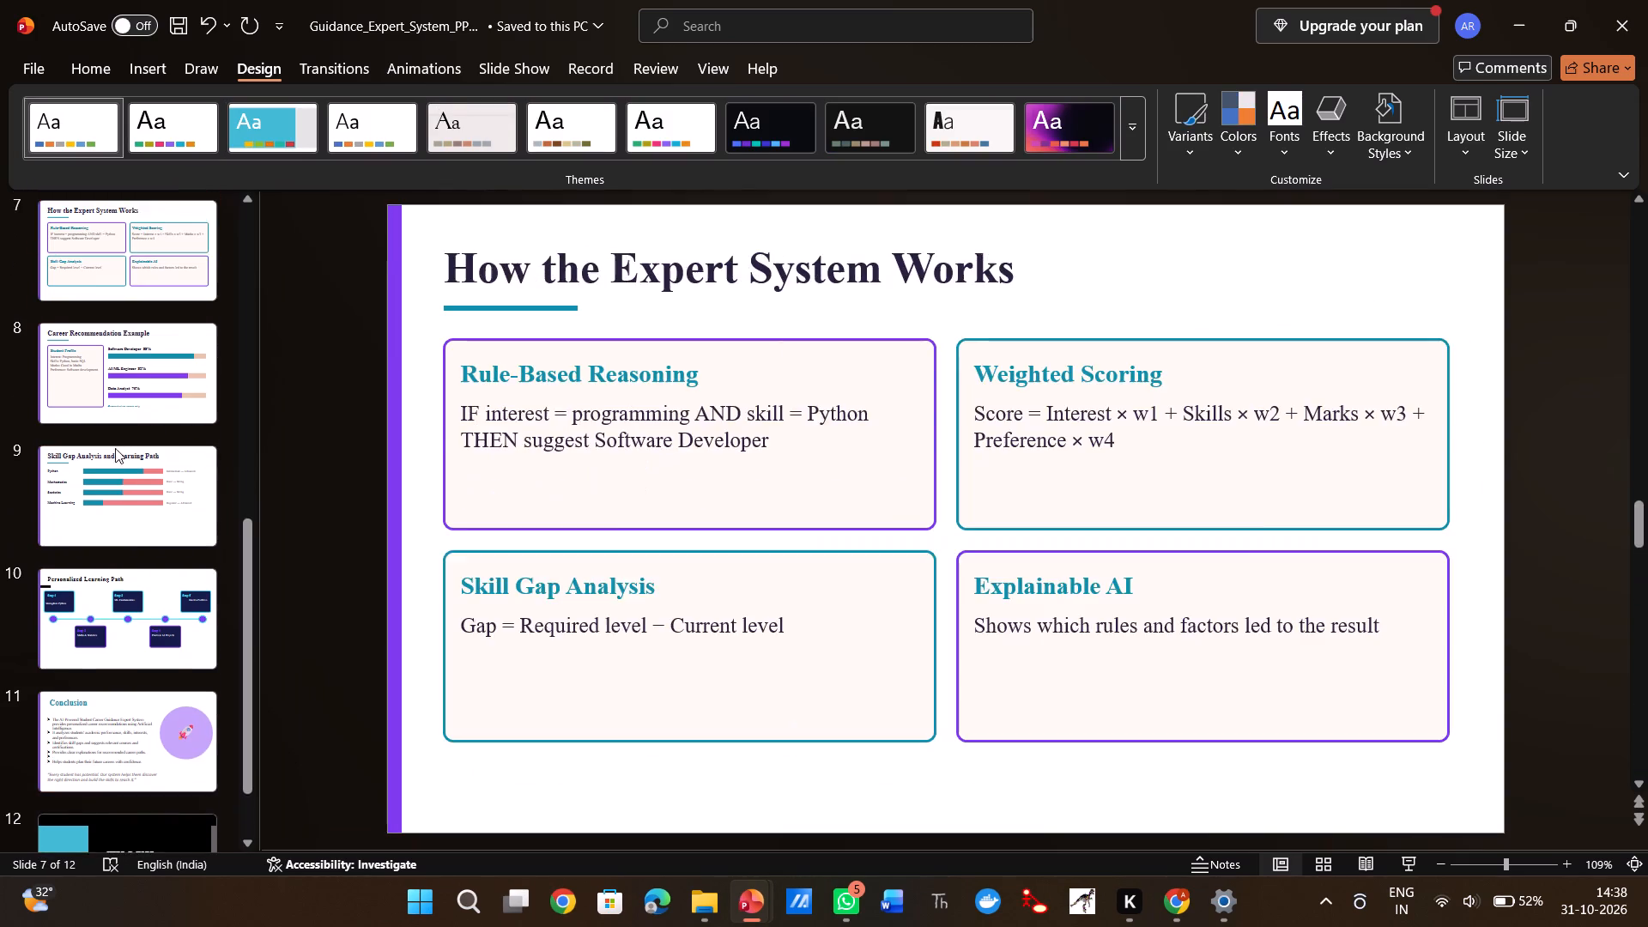
key(Down)
key(Down)
key(Down)
key(Down)
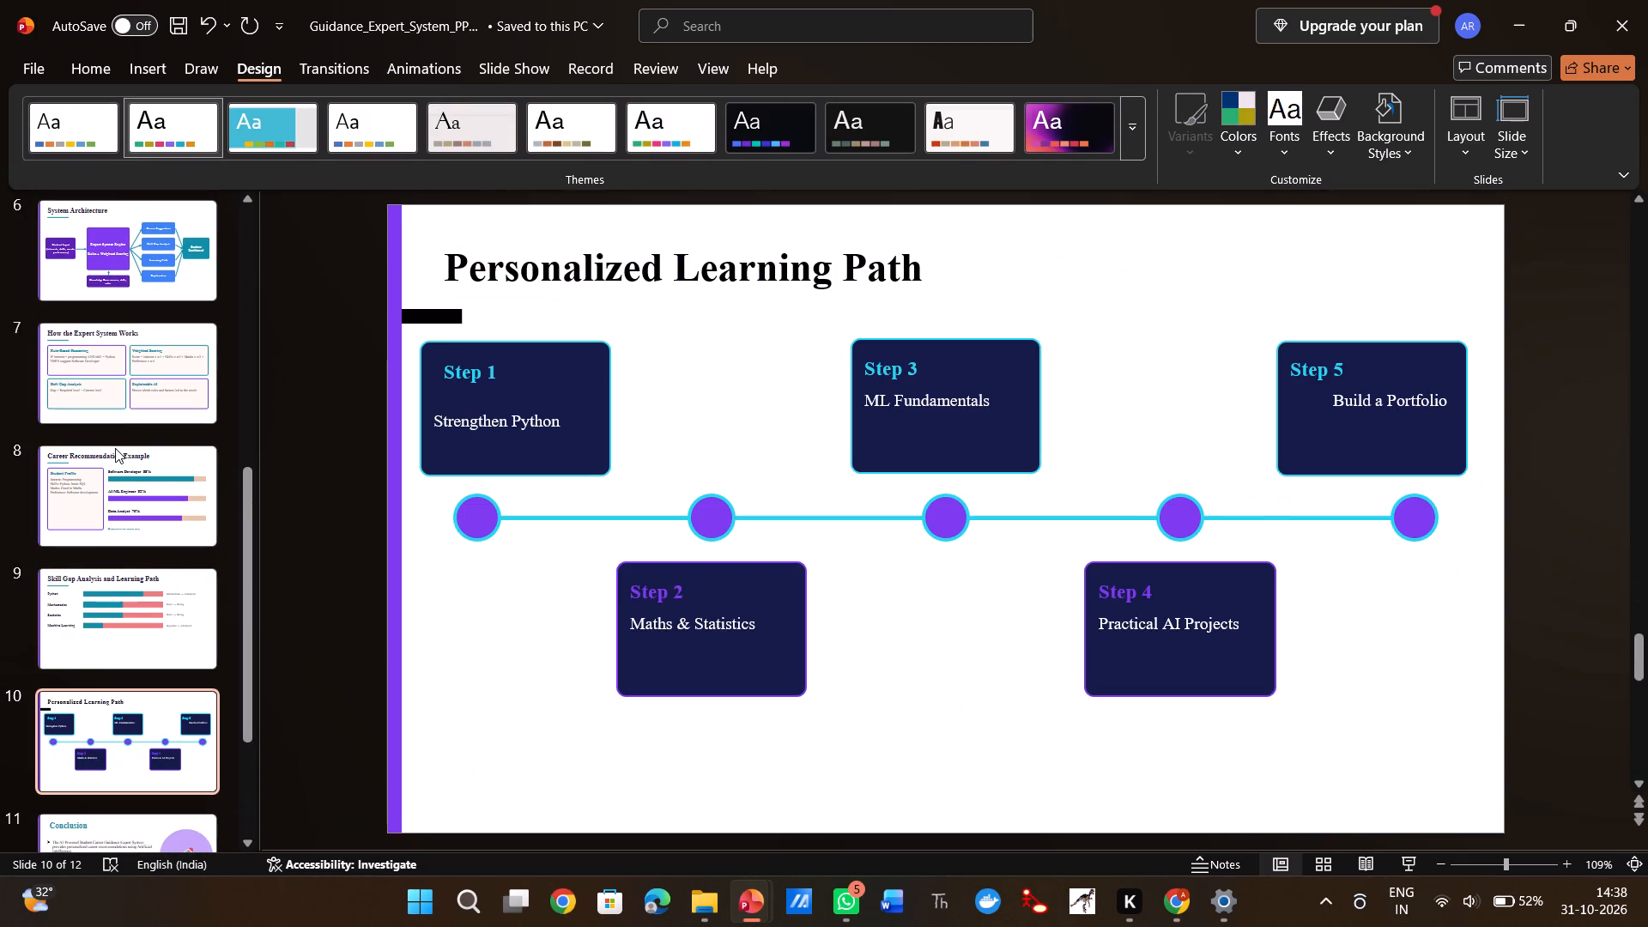
key(Up)
key(Up)
key(Up)
key(Up)
key(Up)
key(Up)
key(Up)
key(Up)
key(Up)
key(Up)
key(Up)
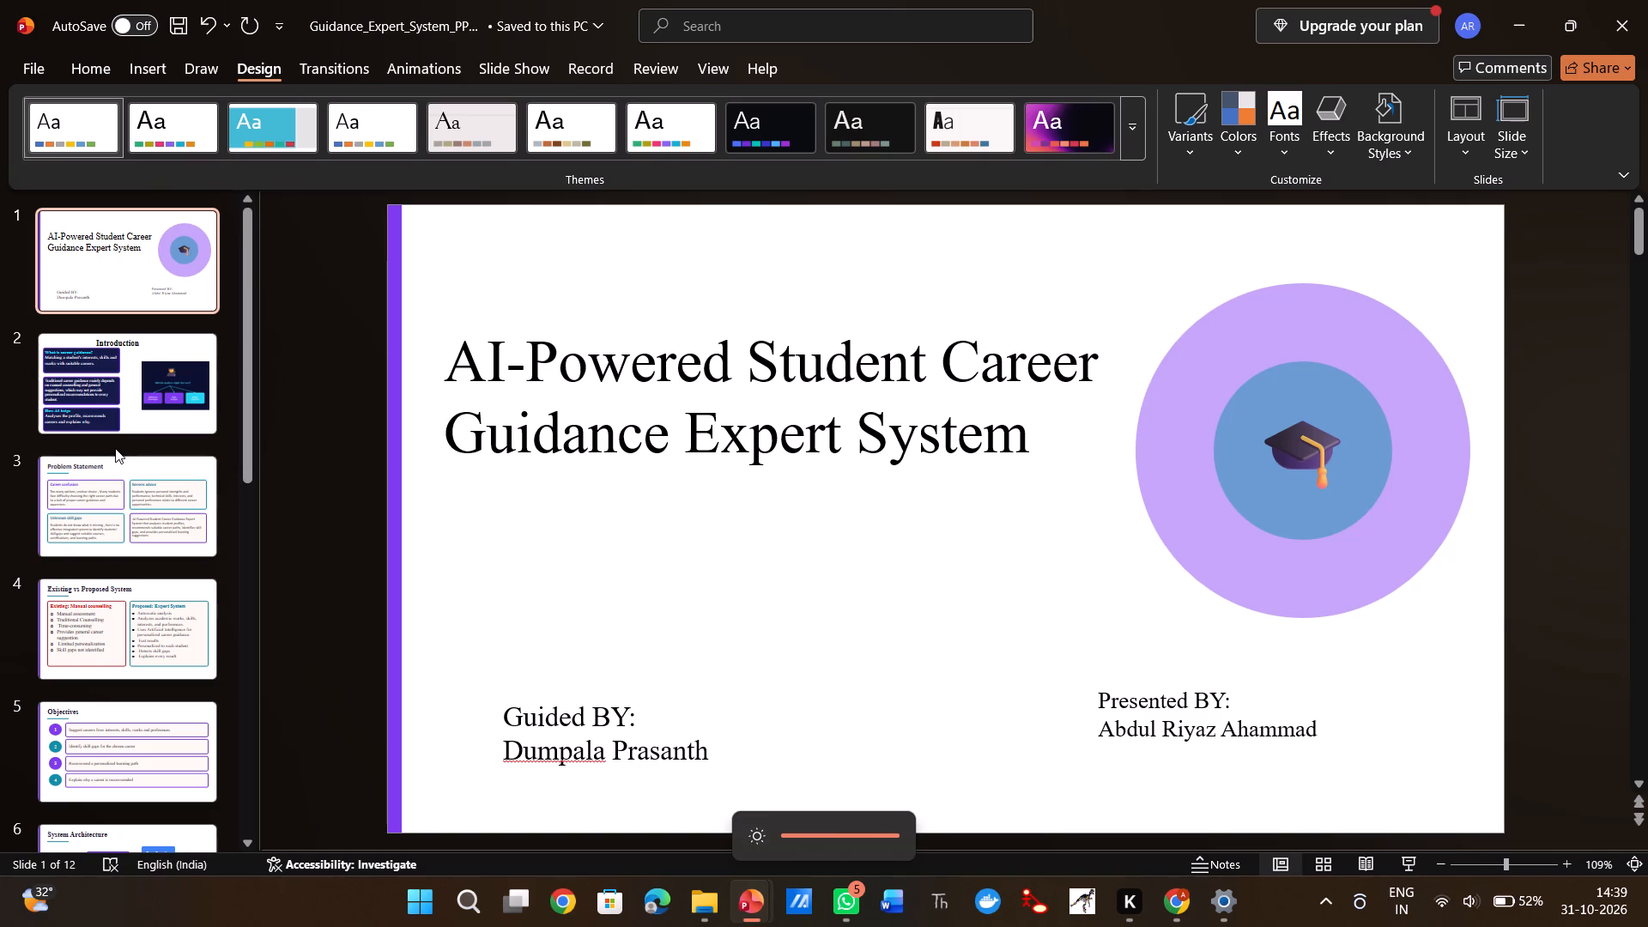
key(Down)
key(Down)
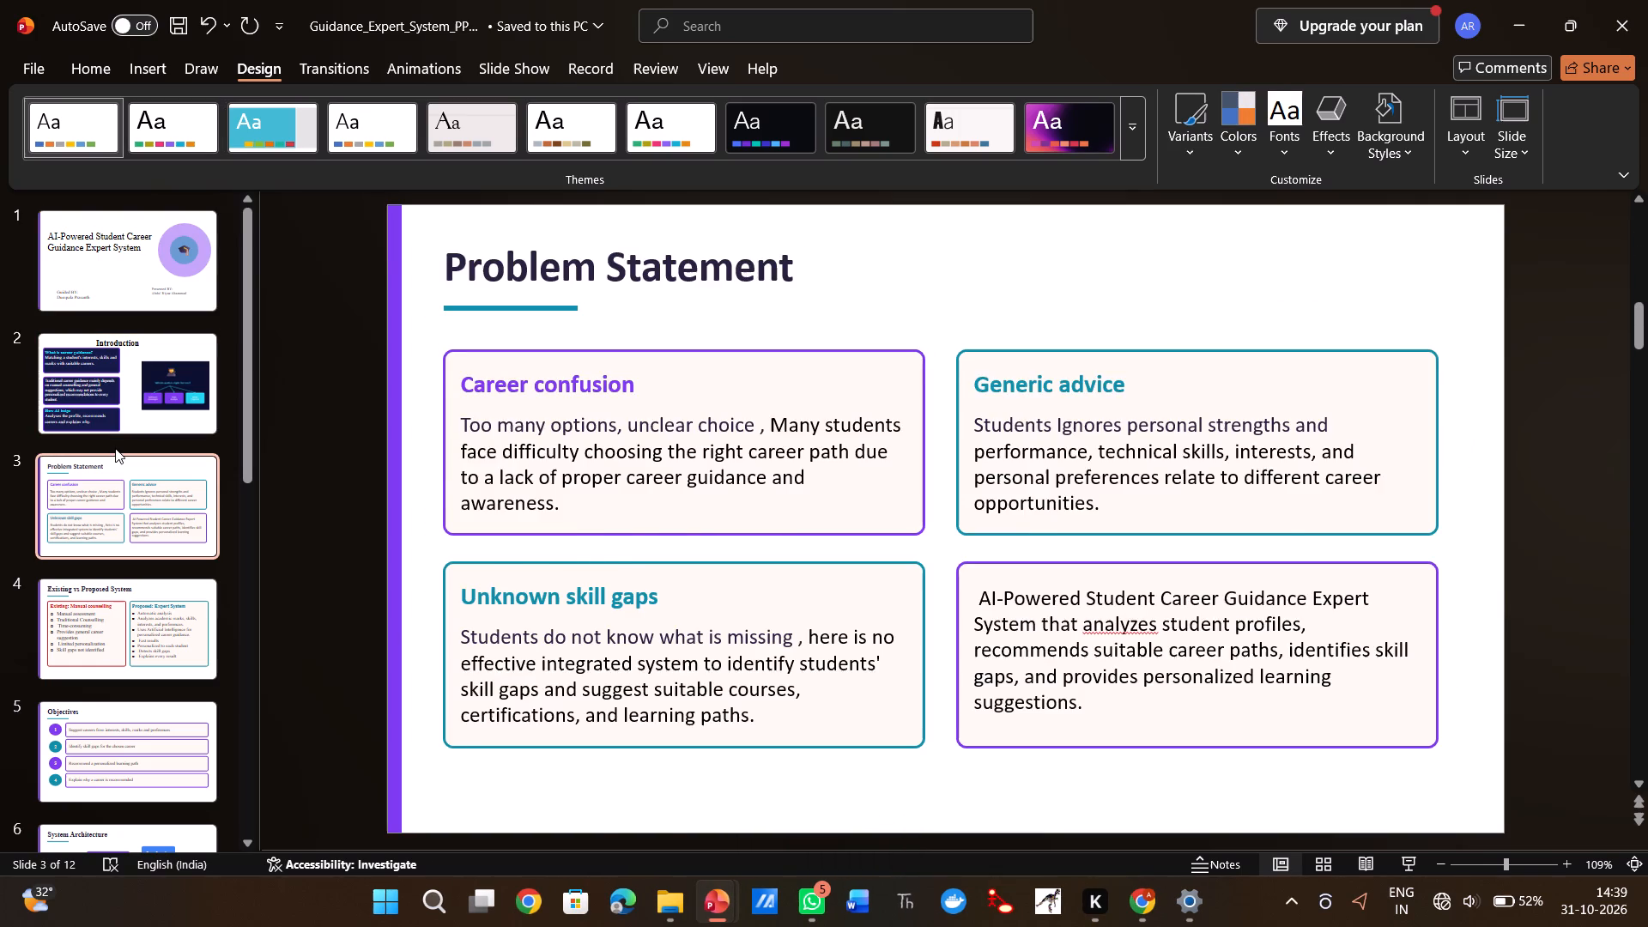
key(Down)
key(Down)
key(Down)
key(Down)
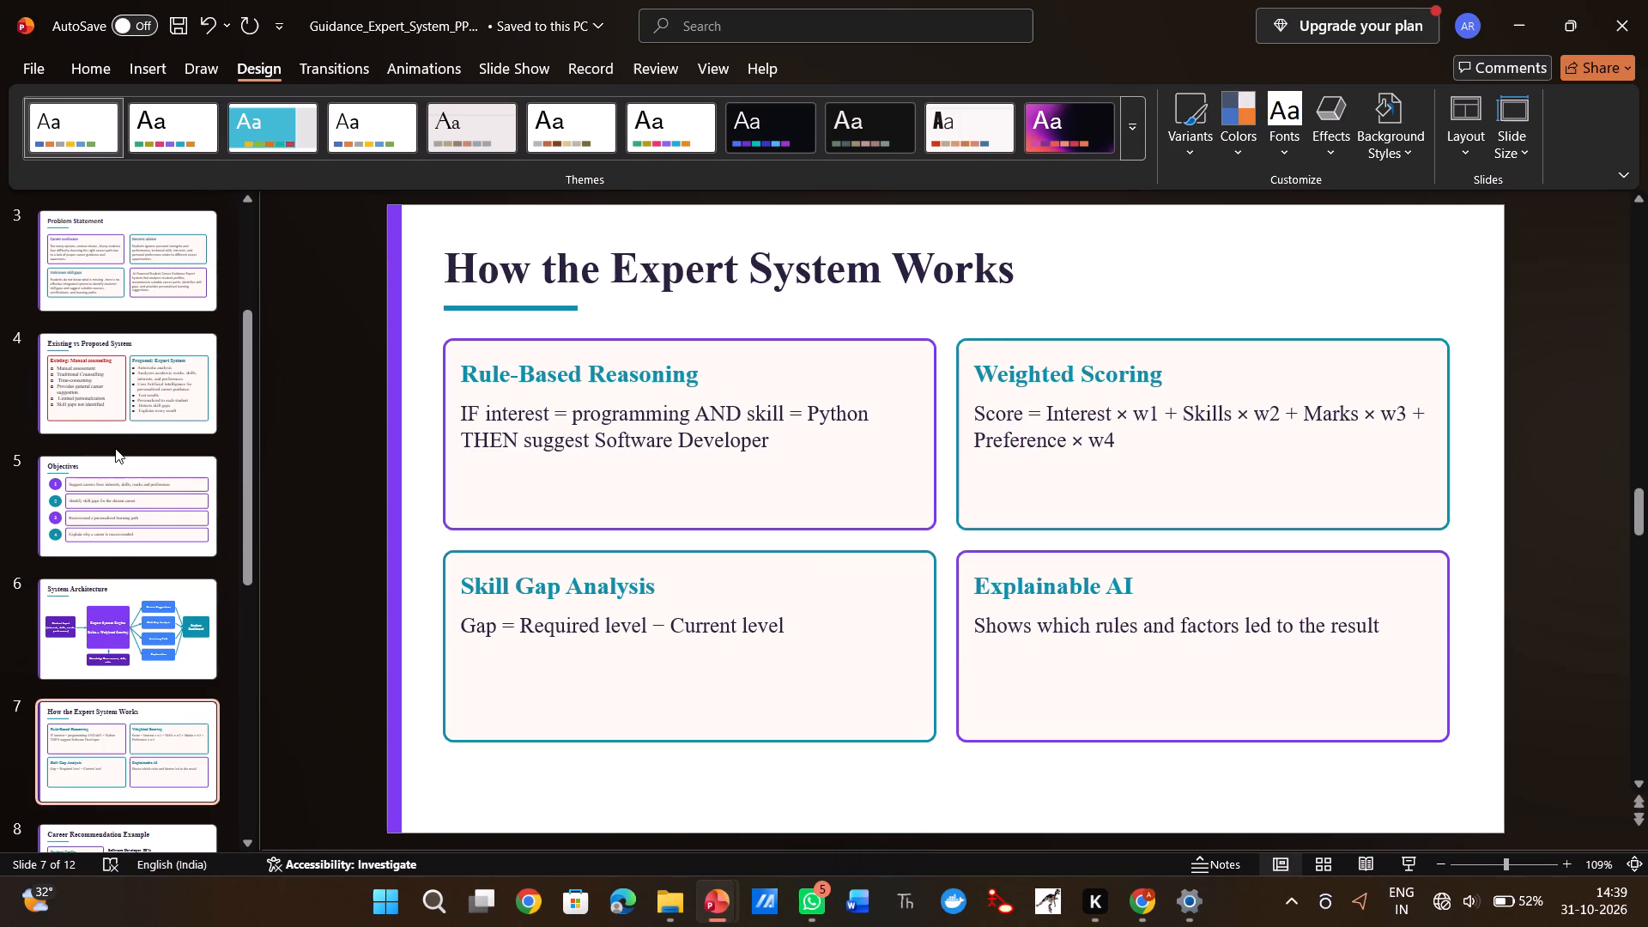
key(Down)
key(Down)
key(Down)
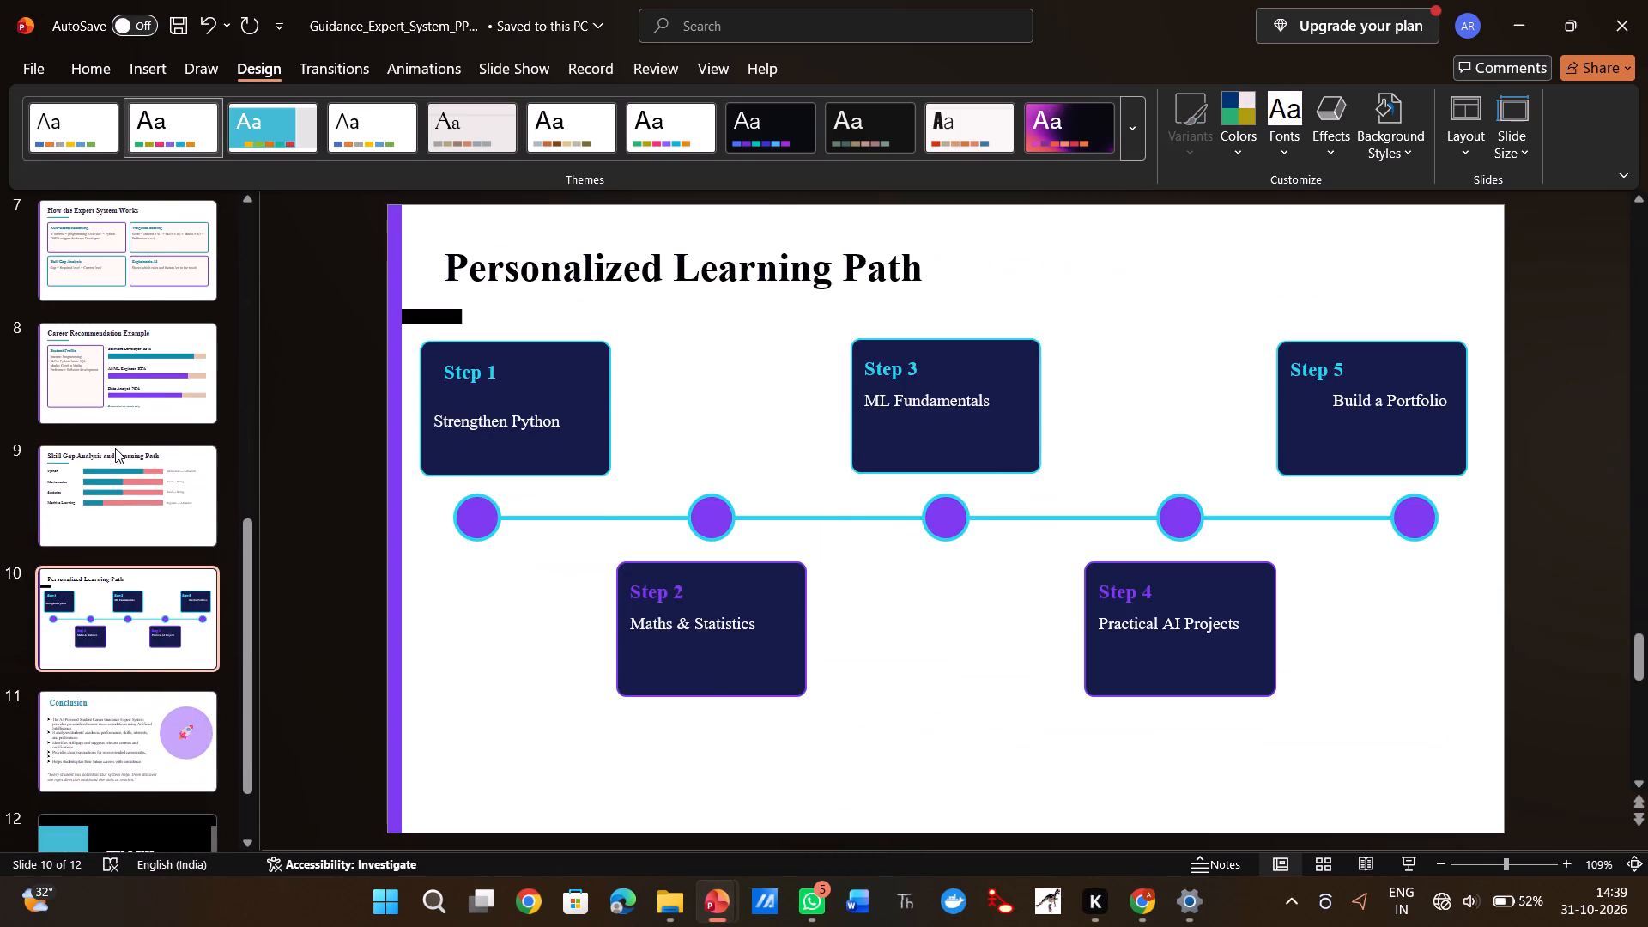
key(Down)
key(Down)
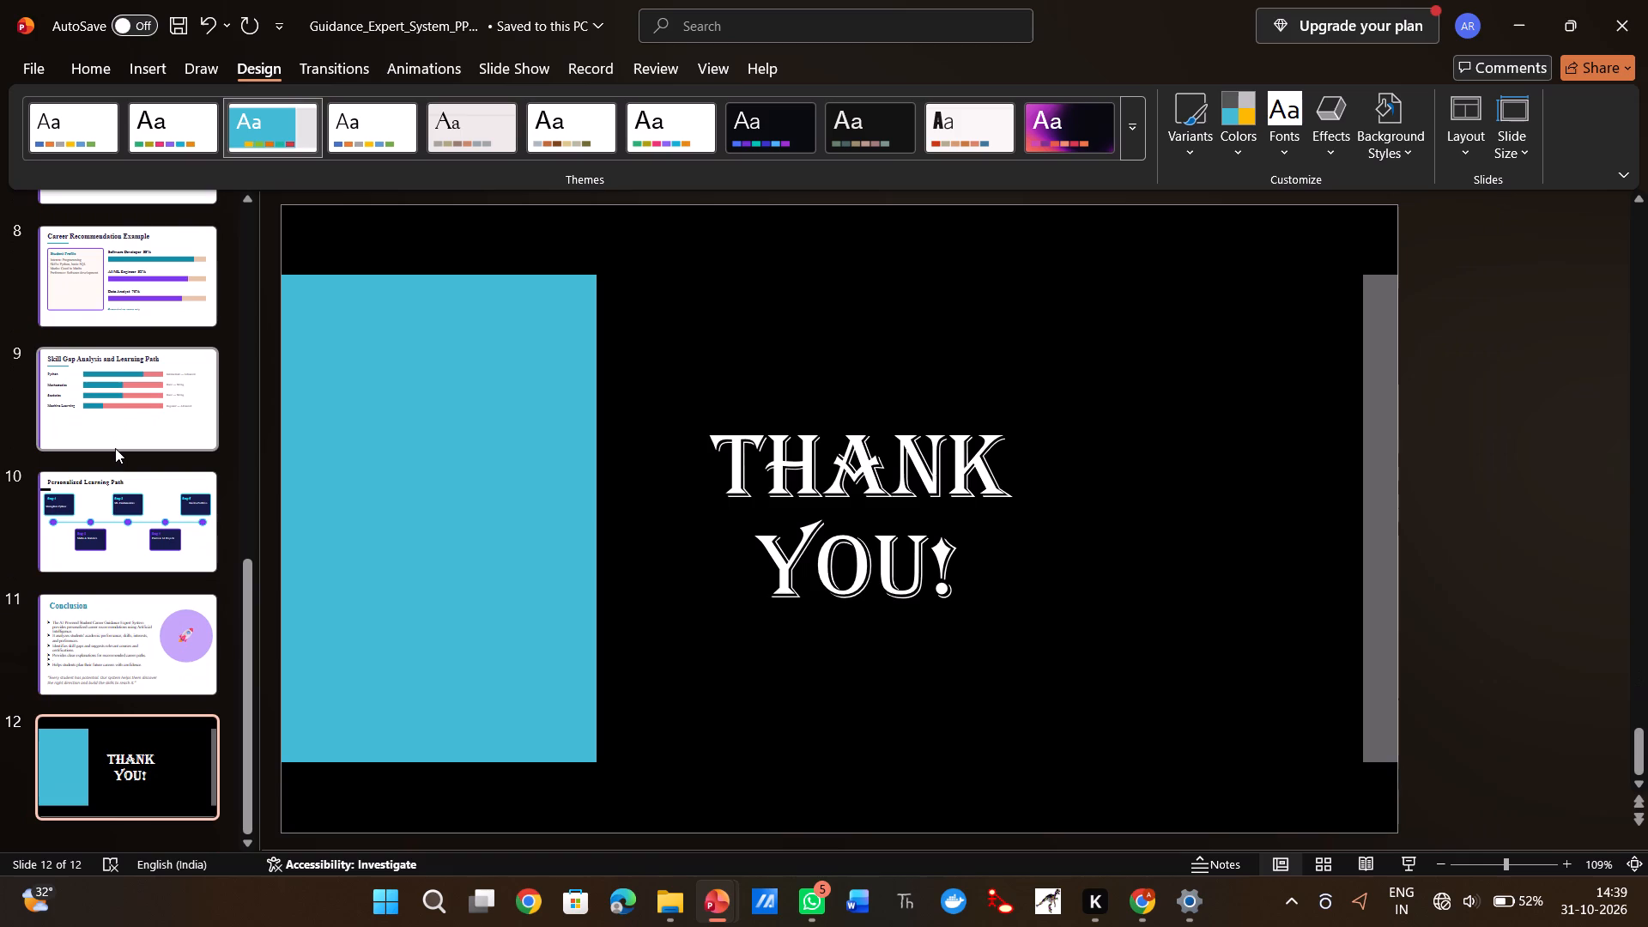
key(Up)
key(Up)
key(Up)
key(Up)
key(Up)
key(Up)
key(Up)
key(Up)
key(Up)
key(Up)
key(Up)
key(Up)
key(Up)
key(Up)
key(Up)
key(Up)
key(Up)
key(Up)
key(Up)
key(Up)
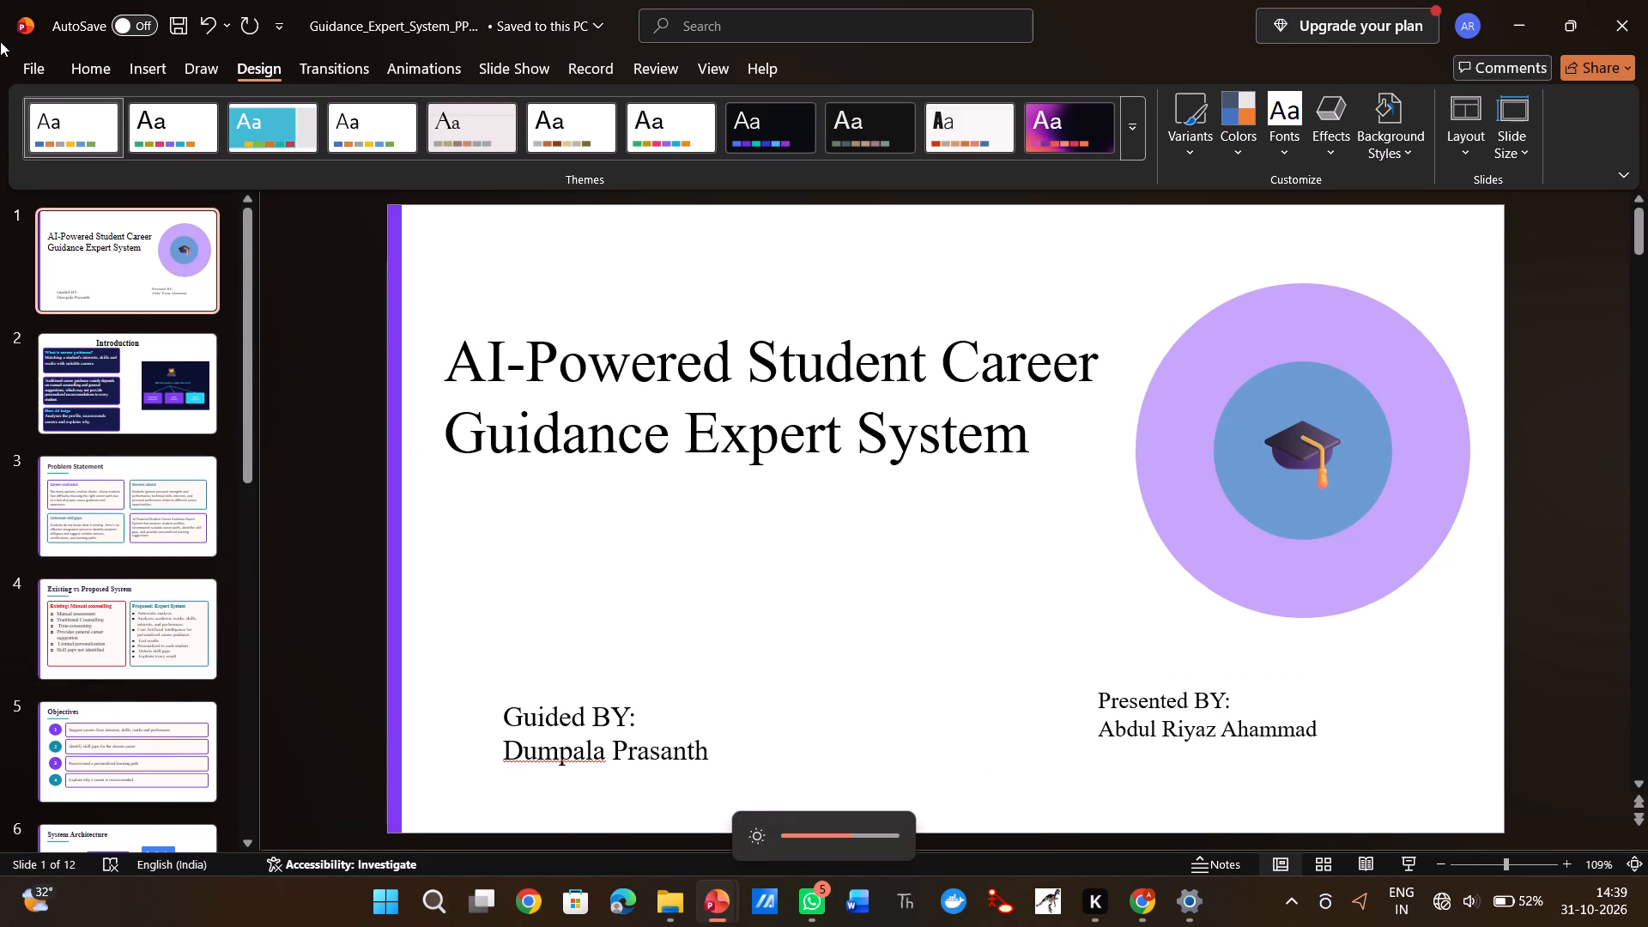
Save a copy of the presentation in the Downloads folder under the name "AI student career ppt".
click(21, 62)
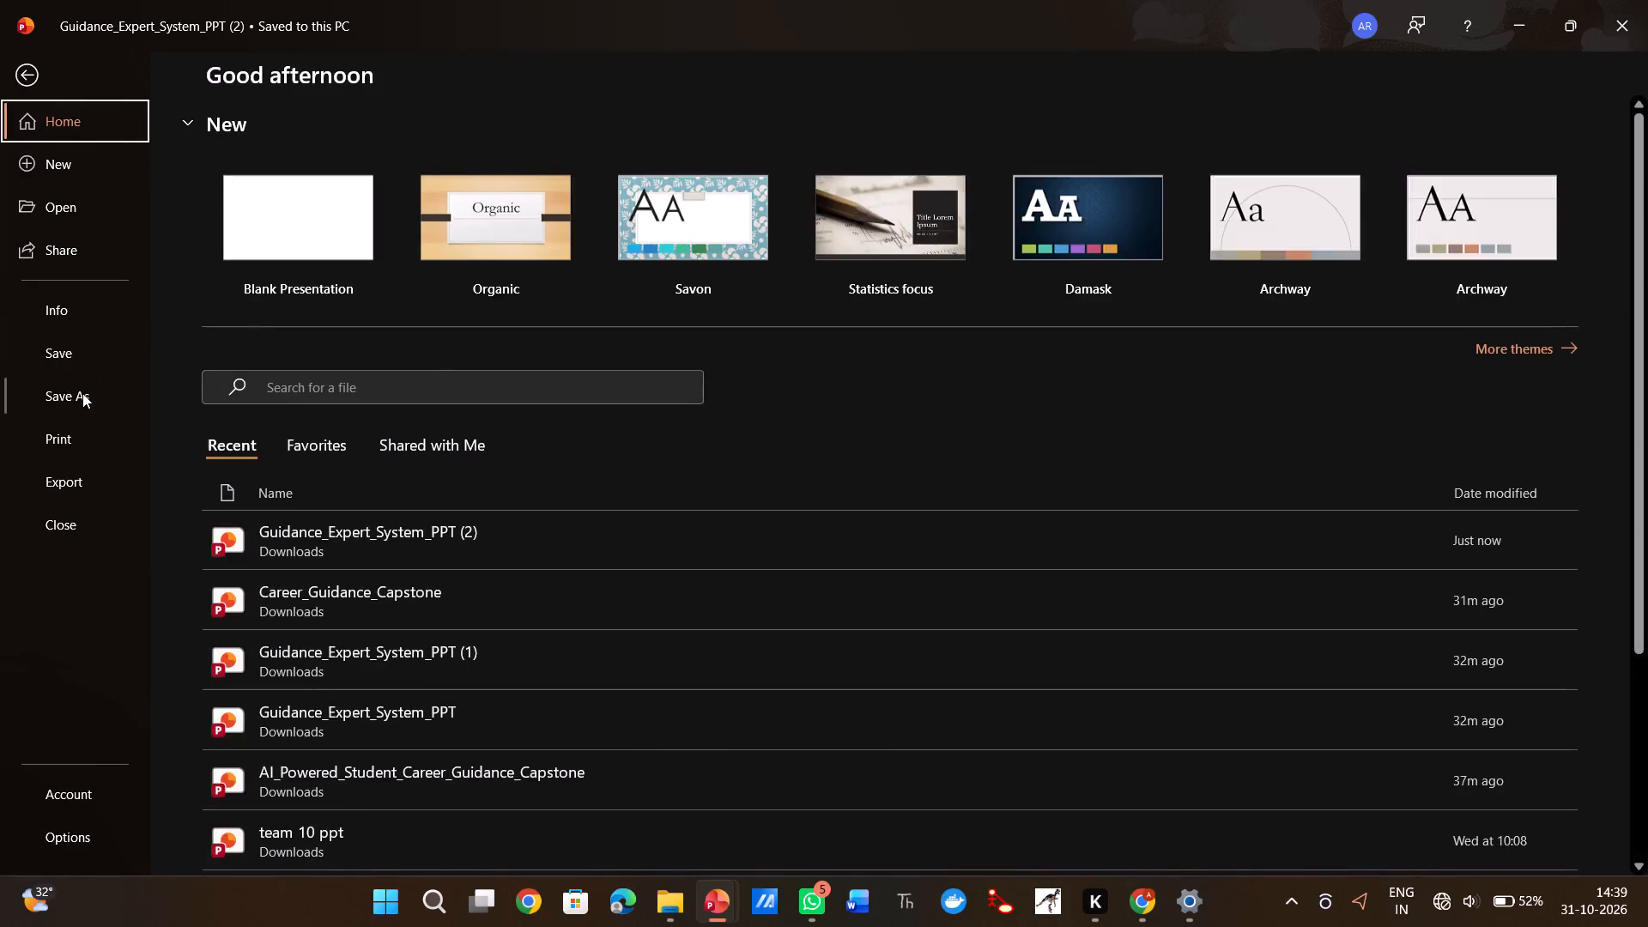
click(82, 393)
click(315, 469)
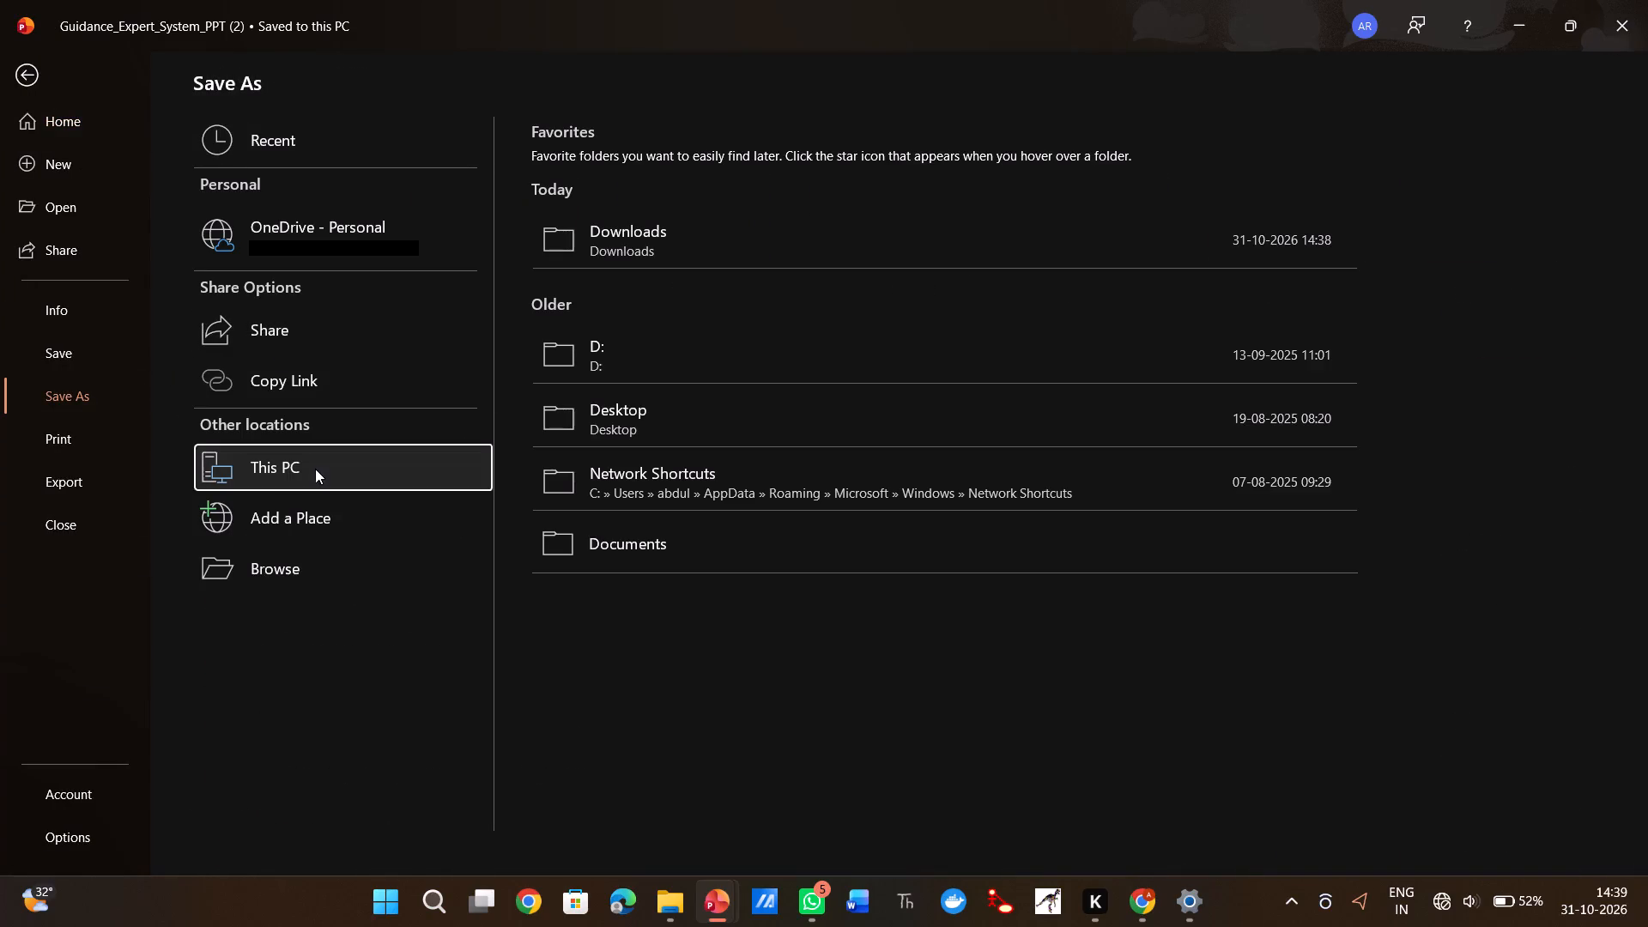
double_click(365, 481)
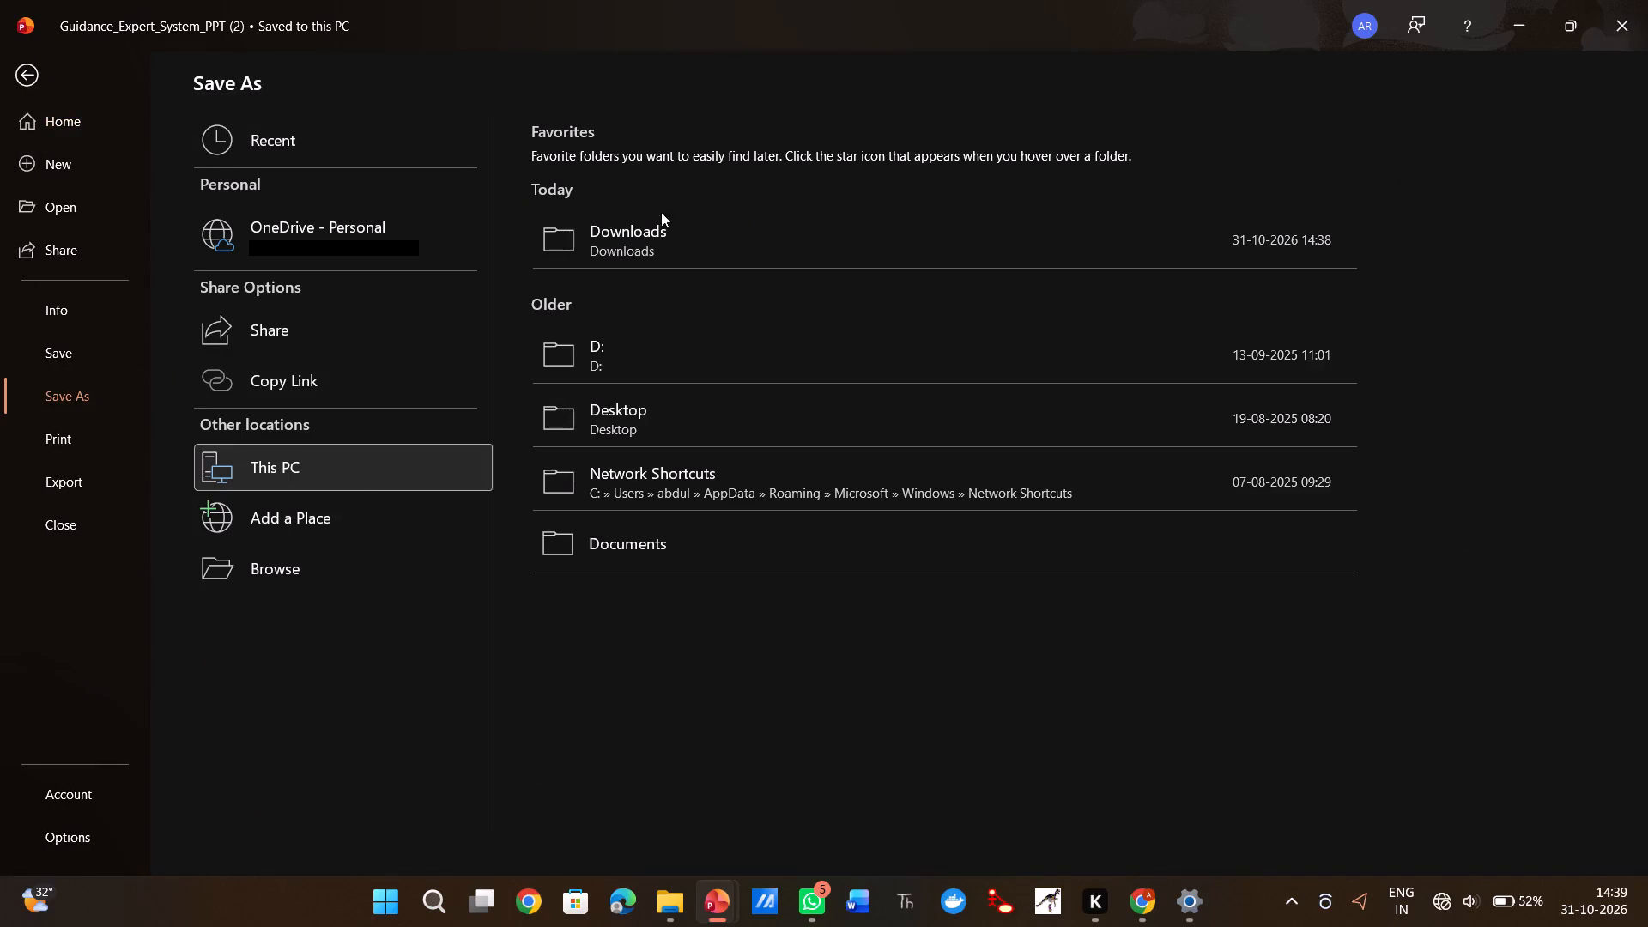
click(673, 210)
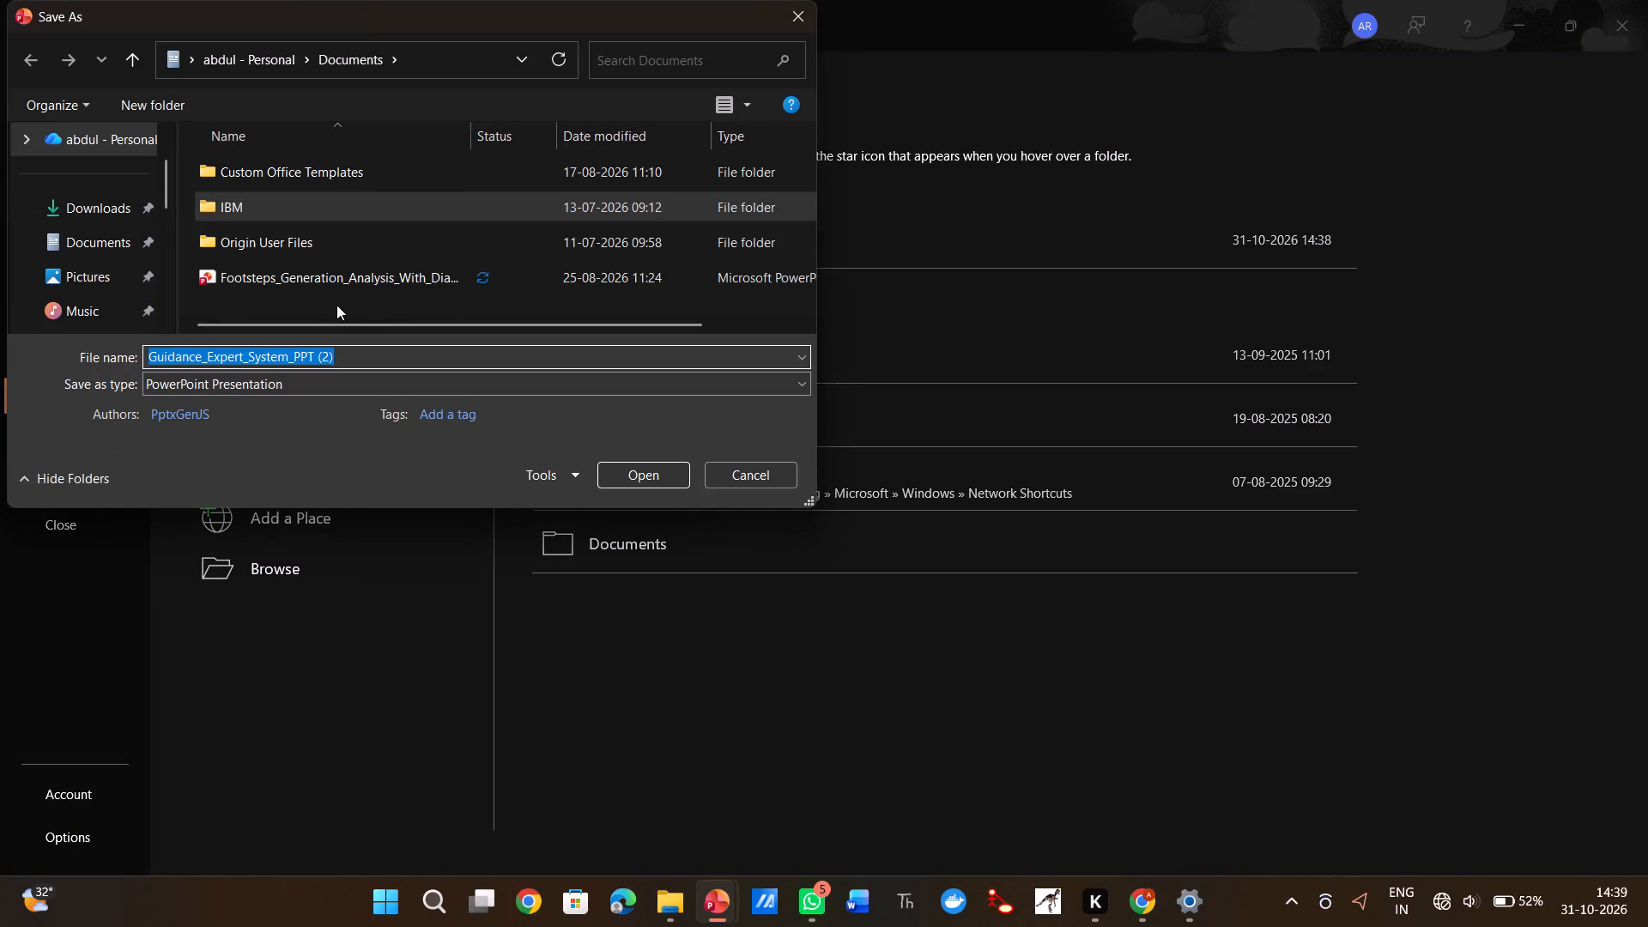
click(107, 209)
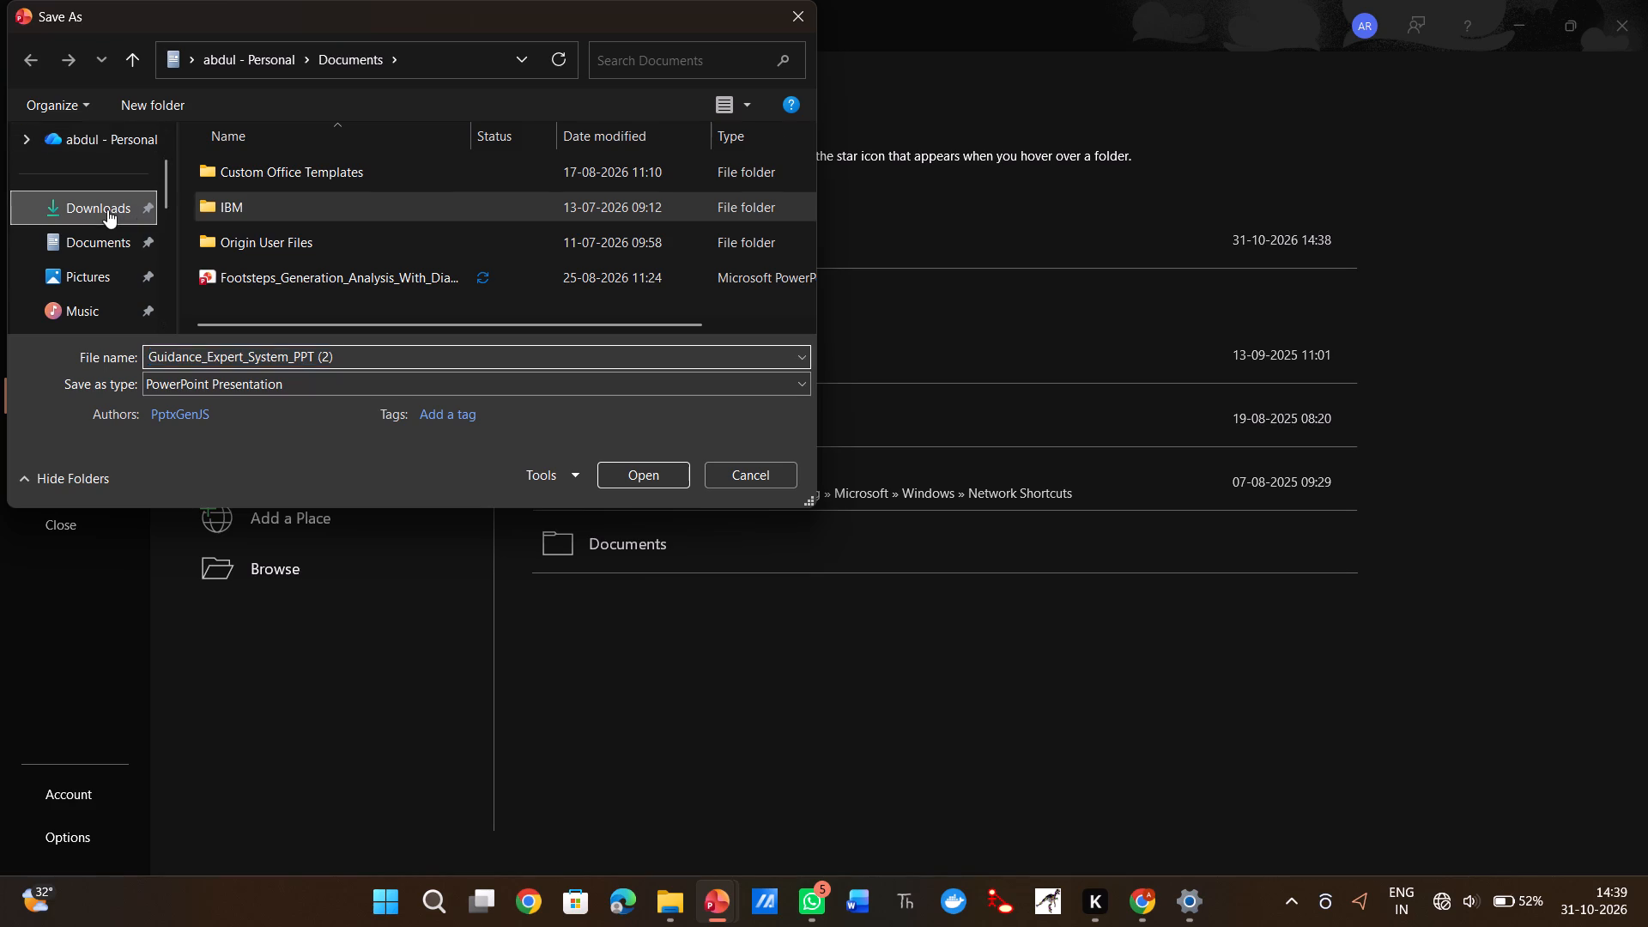
click(333, 351)
key(BackSpace)
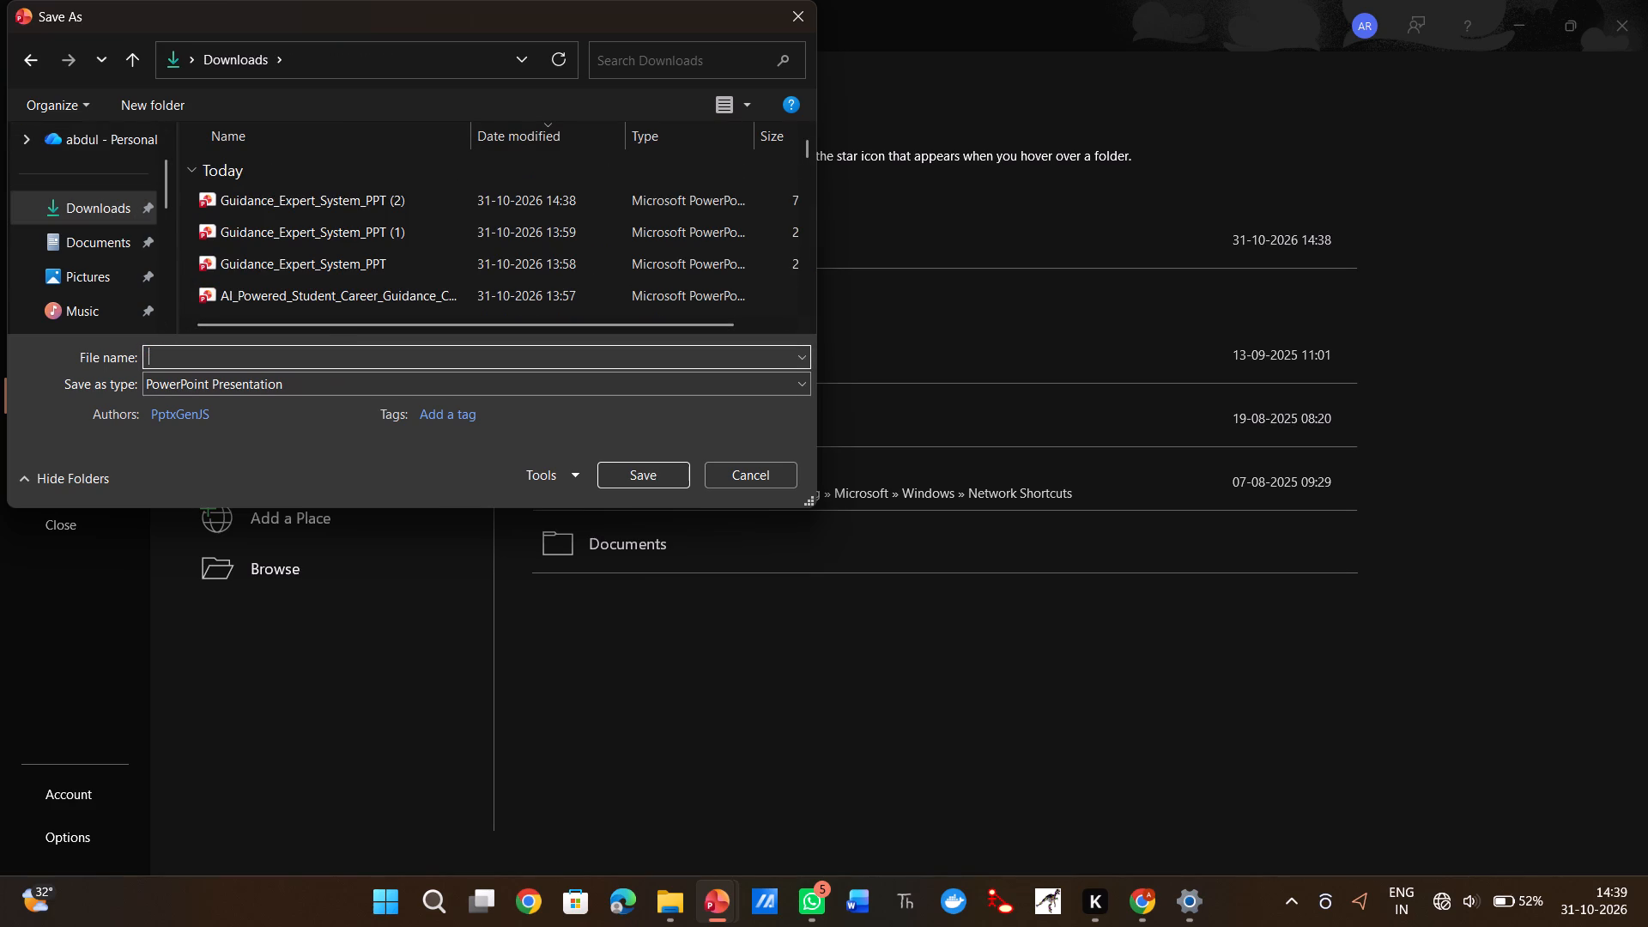
text(AI)
key(space)
text(student career ppt)
key(Return)
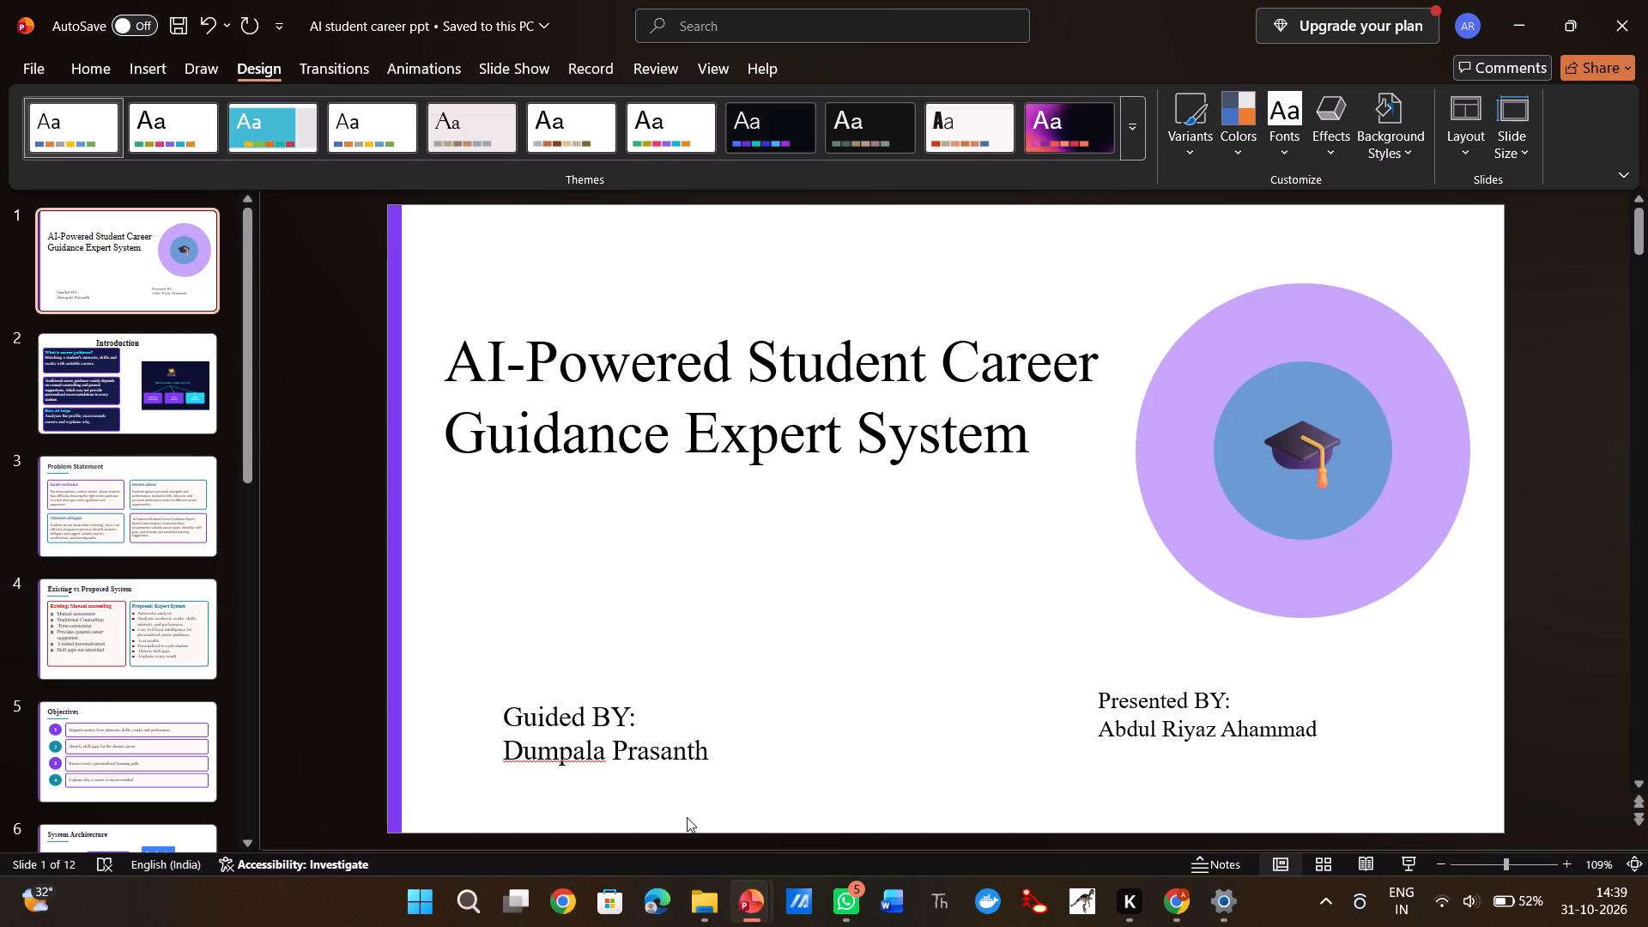
In File Explorer, delete the older AI_Powered_Student_Career_Guidance_Capstone and all three Guidance_Expert_System_PPT presentations from Downloads, skipping Career_Guidance_Capstone.
click(699, 846)
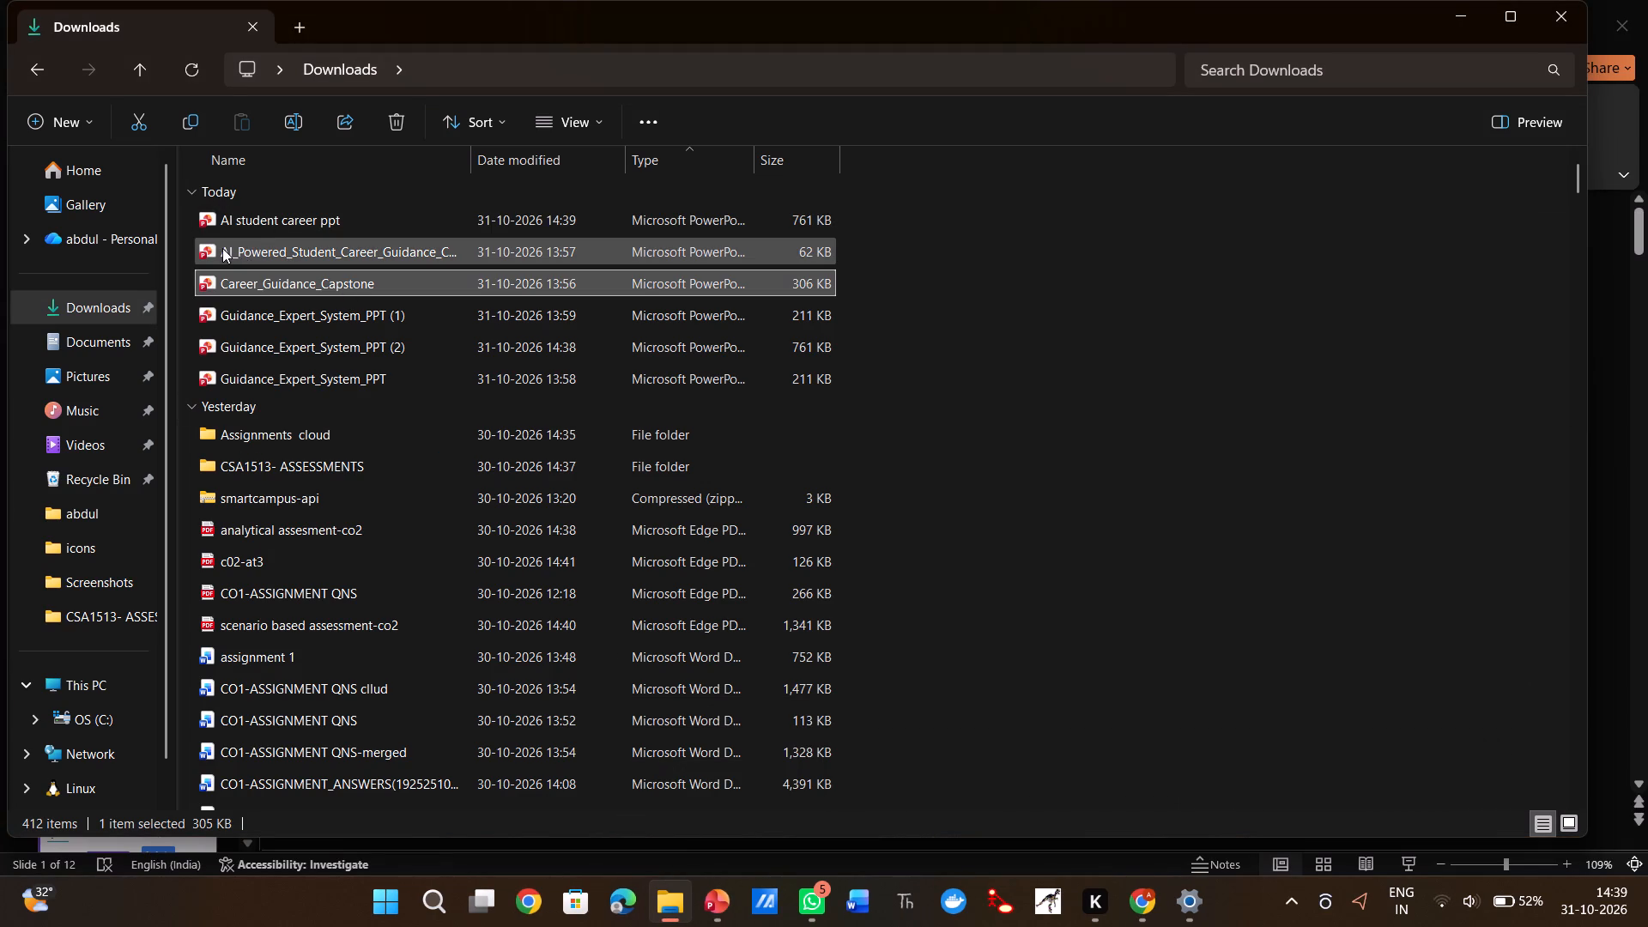
drag(221, 247, 230, 276)
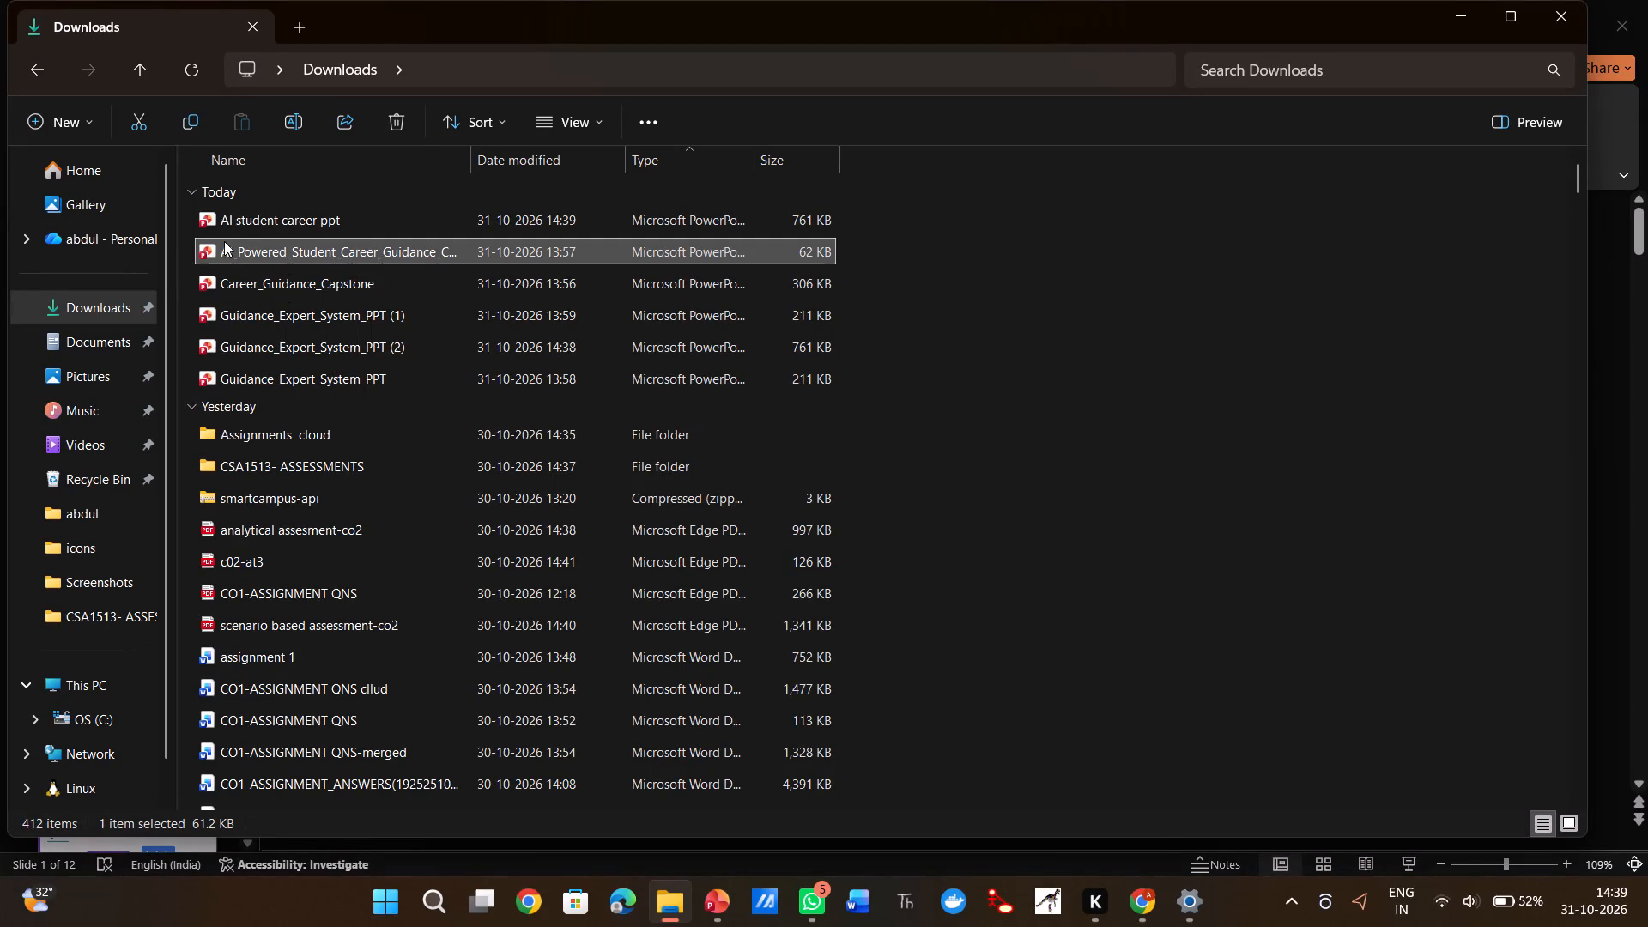
drag(230, 253, 215, 288)
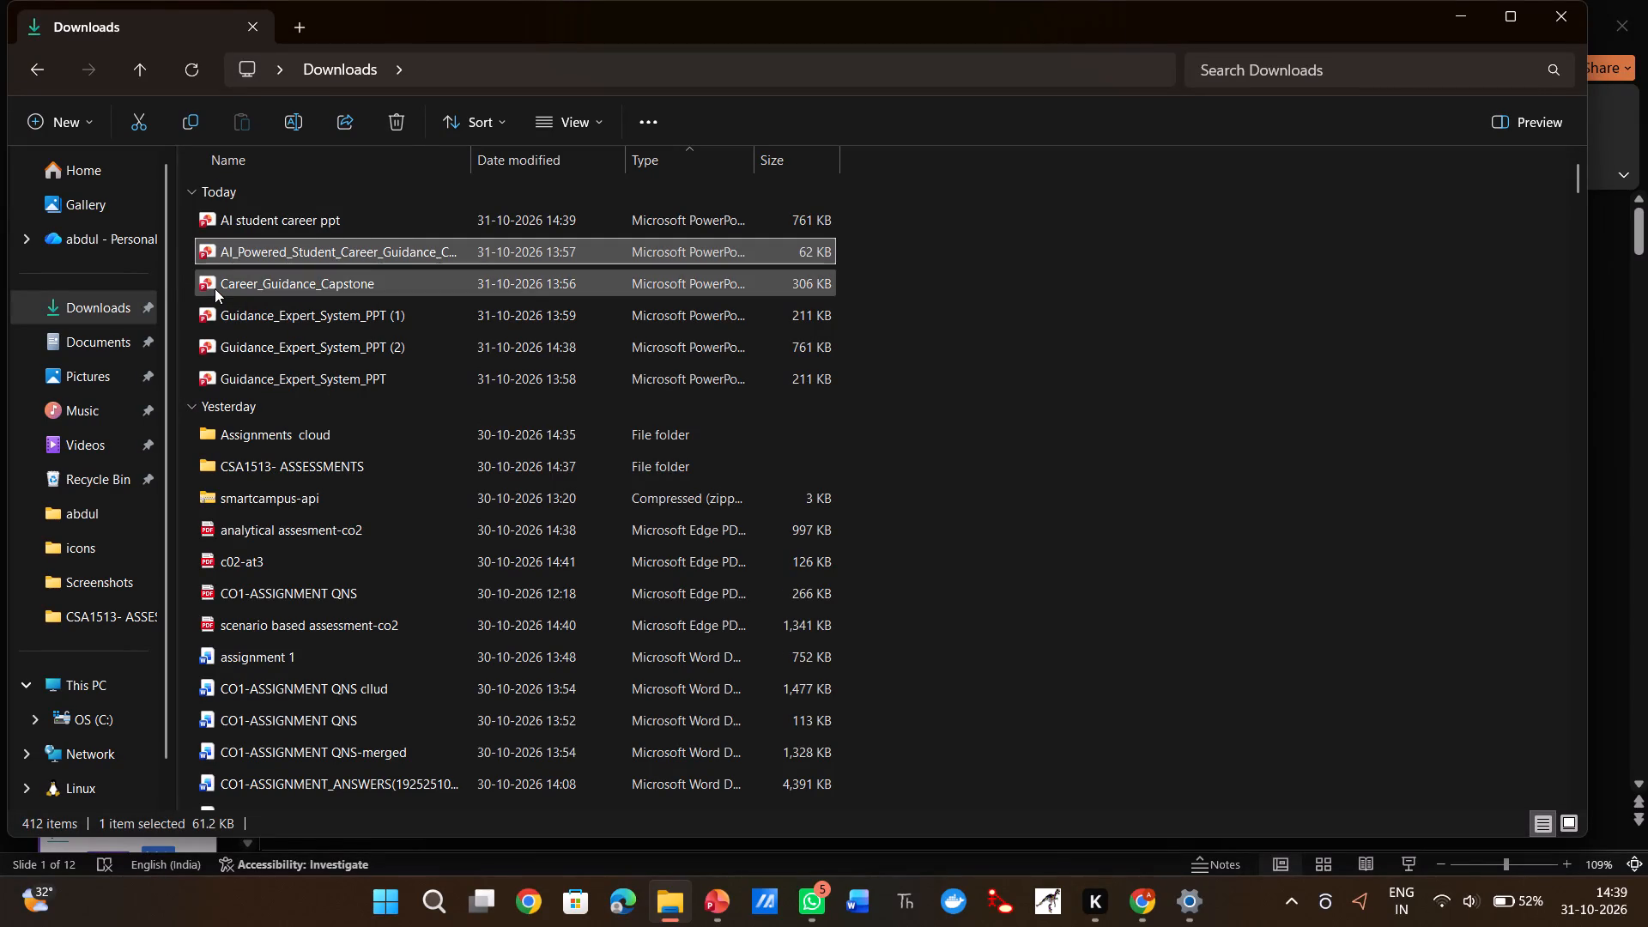
right_drag(221, 239, 216, 269)
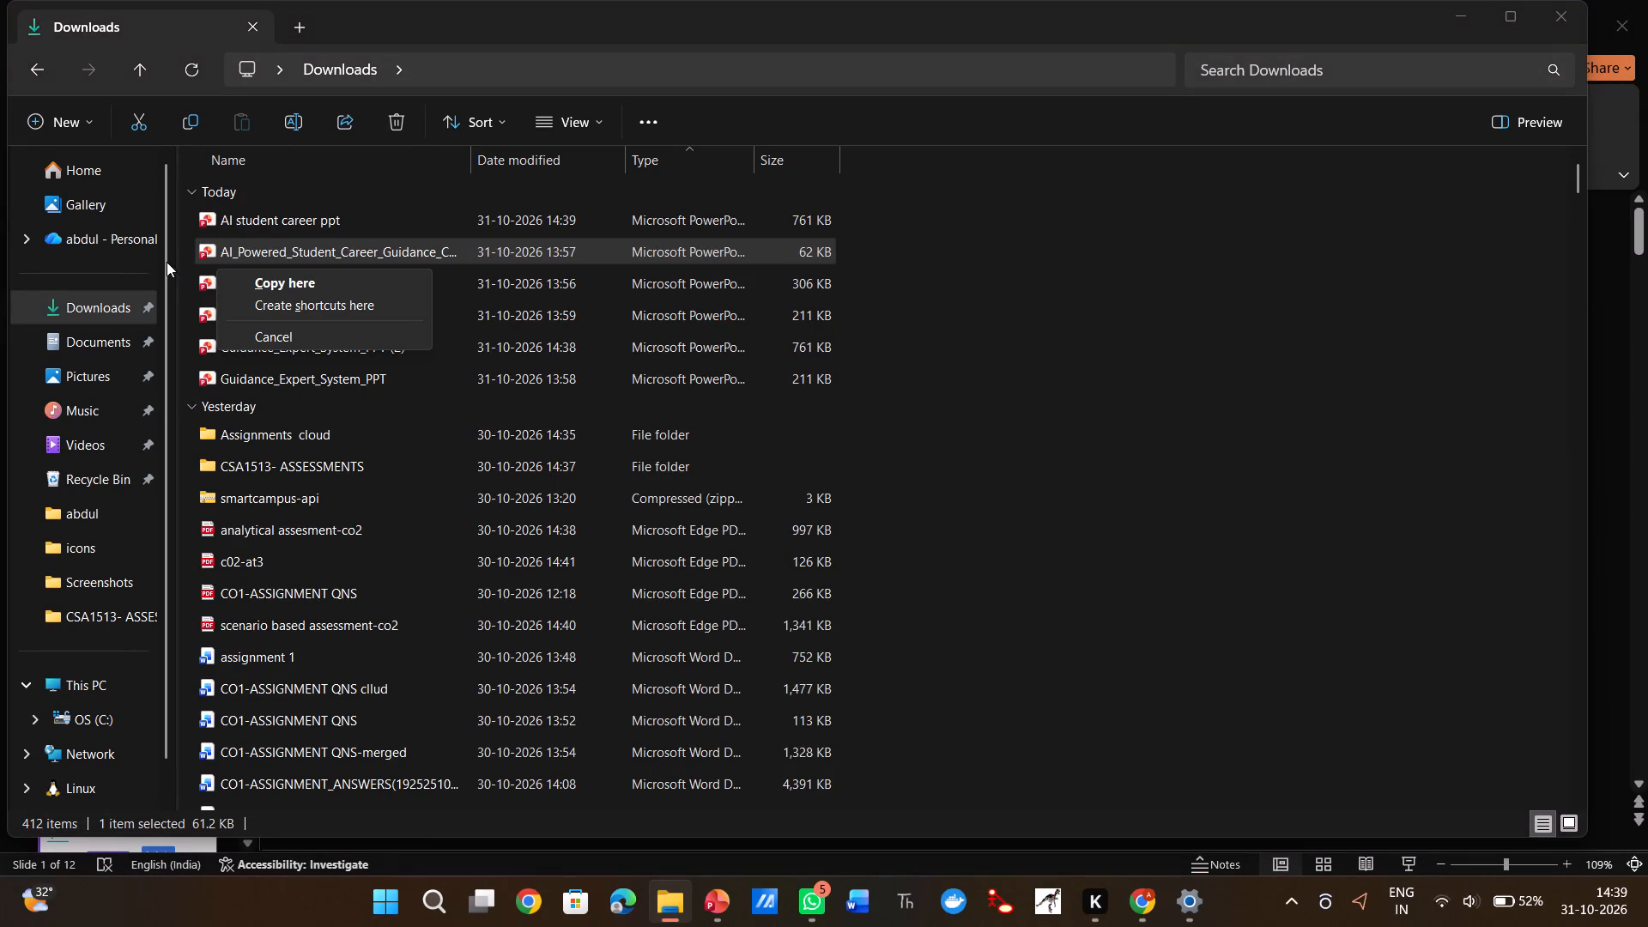
right_drag(184, 231, 206, 261)
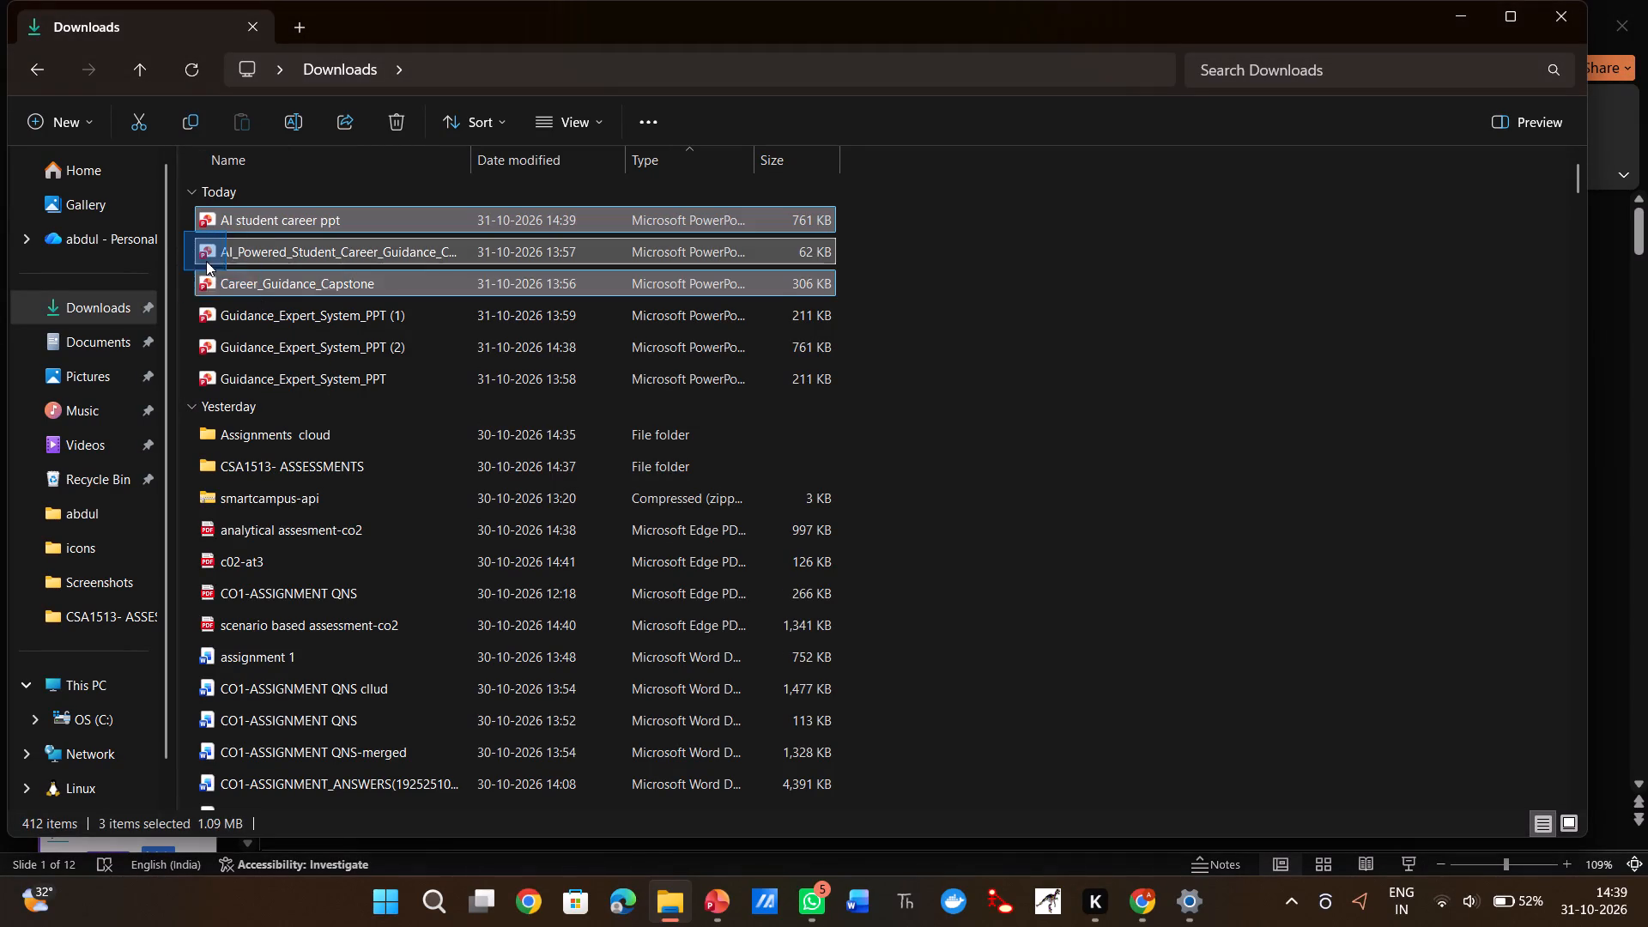
right_drag(206, 261, 192, 244)
click(188, 253)
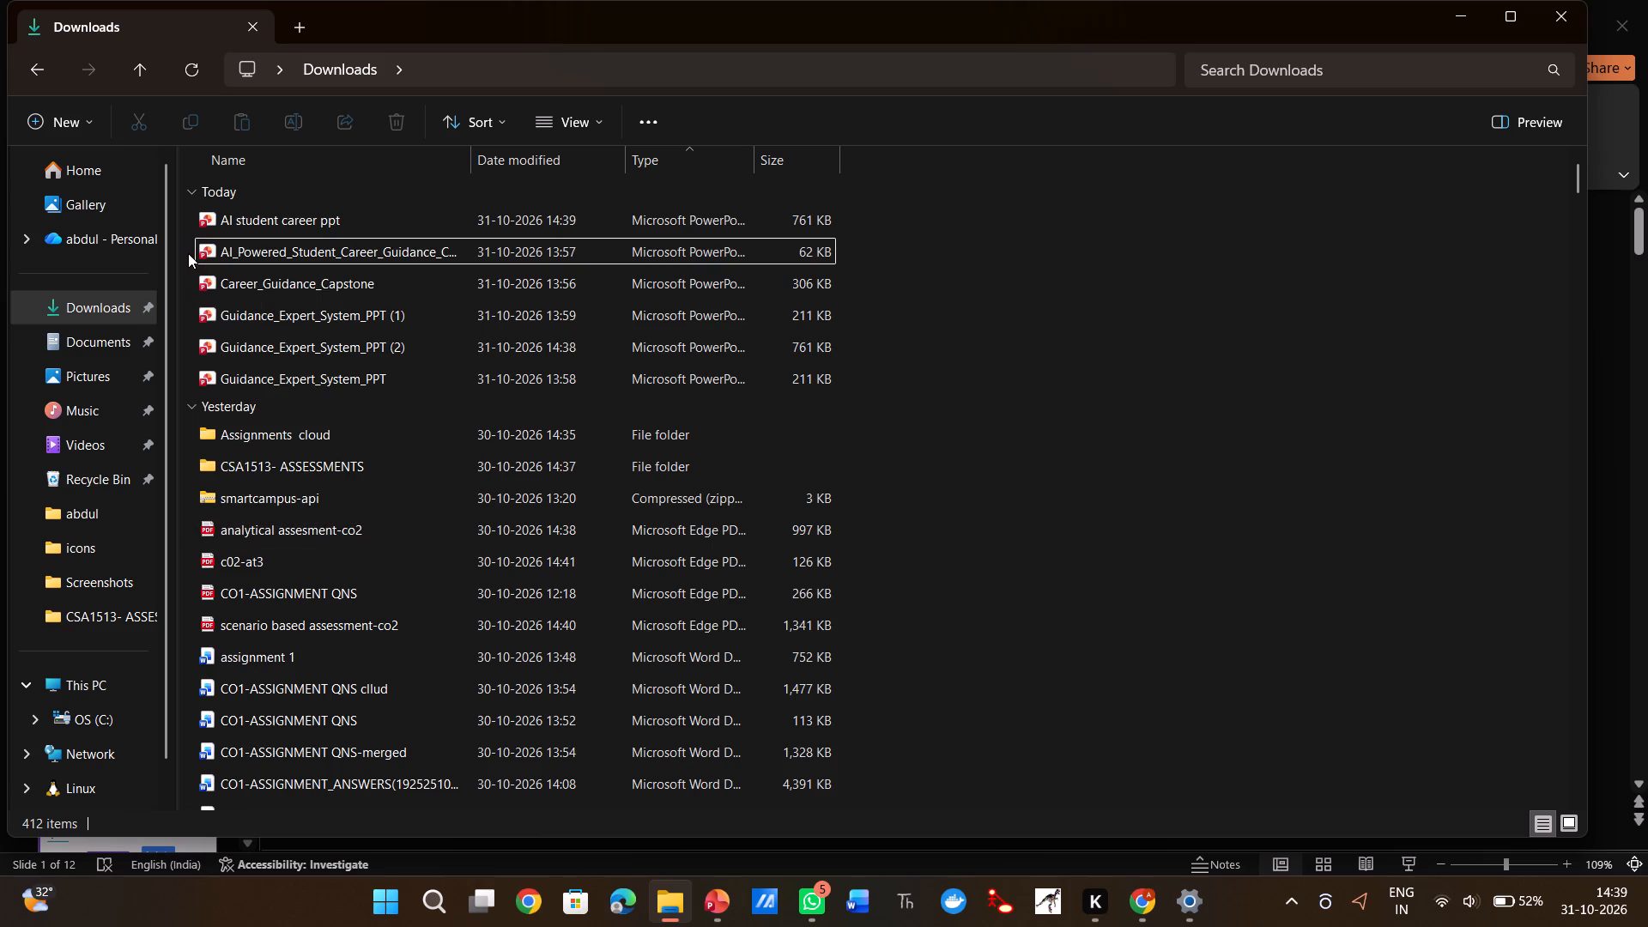
right_drag(188, 253, 300, 349)
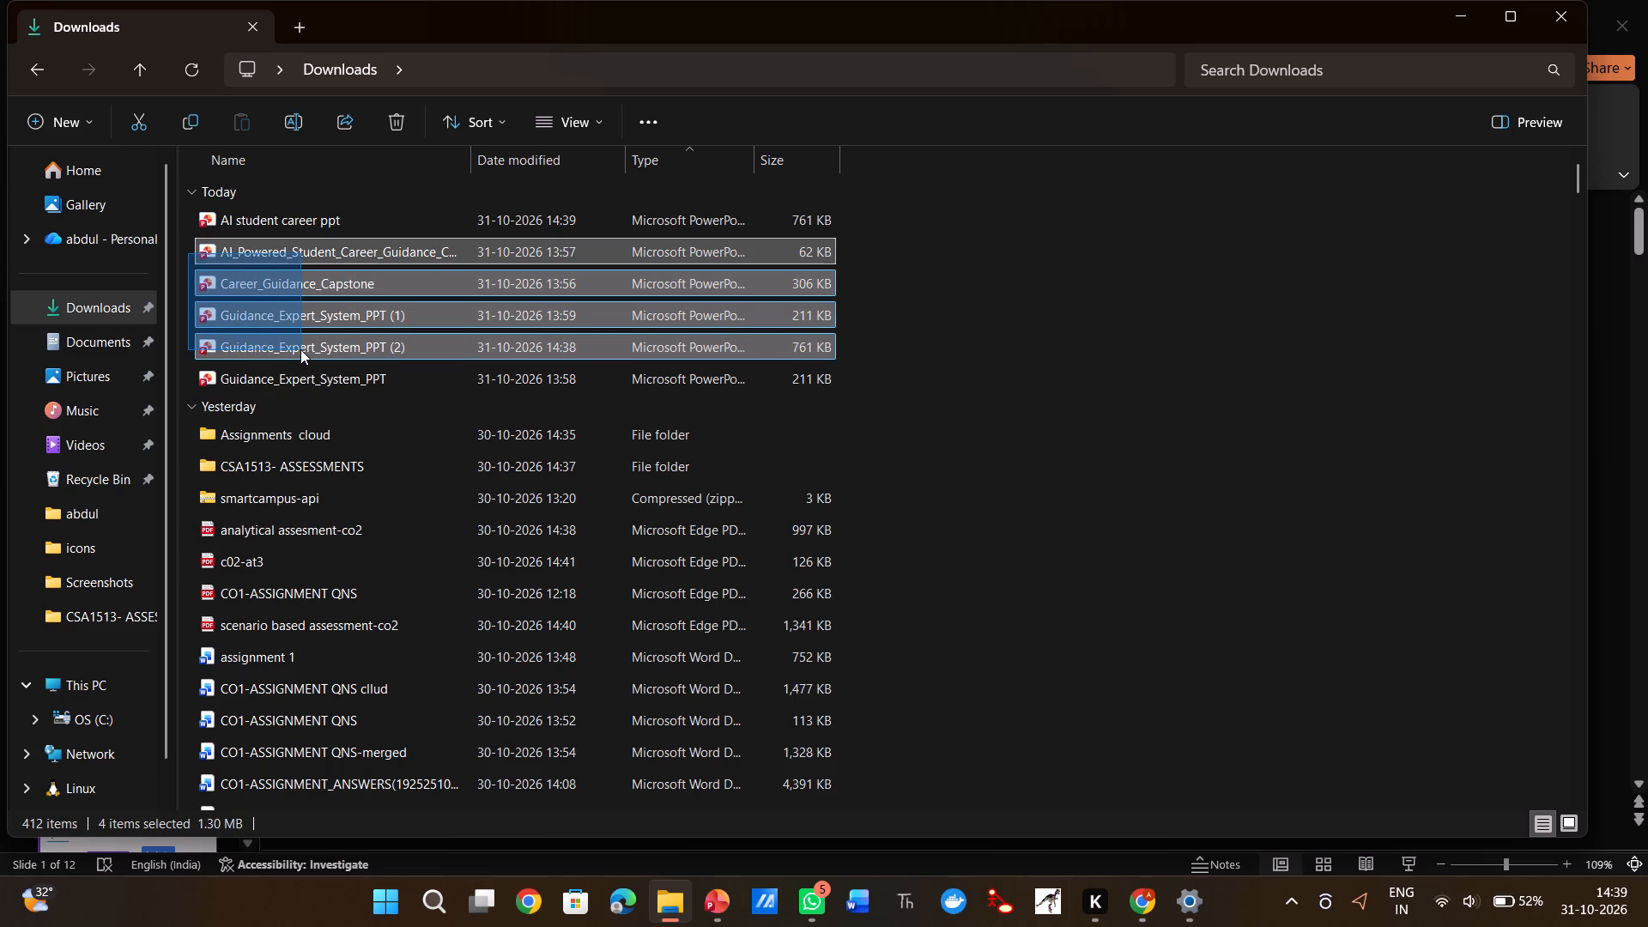
right_drag(300, 349, 326, 371)
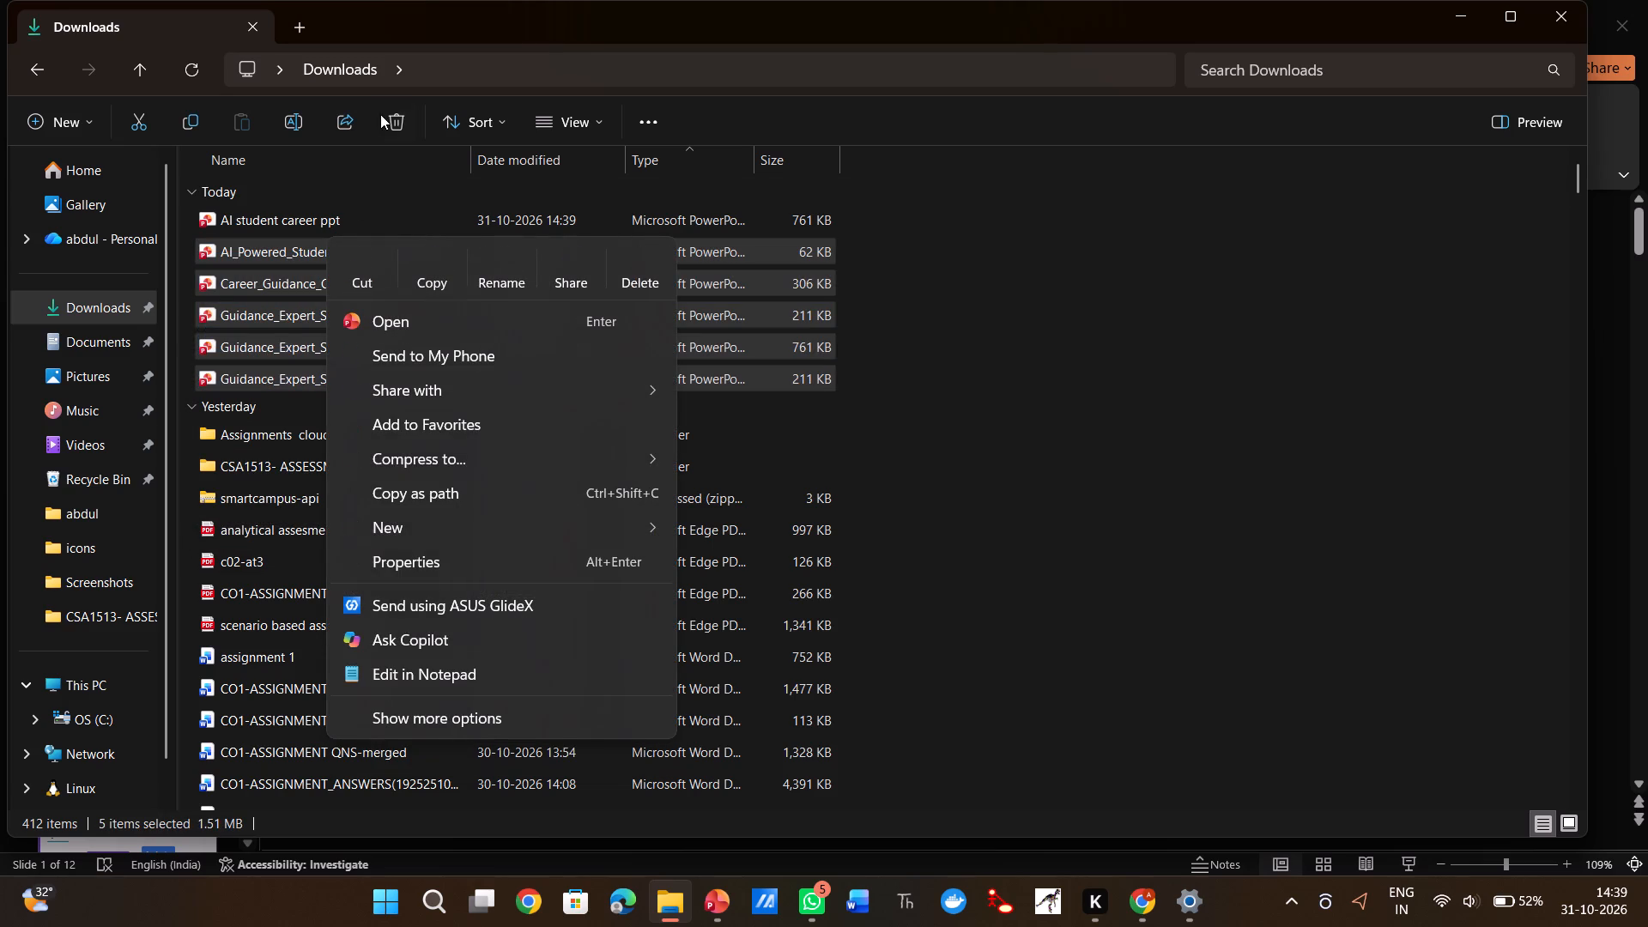
click(397, 114)
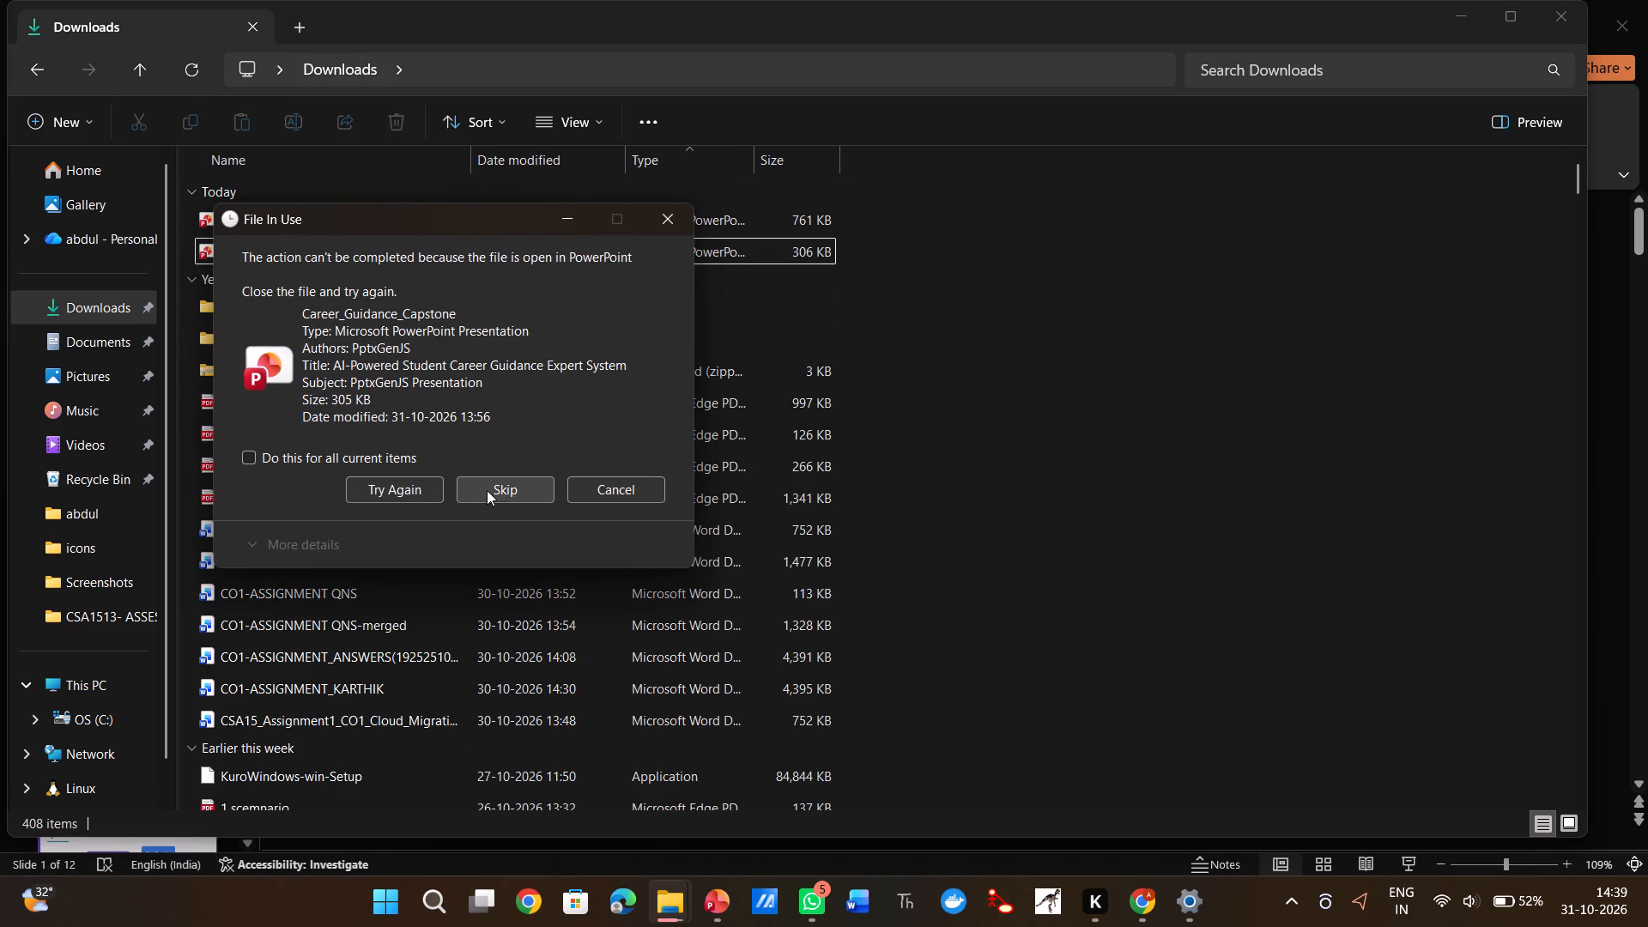
click(492, 477)
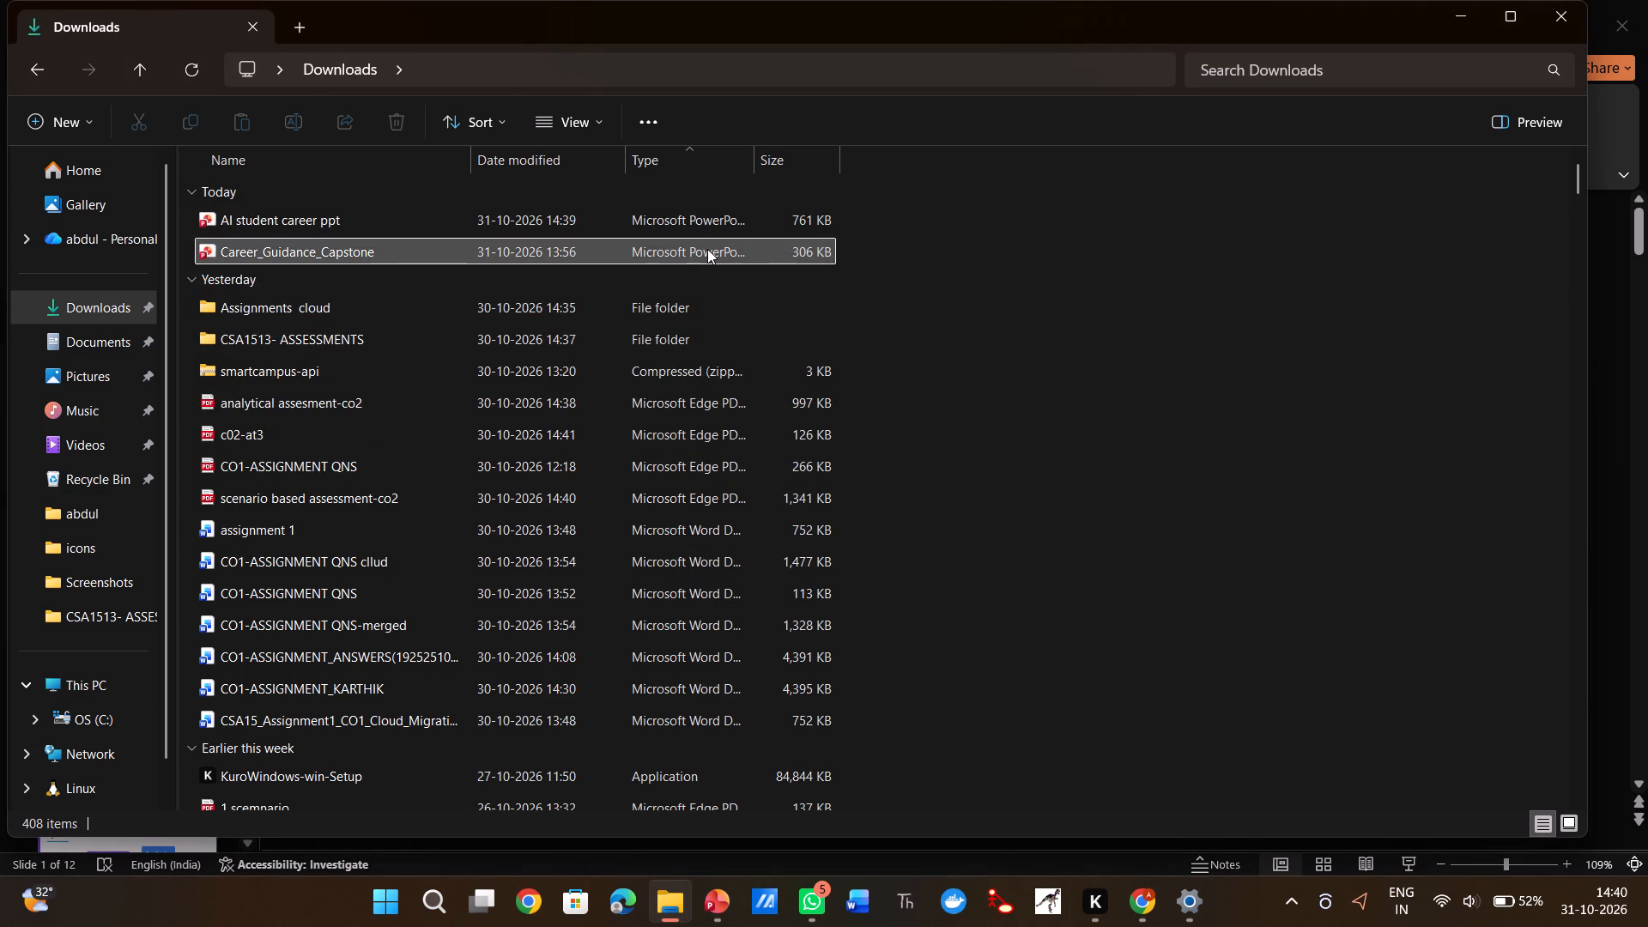